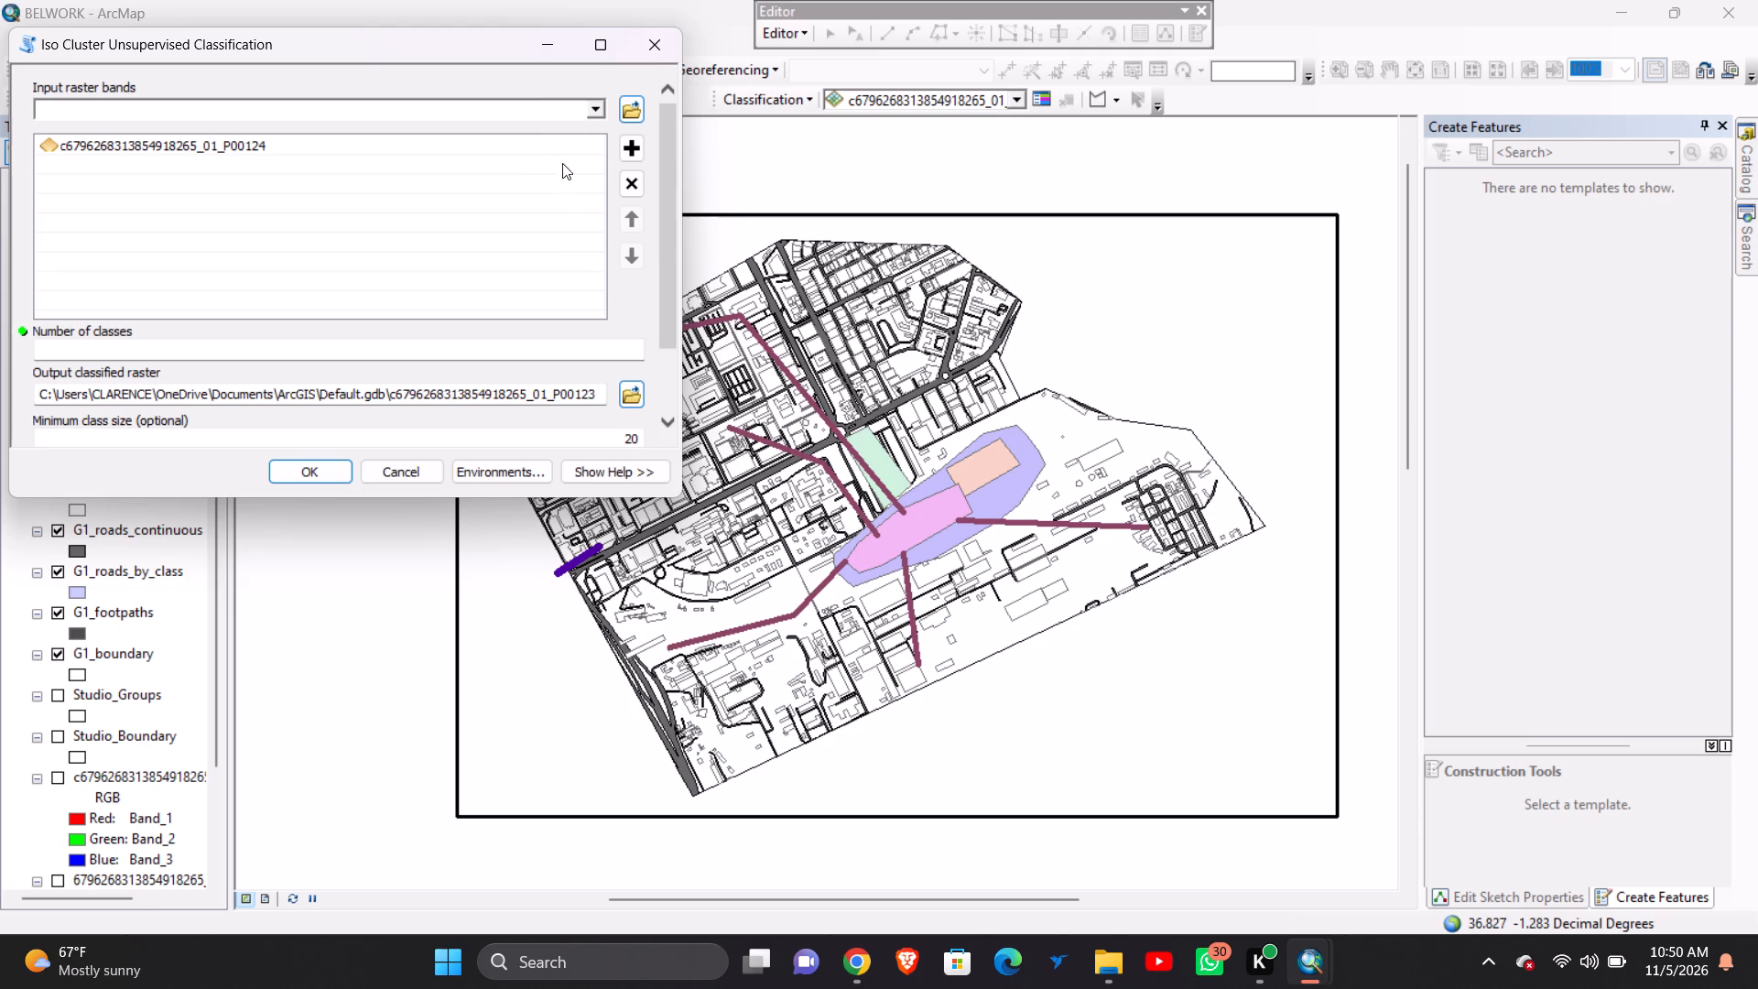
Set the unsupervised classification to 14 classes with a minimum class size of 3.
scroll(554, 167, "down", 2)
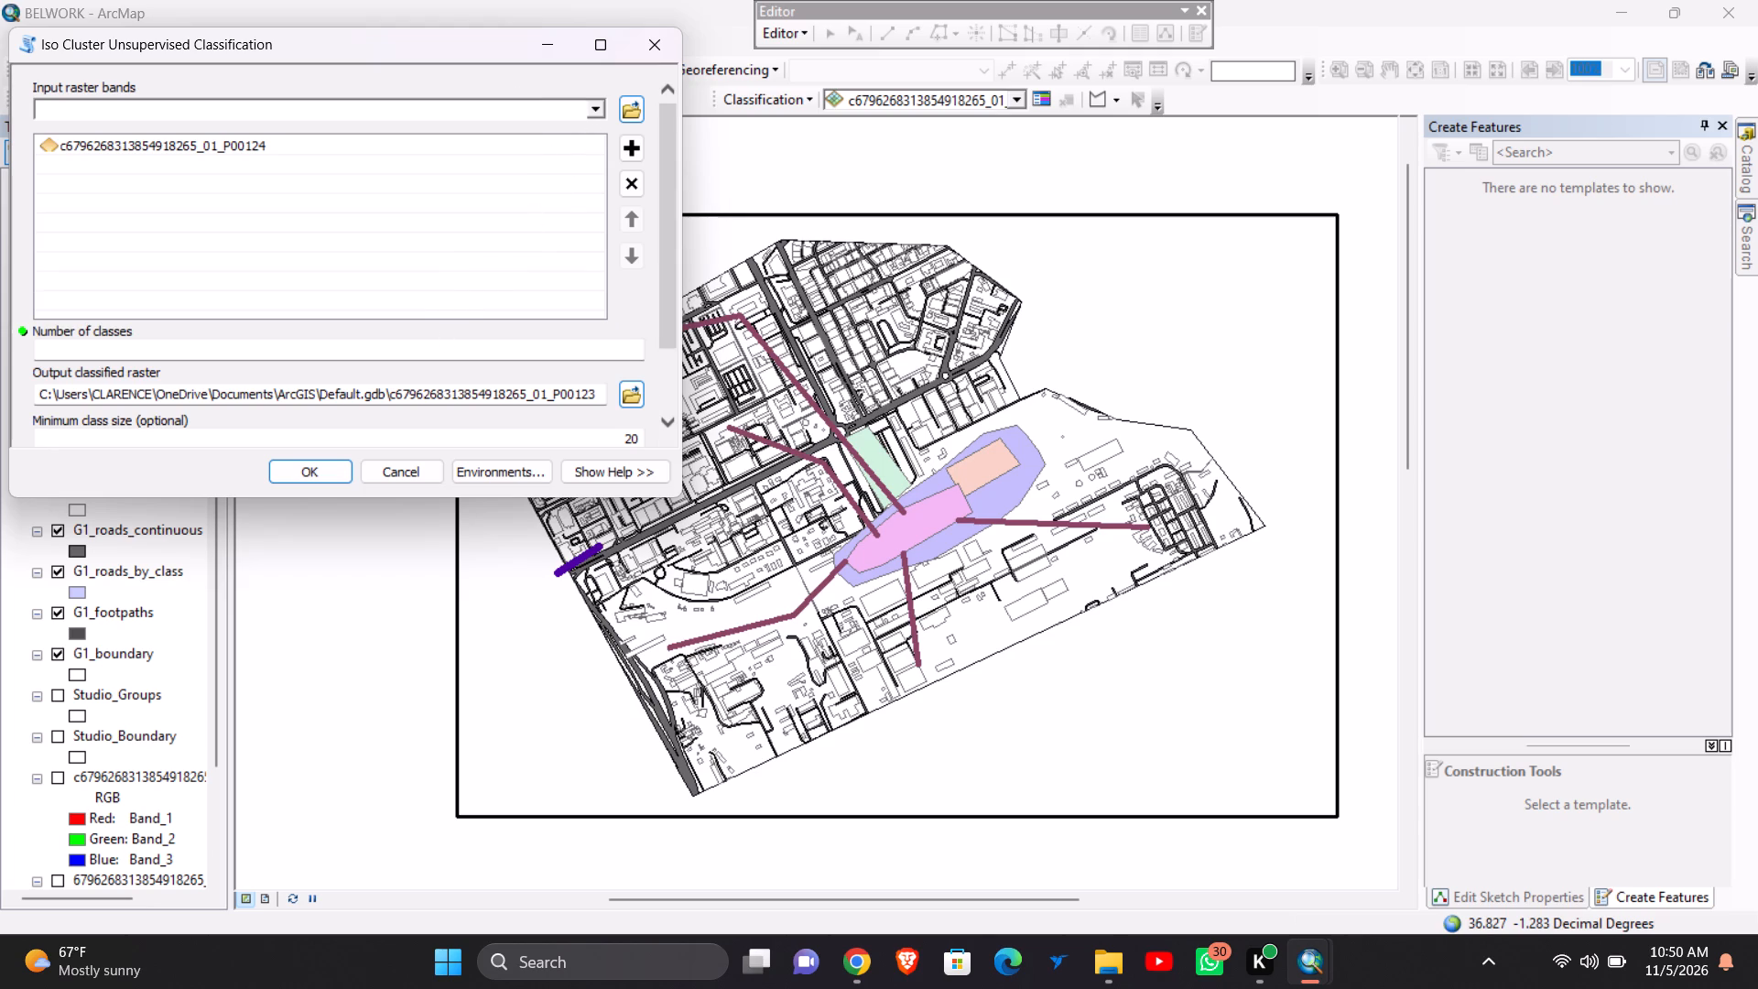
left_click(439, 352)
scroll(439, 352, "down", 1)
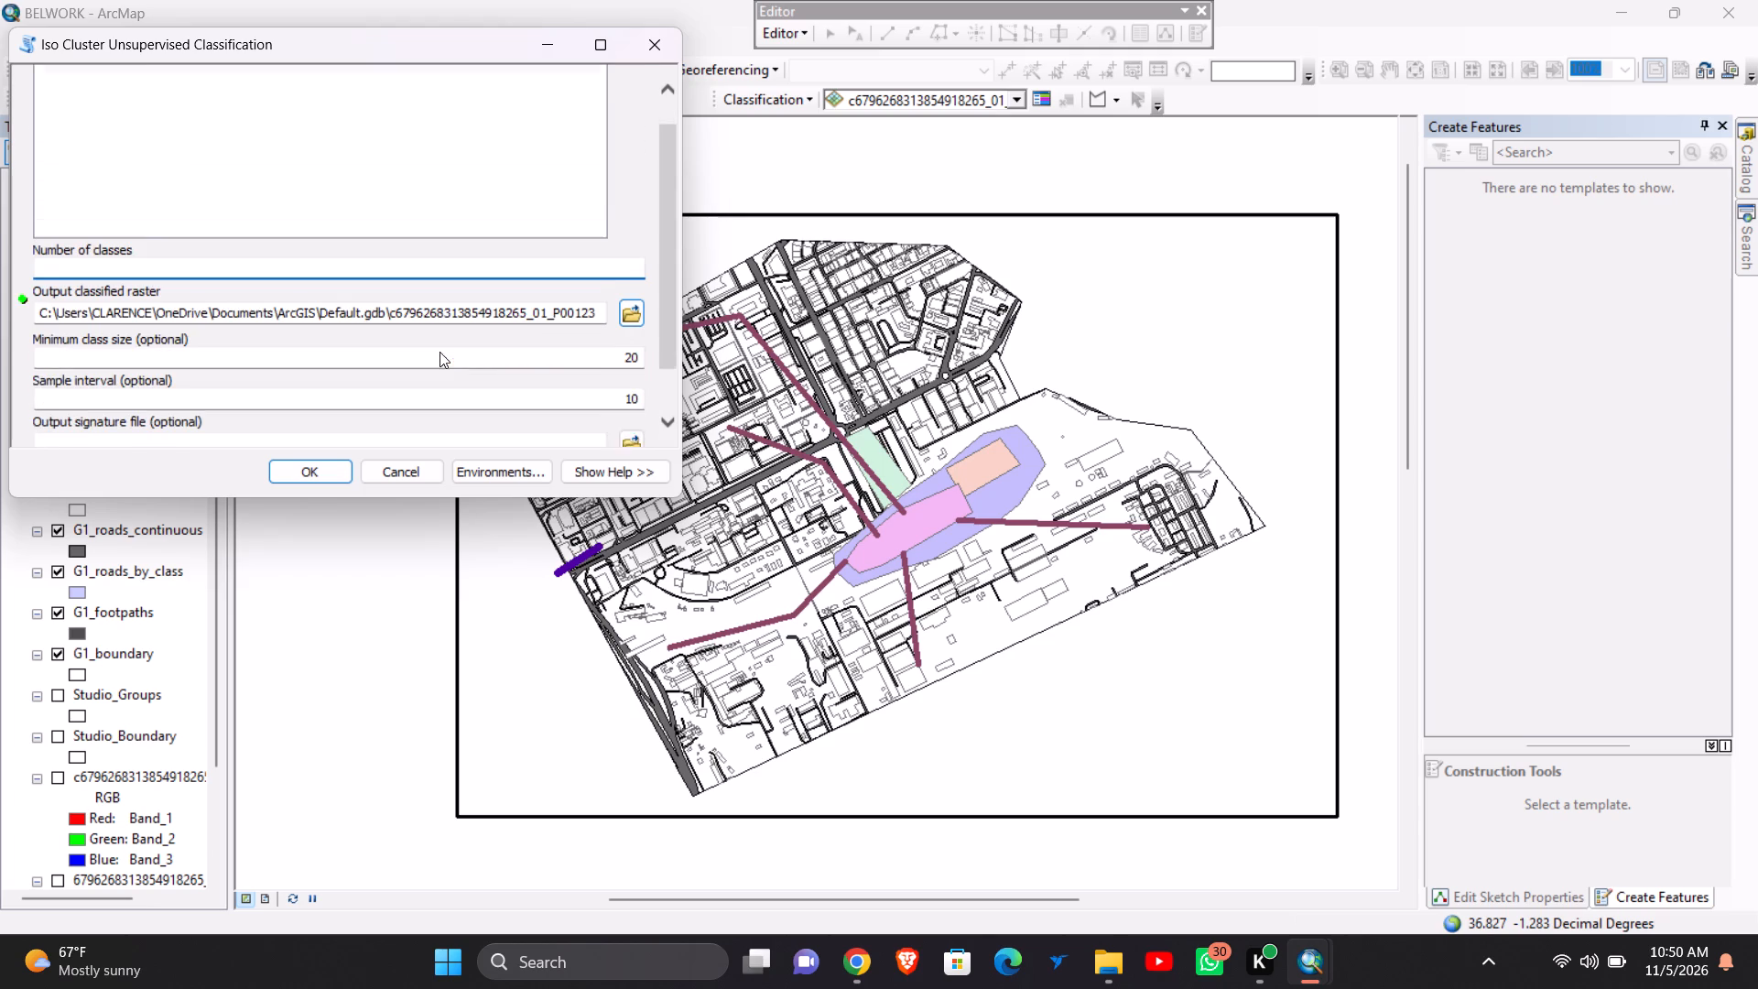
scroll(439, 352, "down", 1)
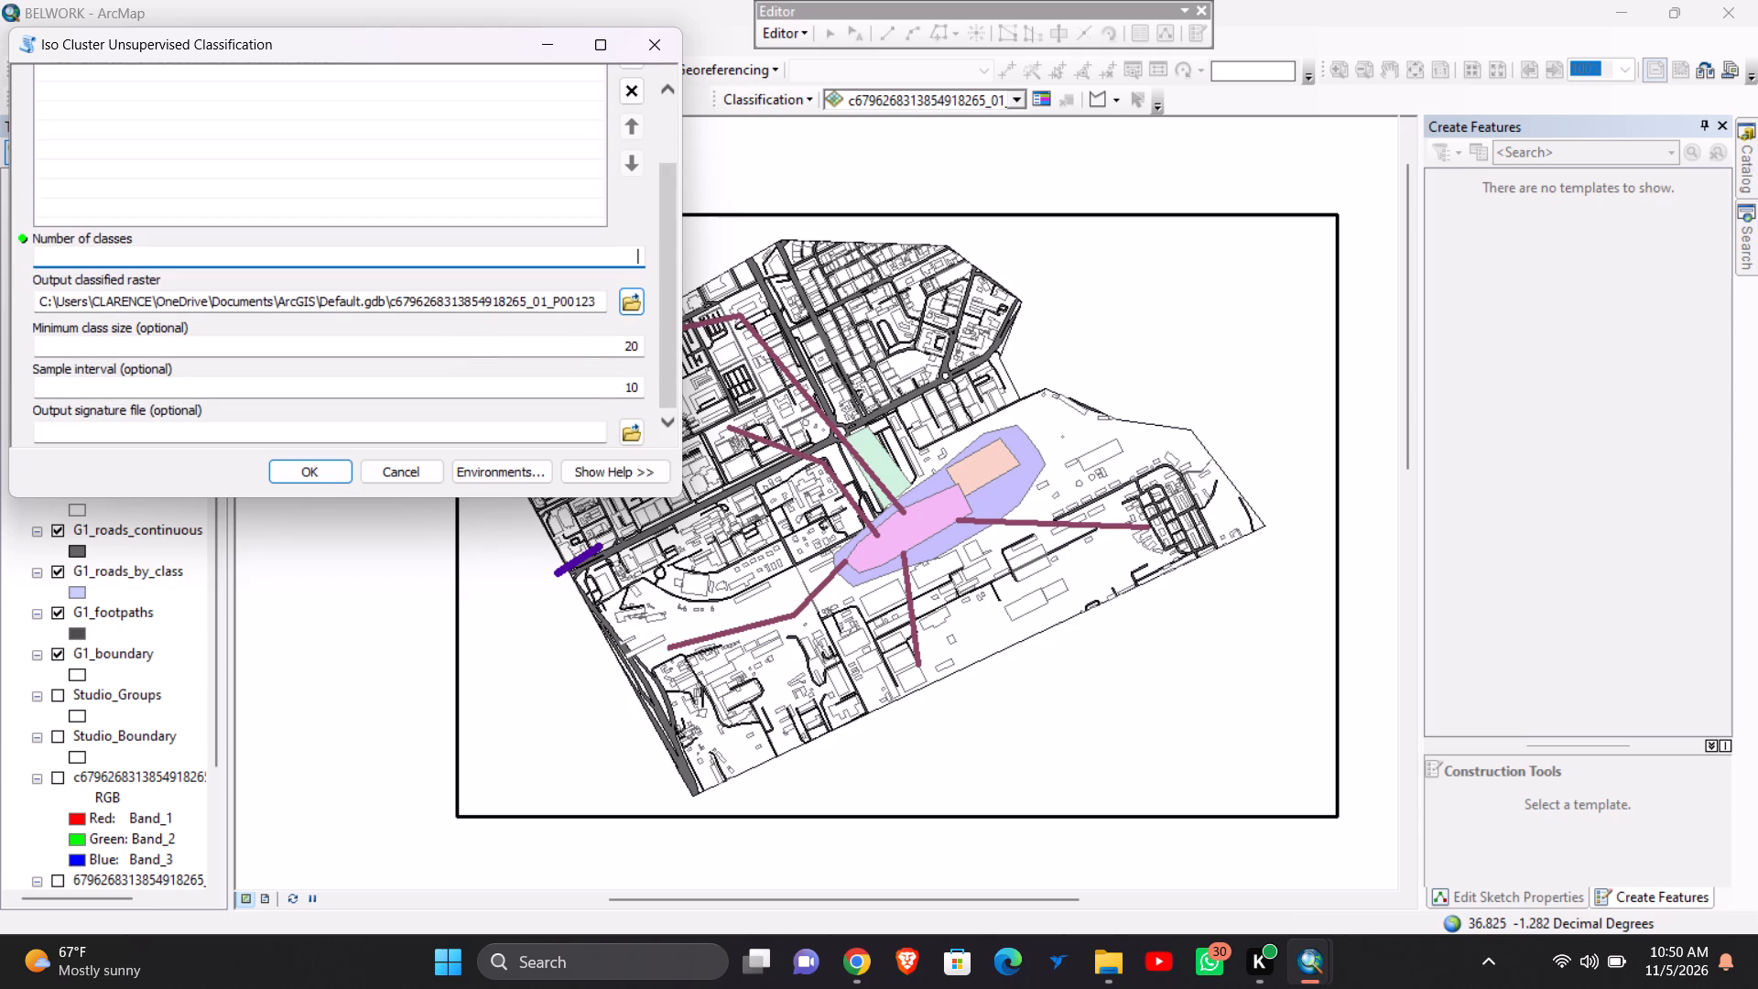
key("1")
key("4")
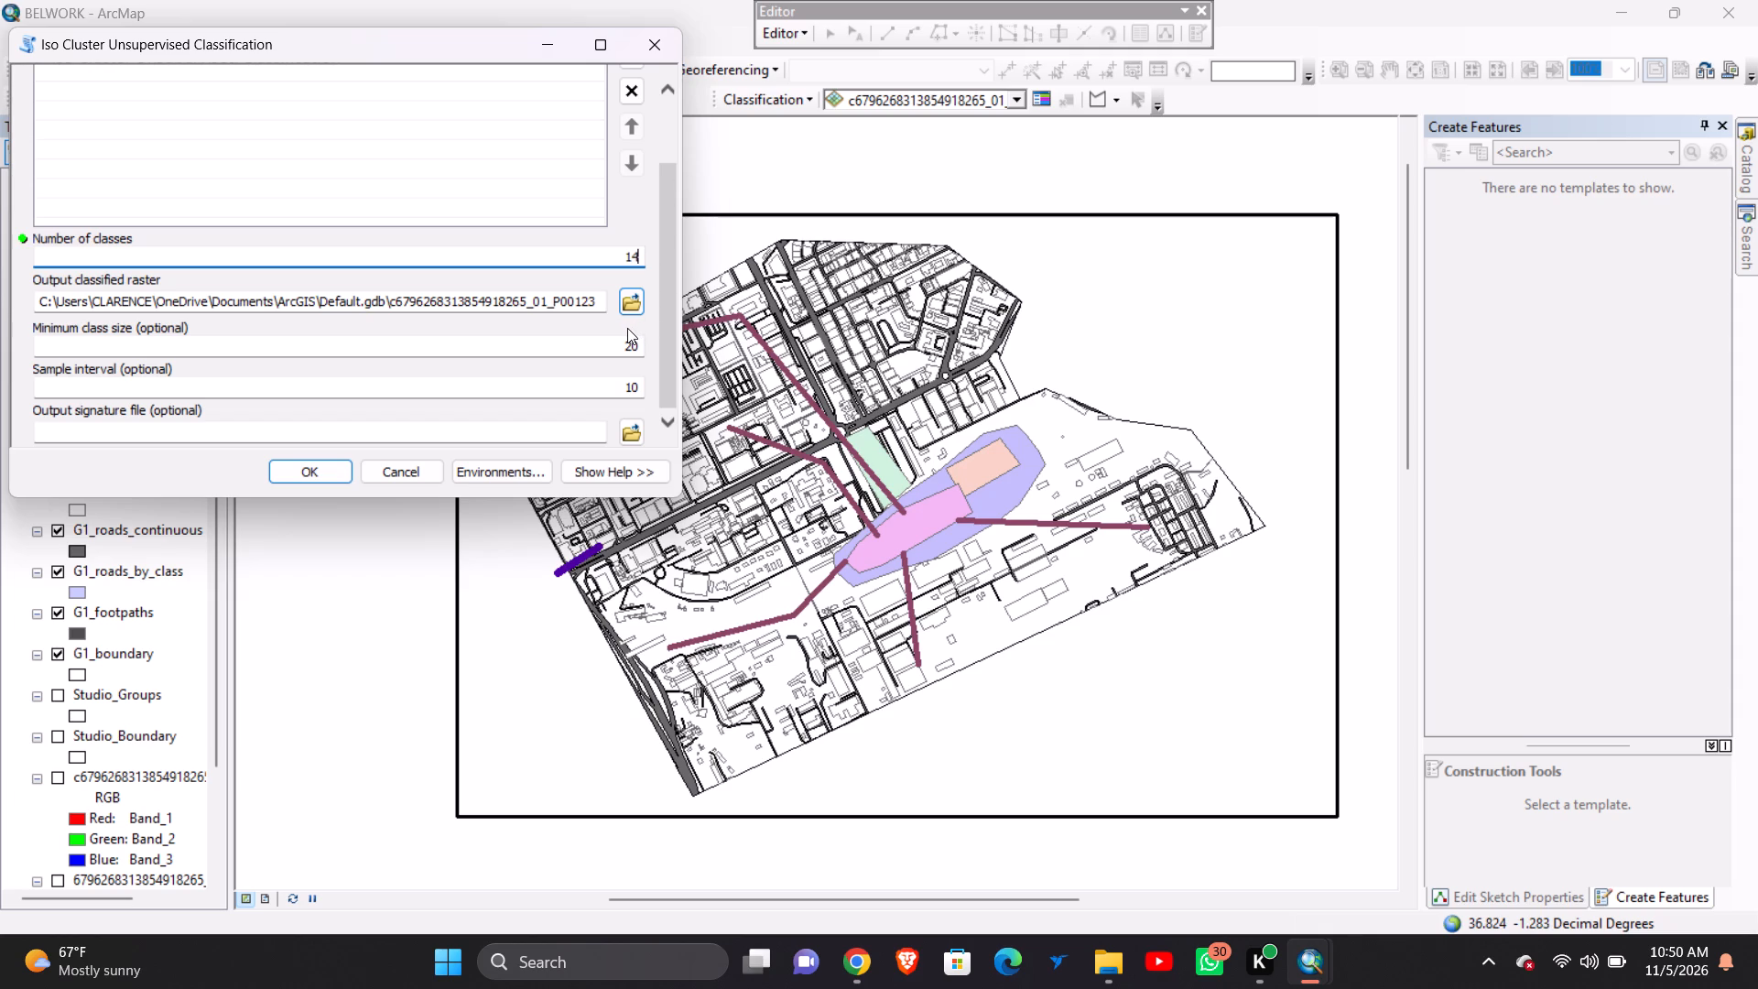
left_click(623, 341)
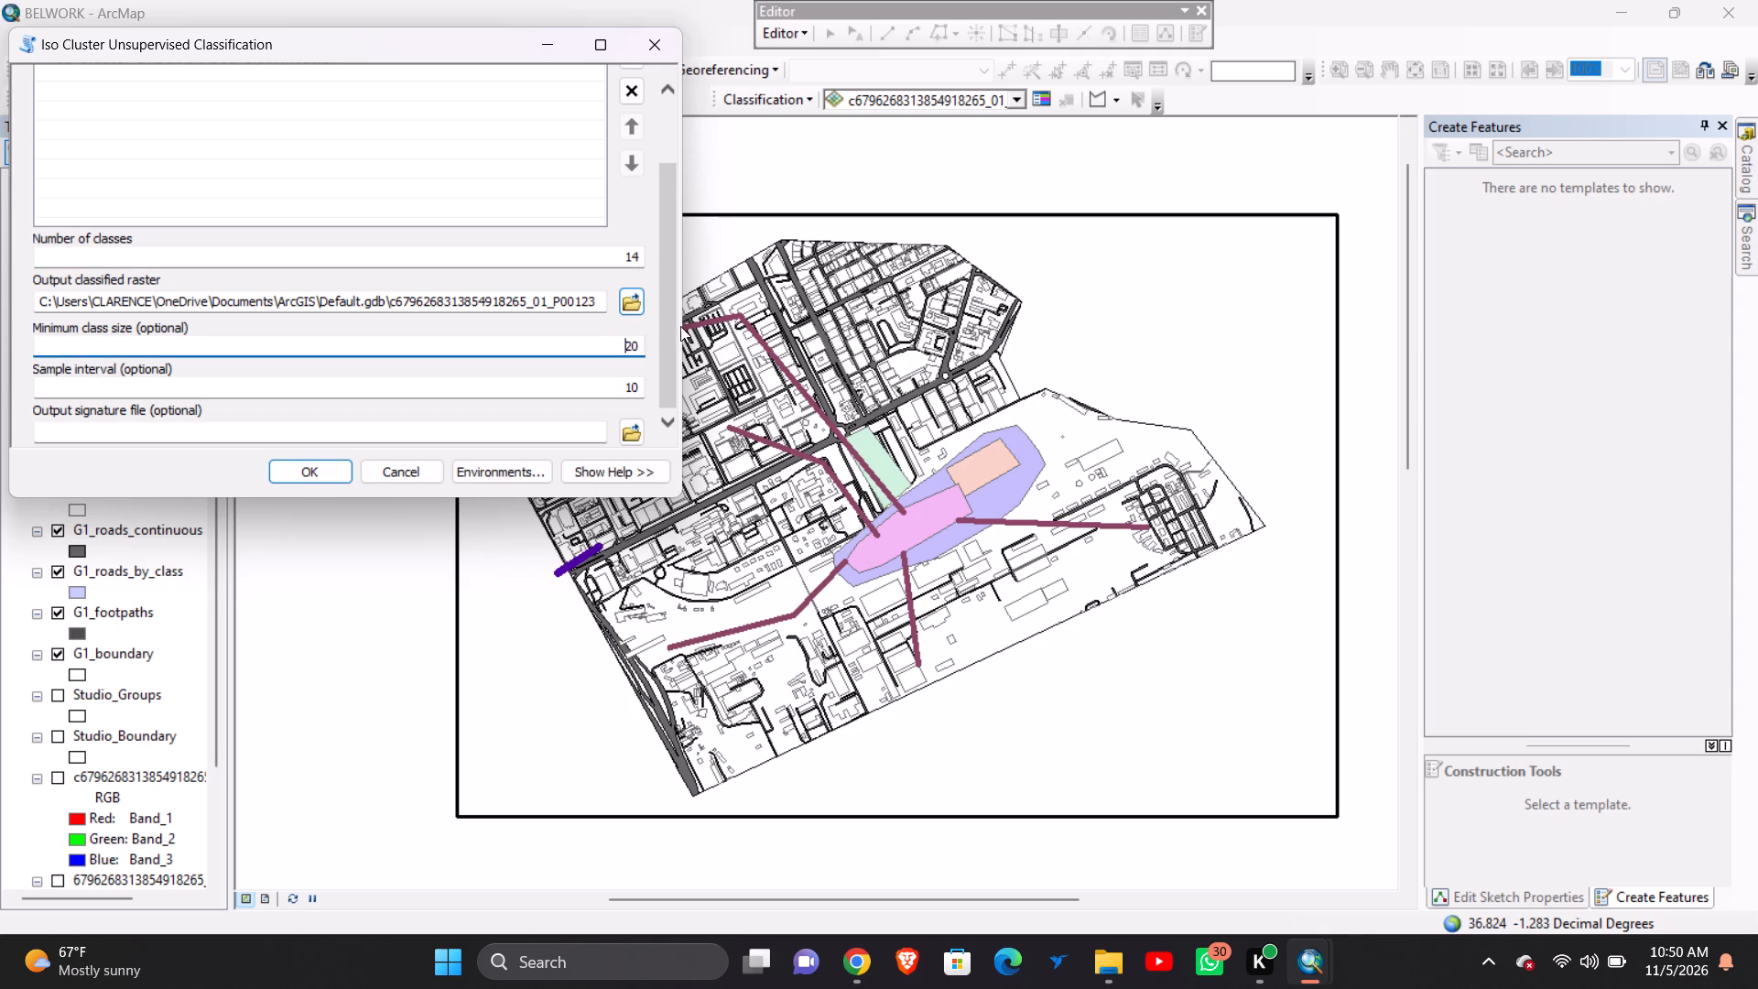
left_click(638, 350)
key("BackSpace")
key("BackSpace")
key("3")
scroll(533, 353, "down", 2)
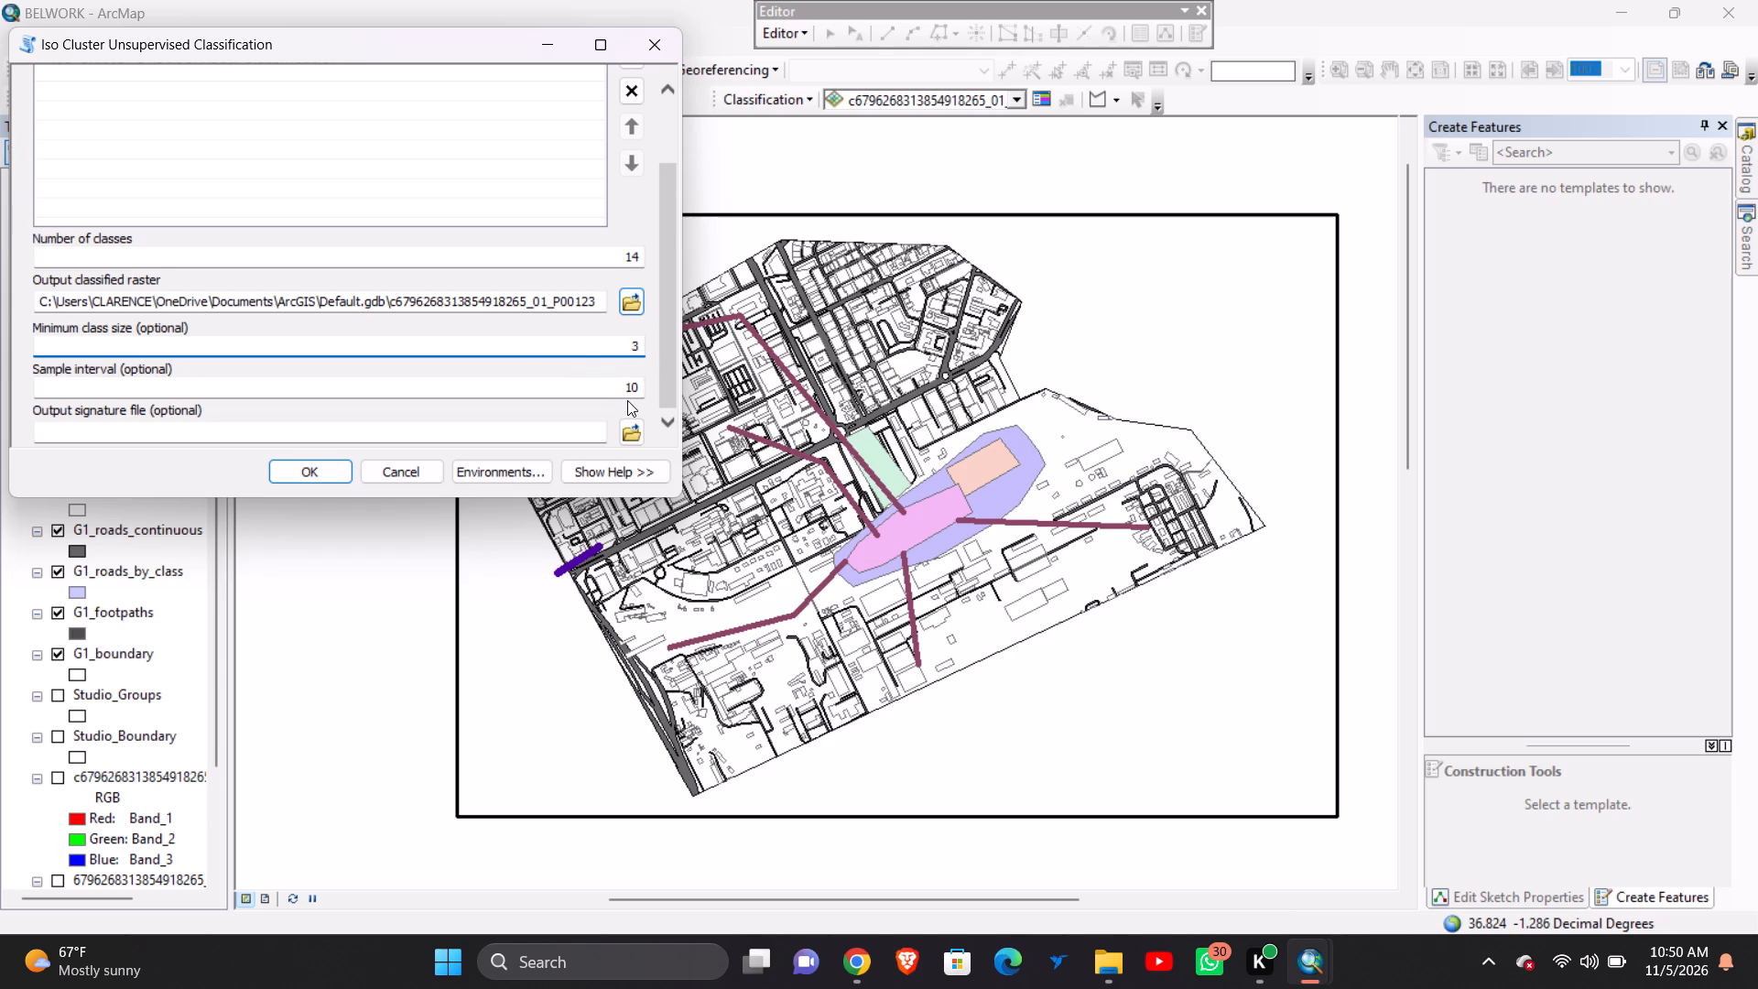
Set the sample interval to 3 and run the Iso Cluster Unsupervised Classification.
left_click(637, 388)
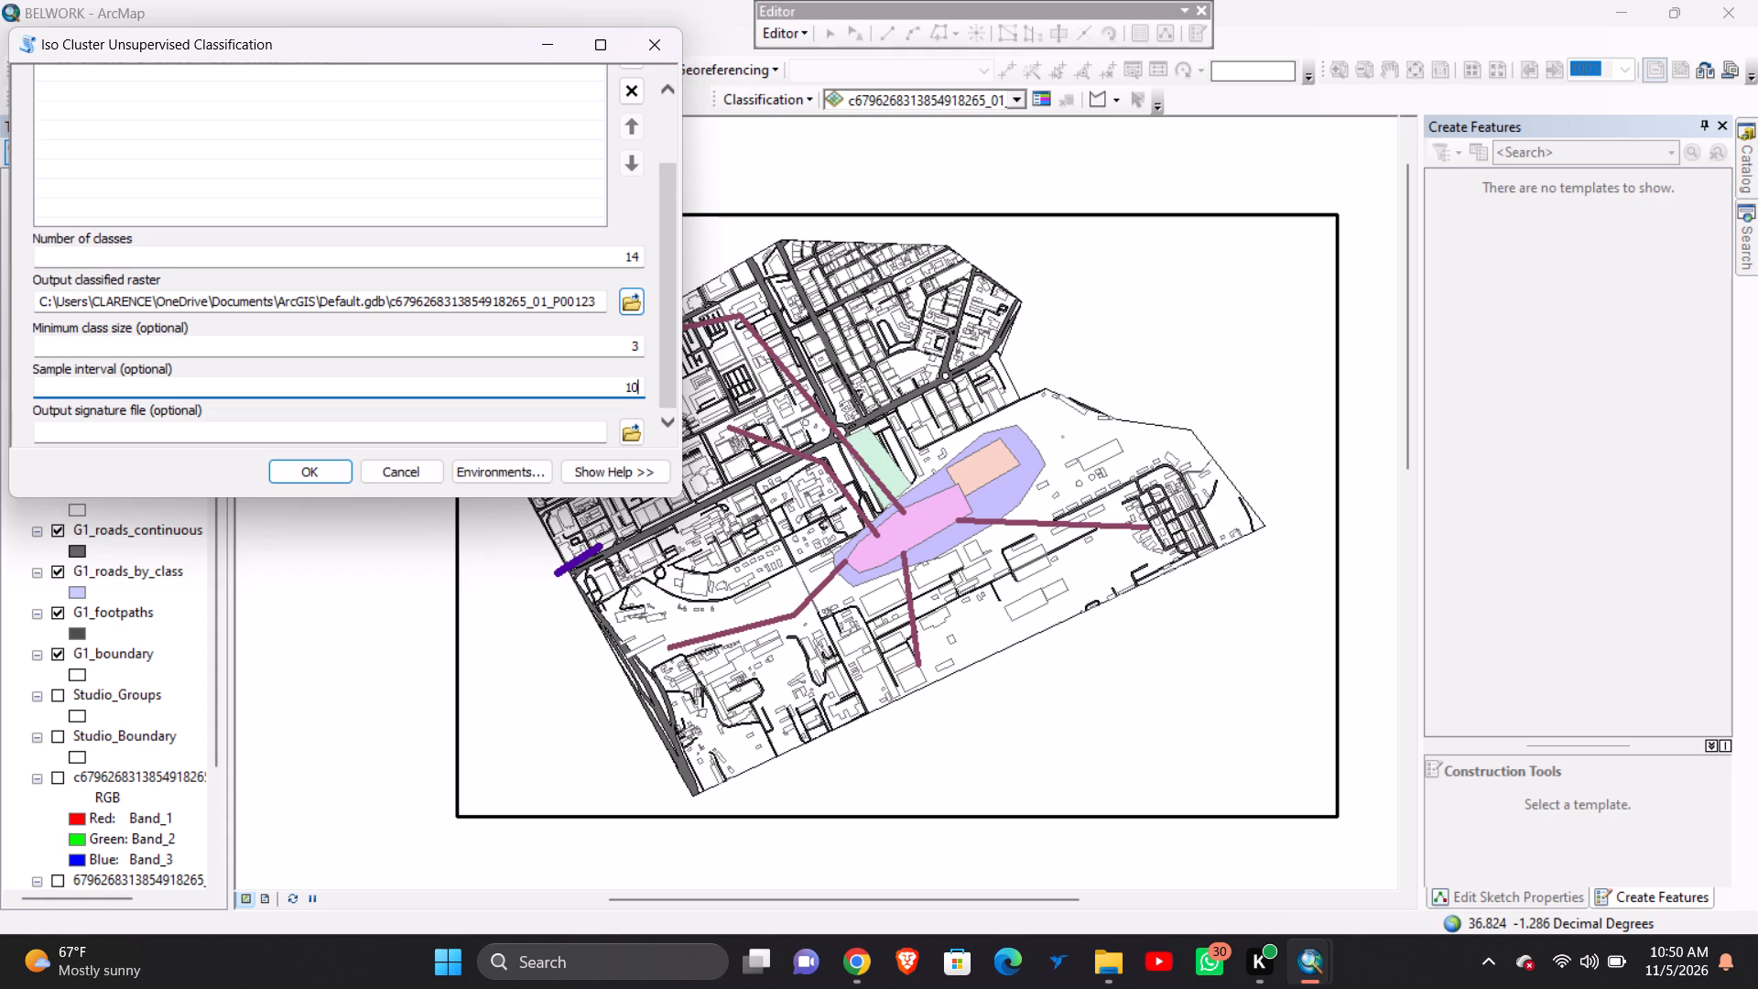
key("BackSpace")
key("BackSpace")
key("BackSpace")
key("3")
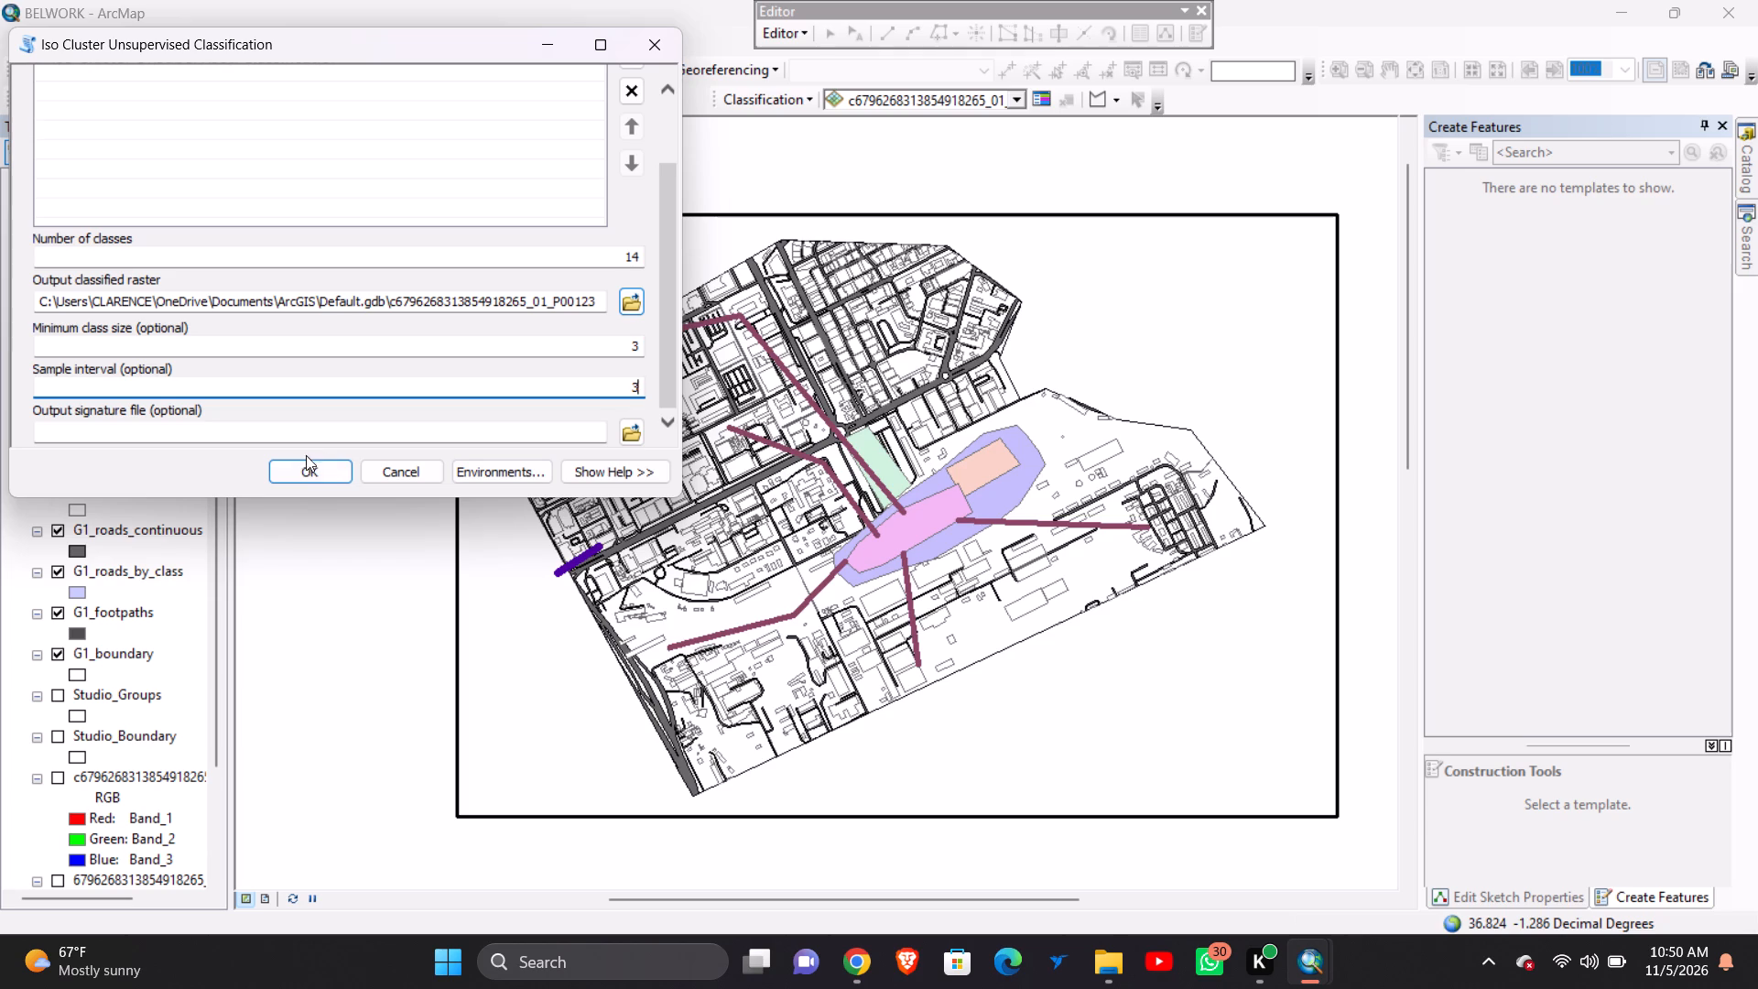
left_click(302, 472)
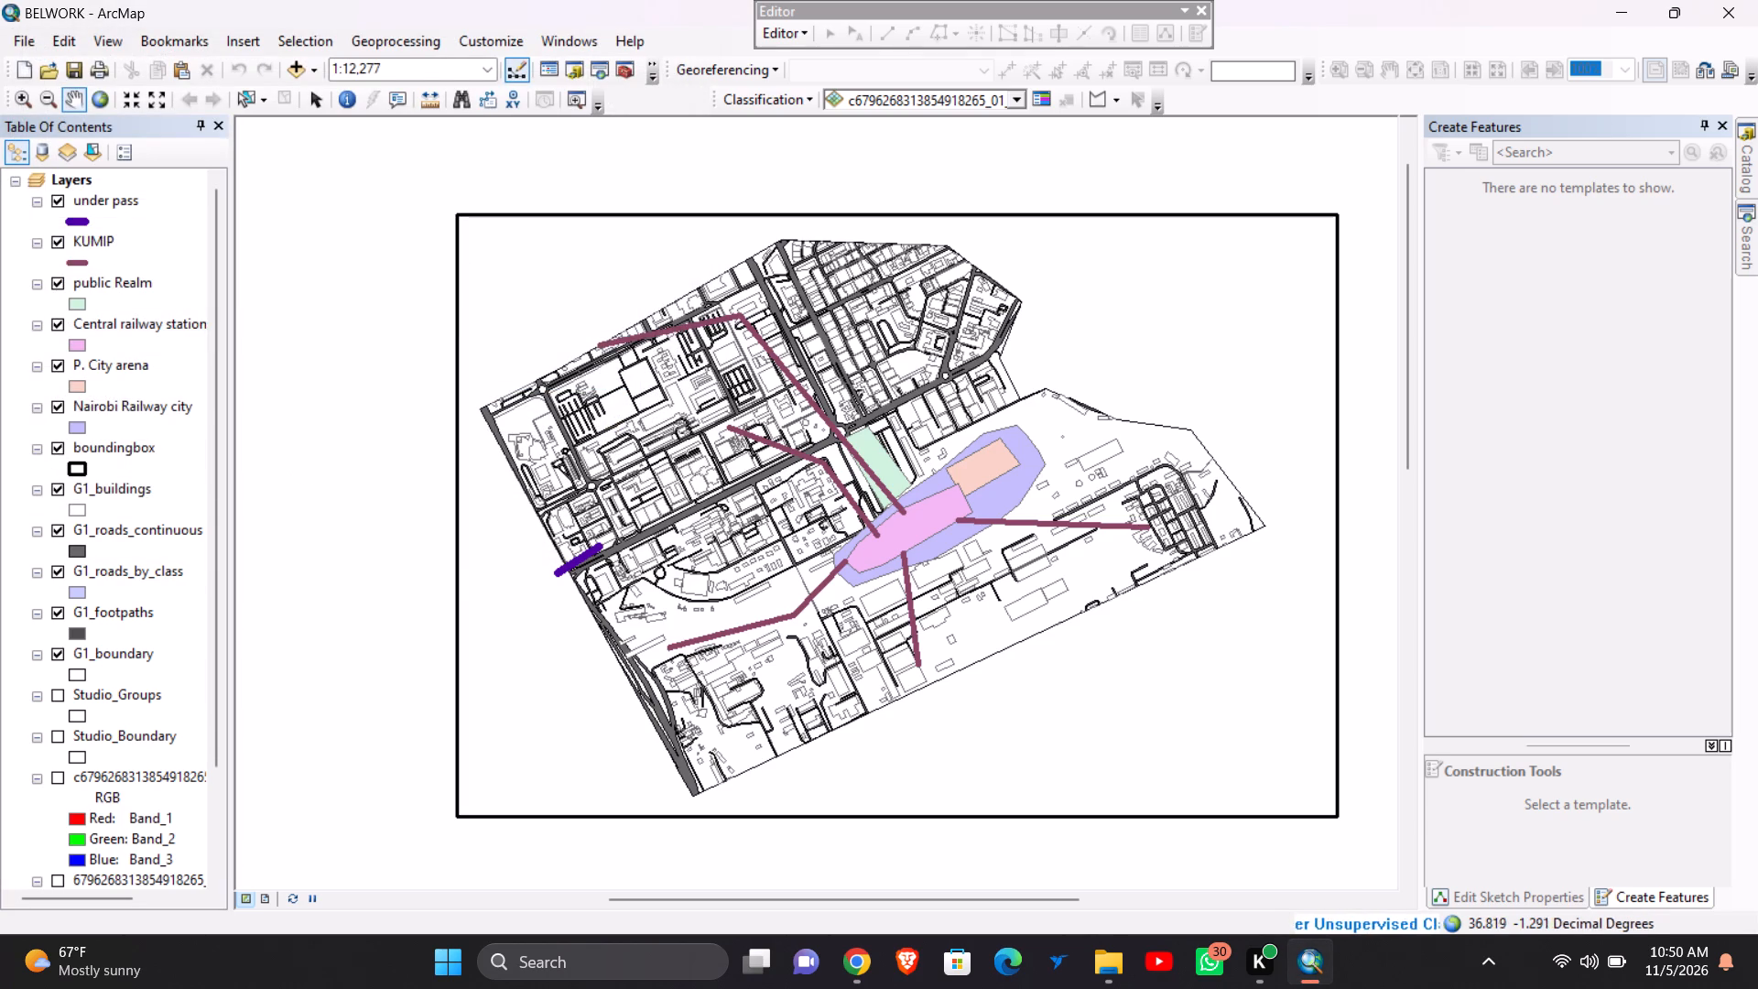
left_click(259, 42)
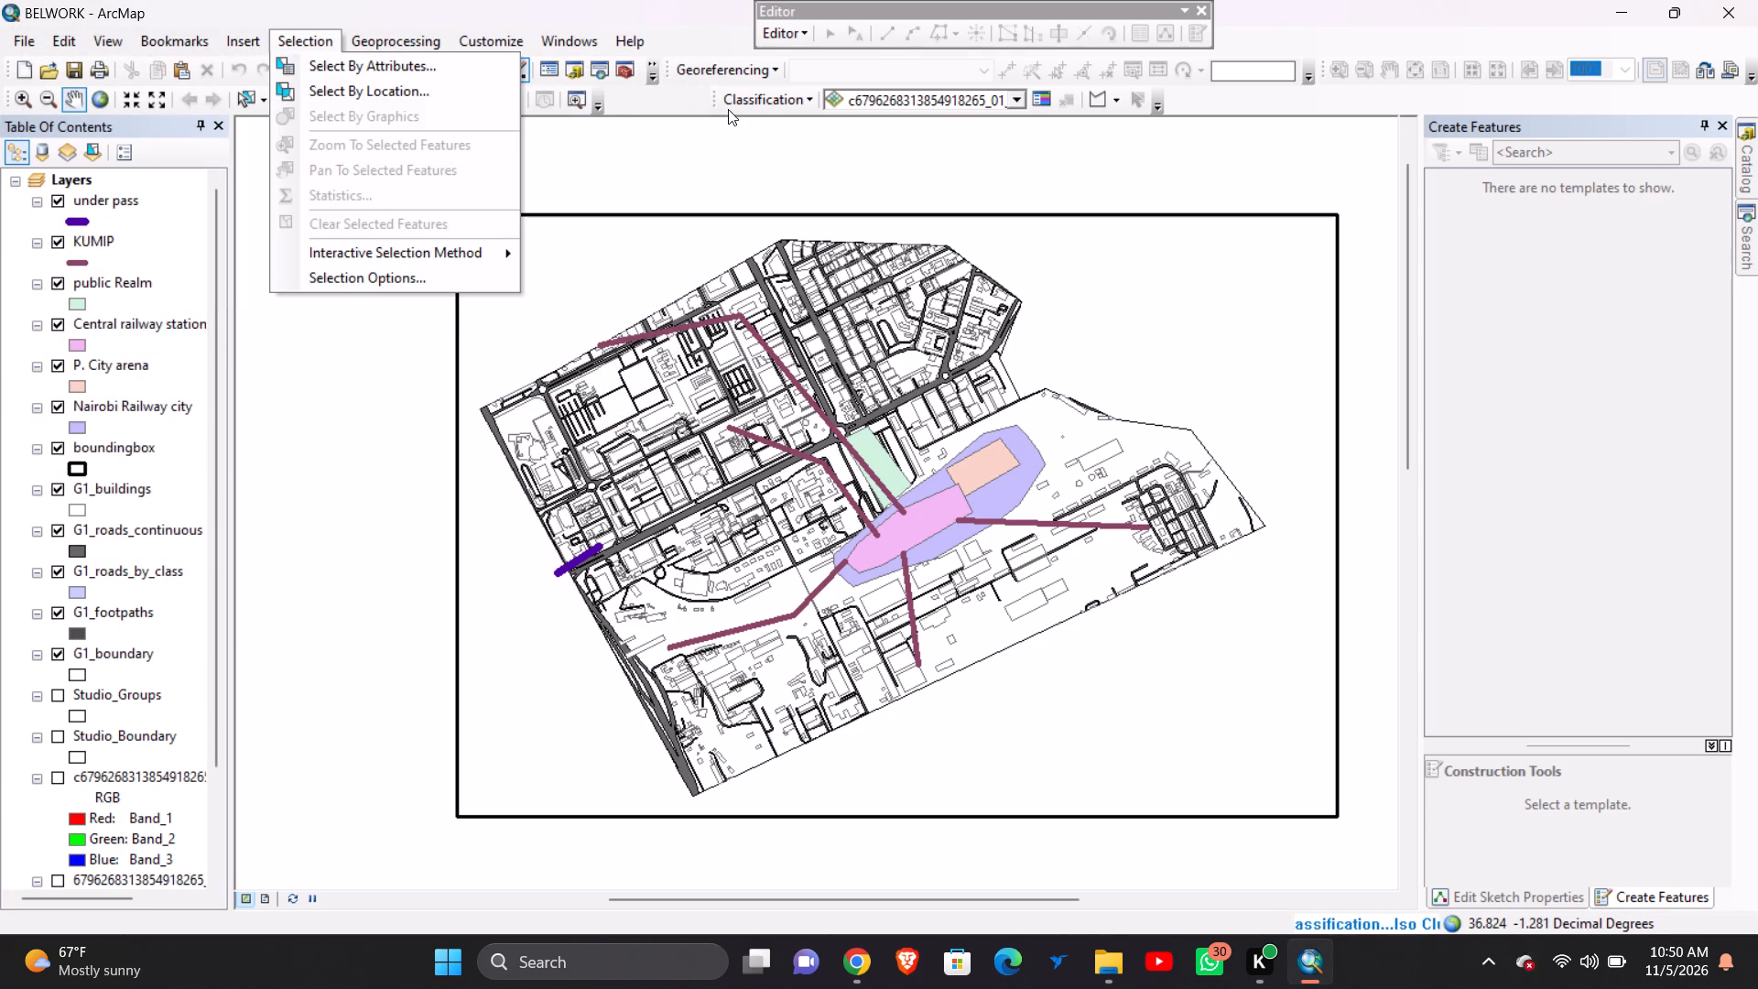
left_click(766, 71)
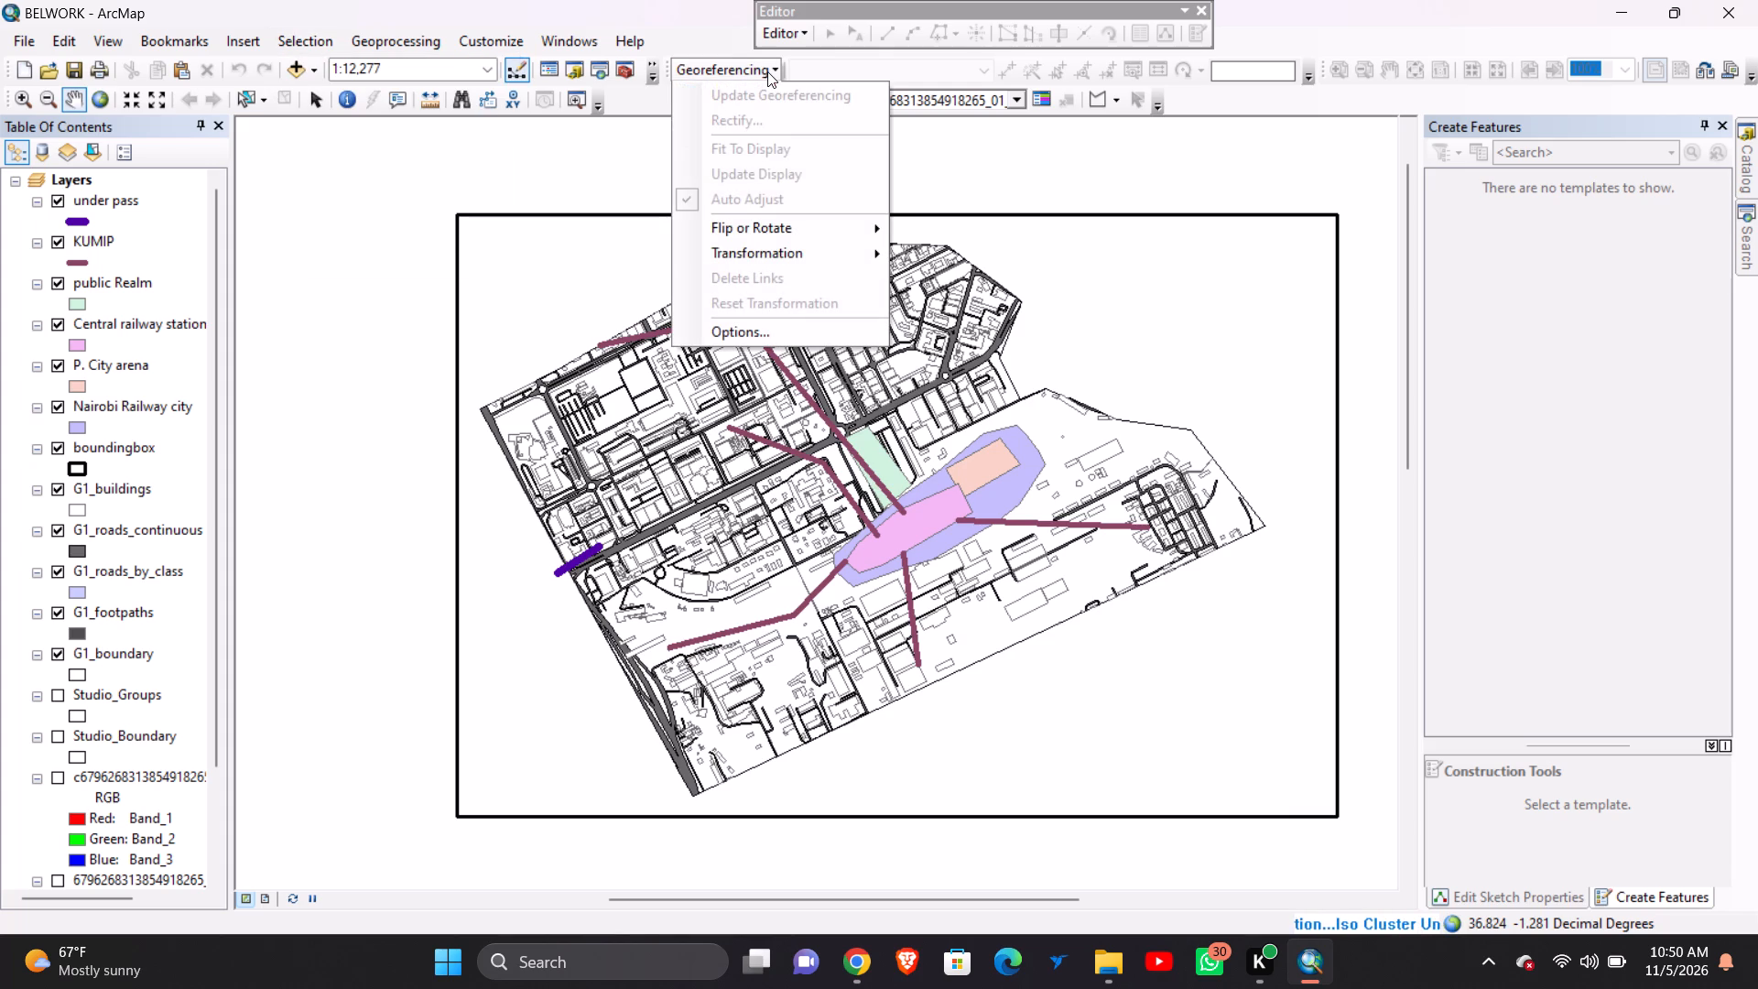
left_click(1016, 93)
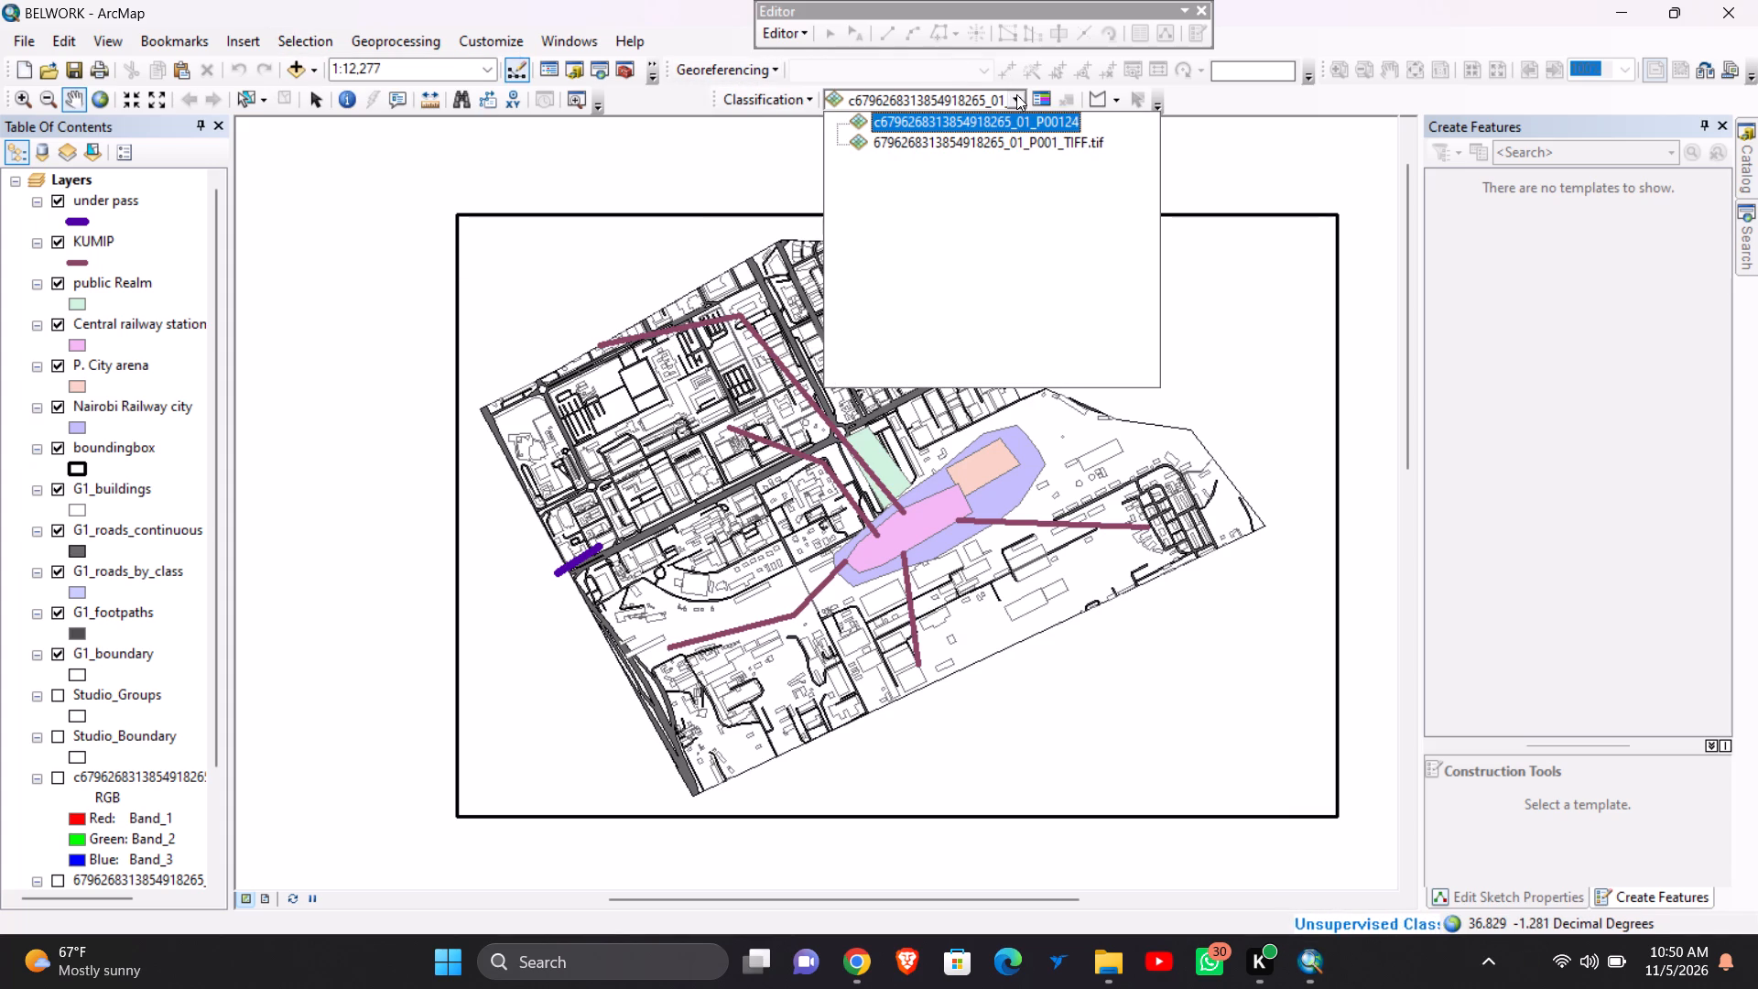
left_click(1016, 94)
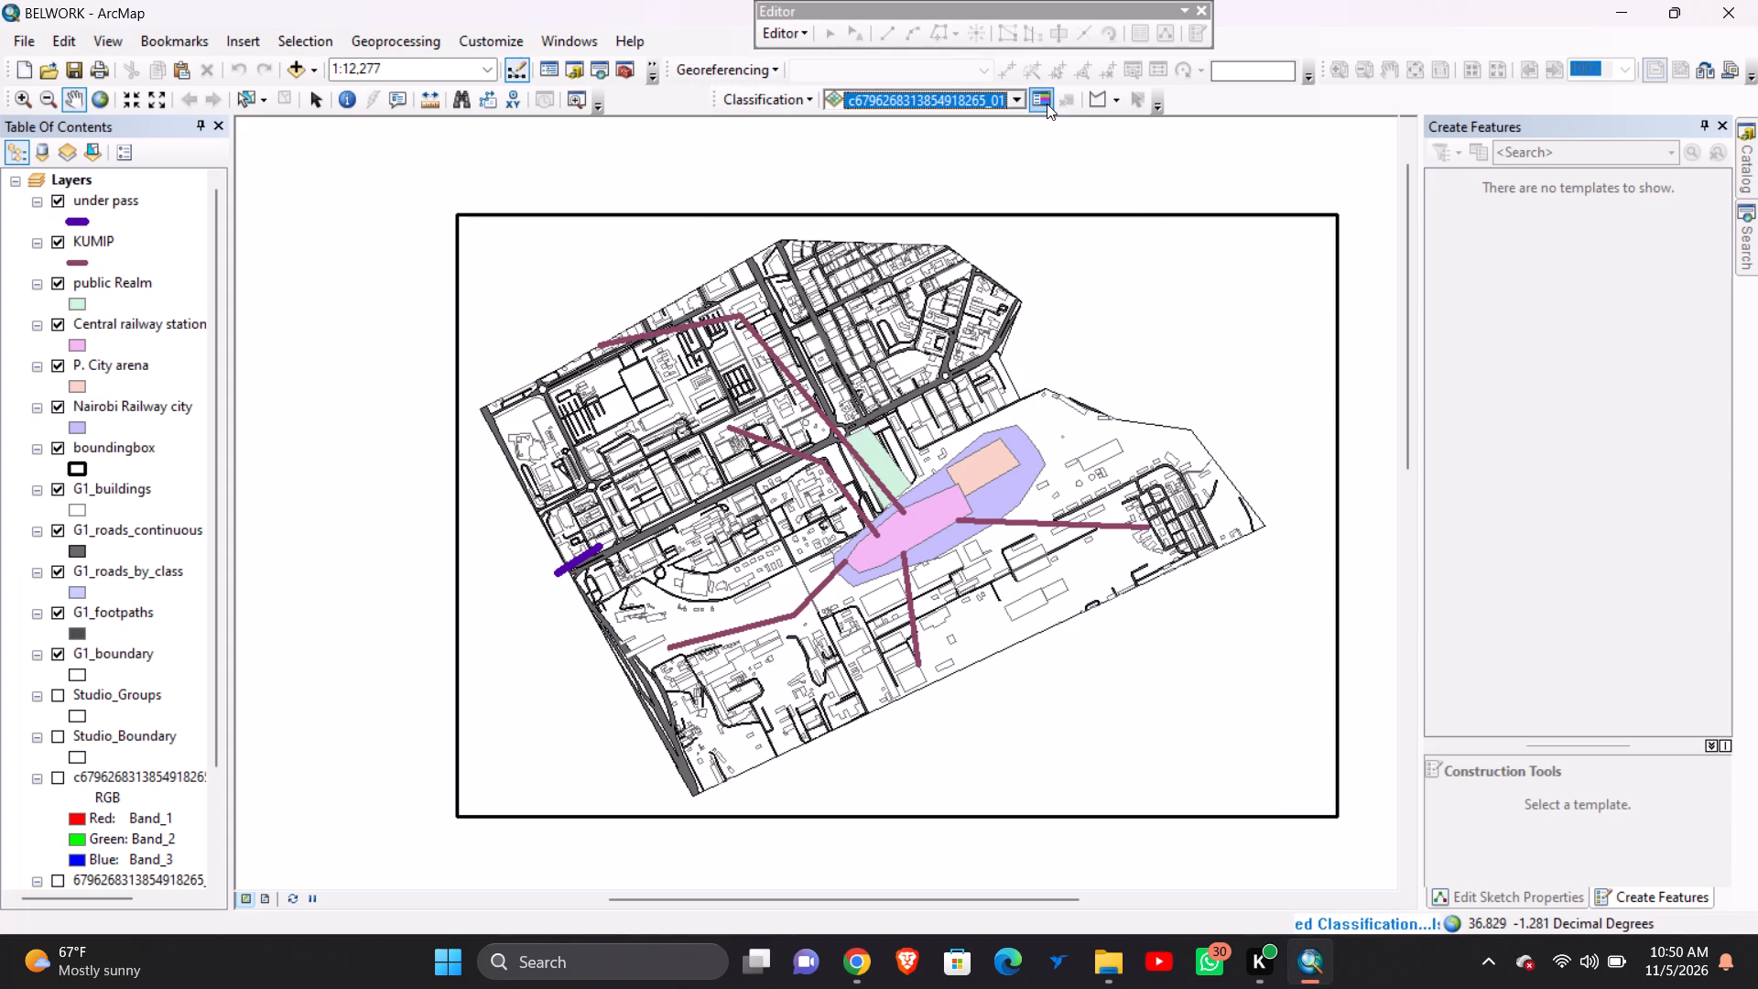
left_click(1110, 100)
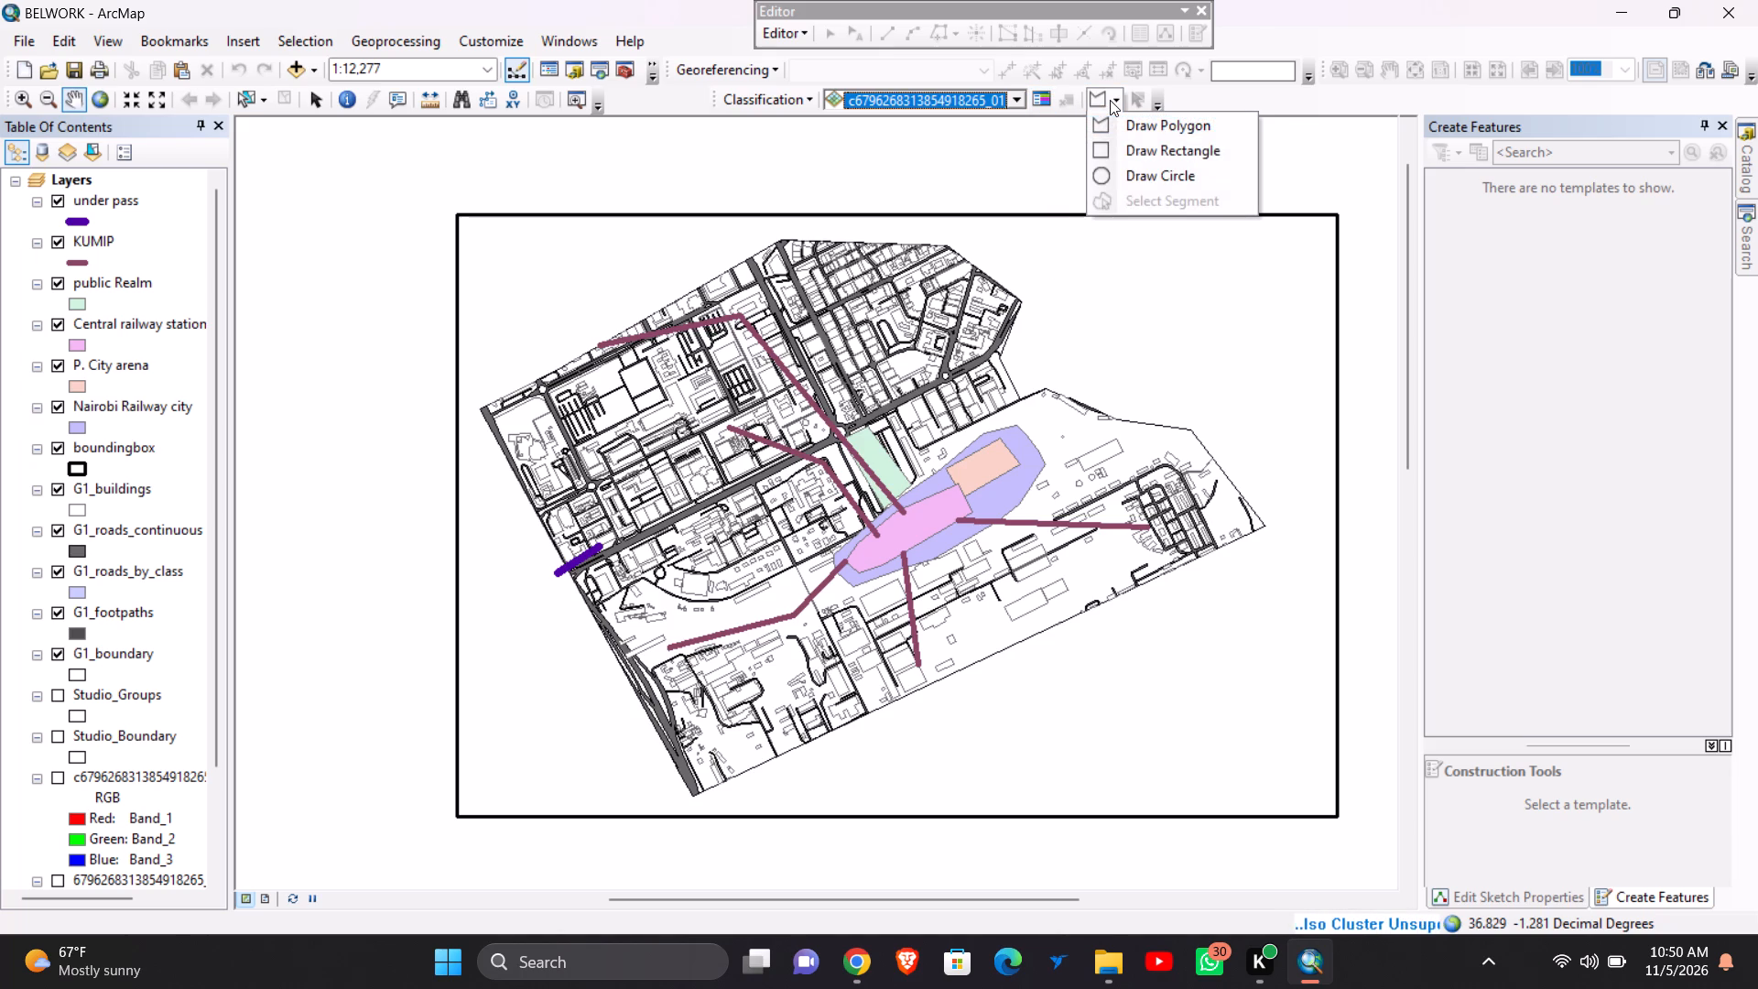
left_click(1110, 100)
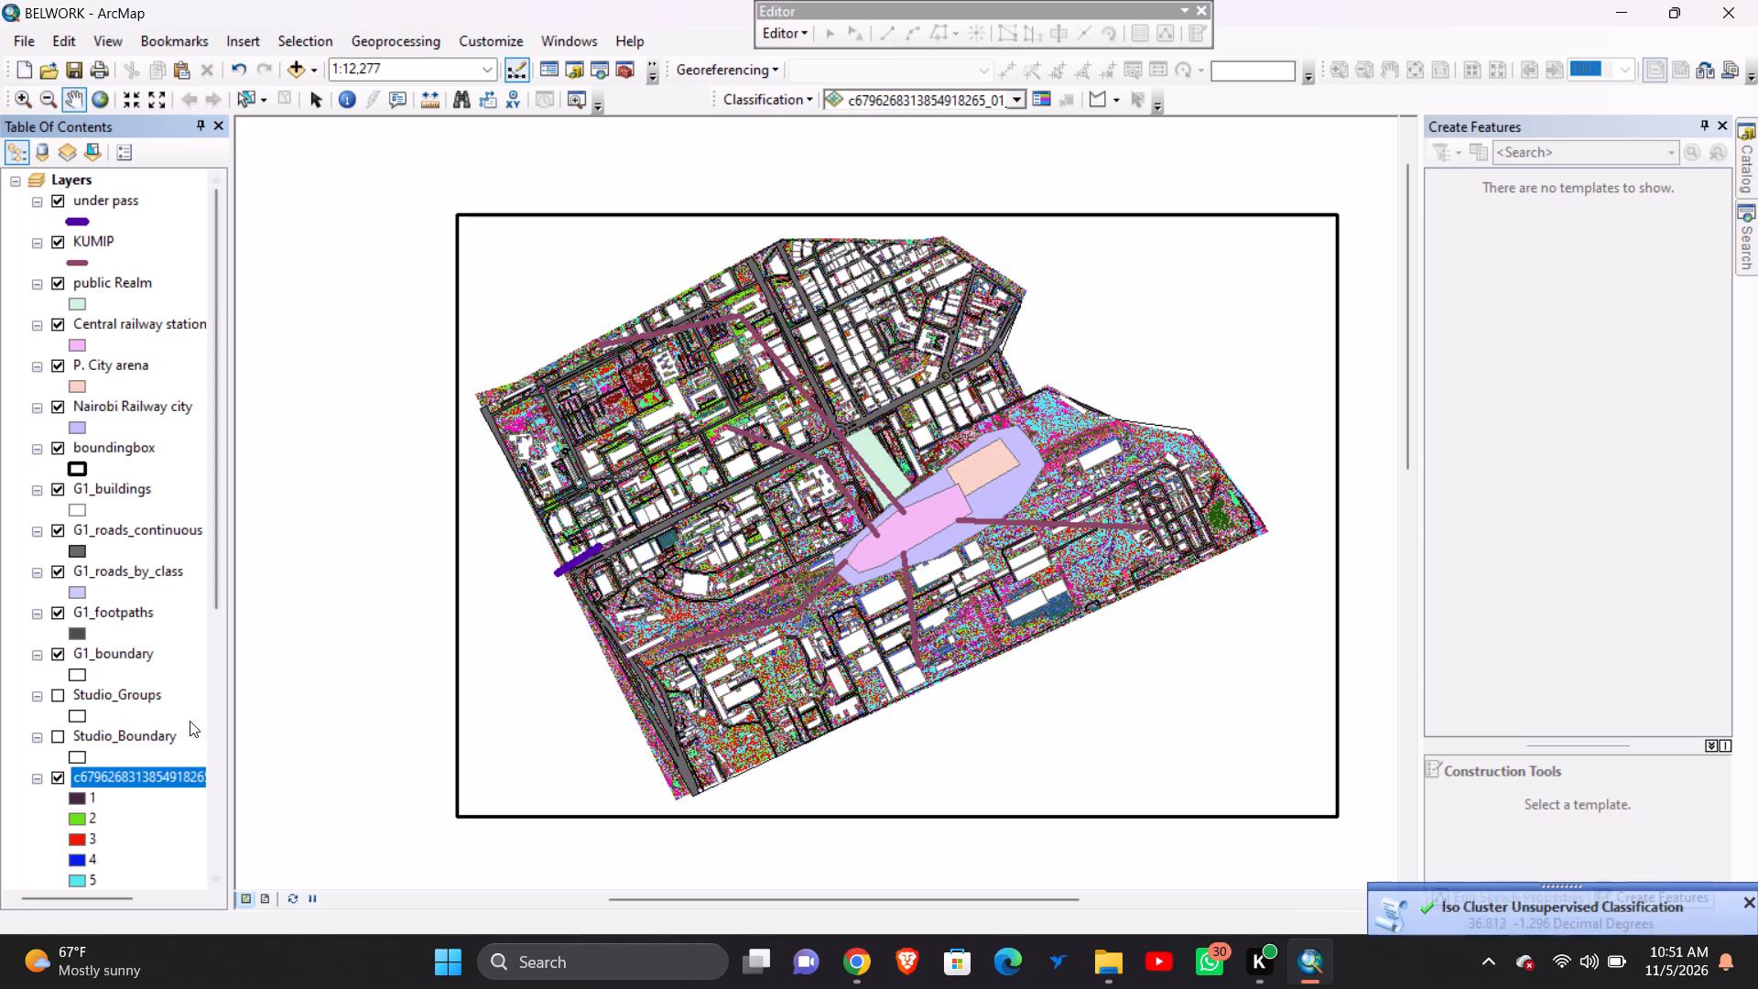
Toggle the classified raster layer off and on to compare it with the base map.
left_click(55, 777)
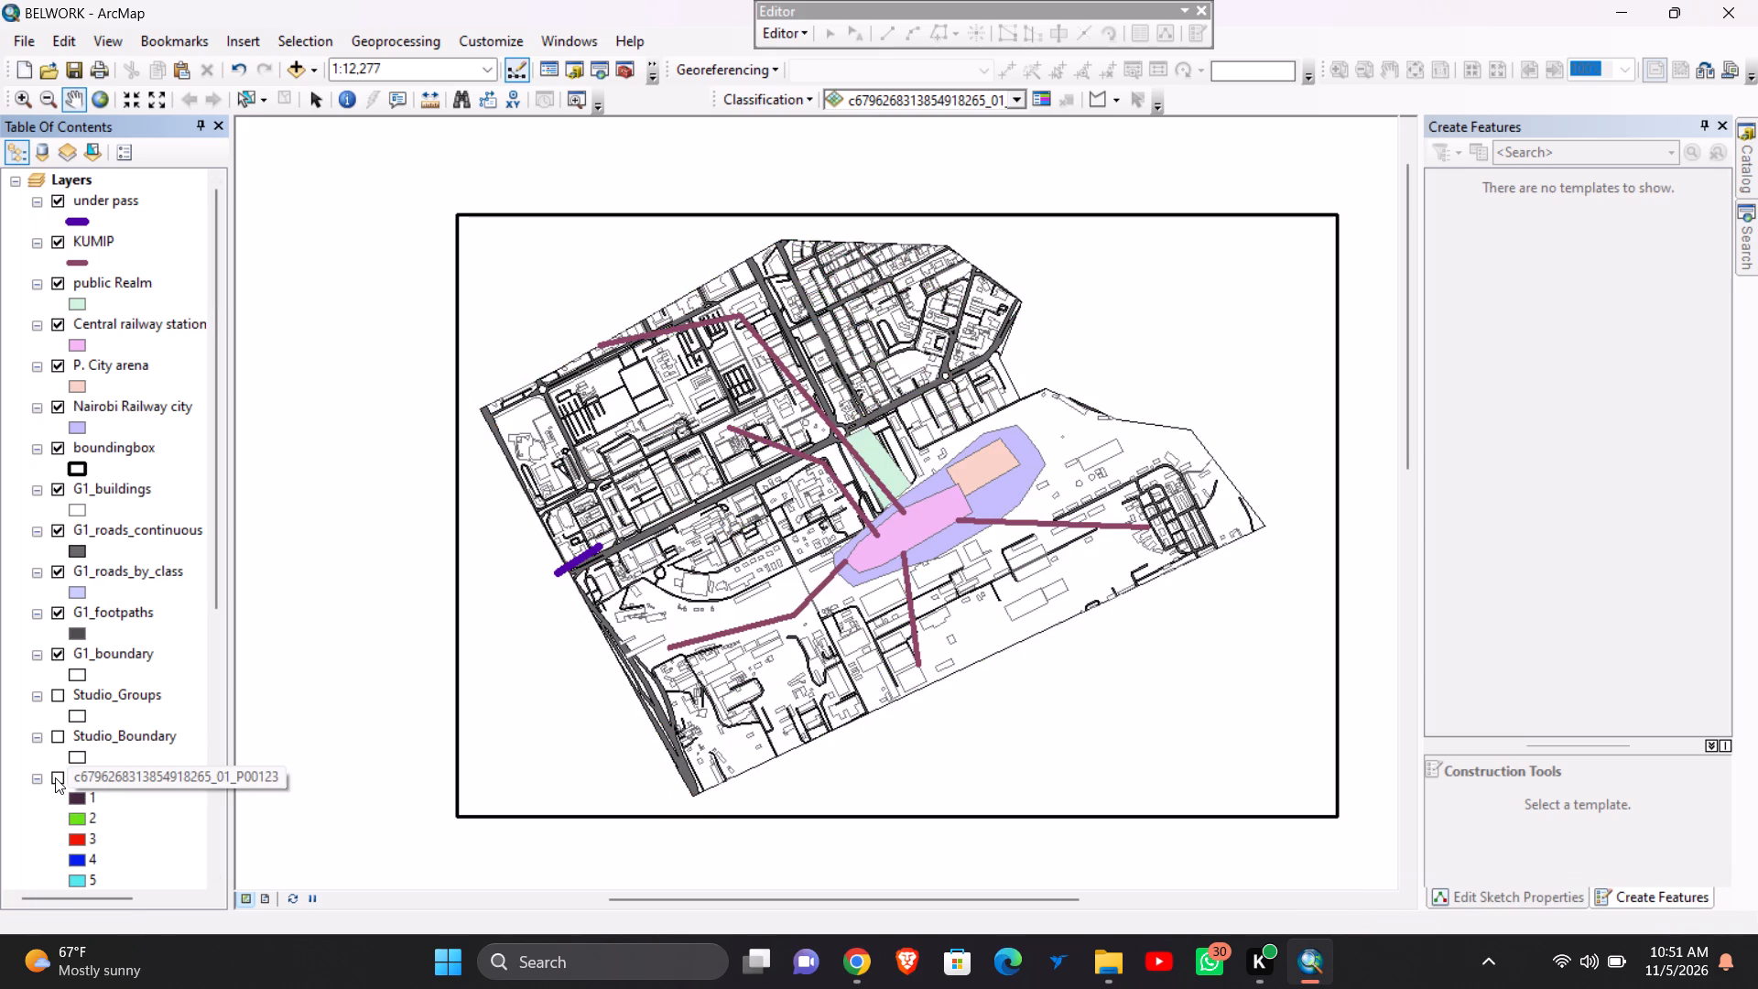
left_click(55, 777)
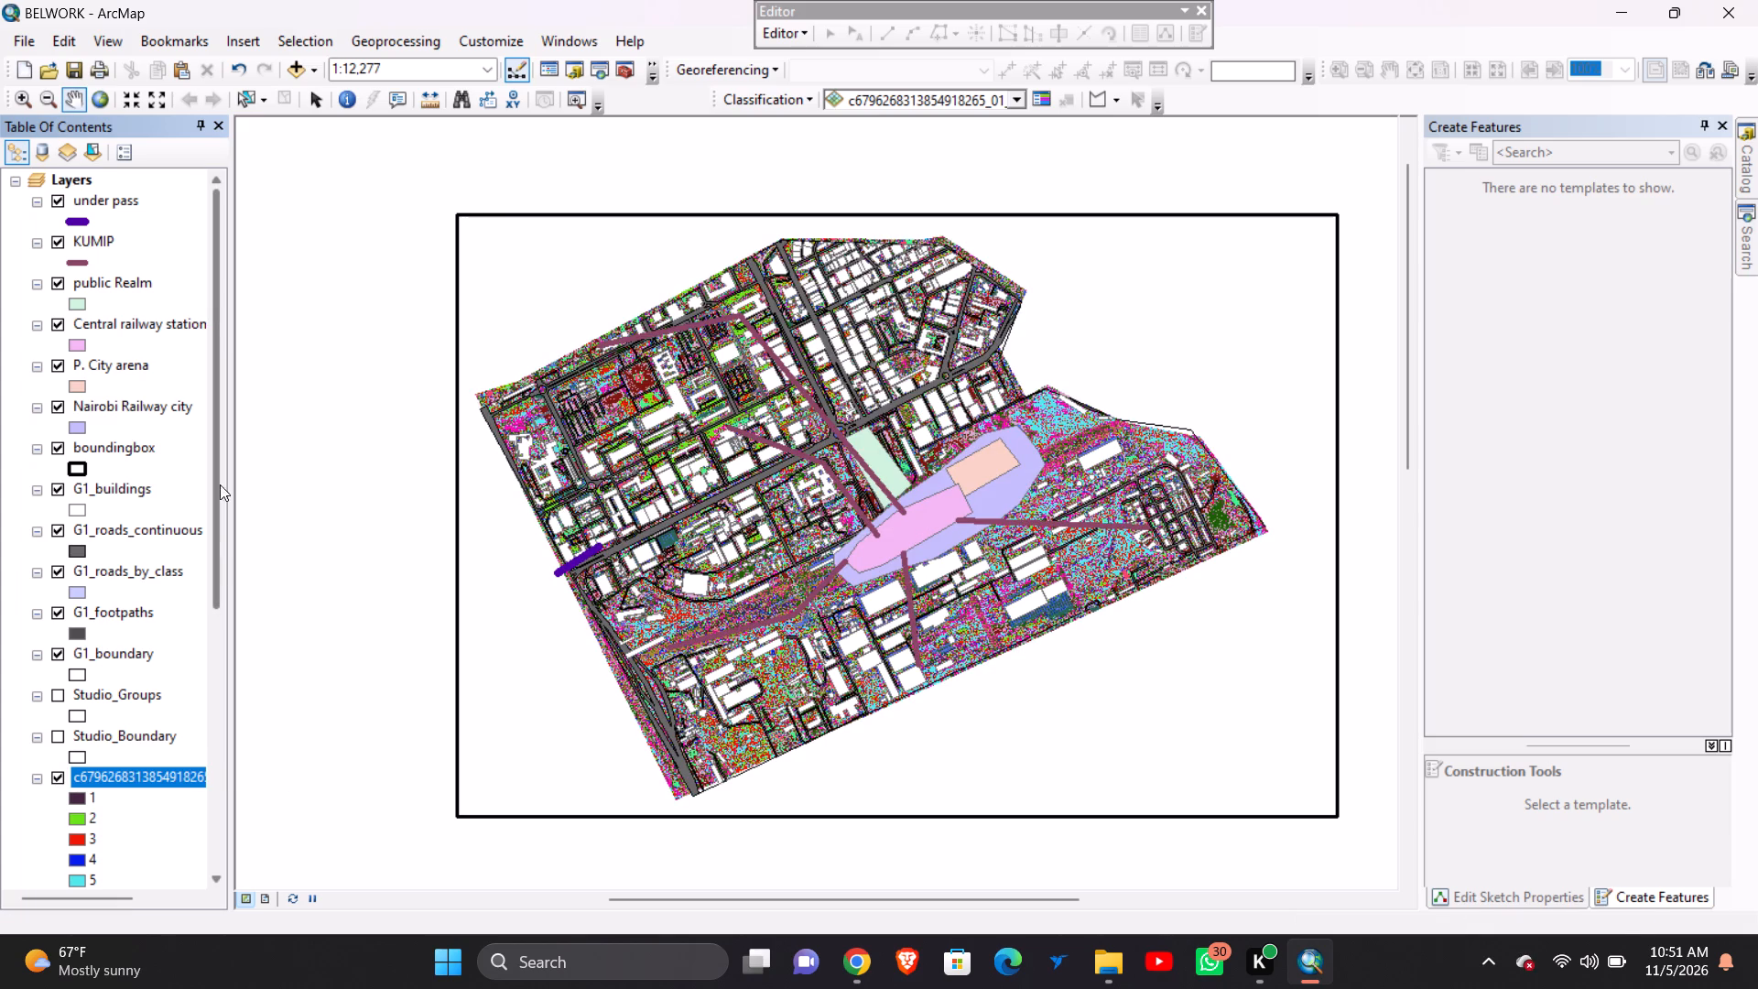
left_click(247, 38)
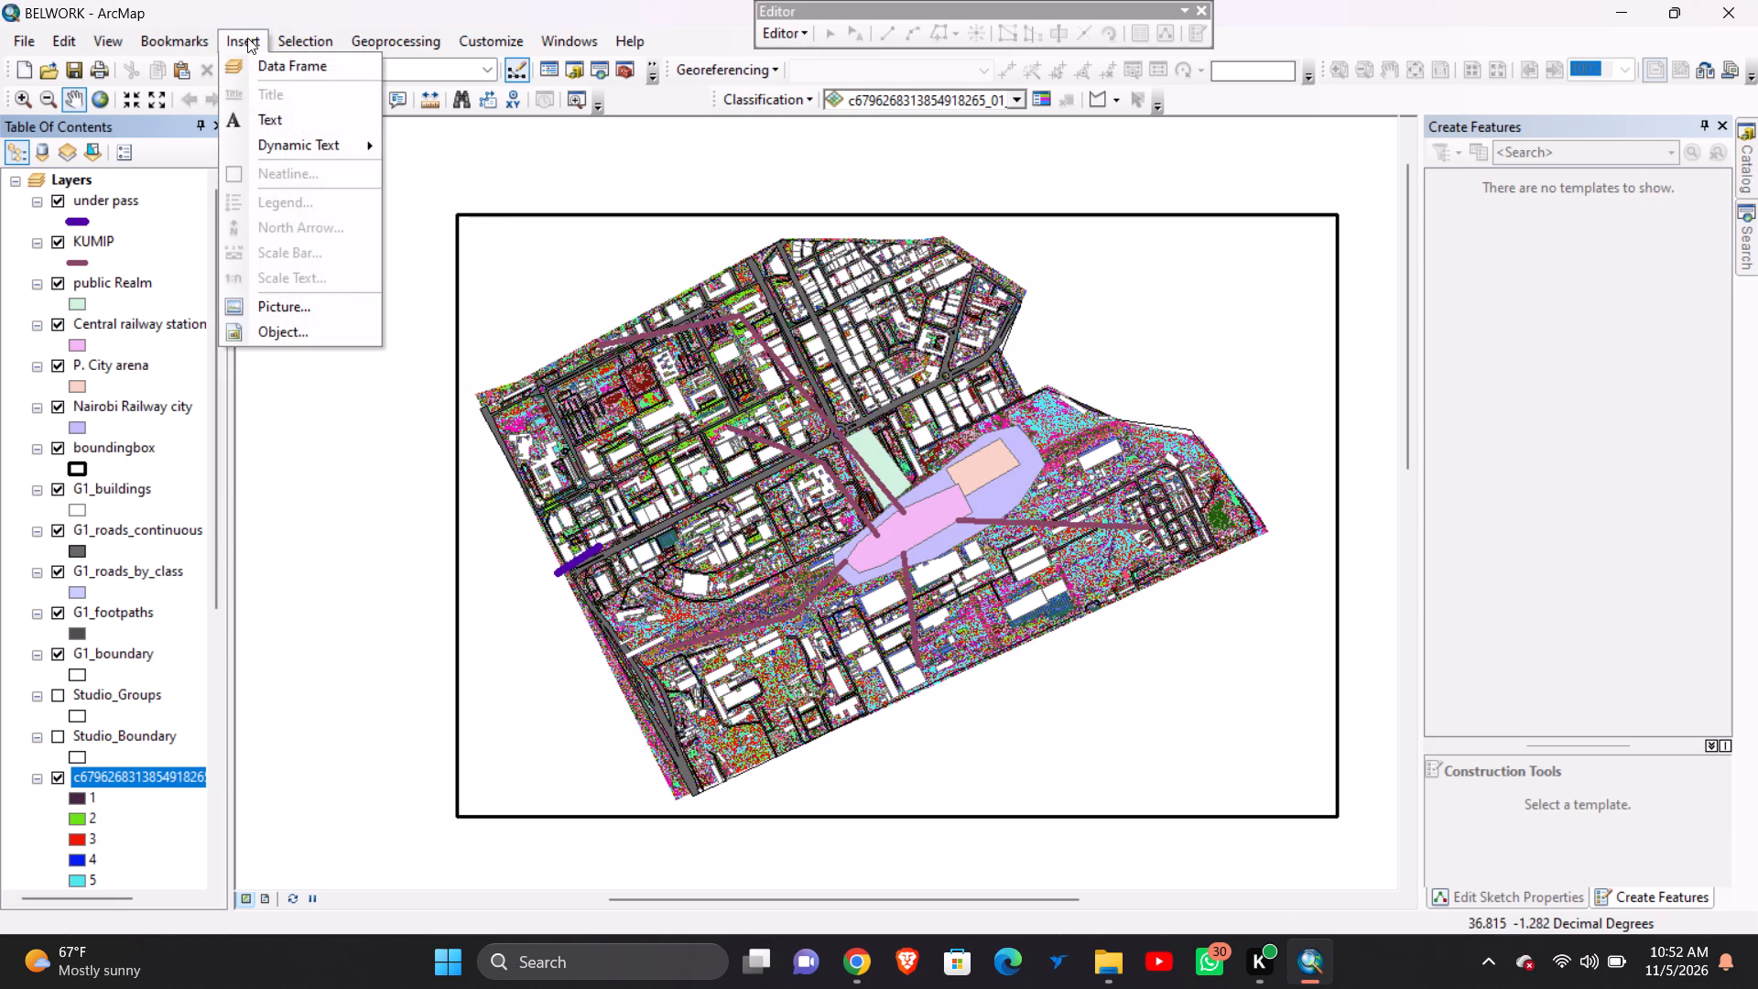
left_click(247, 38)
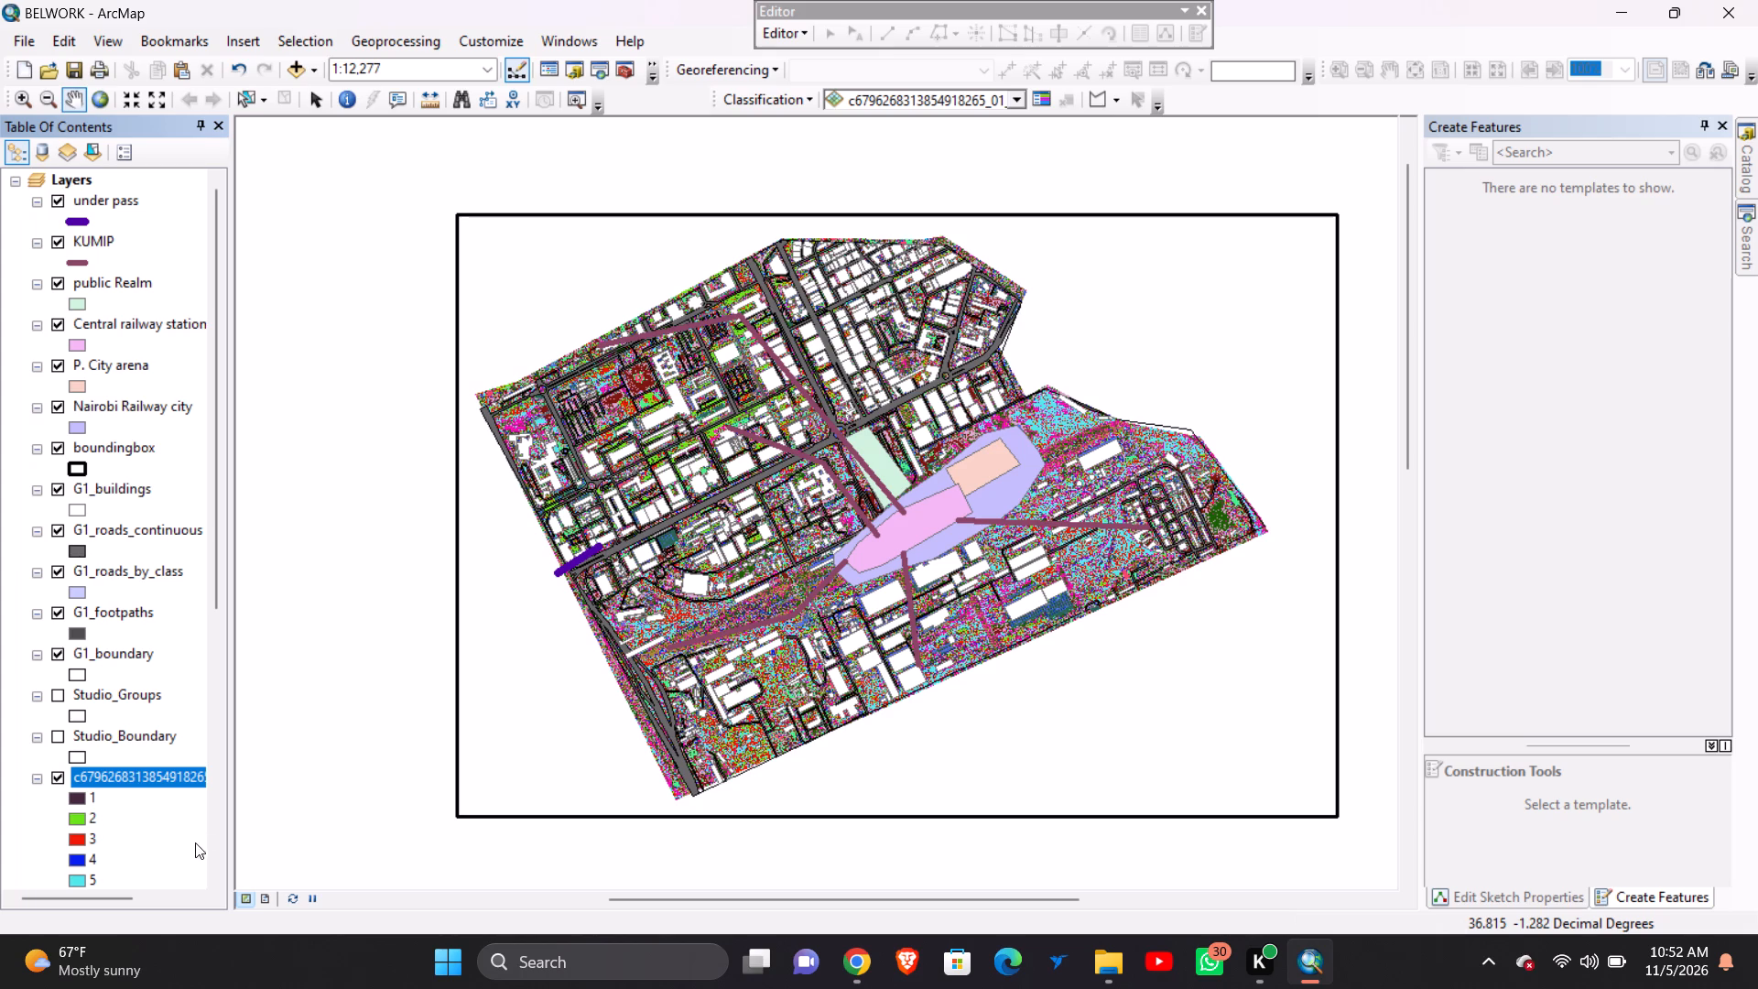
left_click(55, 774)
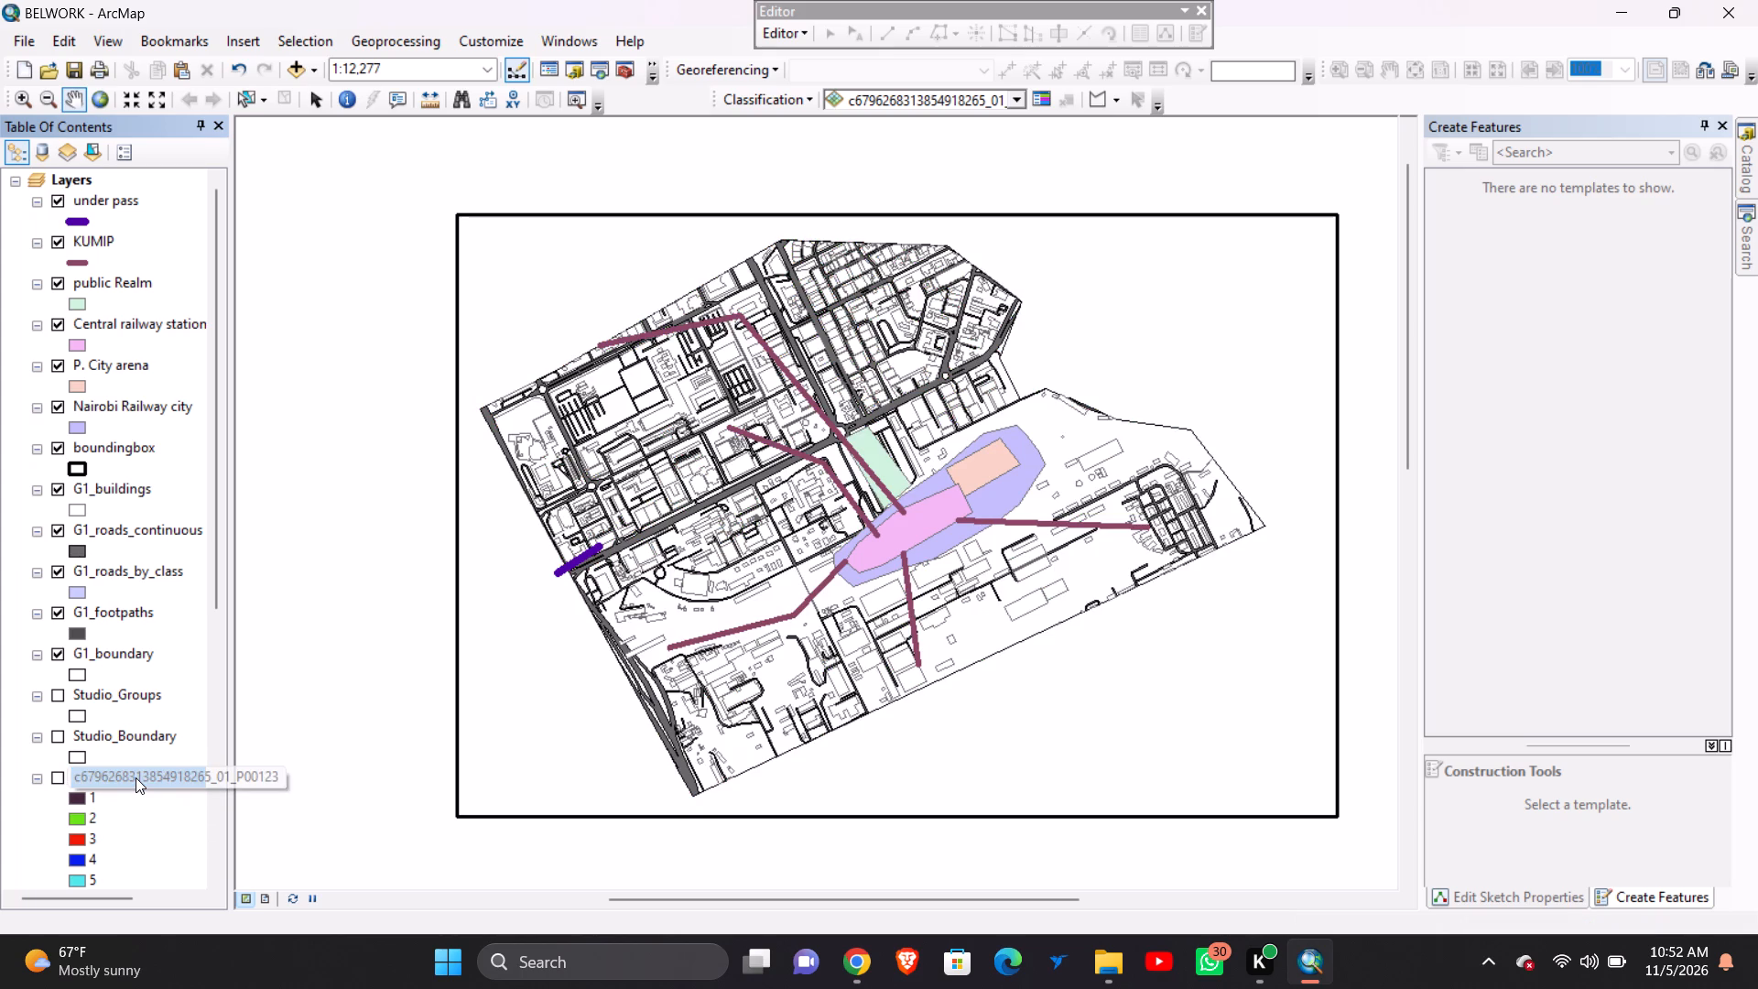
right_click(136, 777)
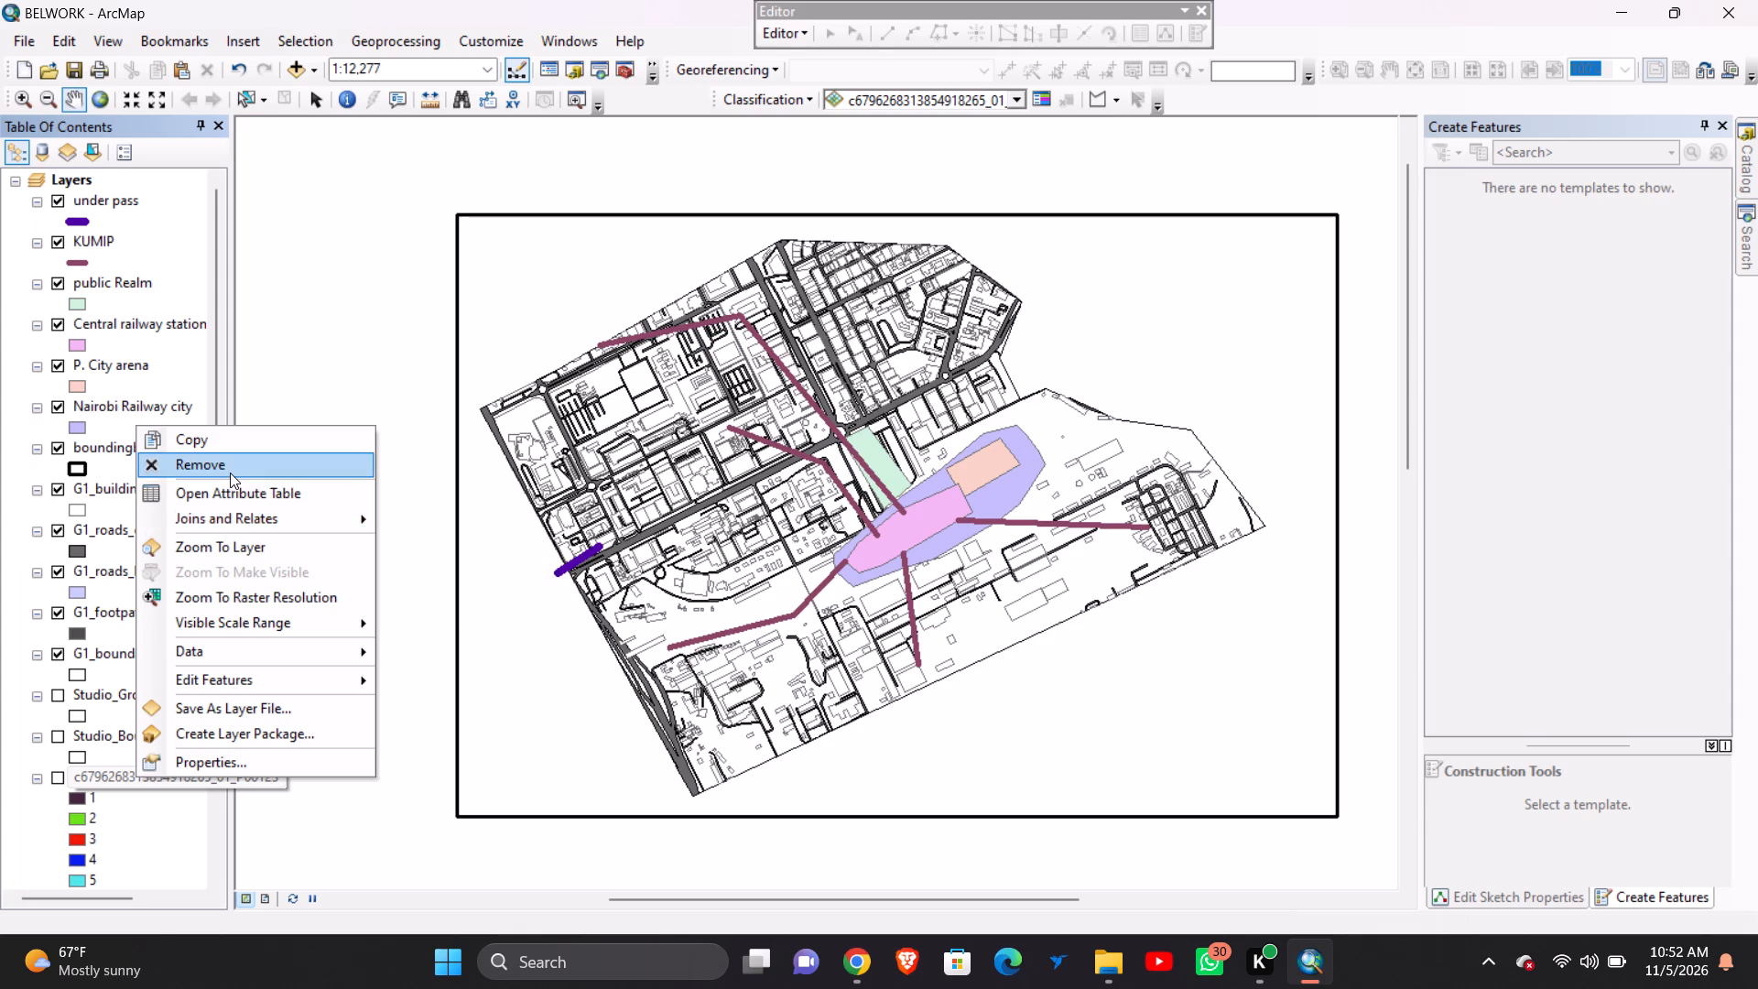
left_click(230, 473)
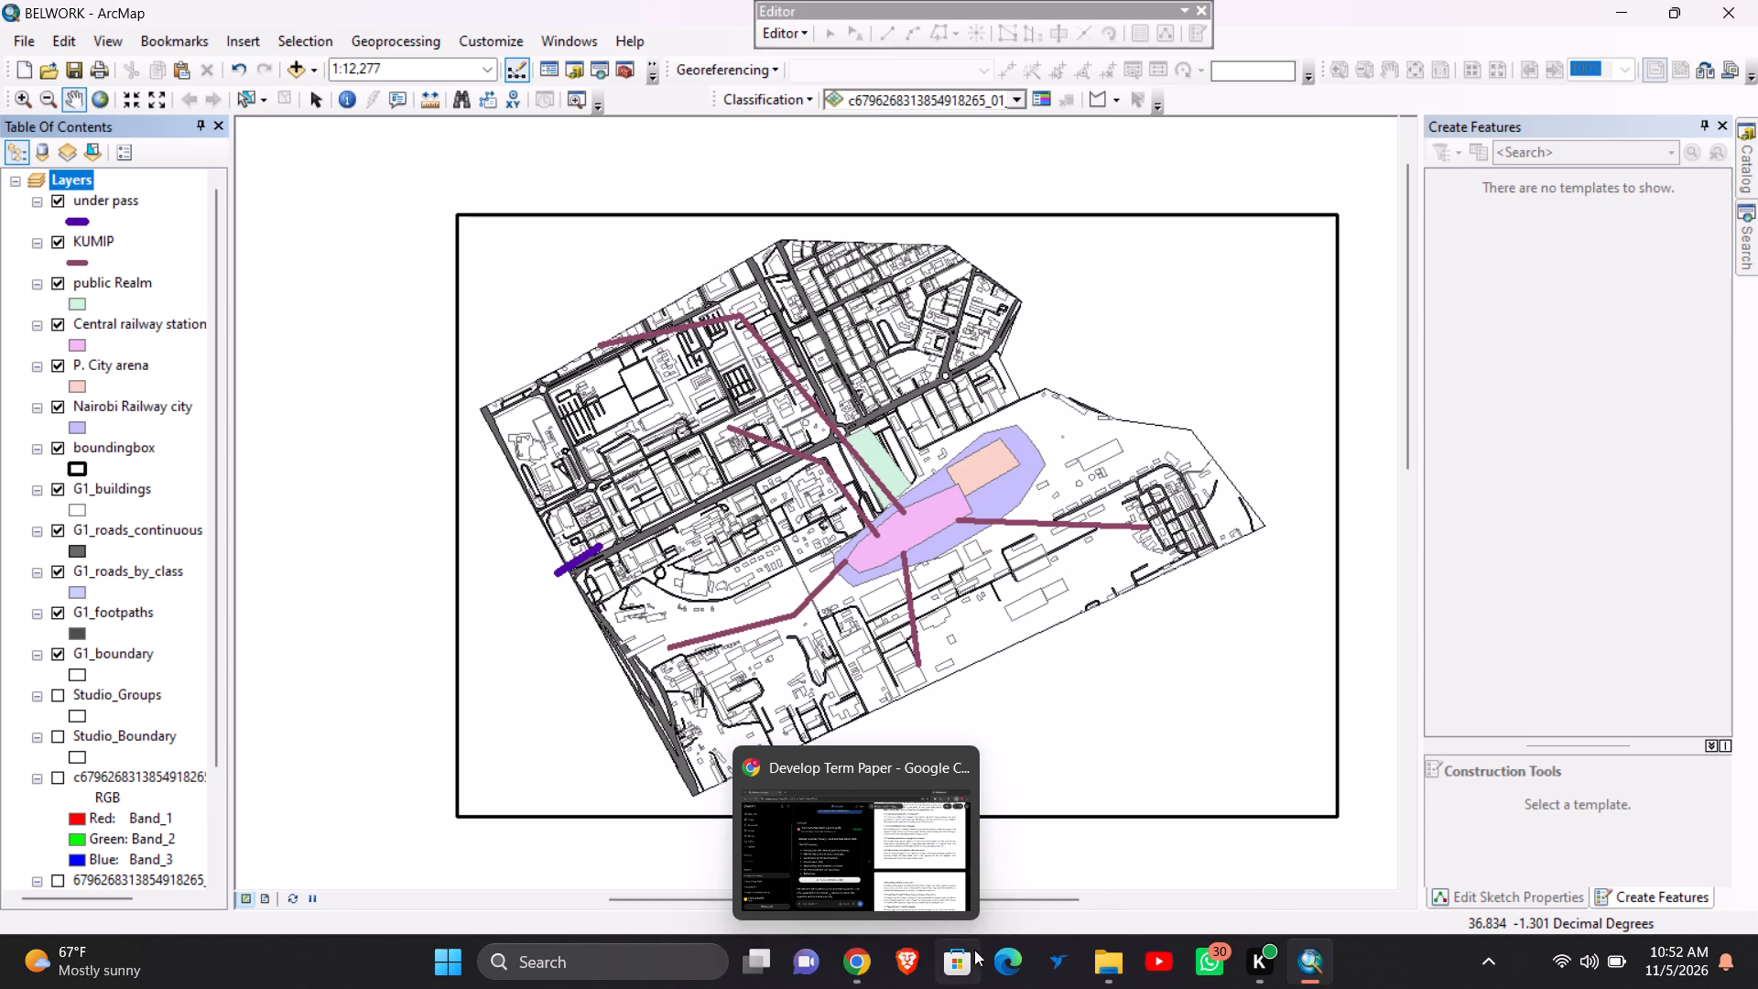
Switch to File Explorer and view the Nairobi Railway City image in the Pictures folder.
left_click(1102, 956)
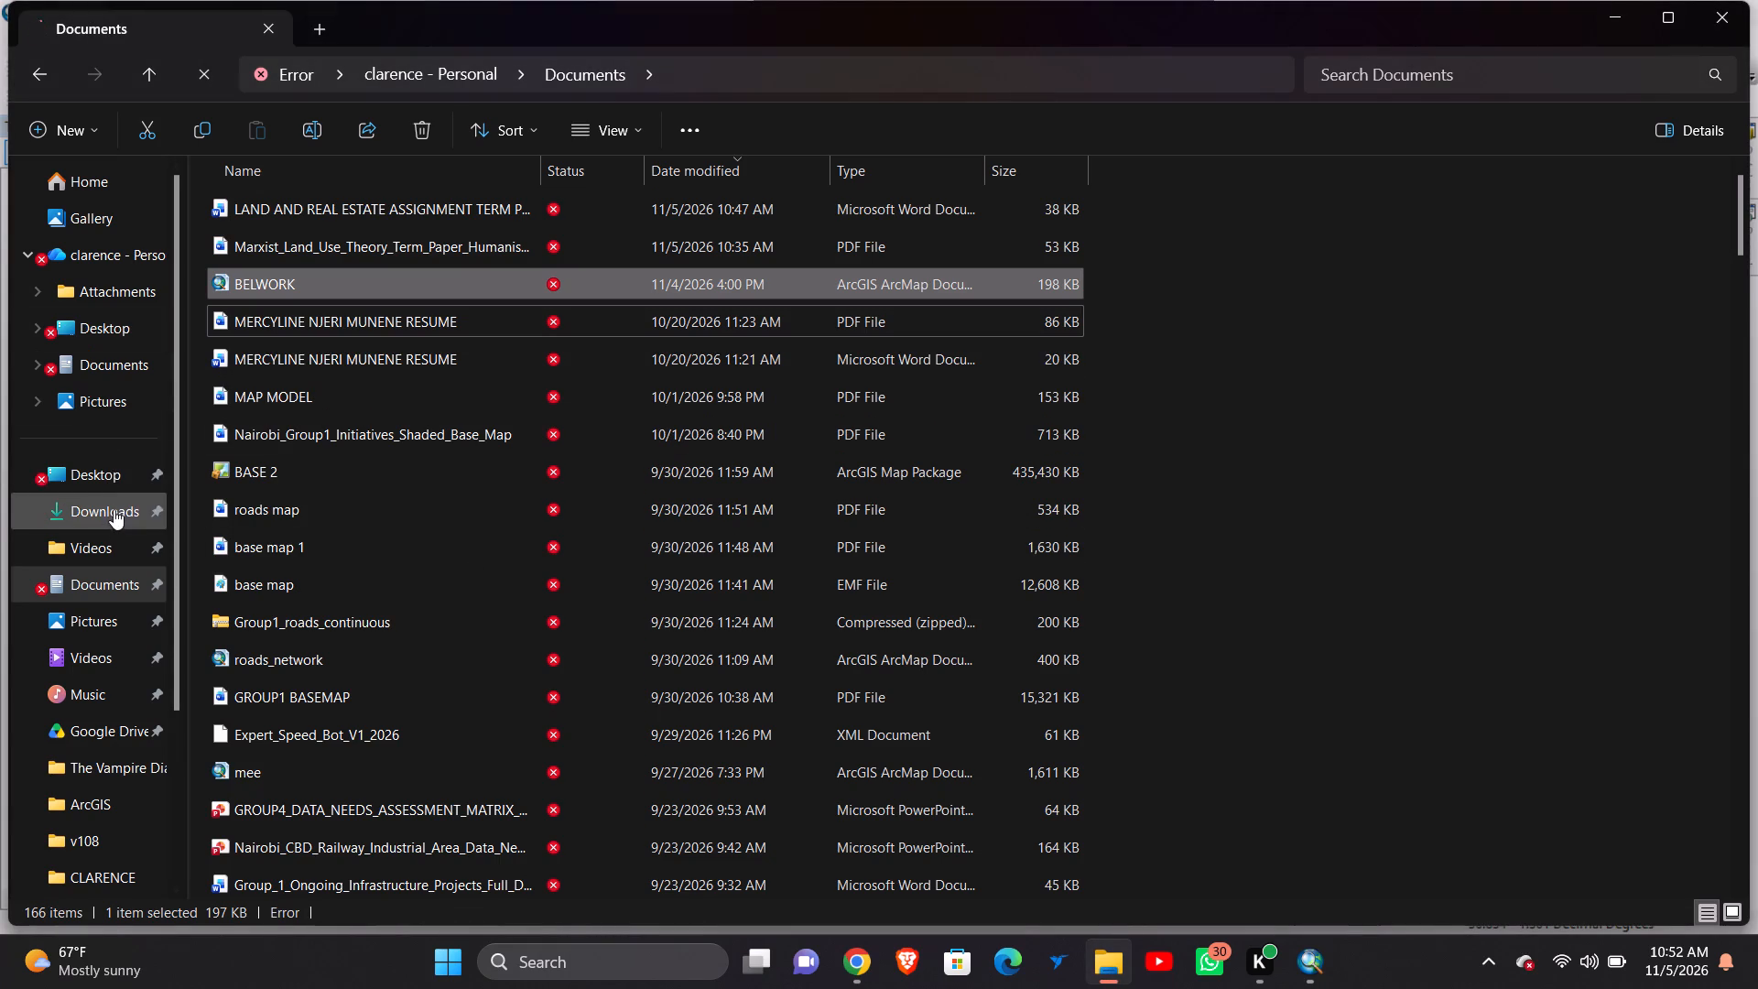
left_click(121, 397)
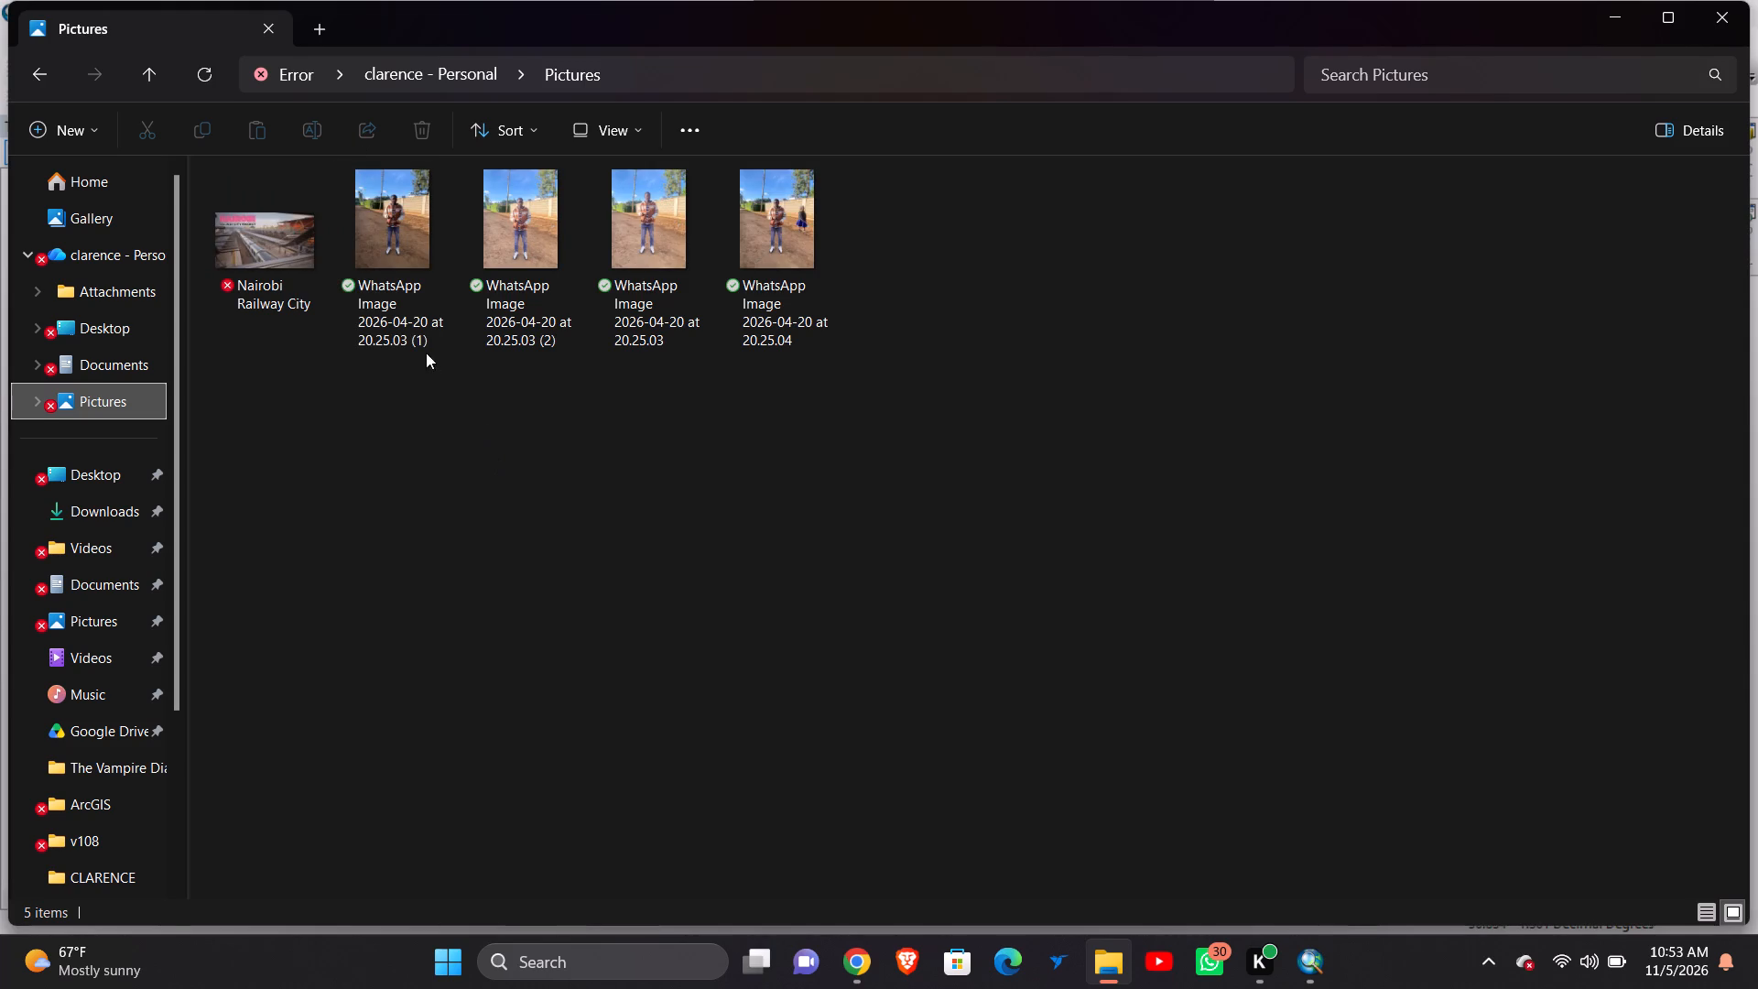
double_click(244, 227)
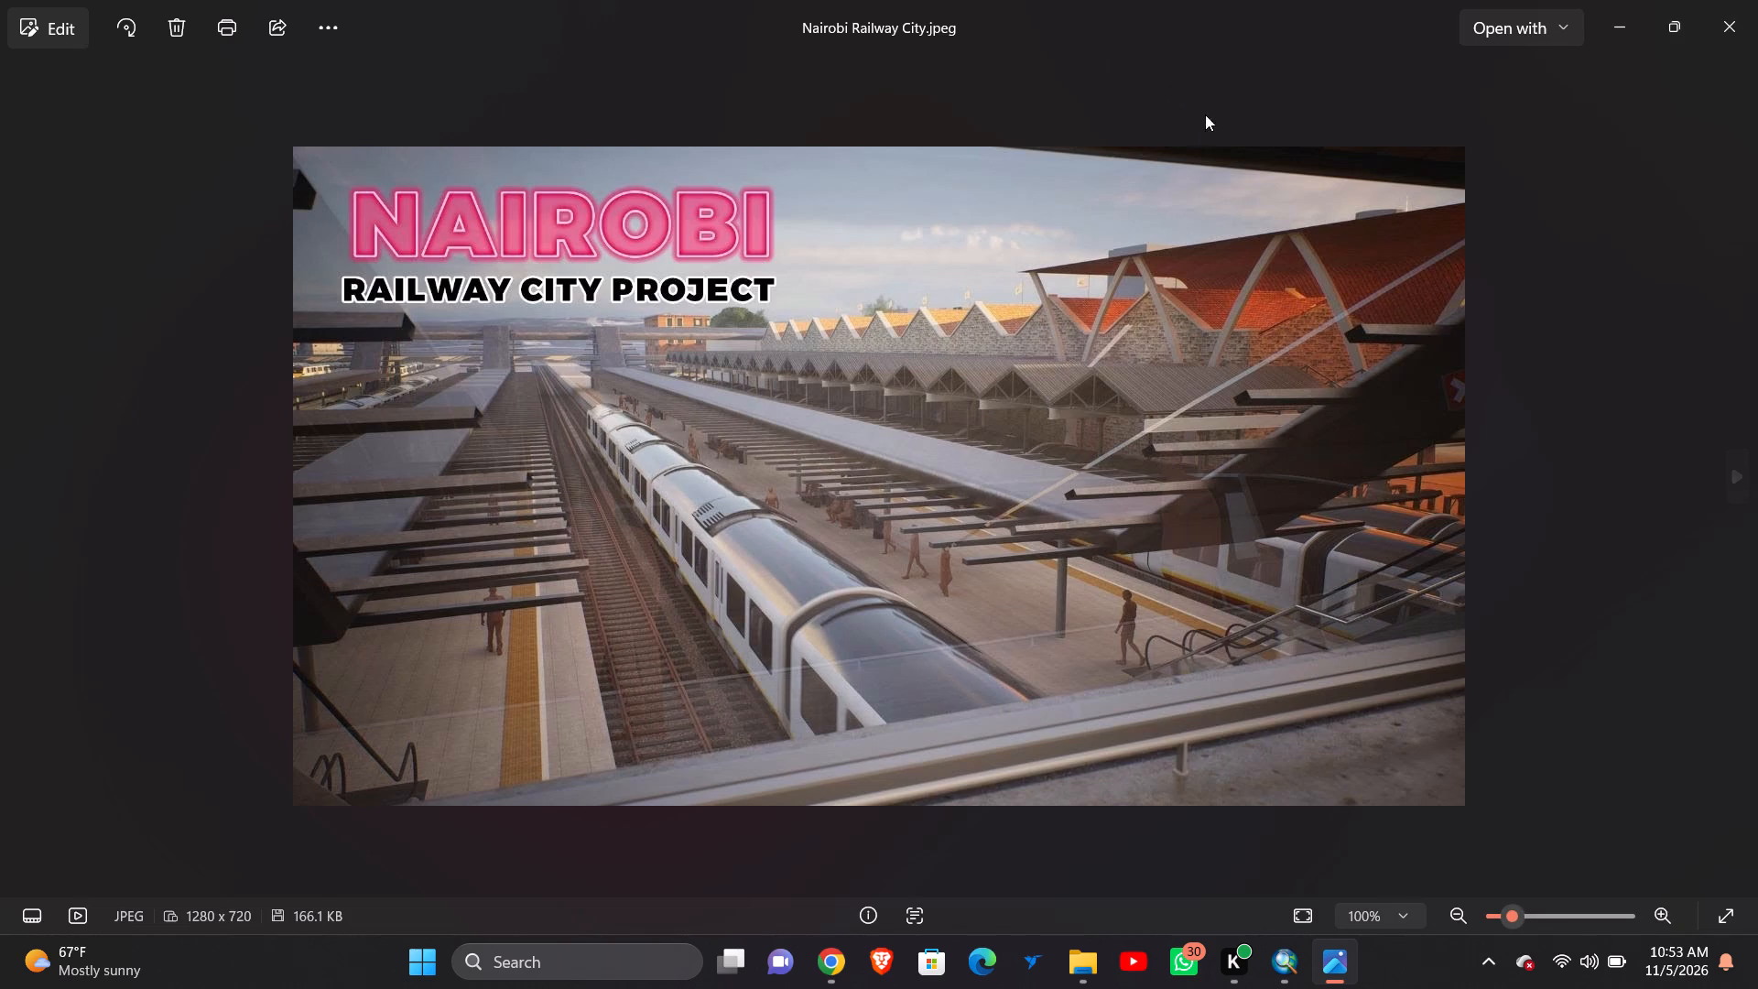
left_click(1721, 17)
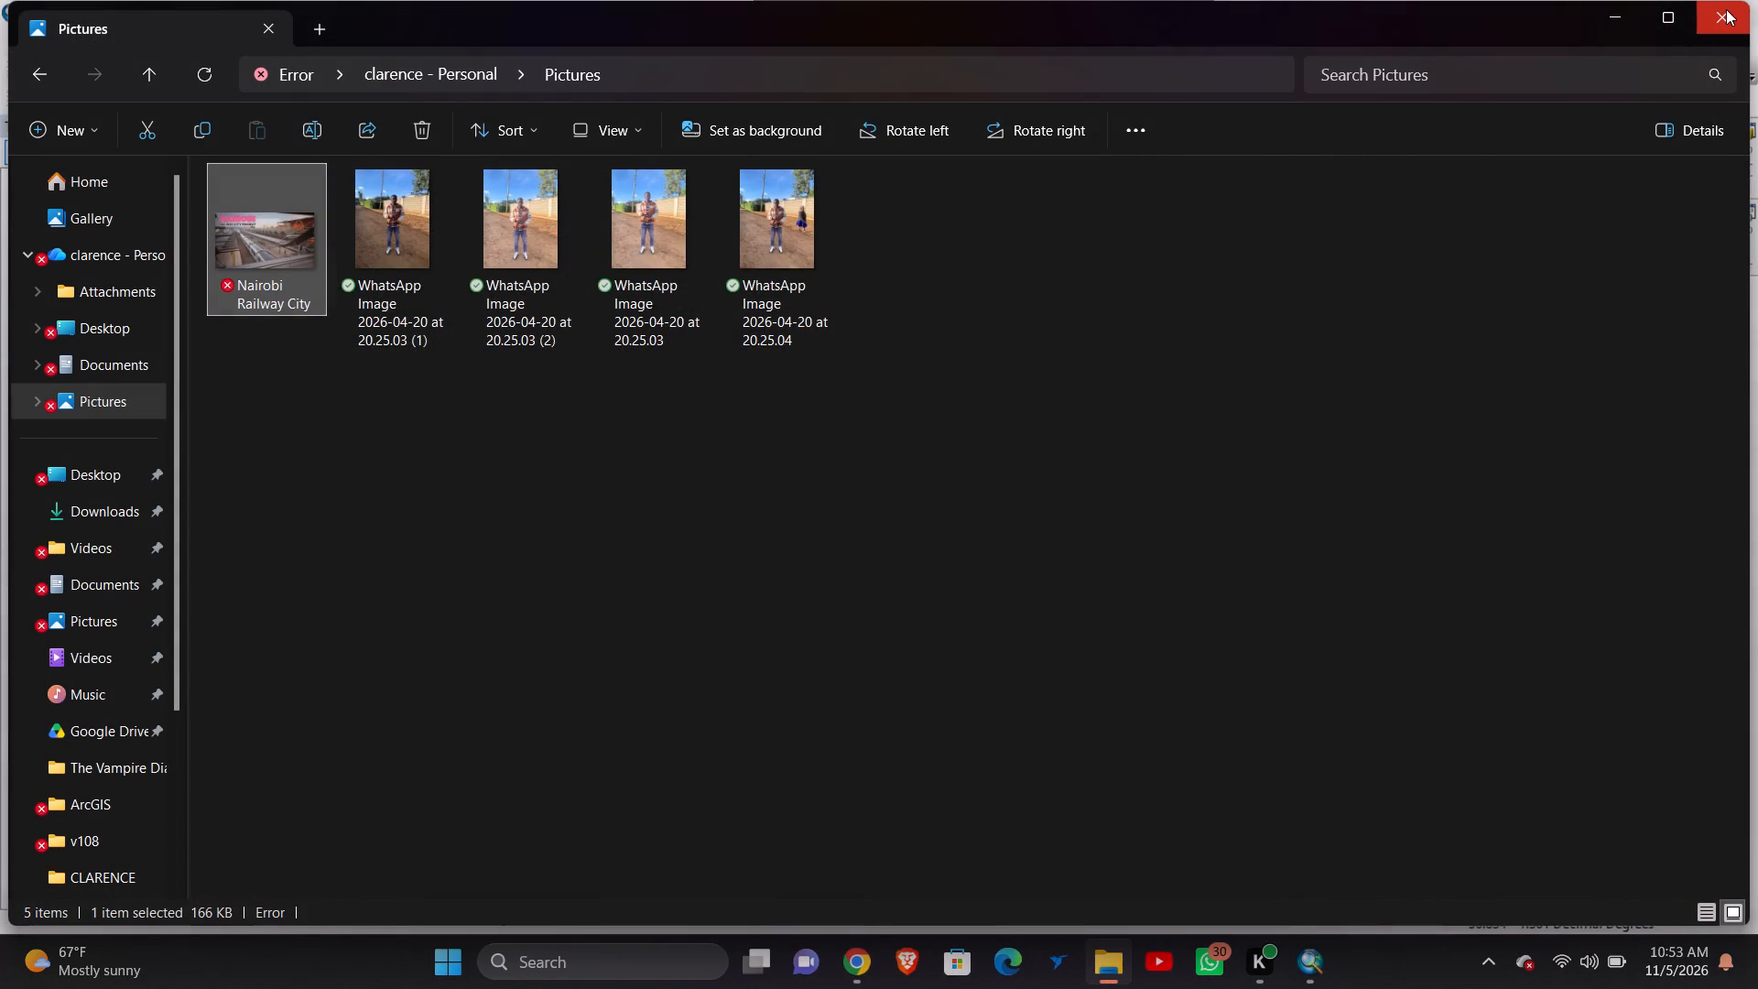
left_click(1726, 9)
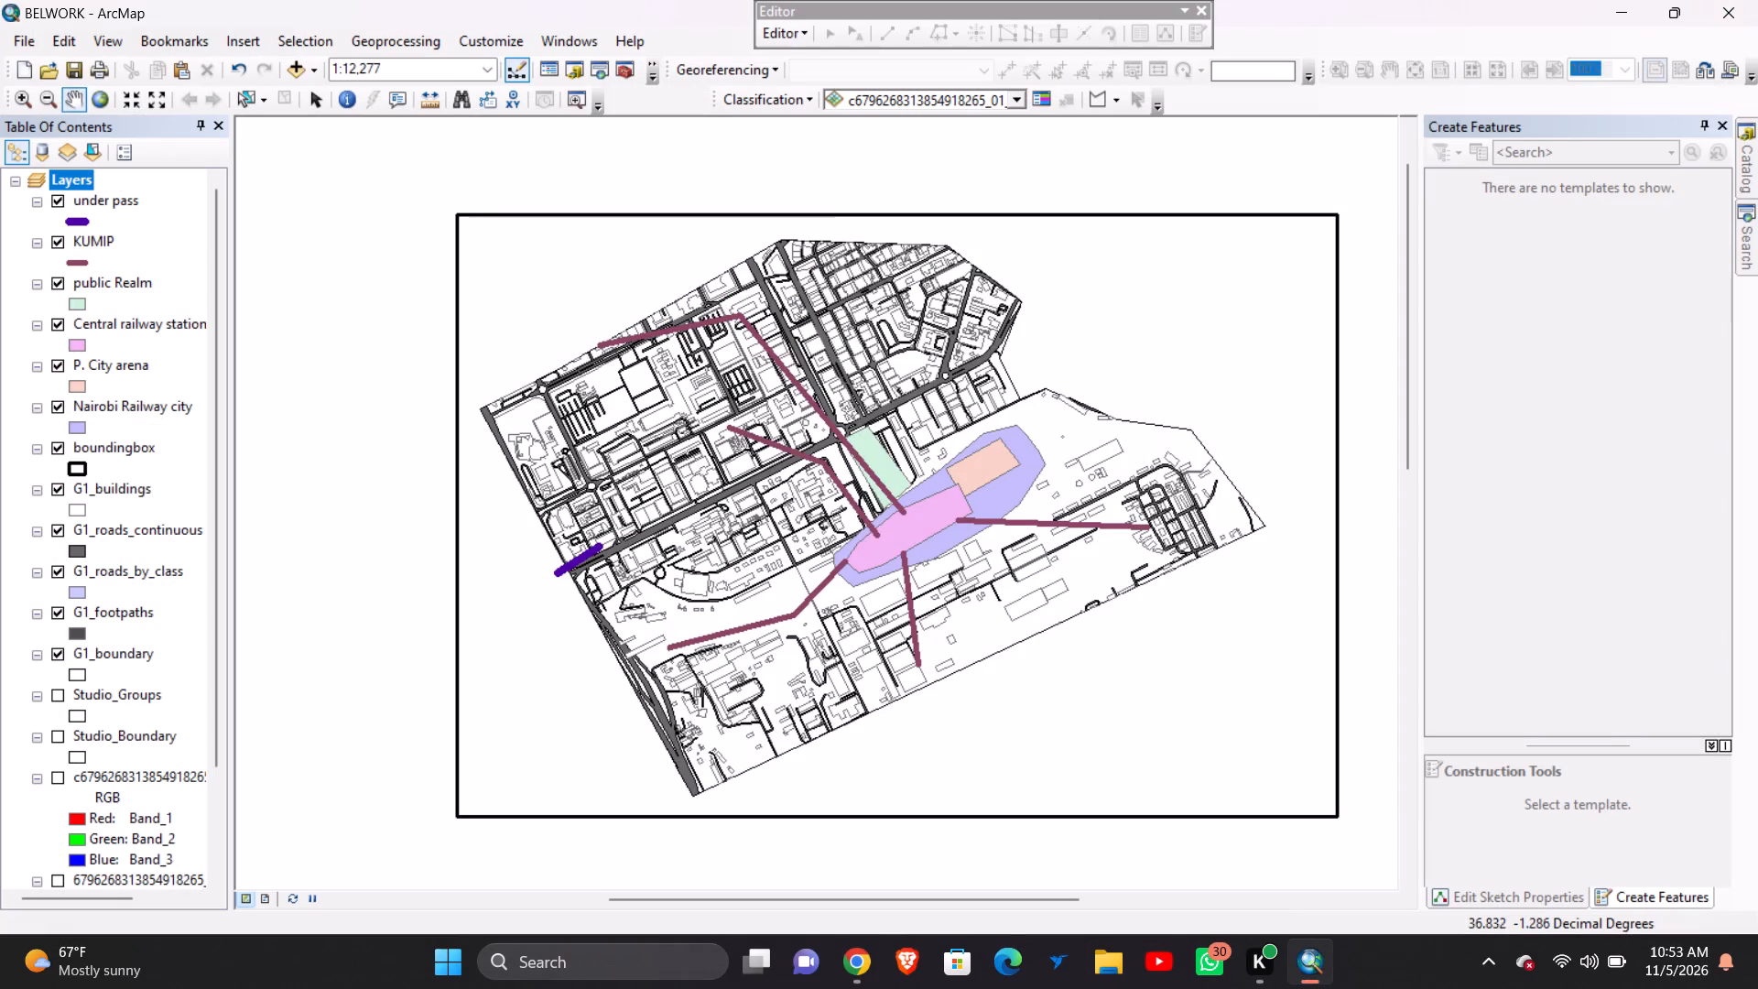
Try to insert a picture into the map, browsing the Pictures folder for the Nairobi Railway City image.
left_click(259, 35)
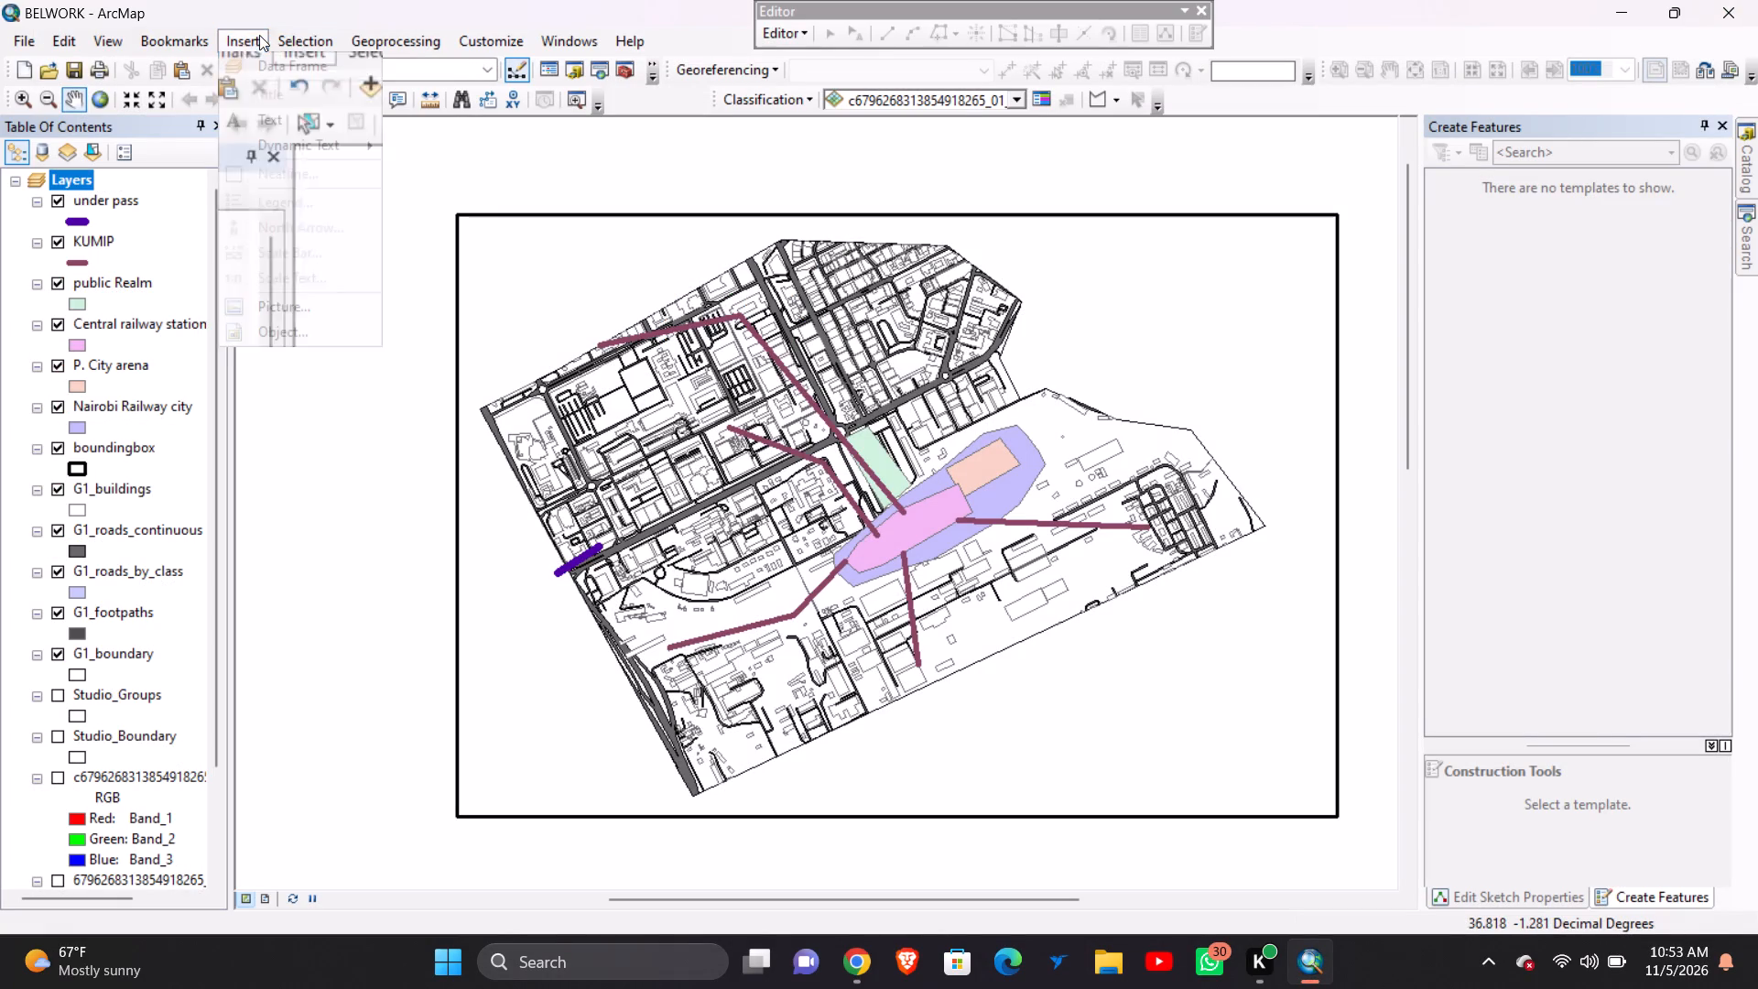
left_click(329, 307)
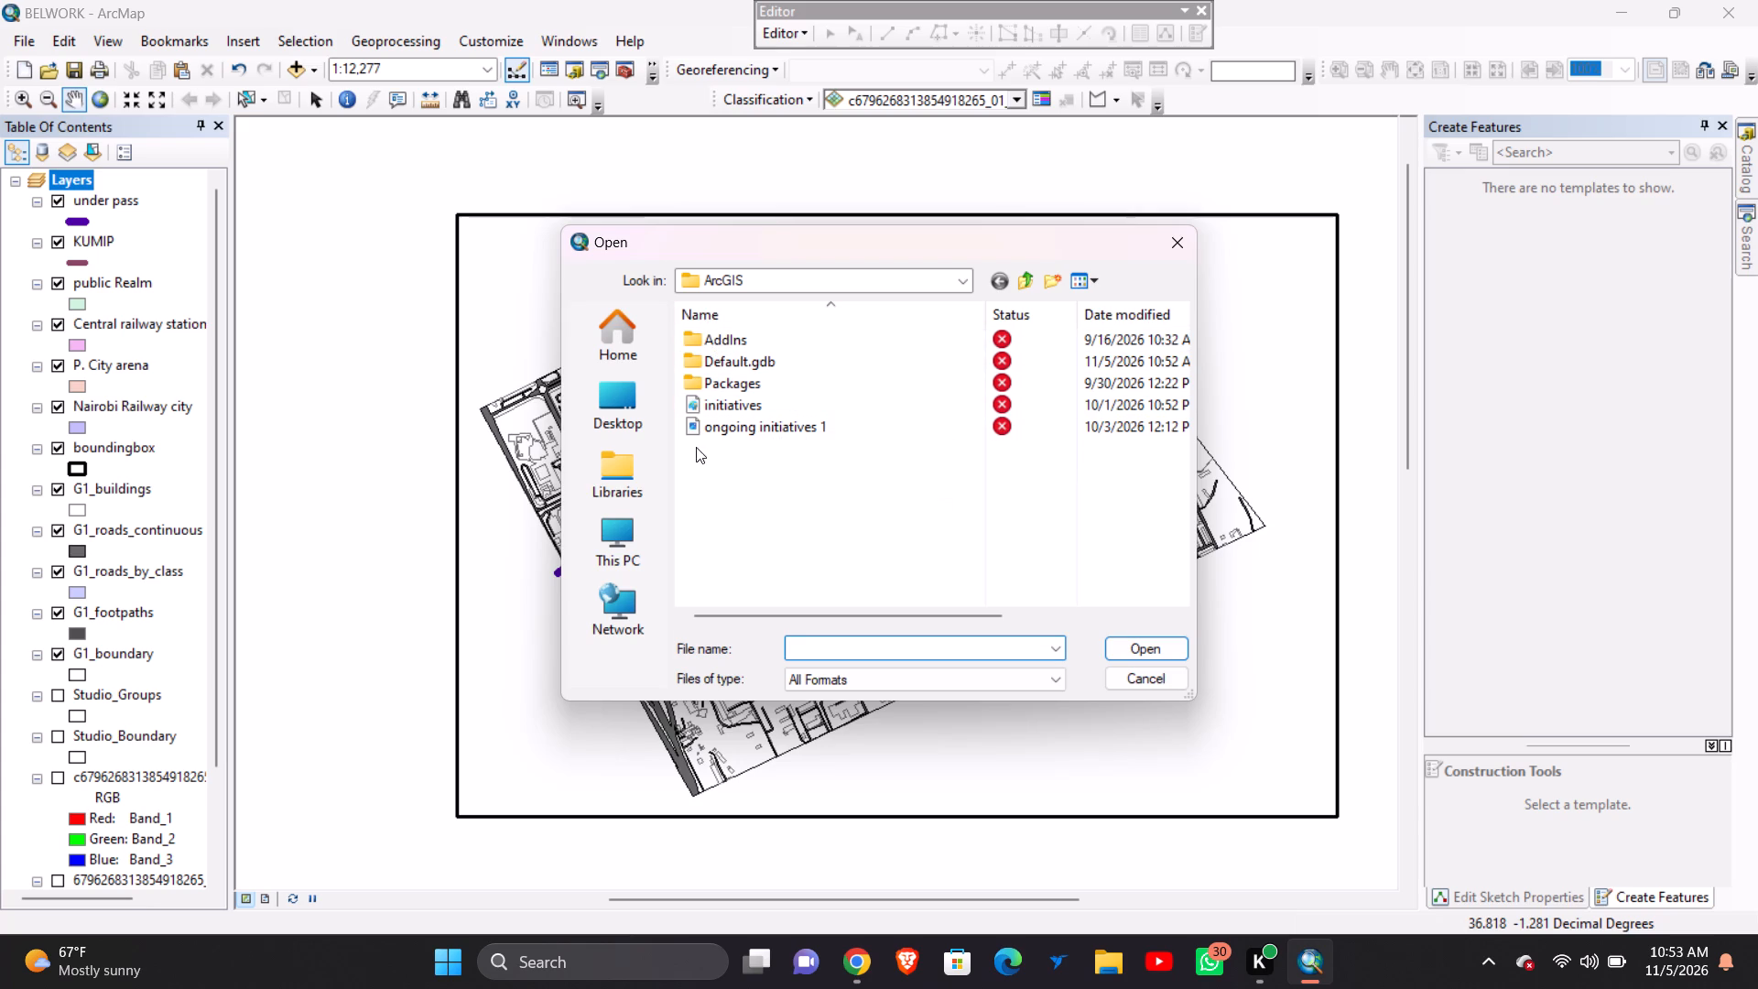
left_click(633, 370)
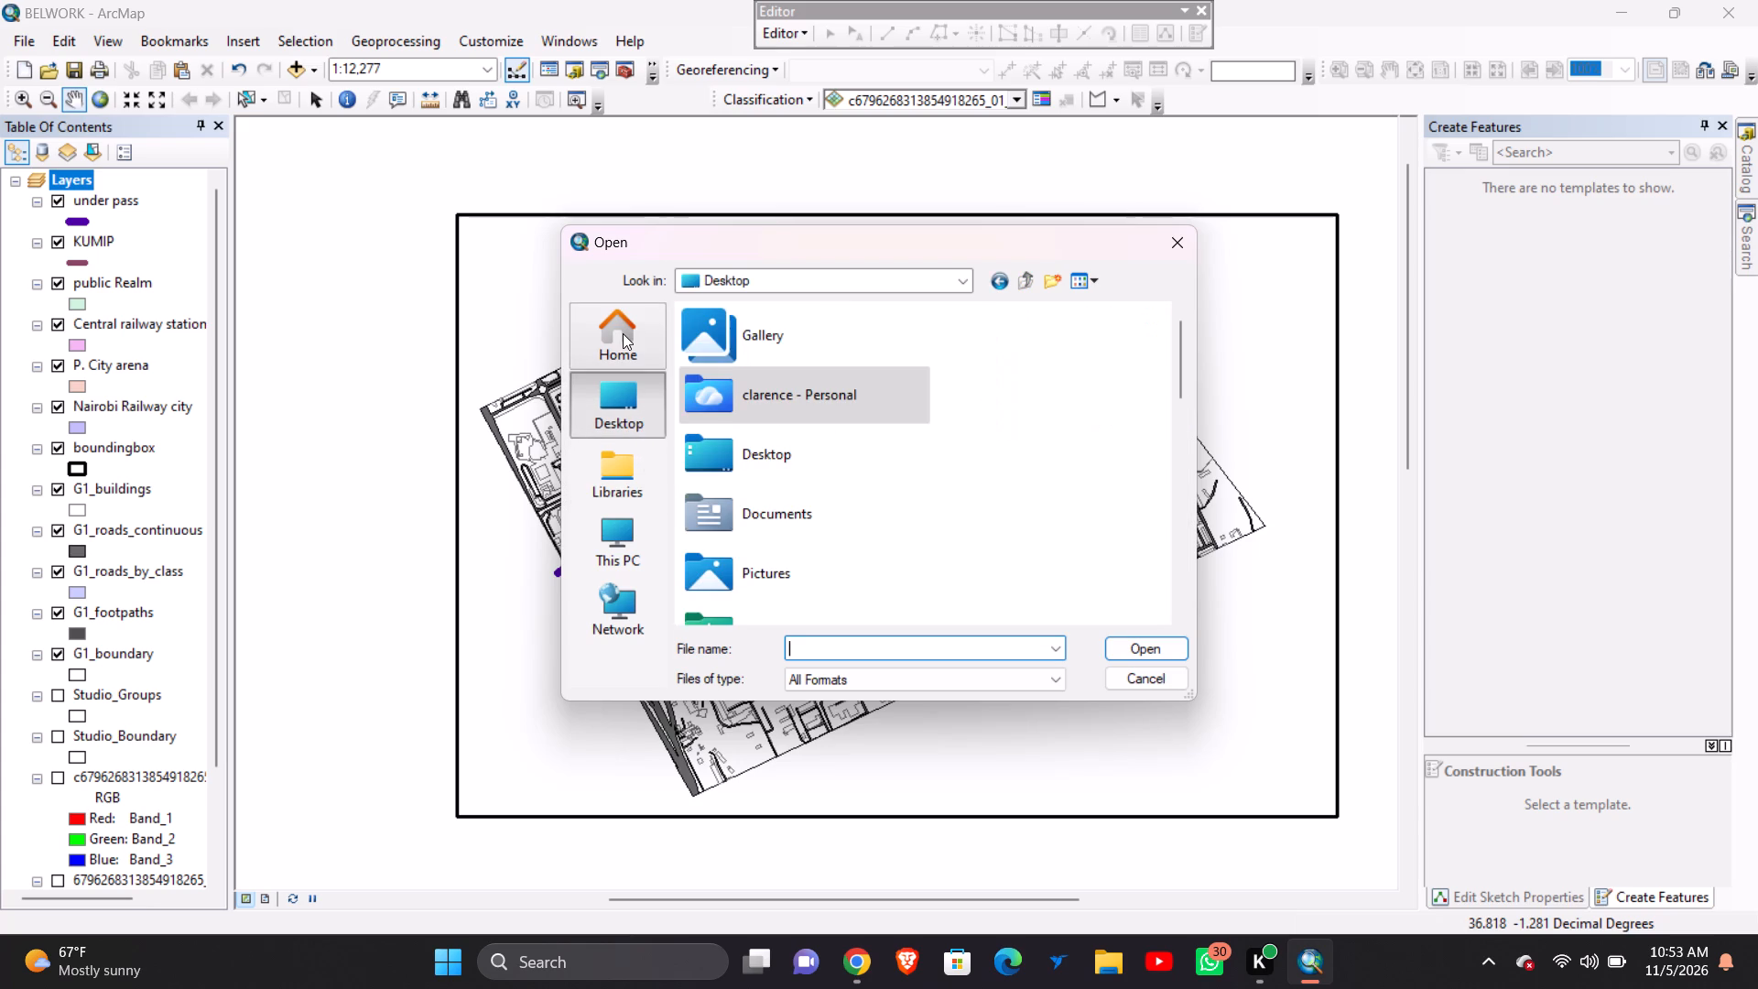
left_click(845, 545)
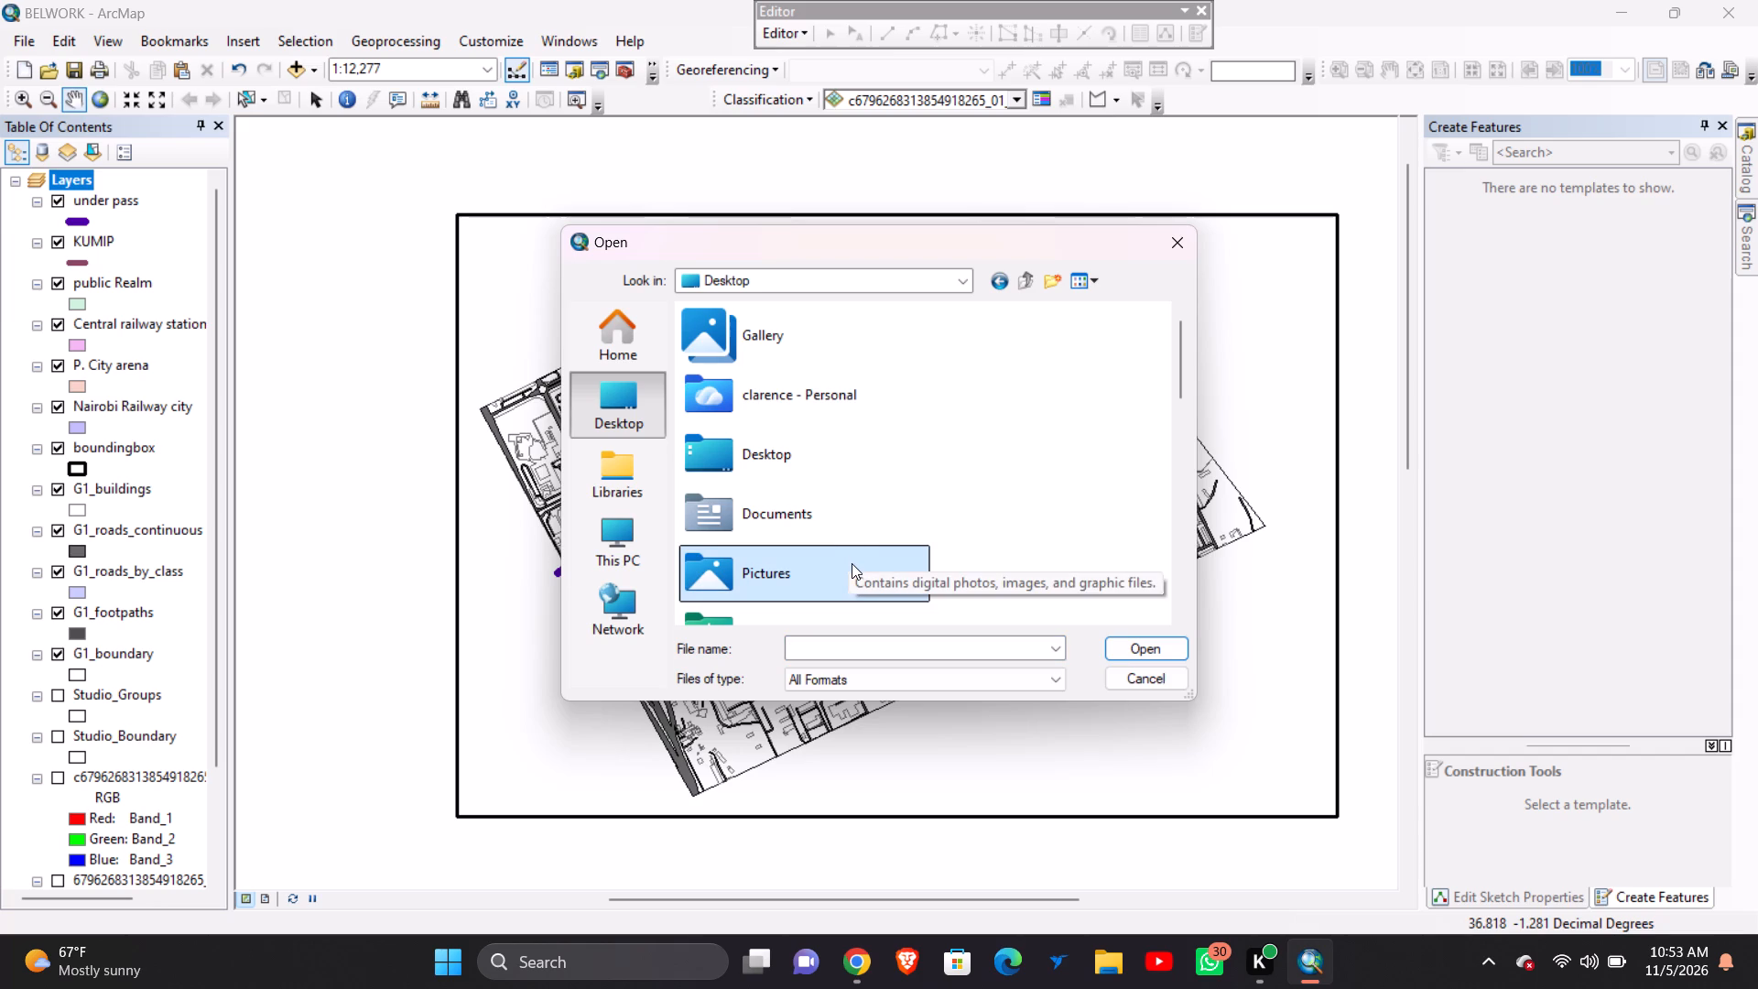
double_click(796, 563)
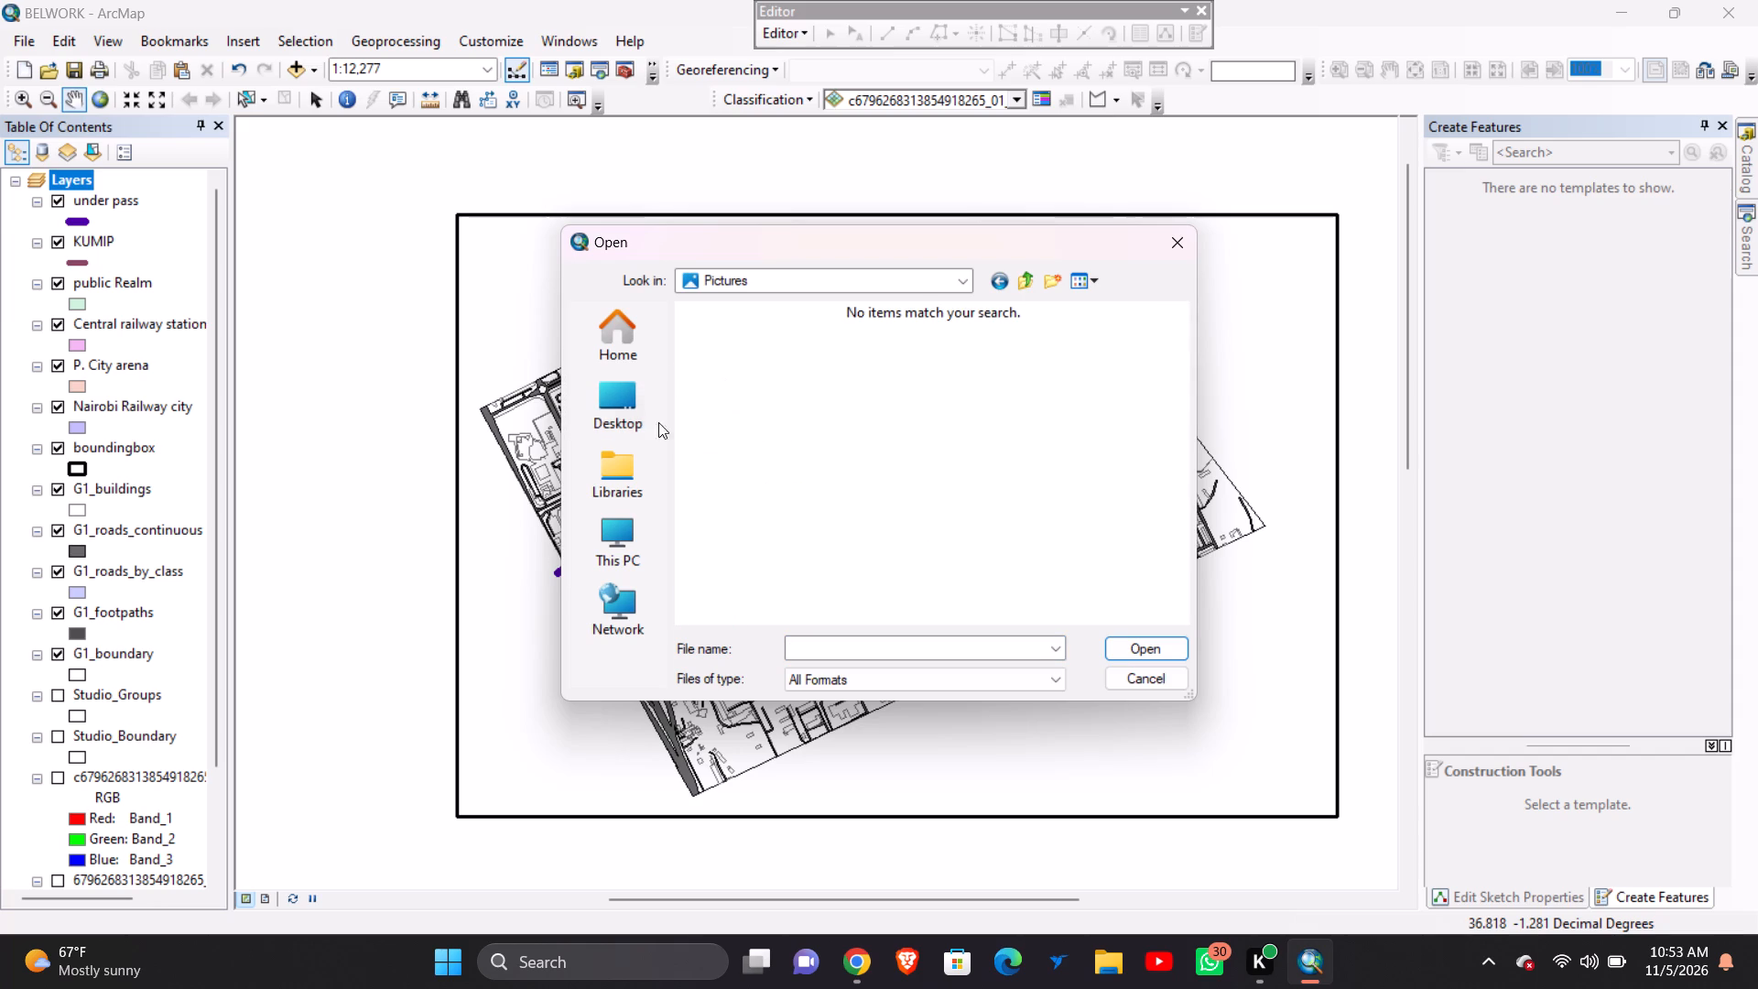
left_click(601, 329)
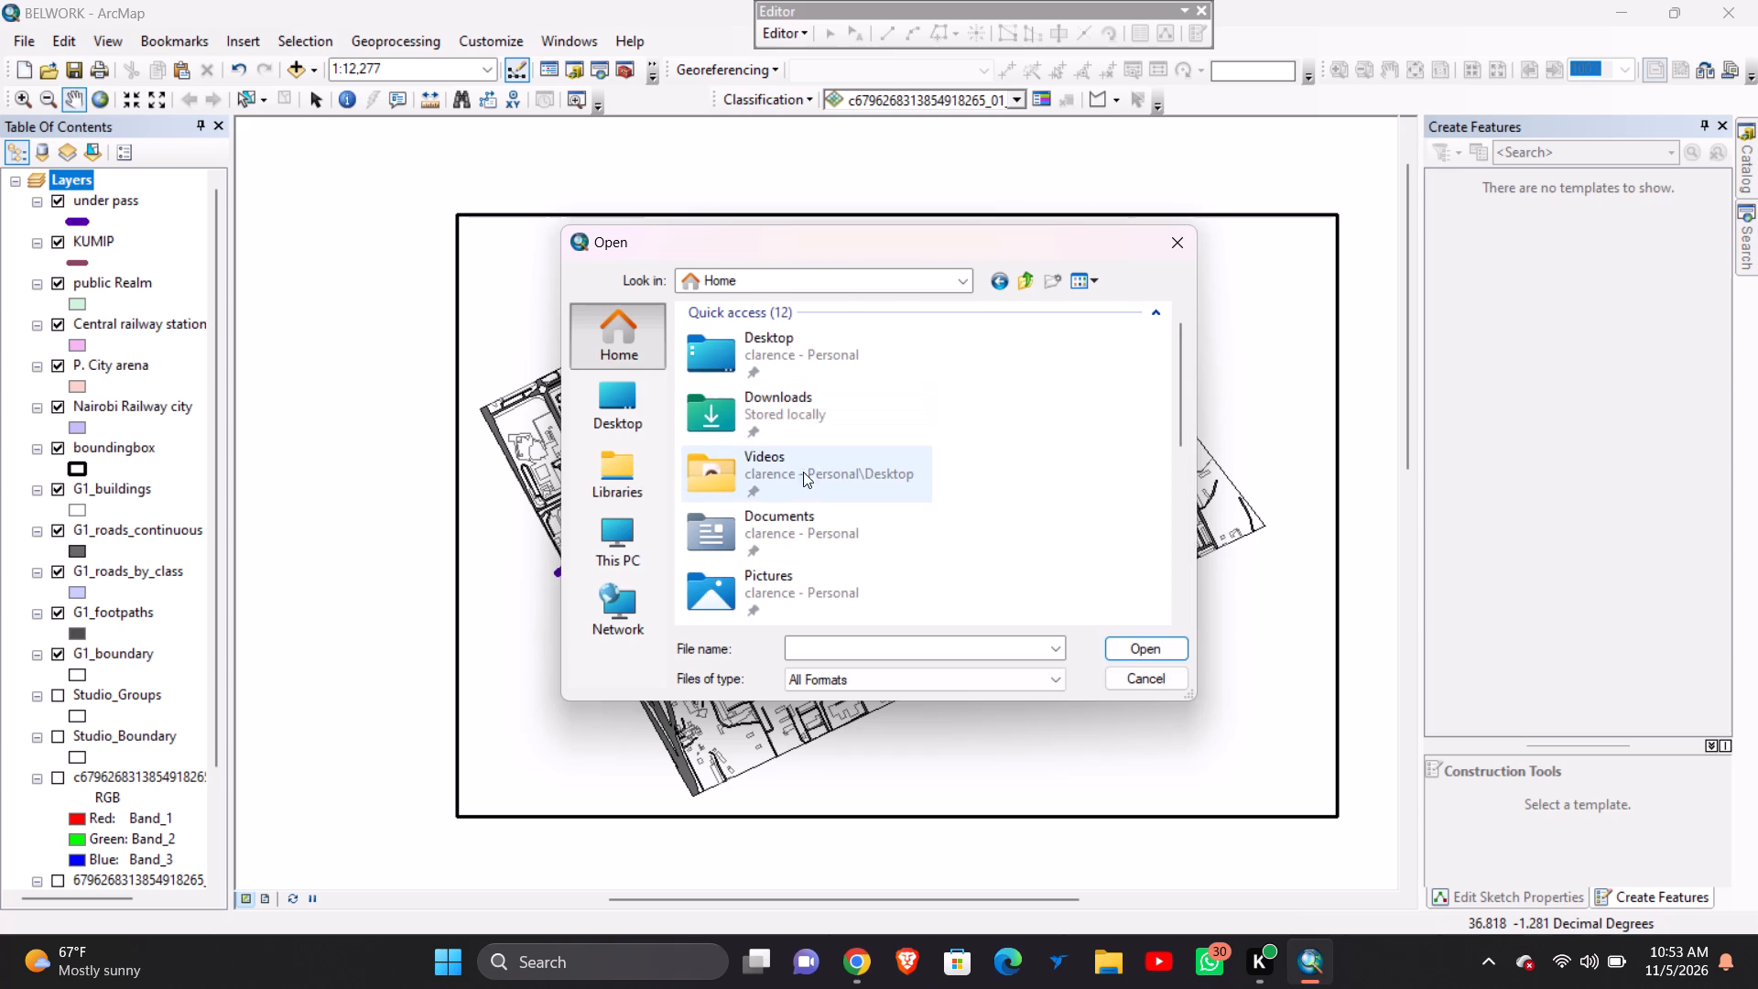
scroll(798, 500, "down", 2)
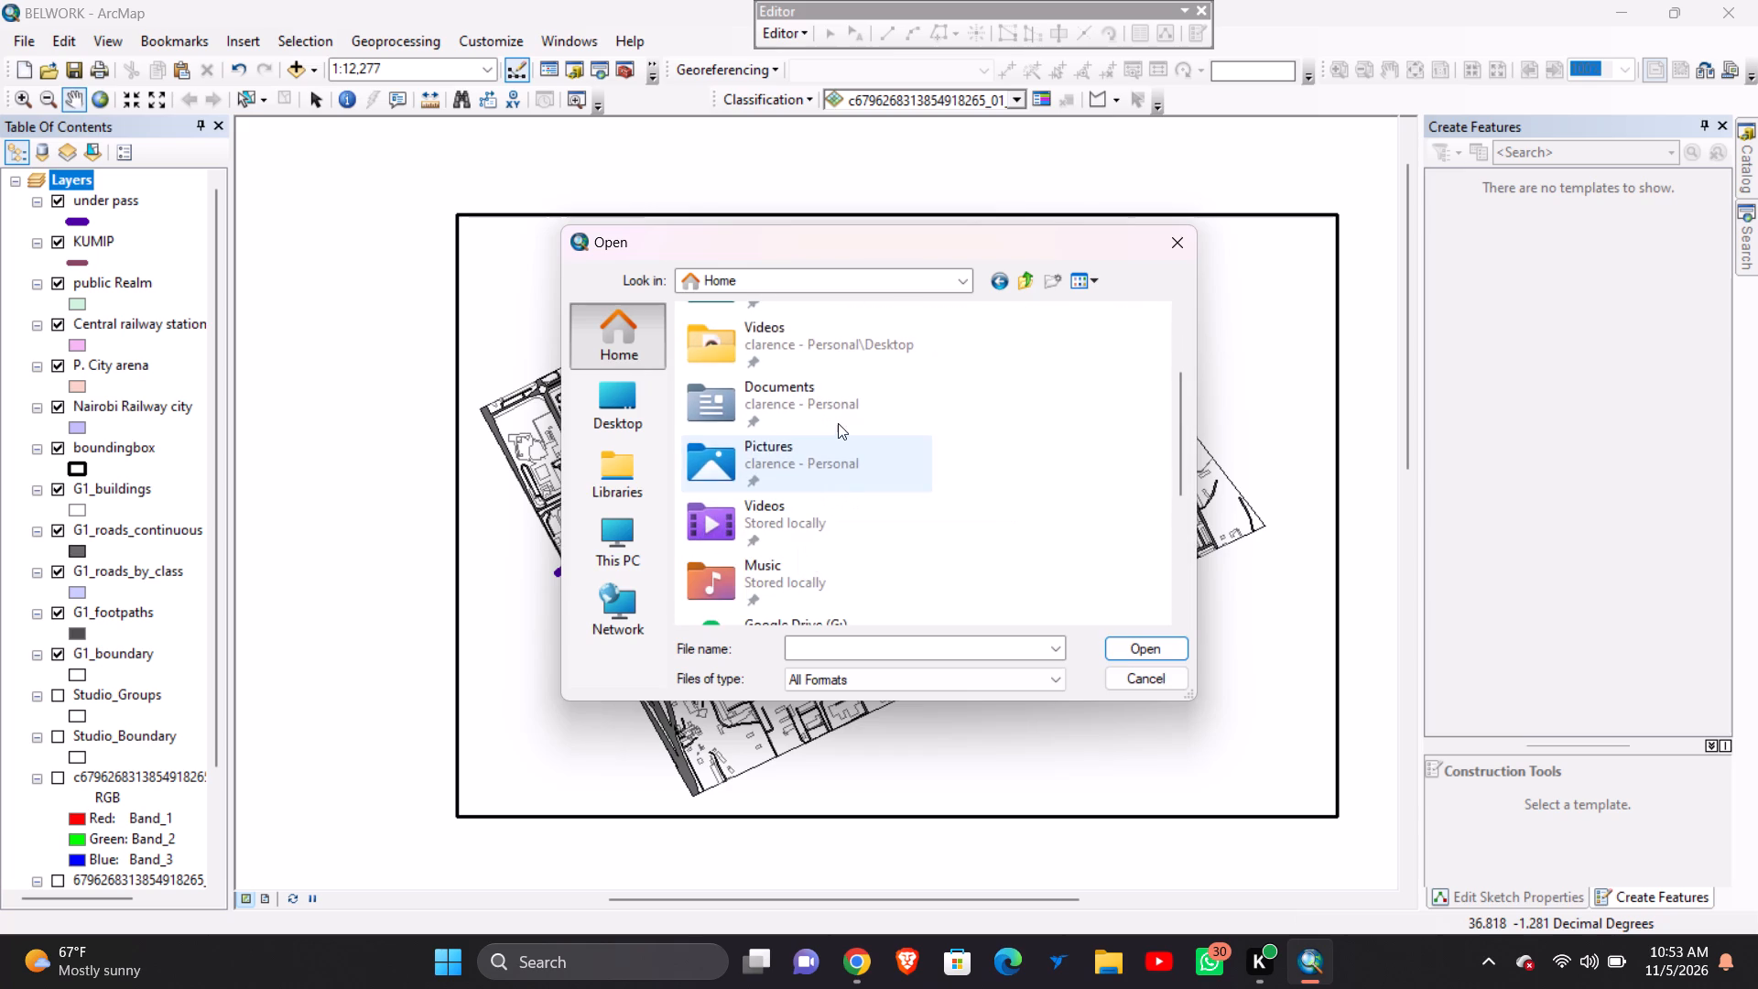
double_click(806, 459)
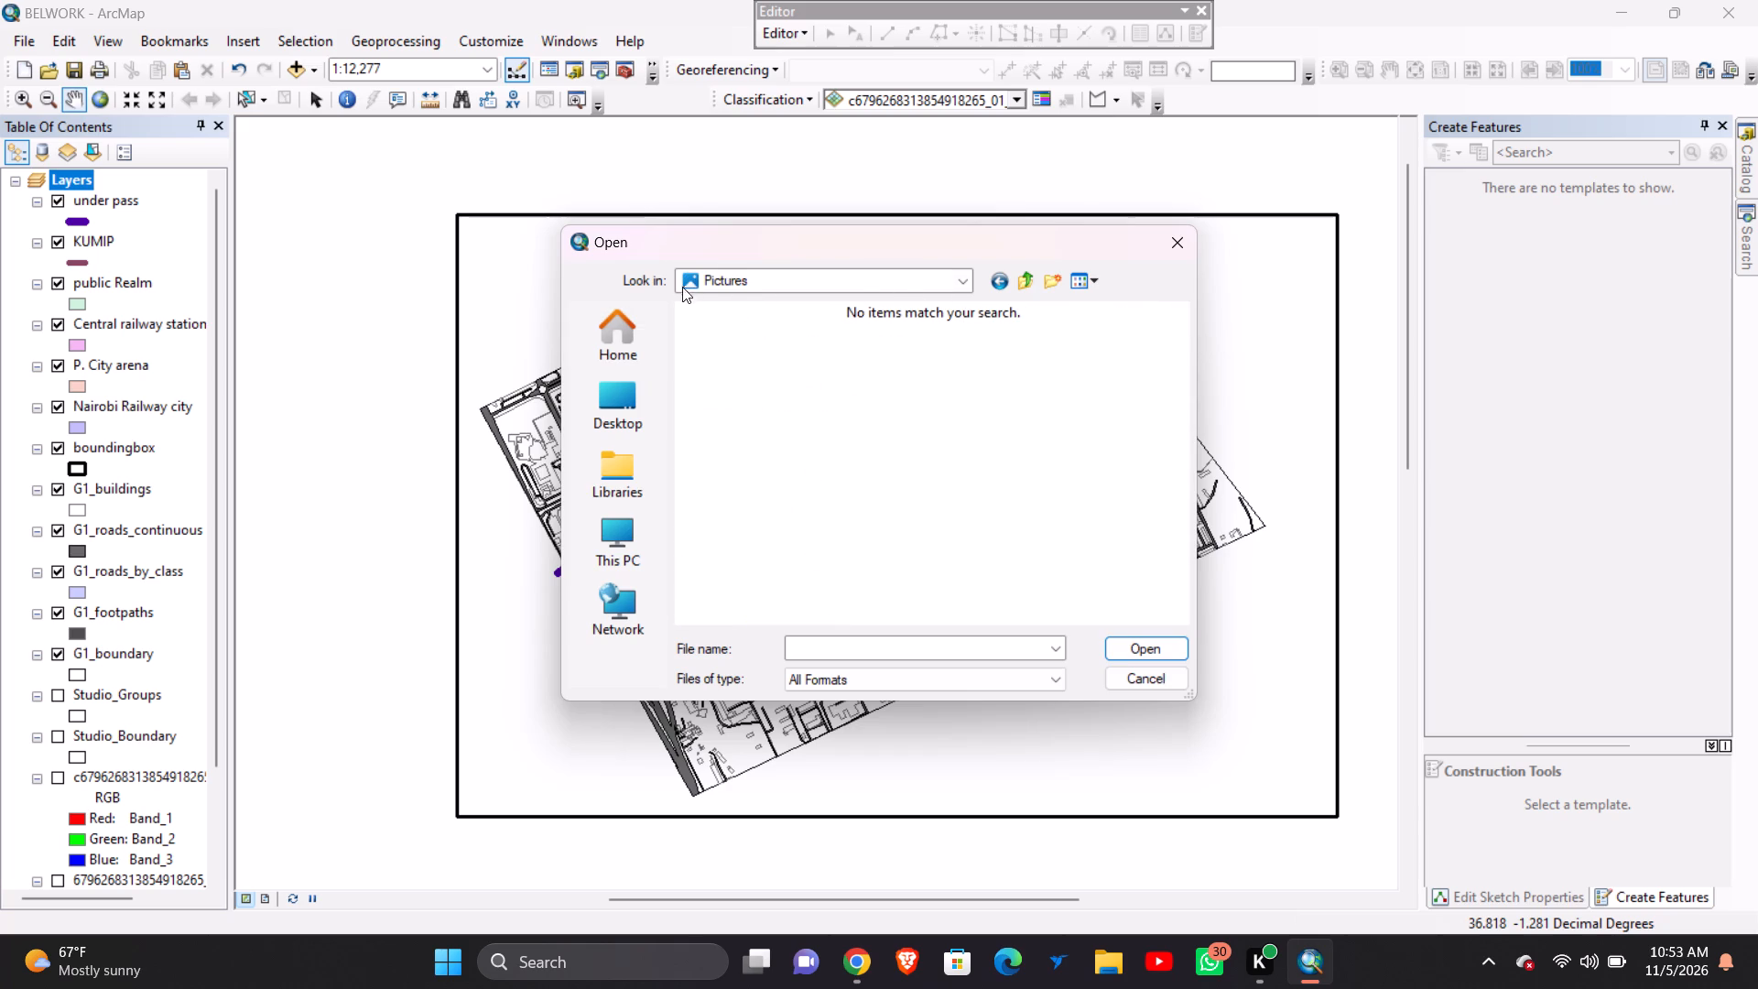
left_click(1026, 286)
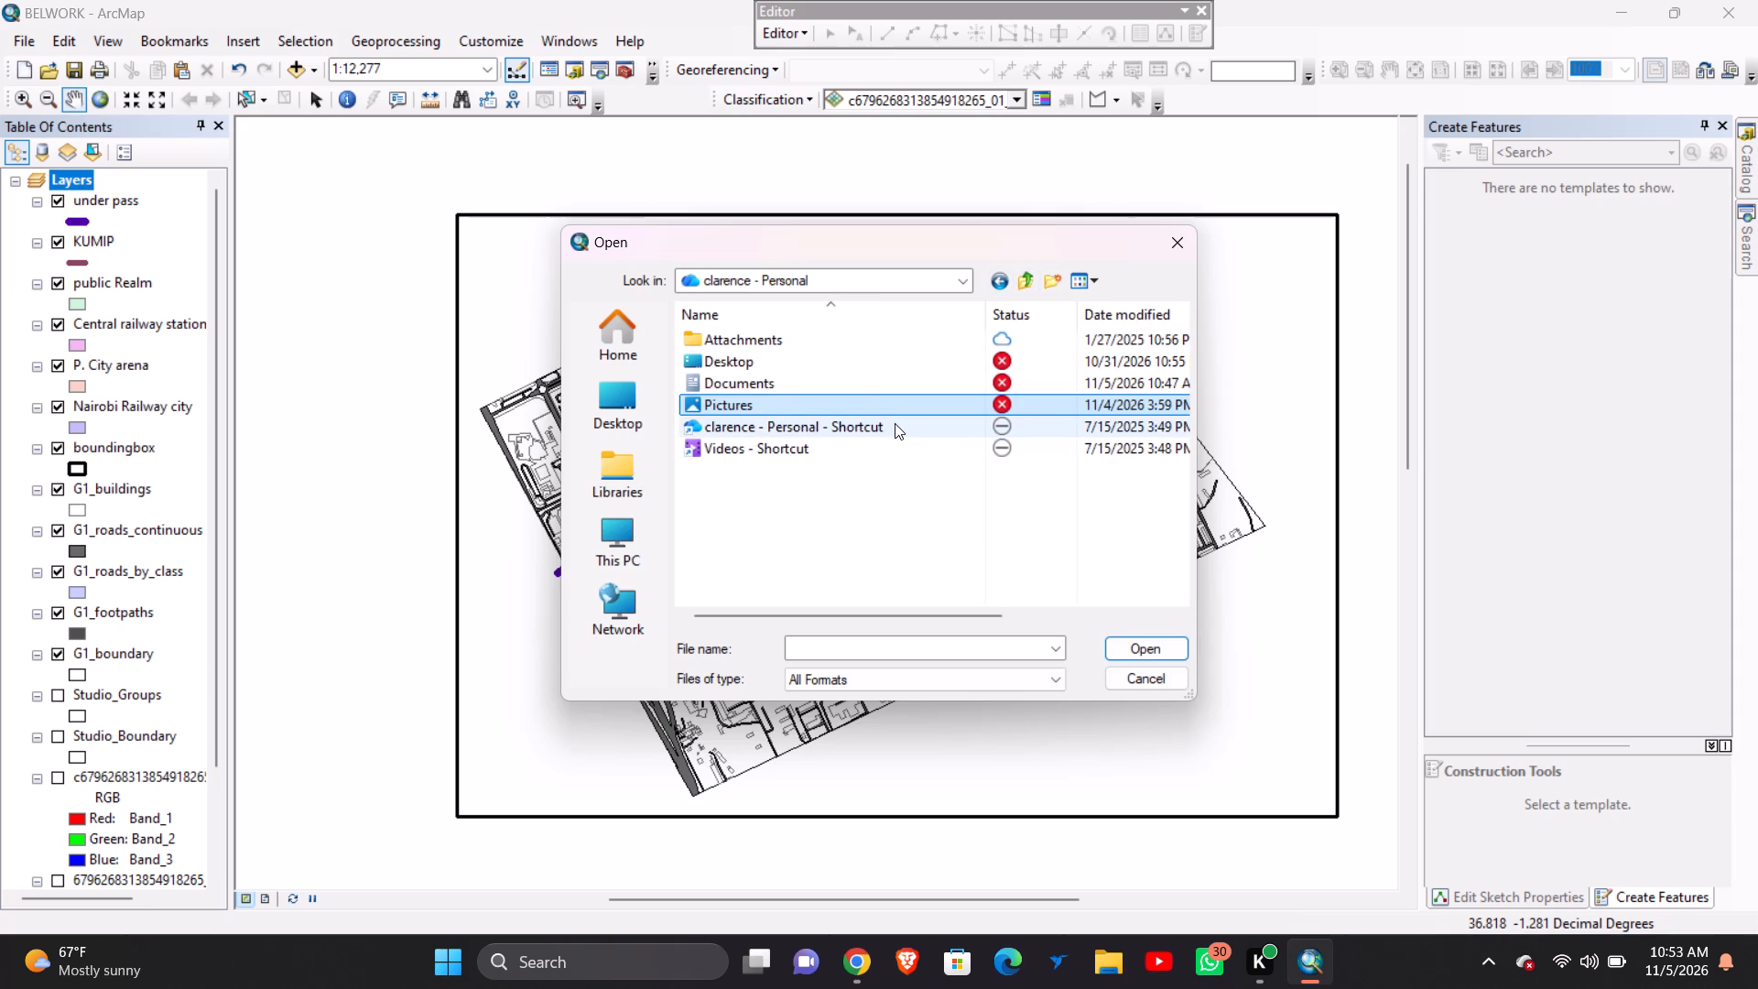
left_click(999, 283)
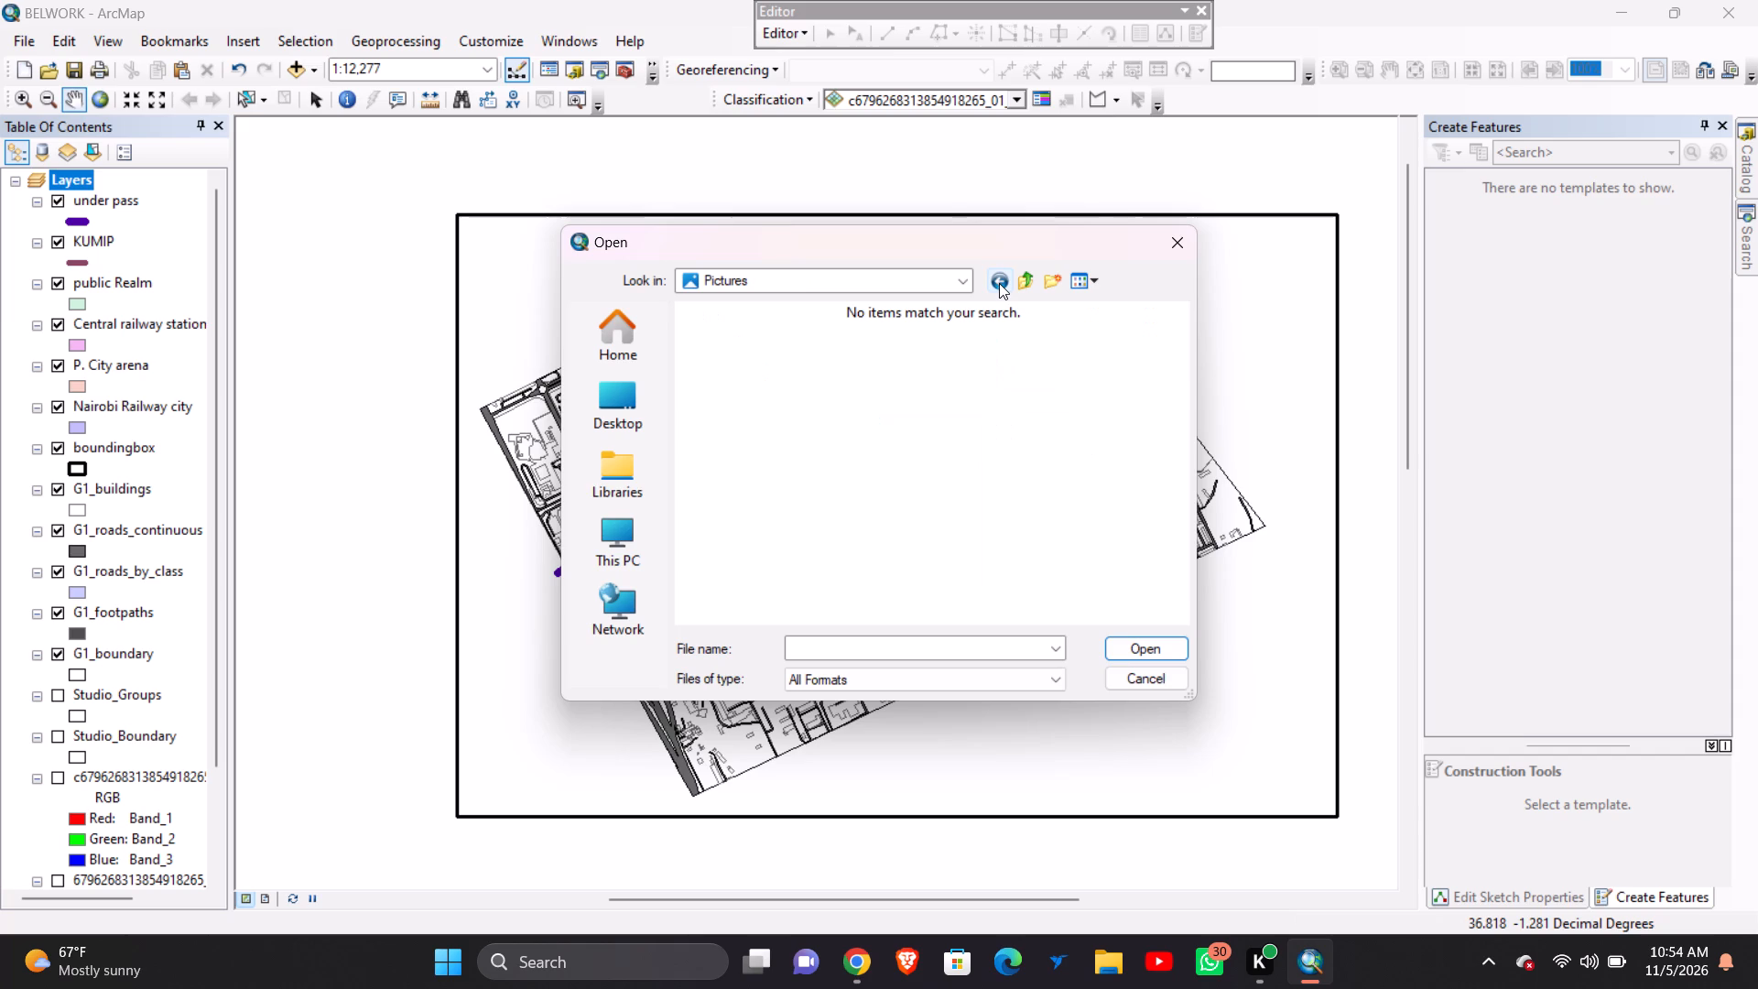
Switch to File Explorer and move the Nairobi Railway City image from the Pictures folder to the ArcGIS folder.
left_click(1111, 971)
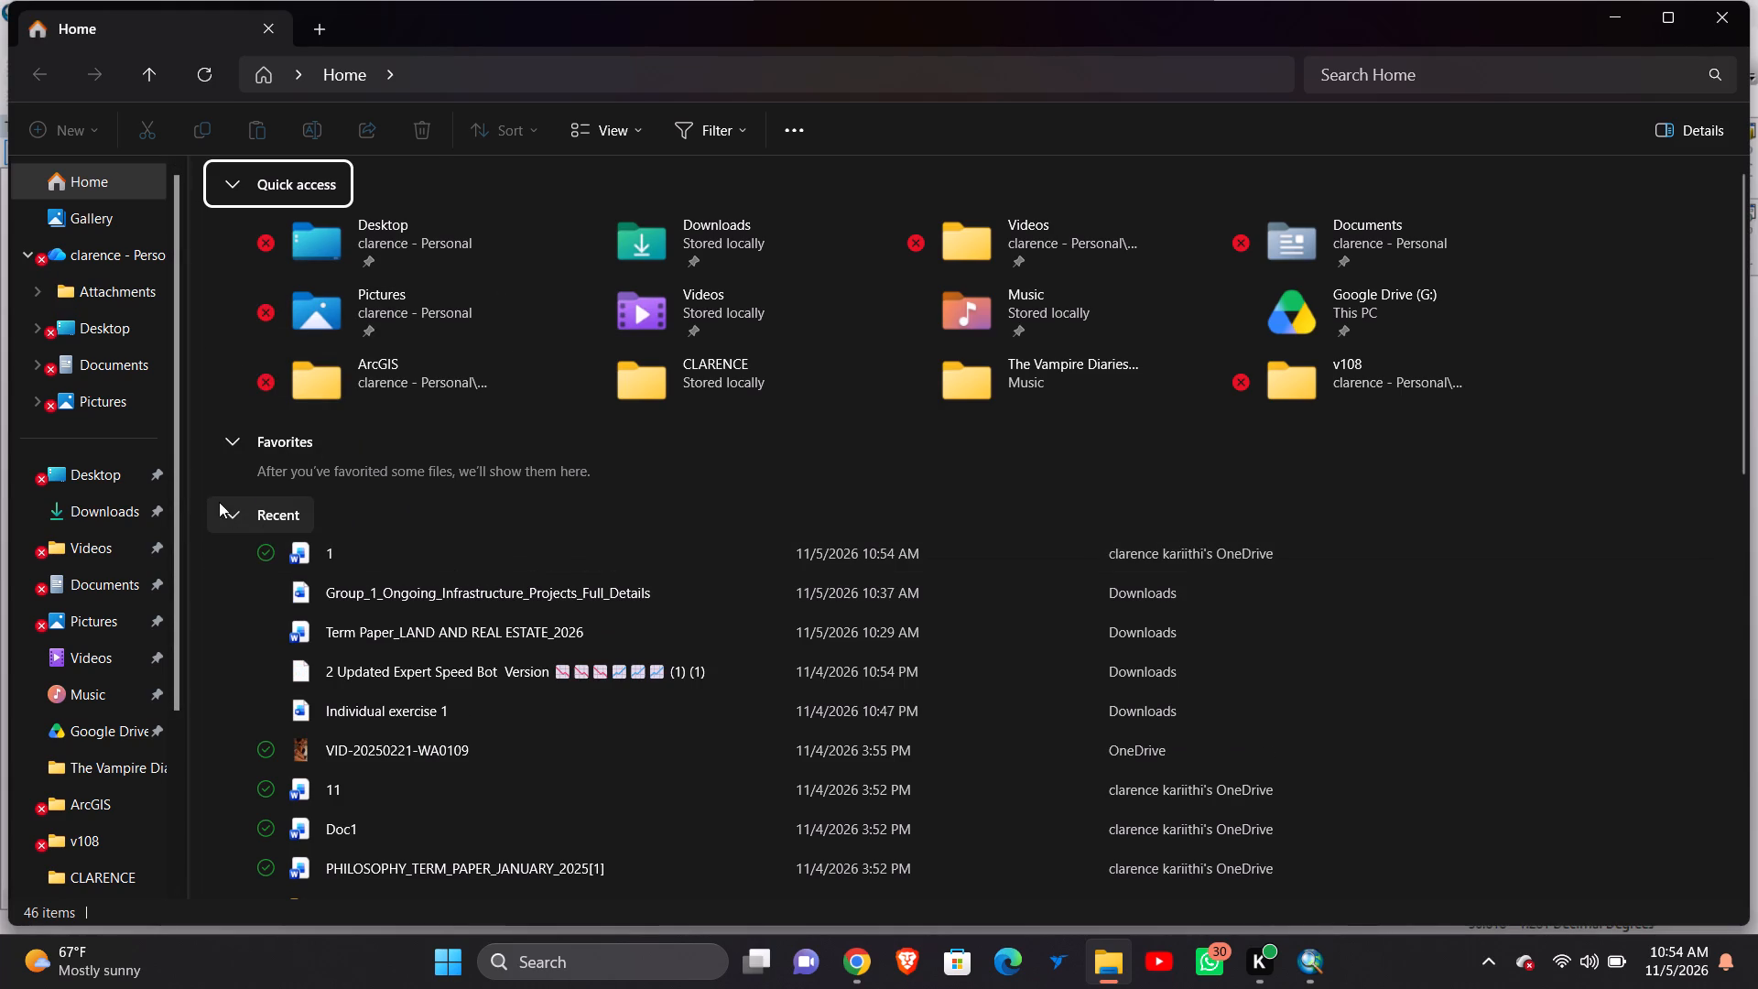
left_click(113, 400)
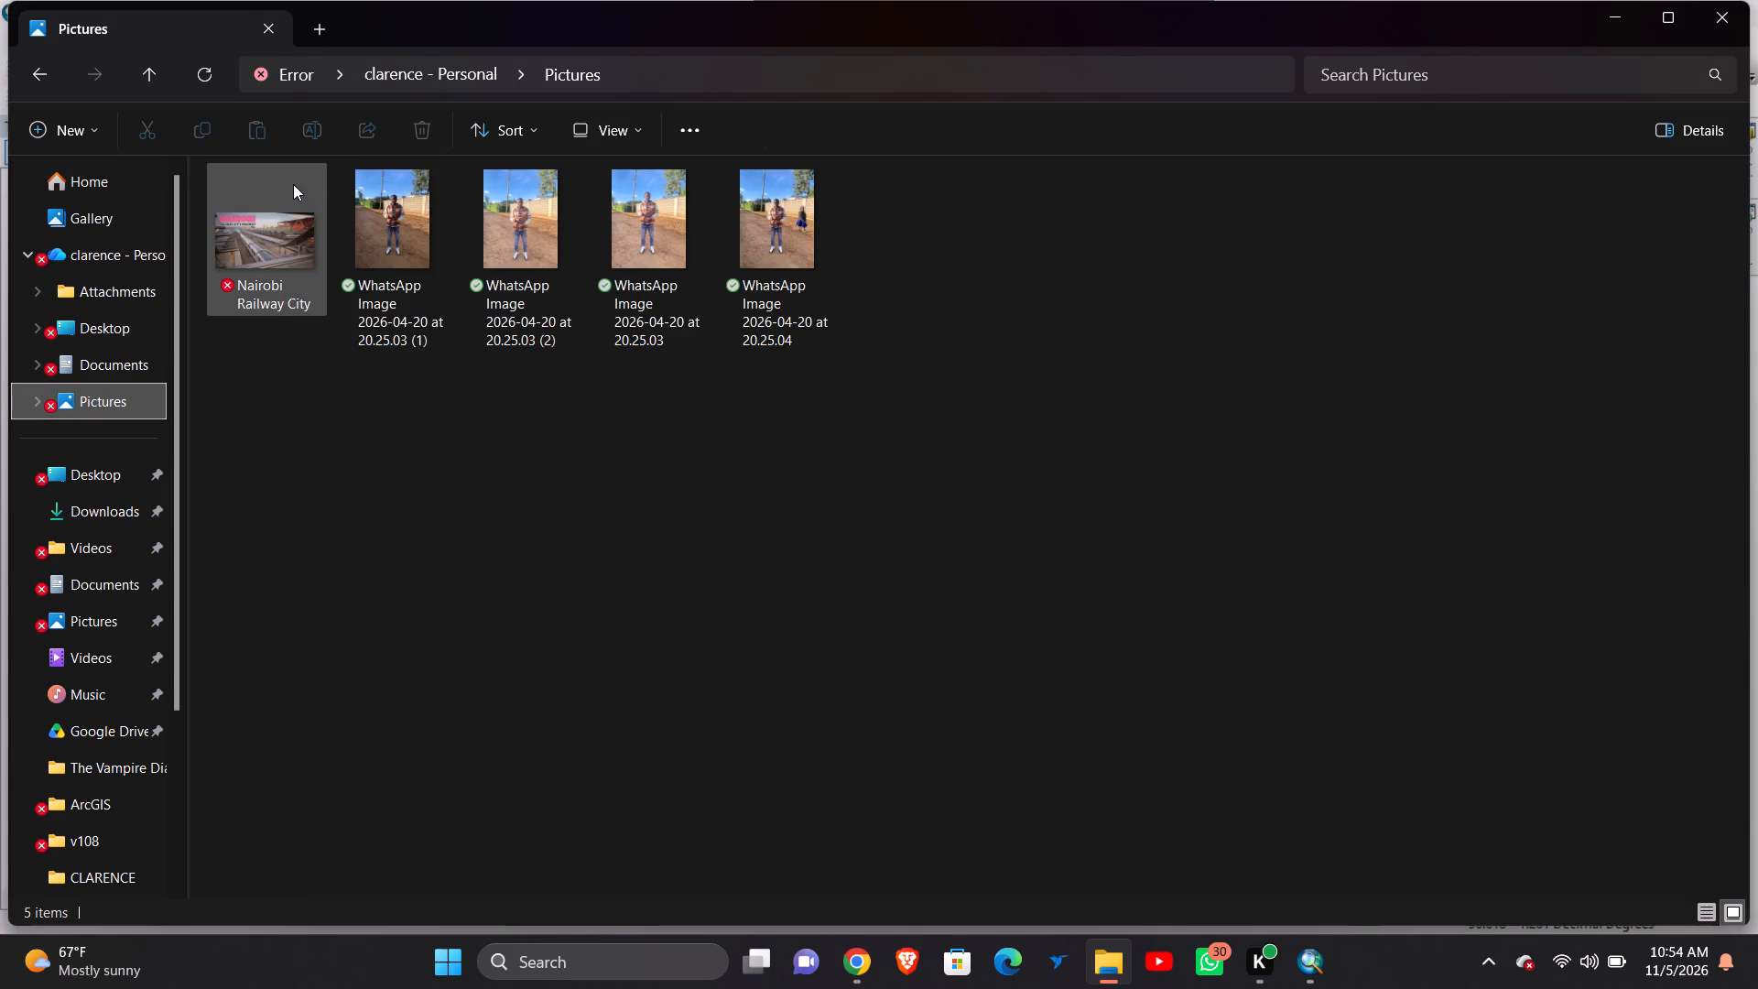
left_click(284, 242)
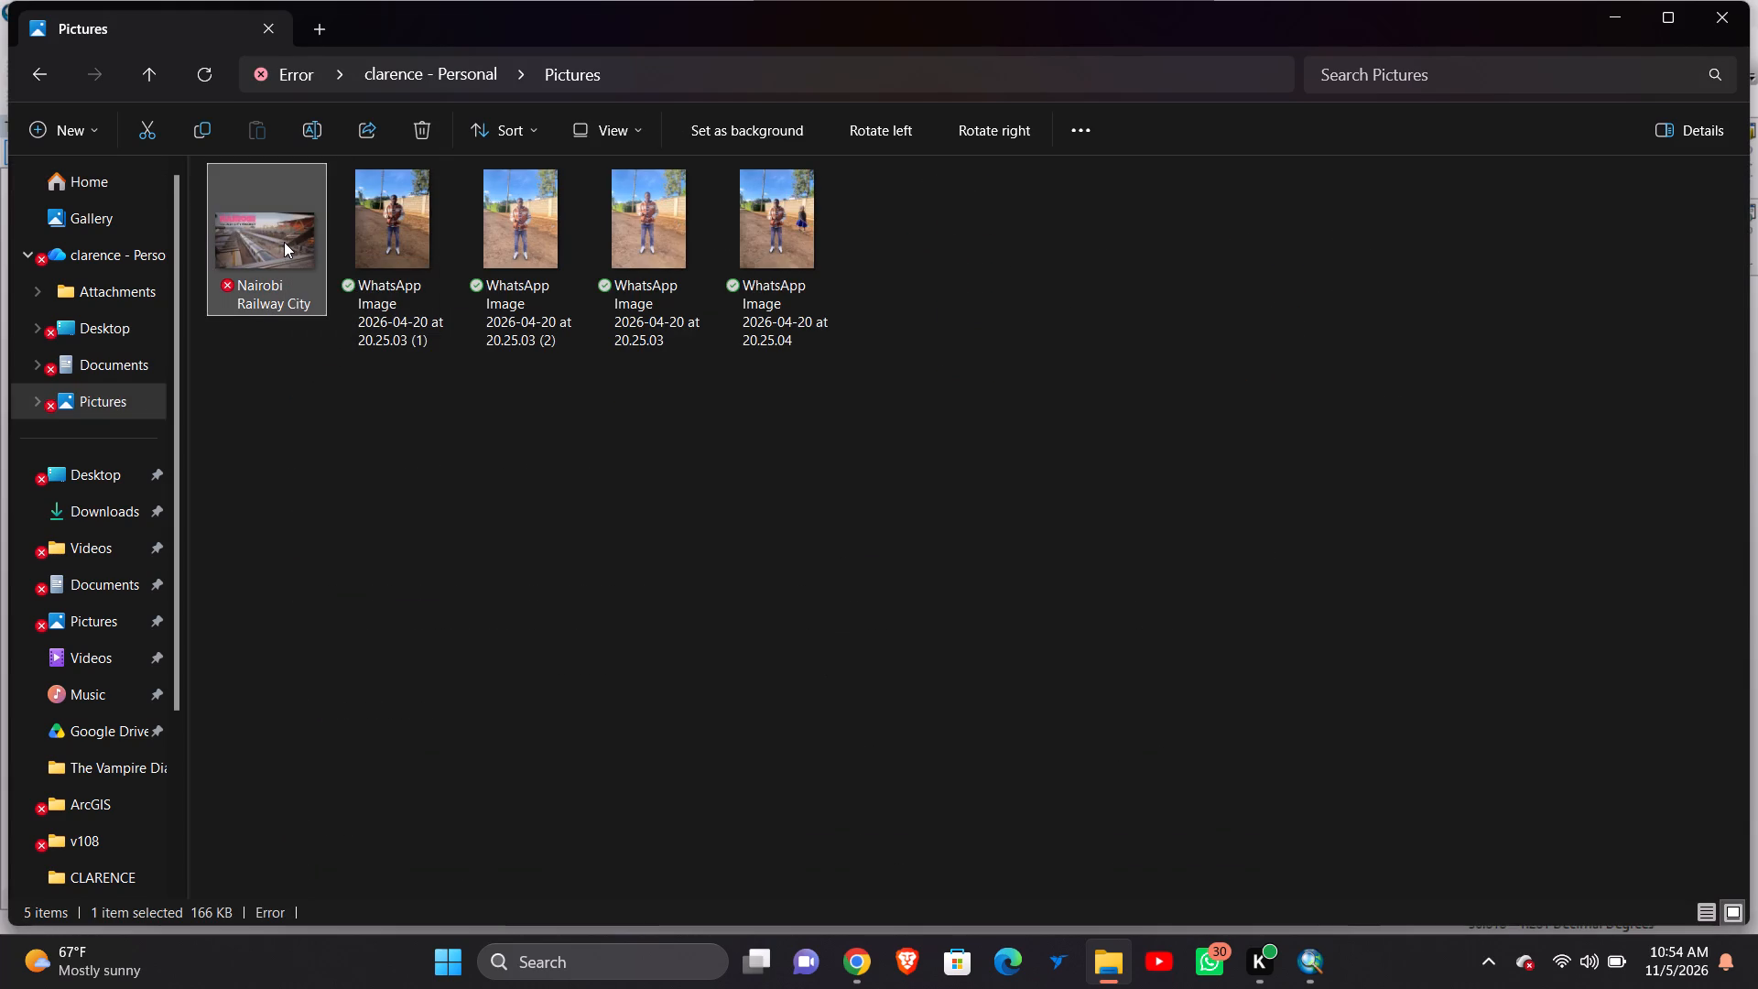
left_click_drag(284, 242, 95, 881)
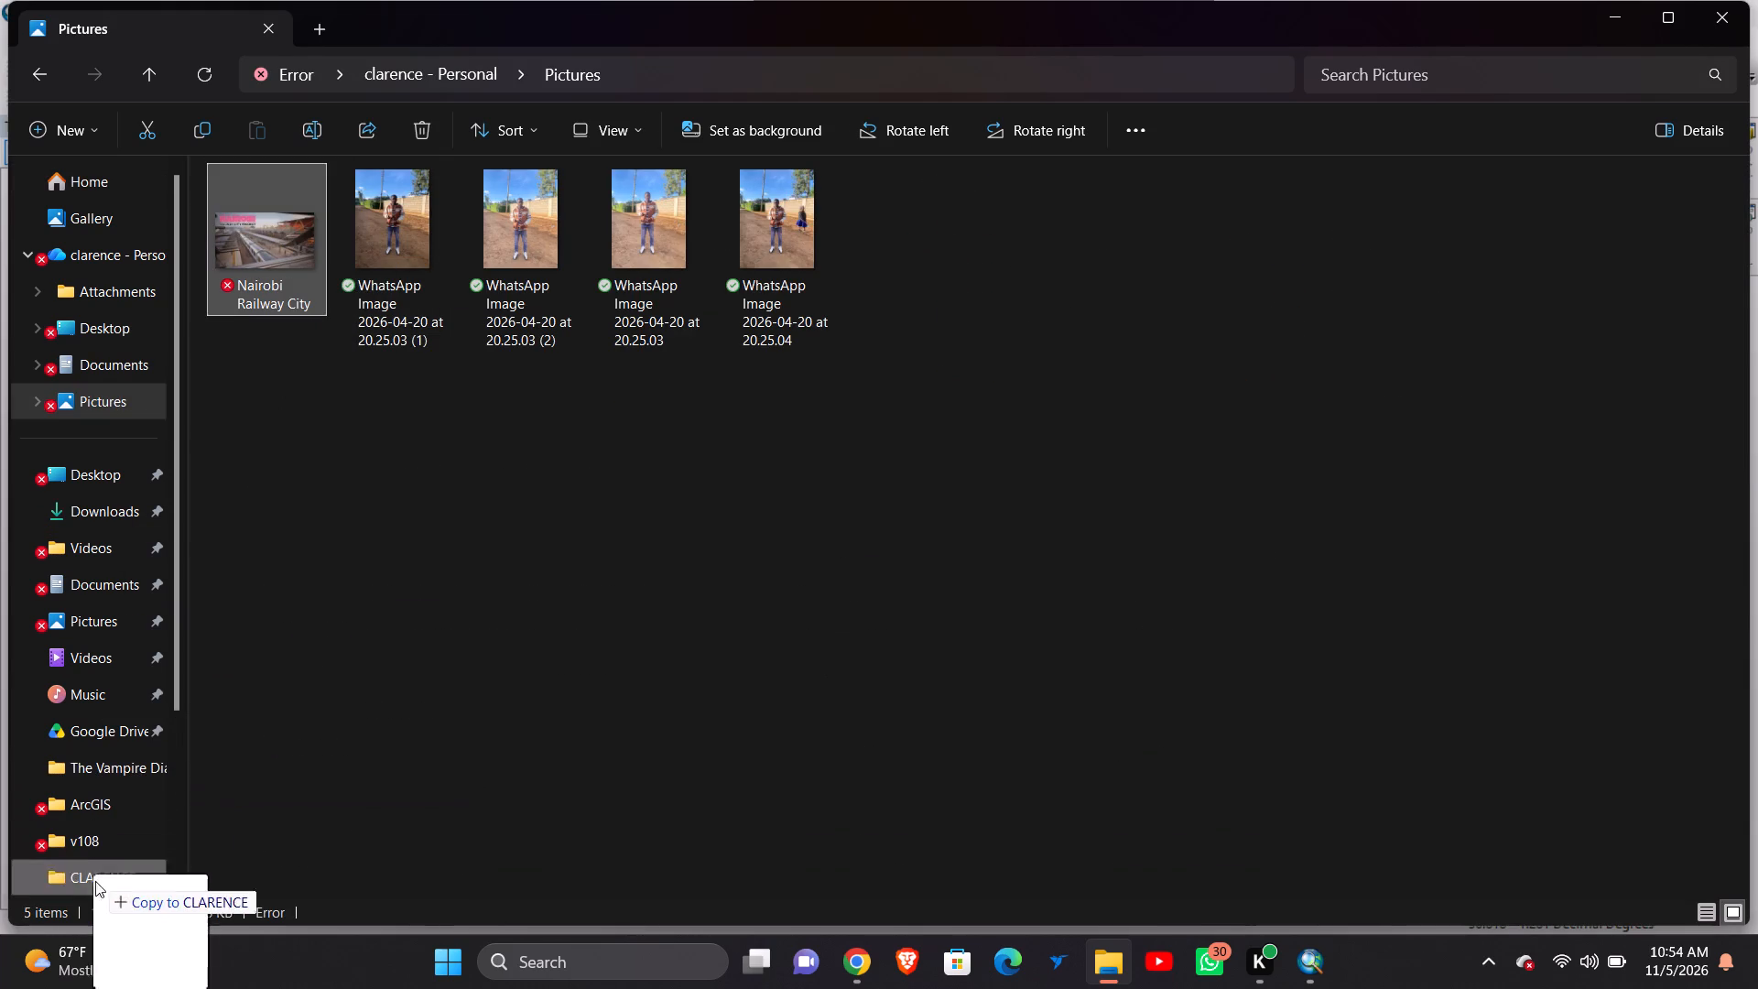
left_click_drag(95, 881, 114, 812)
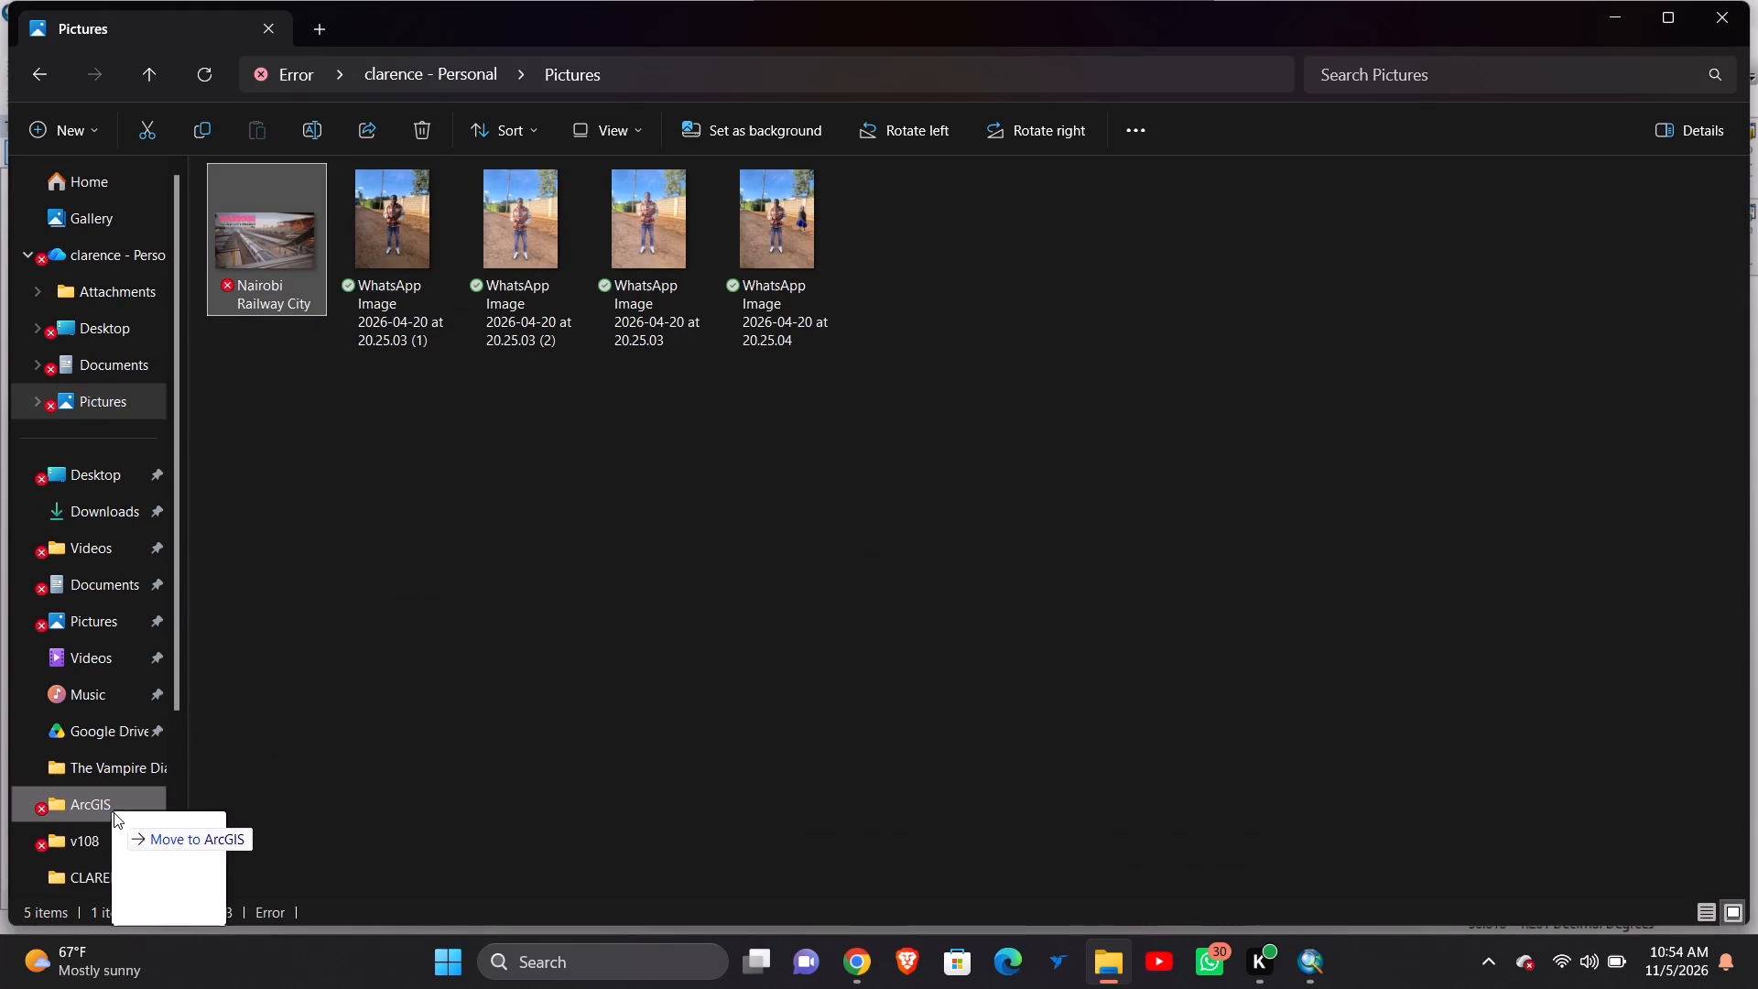
left_click_drag(114, 812, 113, 812)
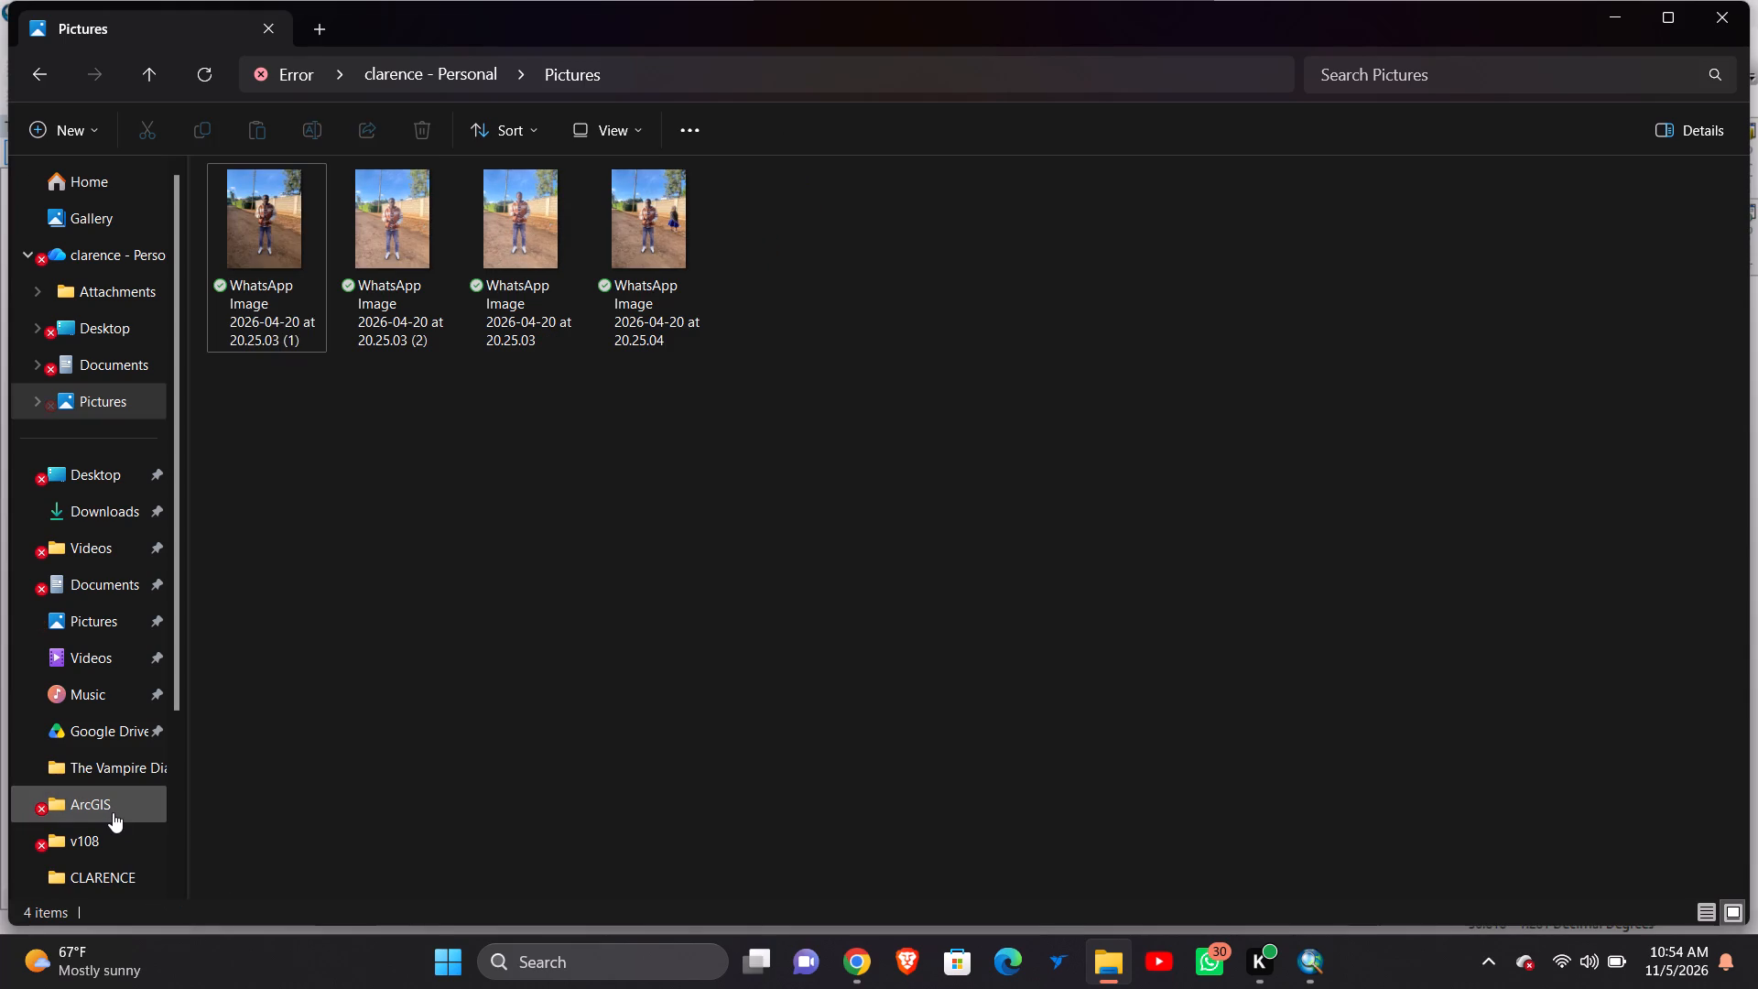
Look through the ArcGIS folder and its AddIns subfolder, and view the moved Nairobi Railway City image there.
left_click(113, 812)
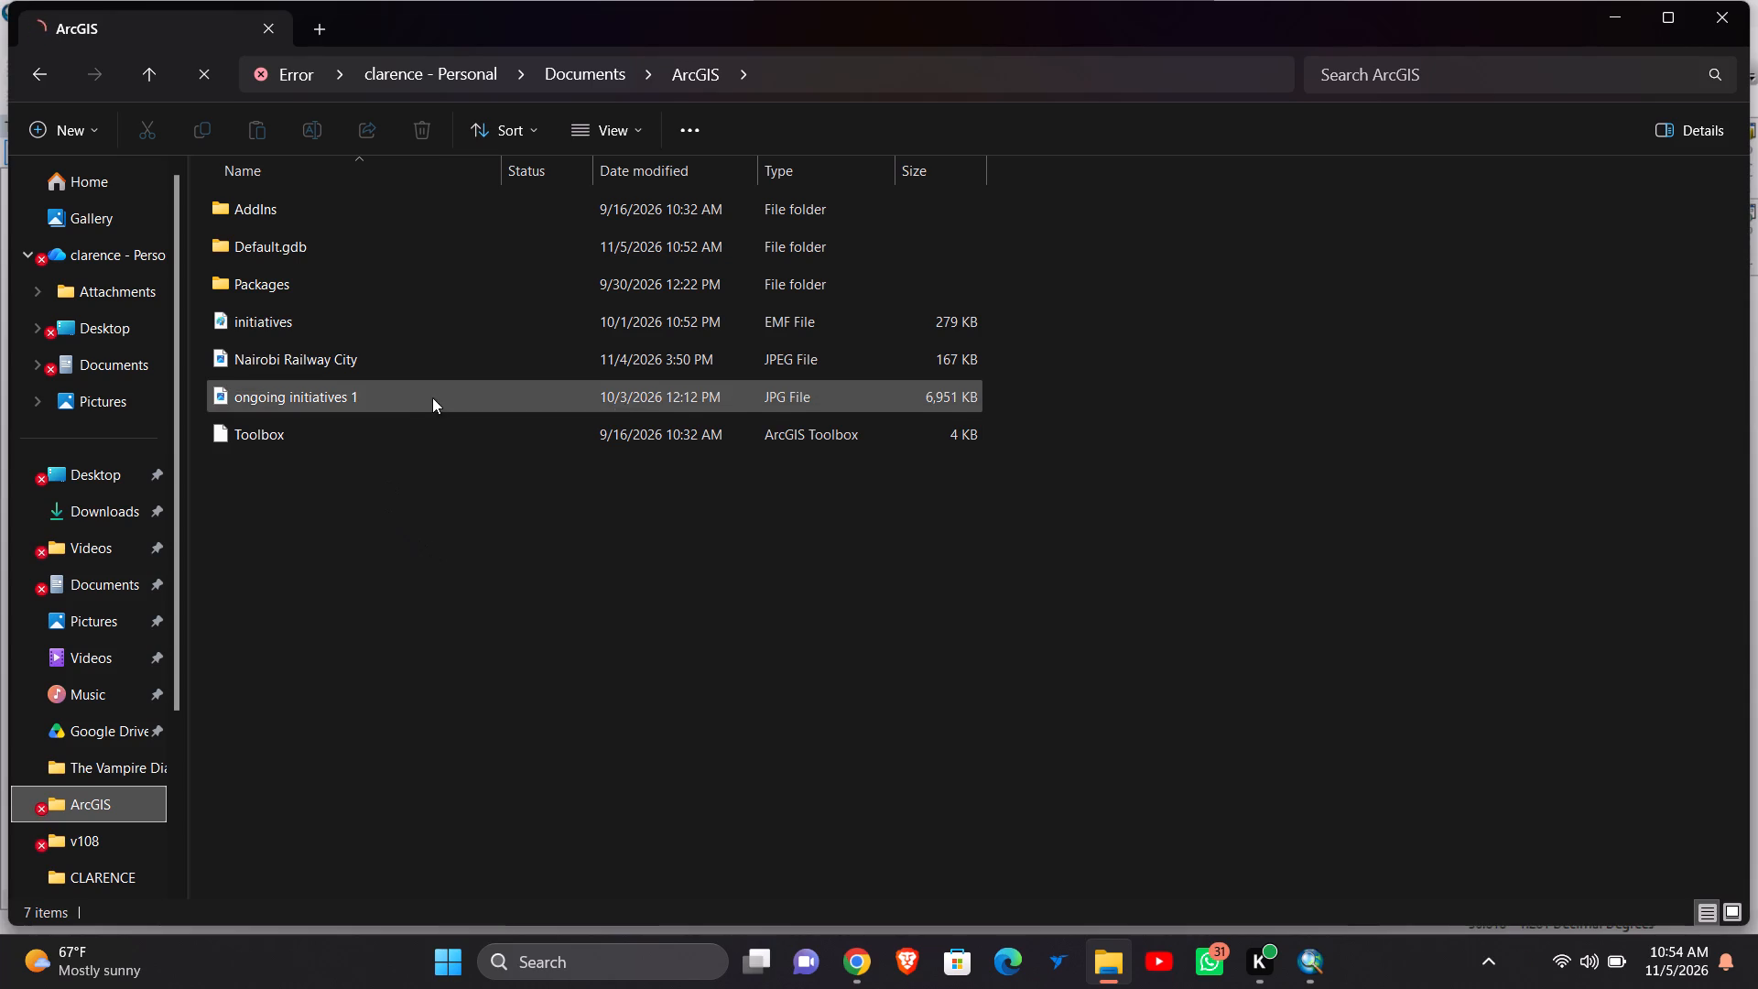
scroll(147, 559, "down", 2)
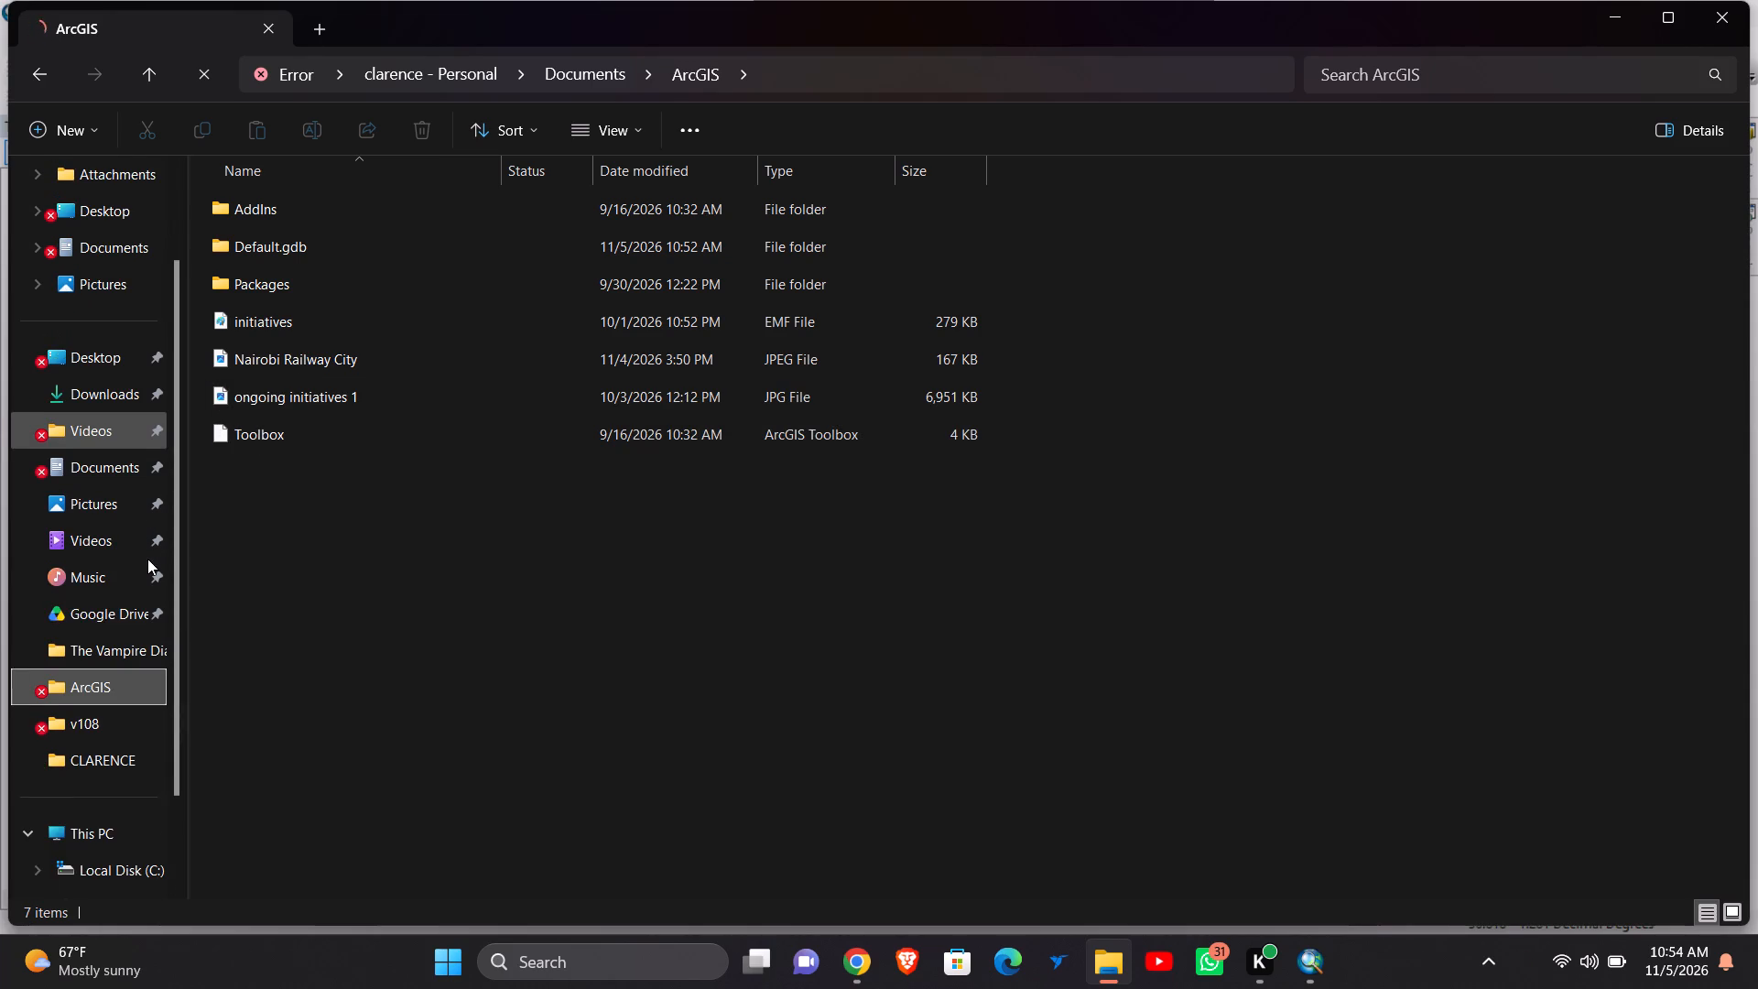
scroll(147, 559, "down", 1)
scroll(147, 559, "up", 6)
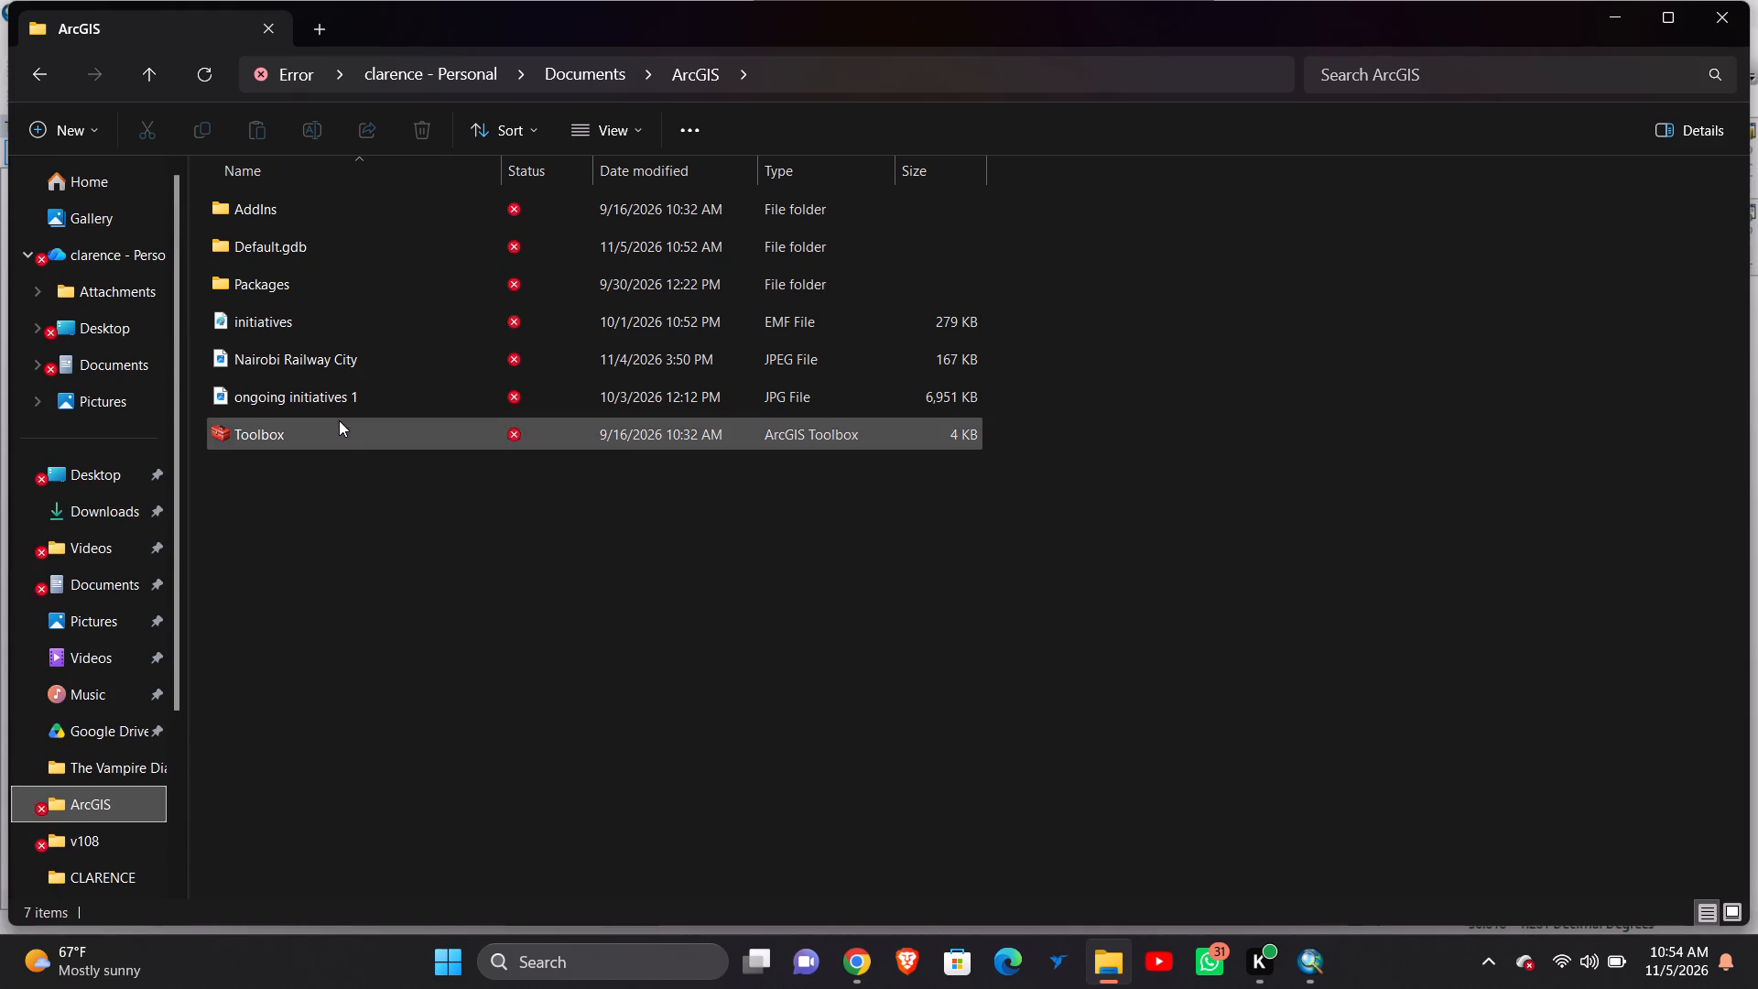
double_click(291, 209)
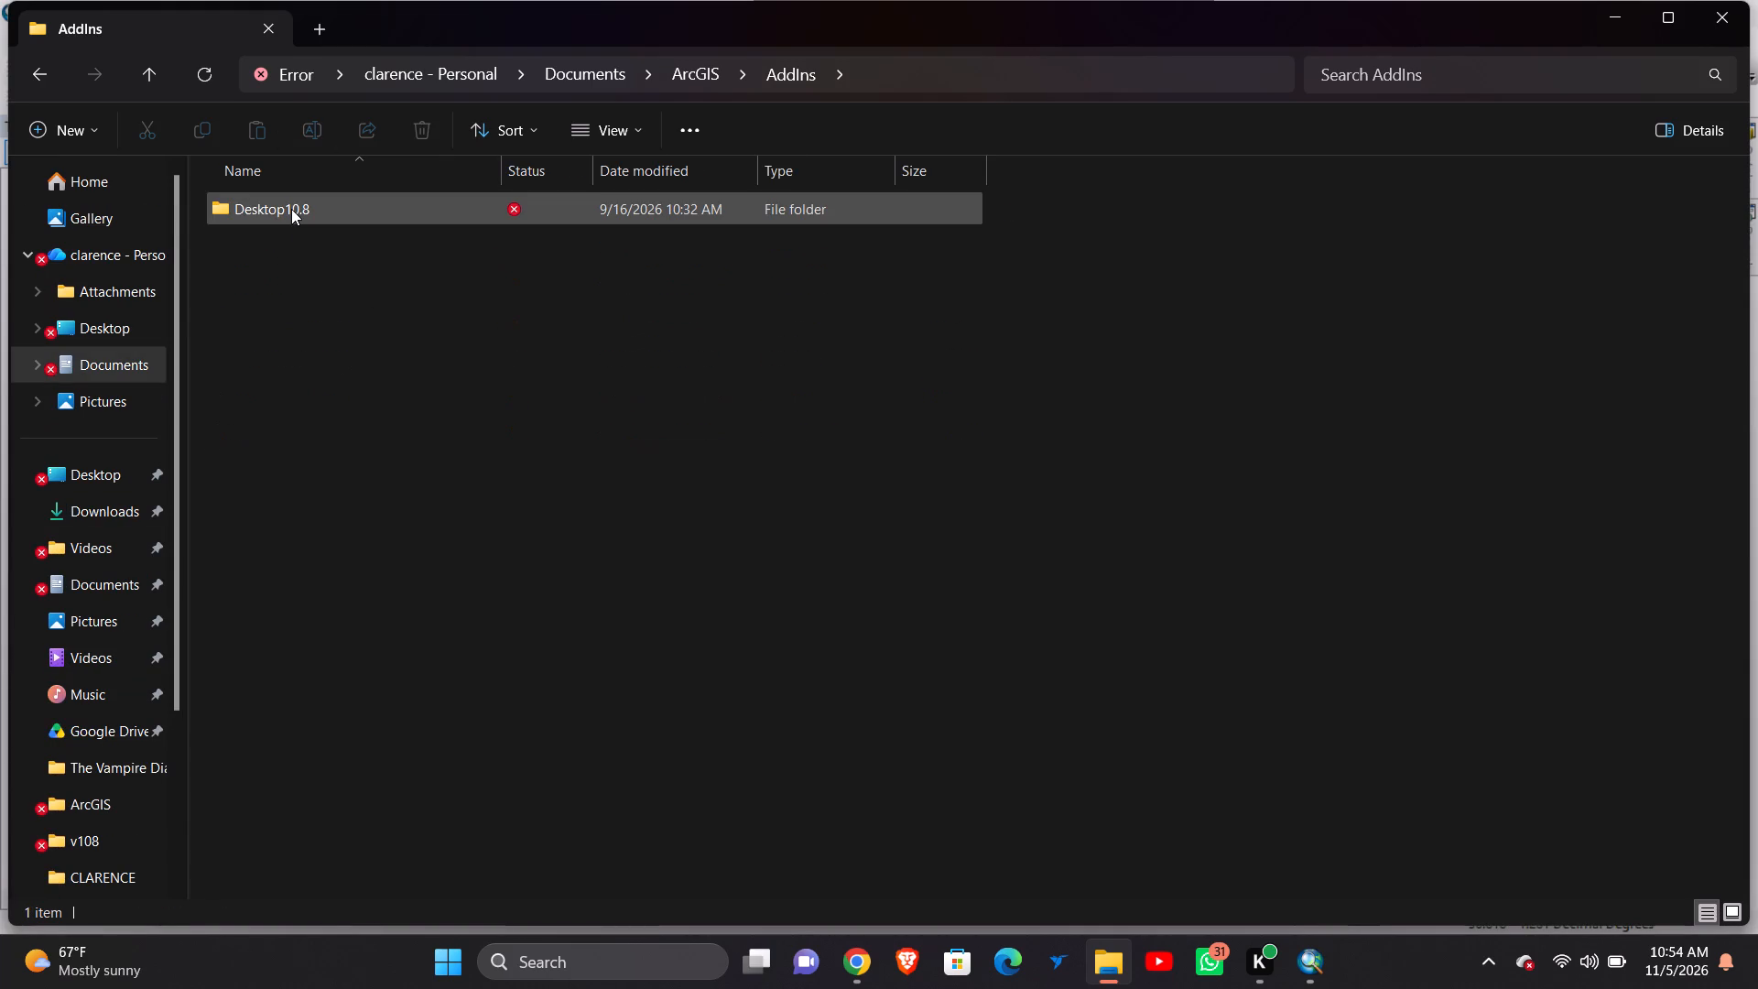
left_click(291, 209)
left_click(291, 209)
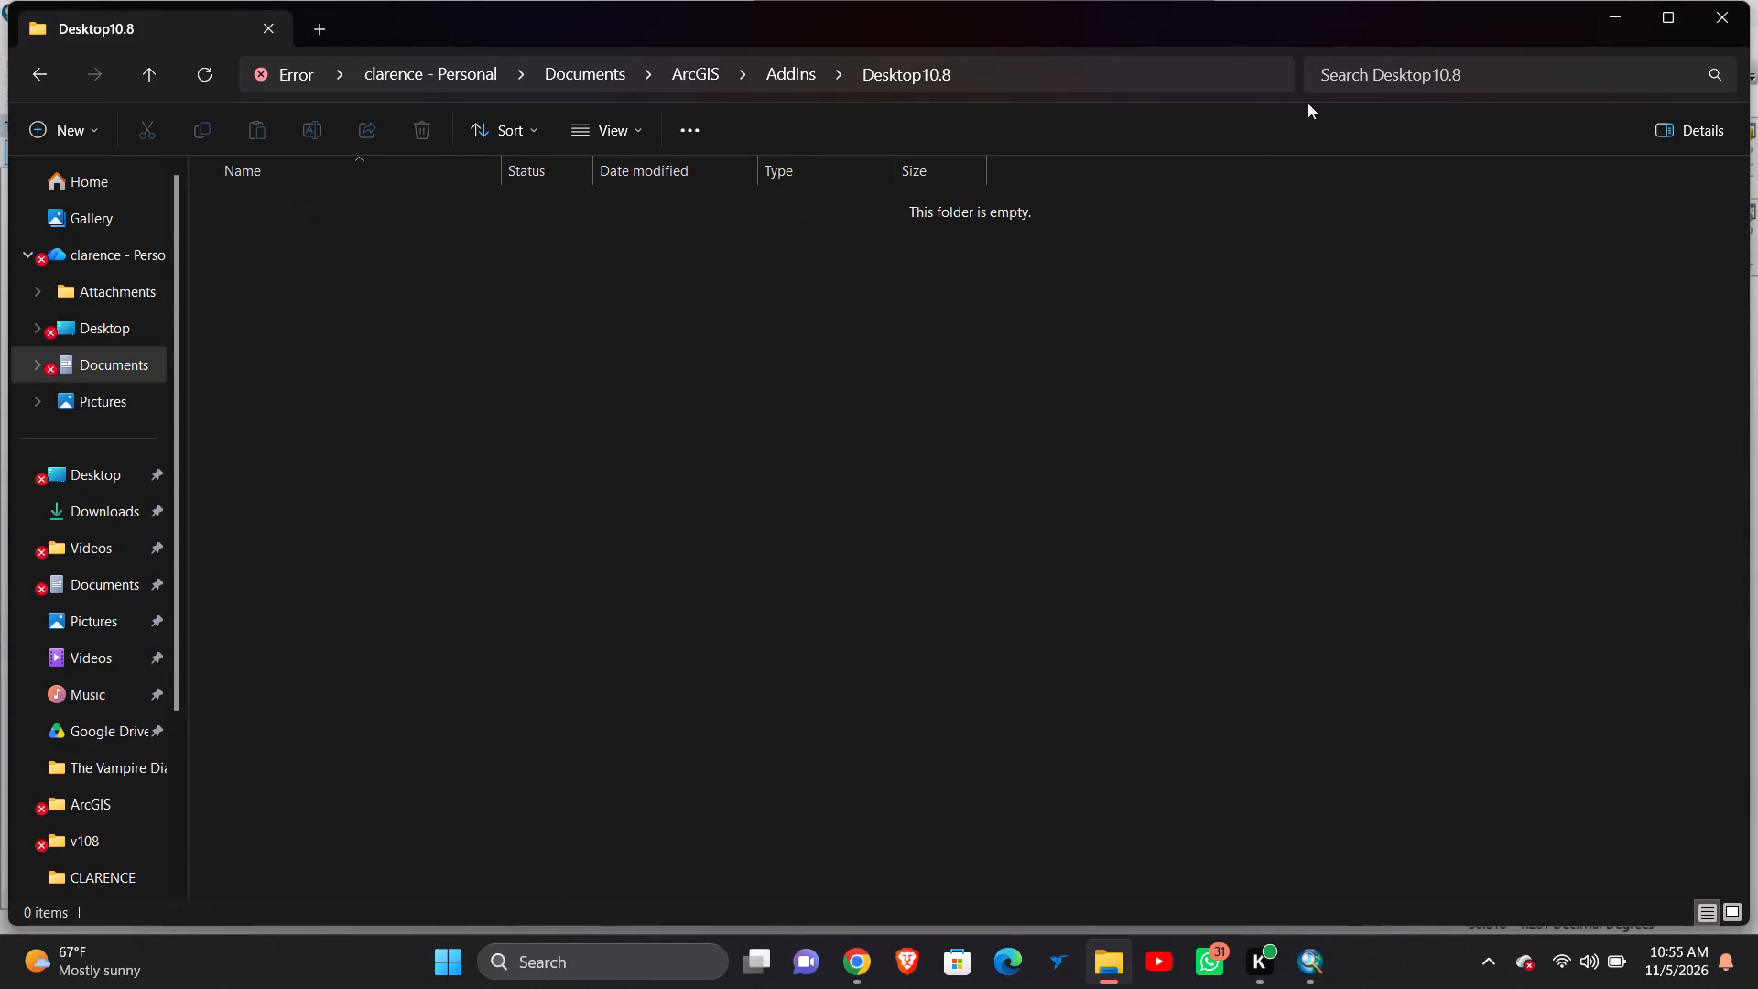
left_click(125, 399)
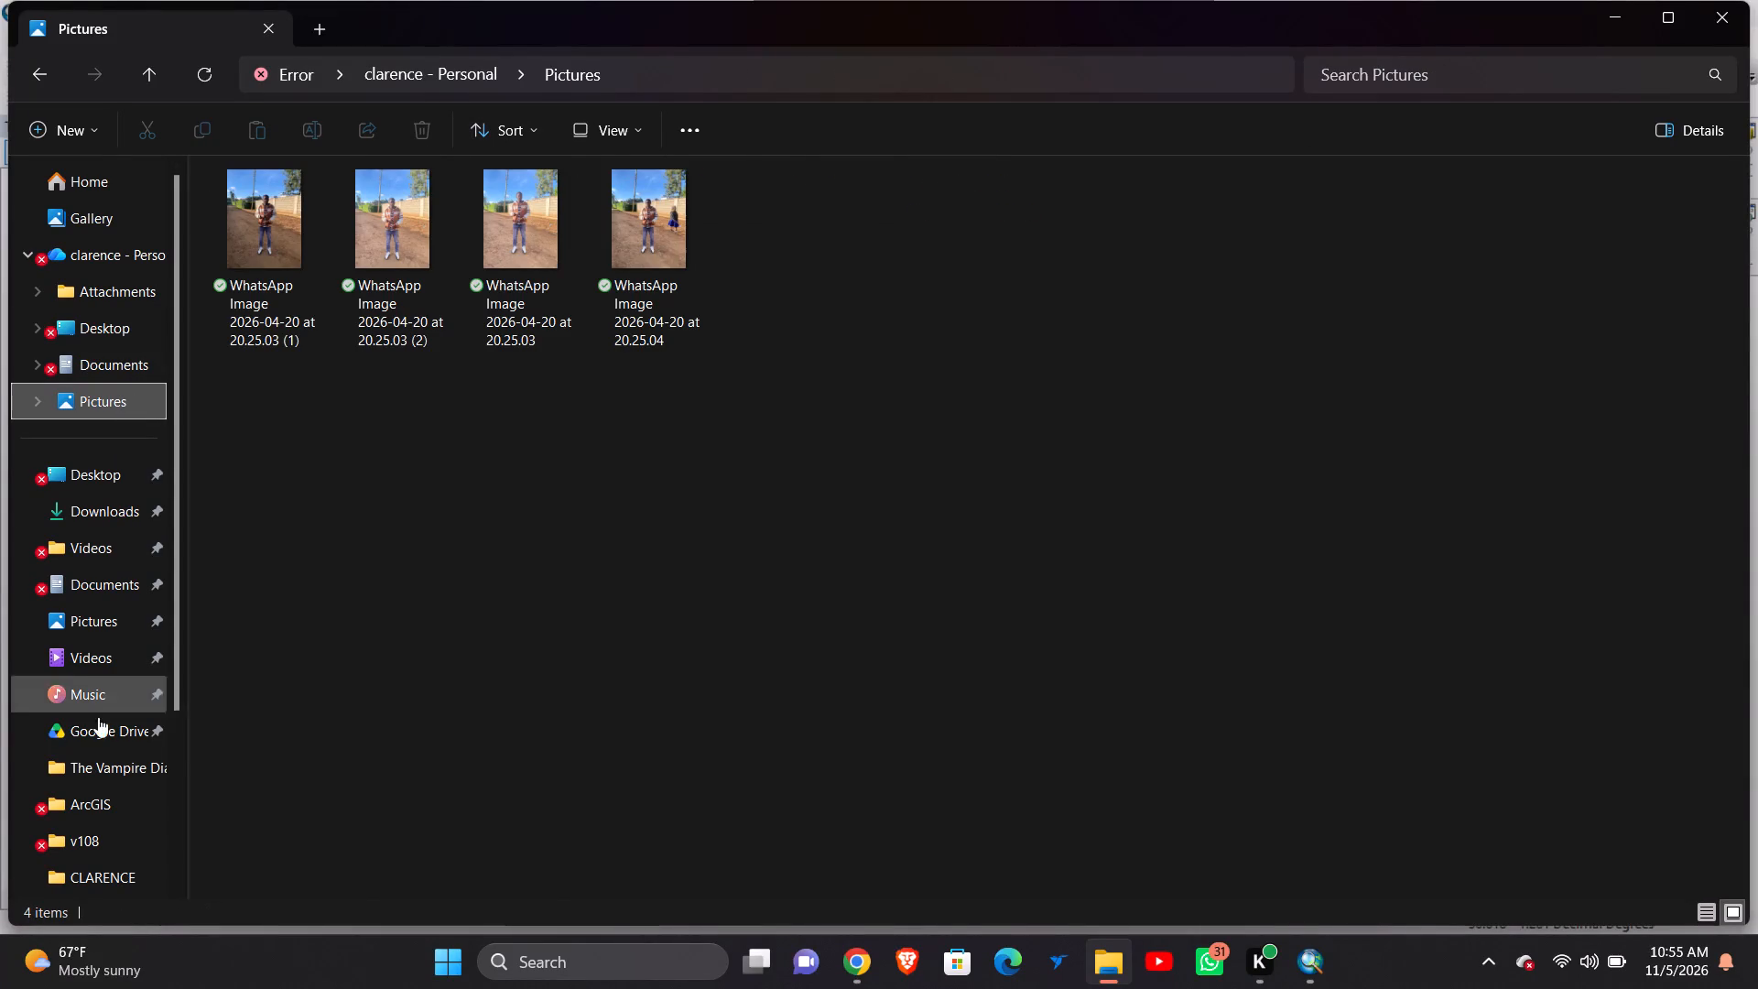
left_click(121, 813)
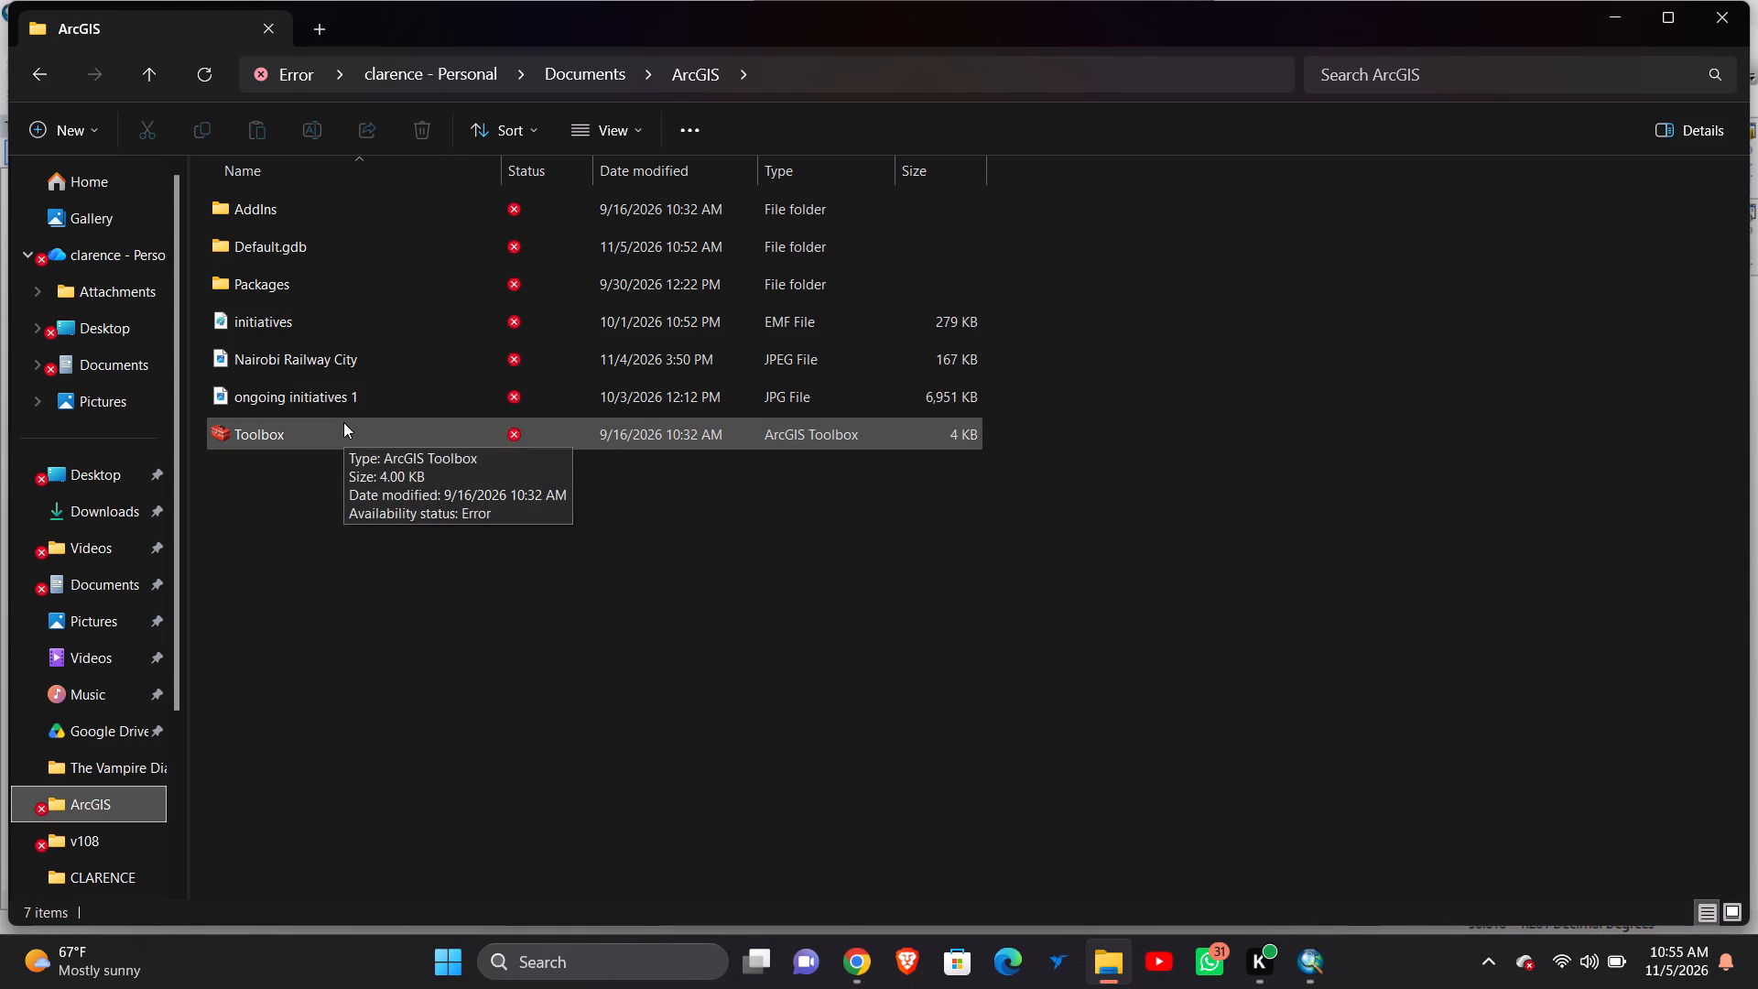
double_click(299, 364)
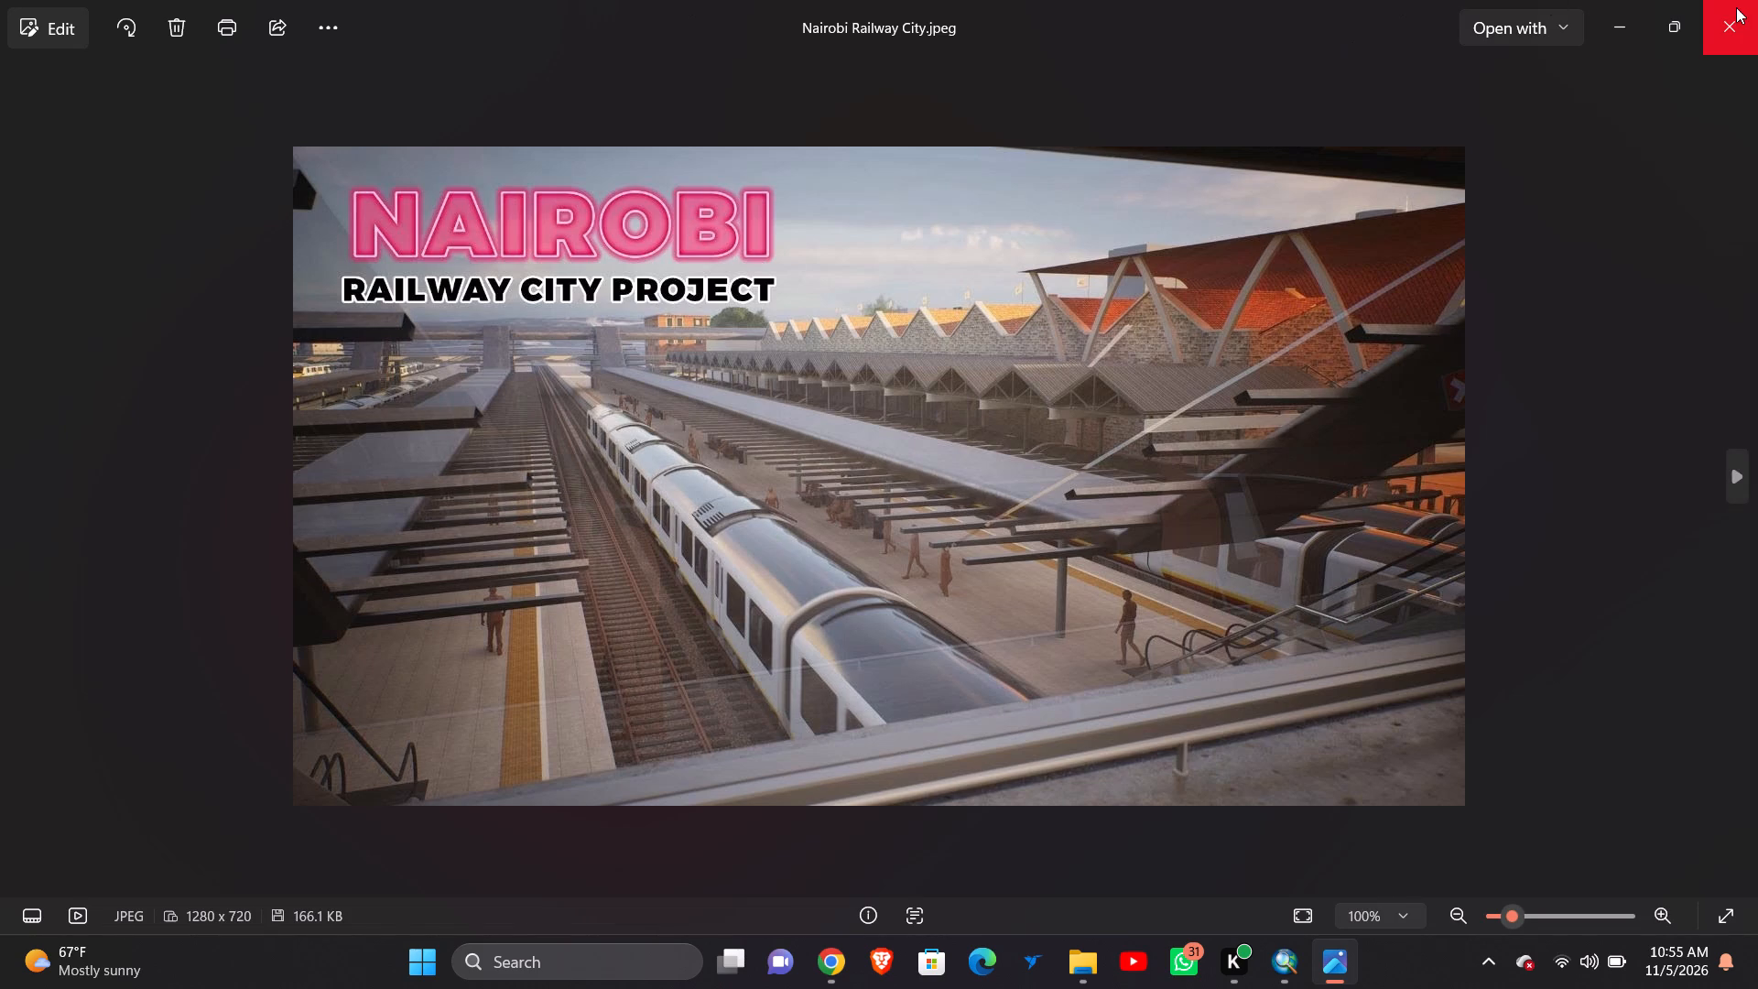
left_click(1739, 7)
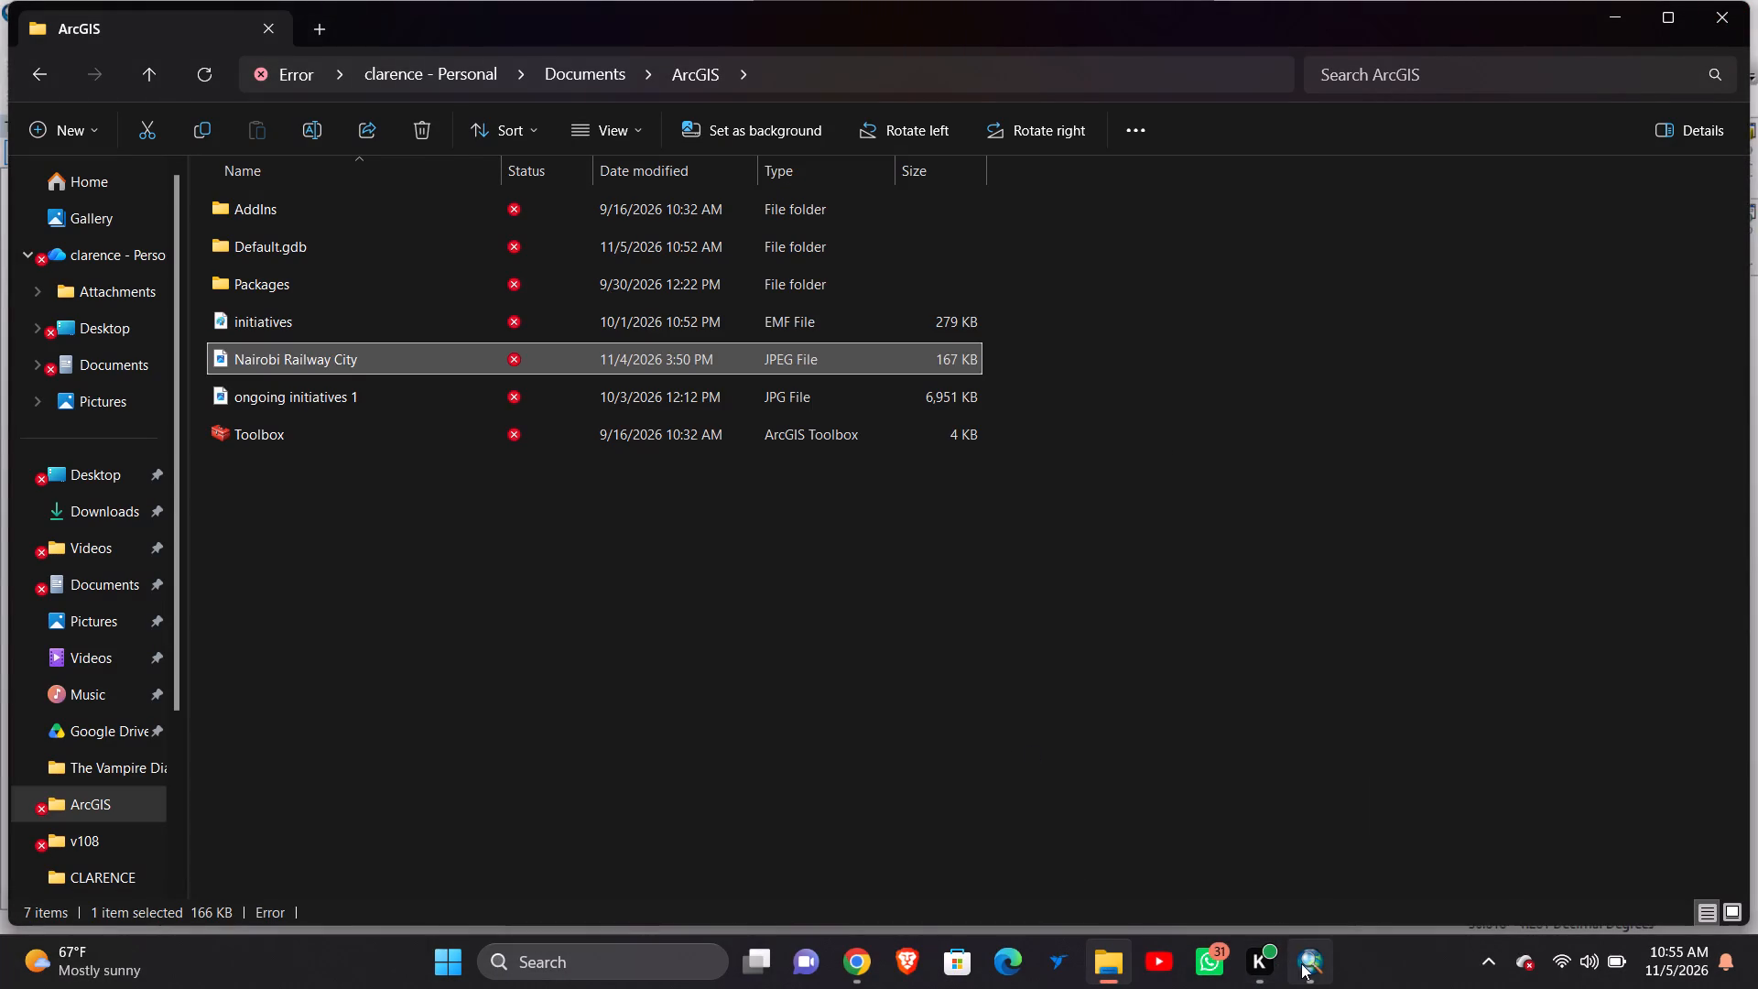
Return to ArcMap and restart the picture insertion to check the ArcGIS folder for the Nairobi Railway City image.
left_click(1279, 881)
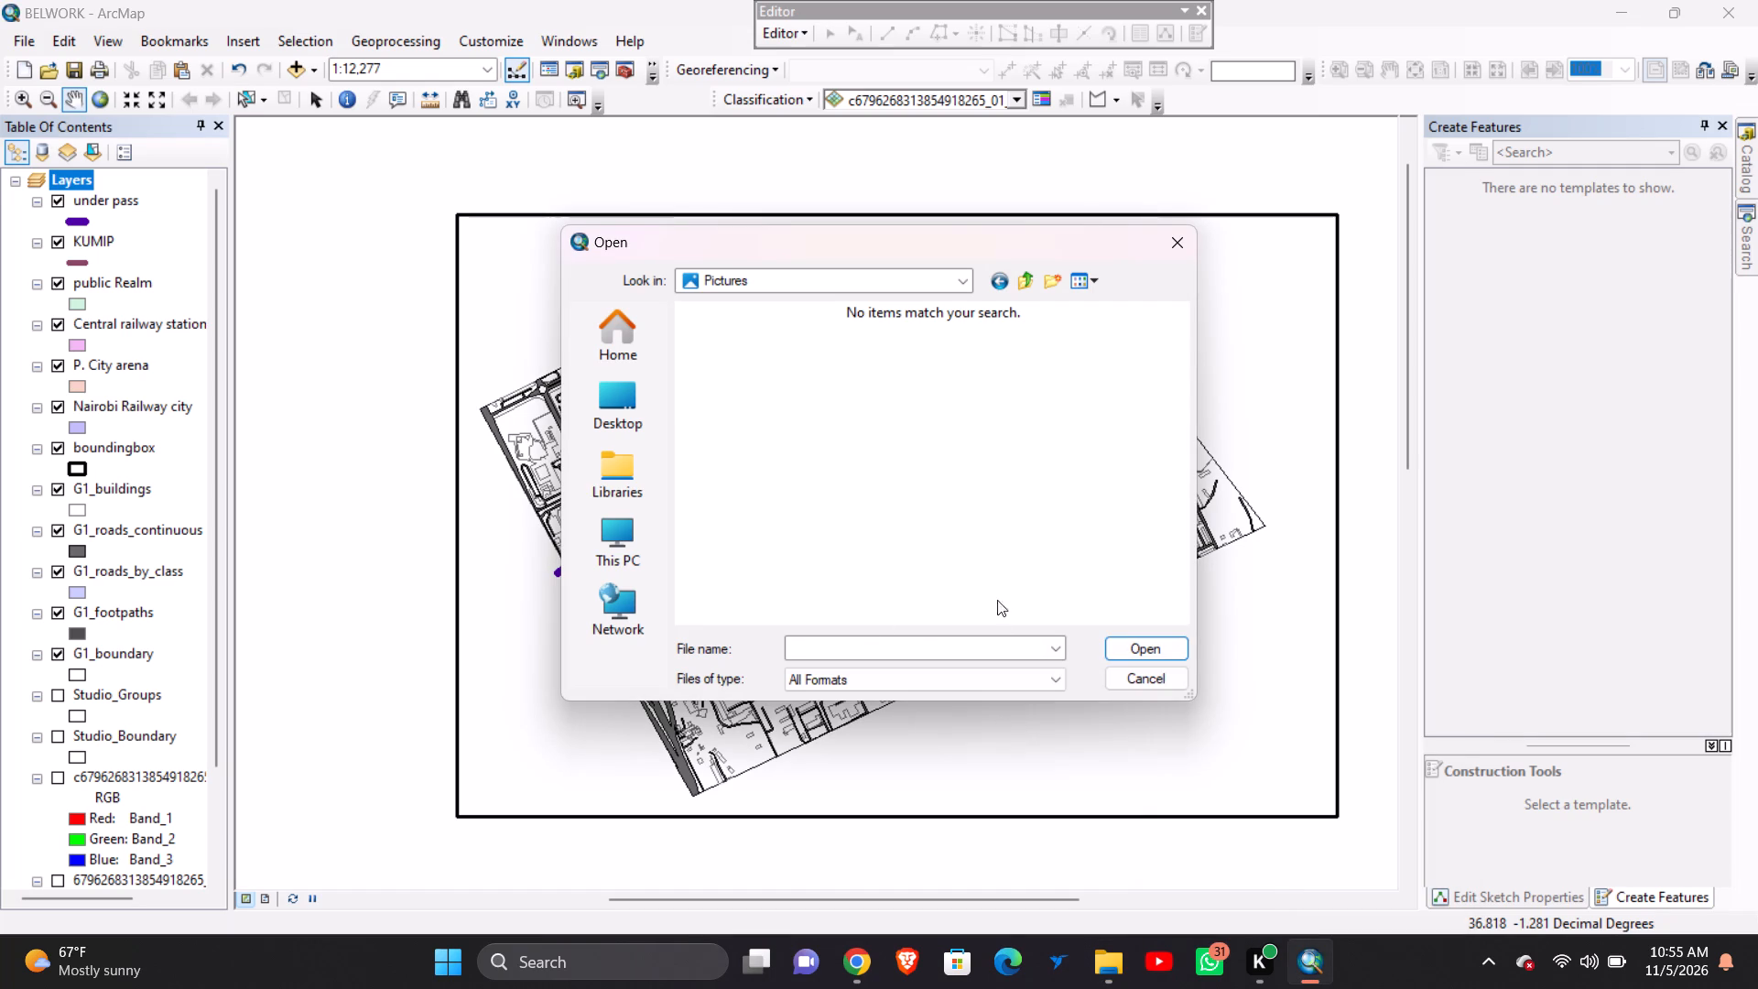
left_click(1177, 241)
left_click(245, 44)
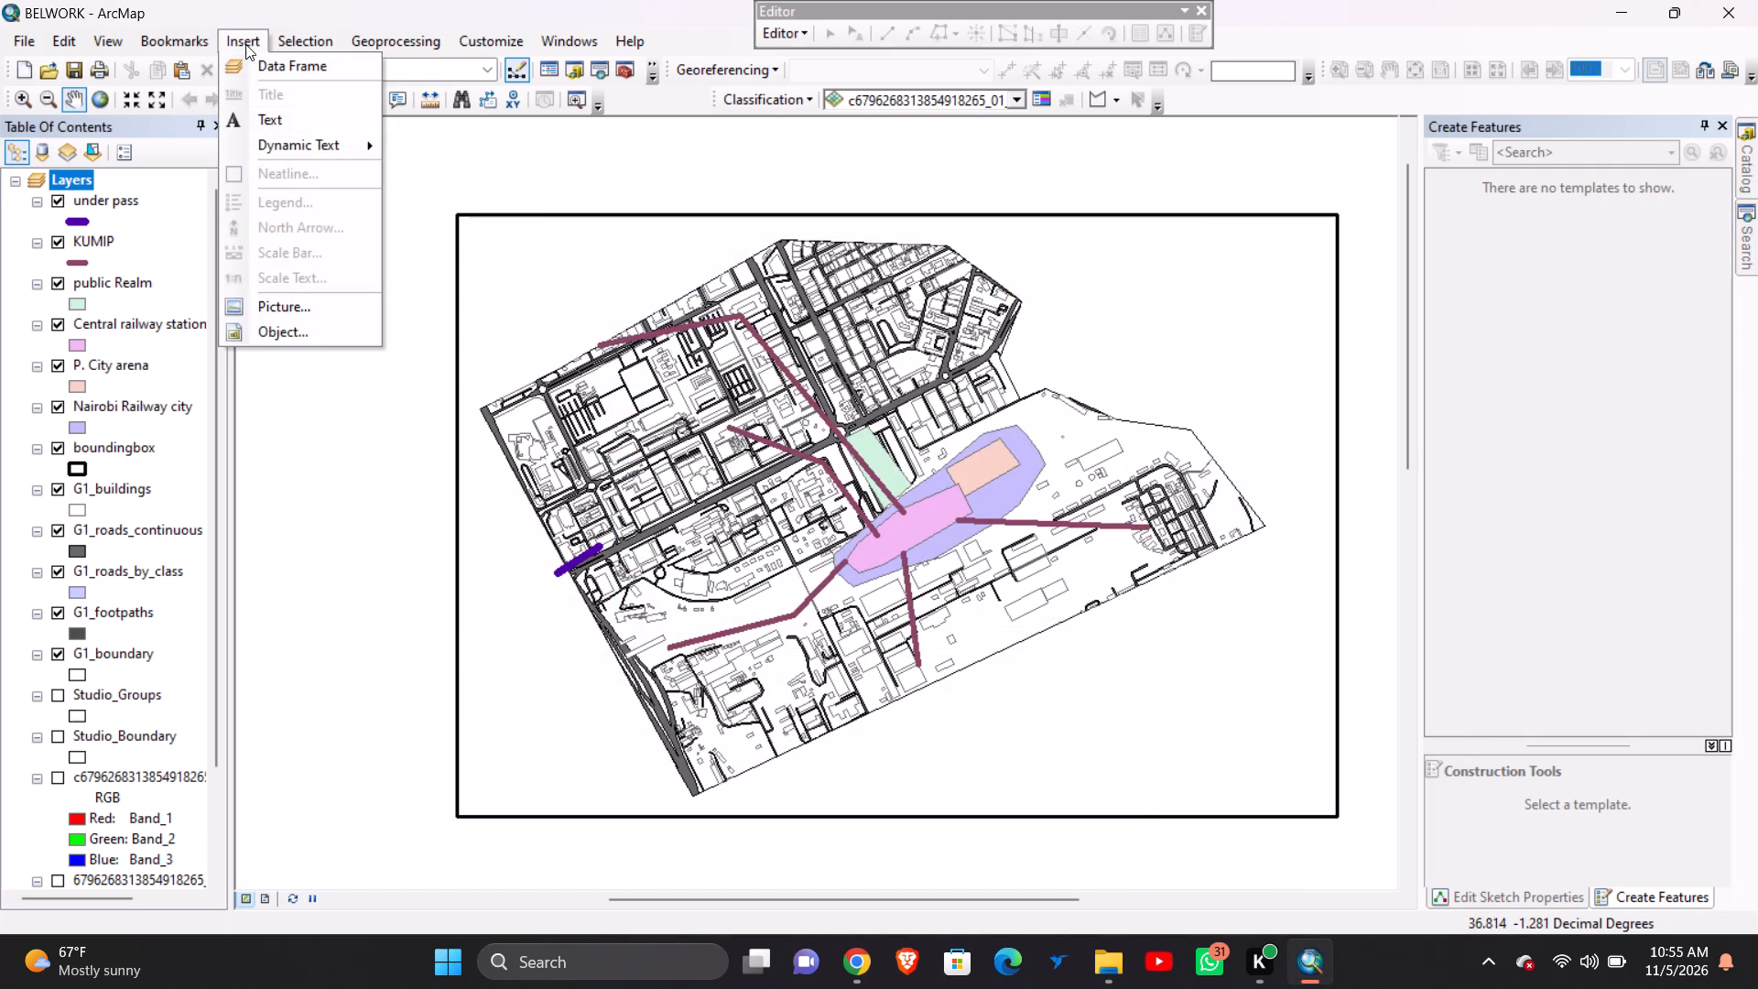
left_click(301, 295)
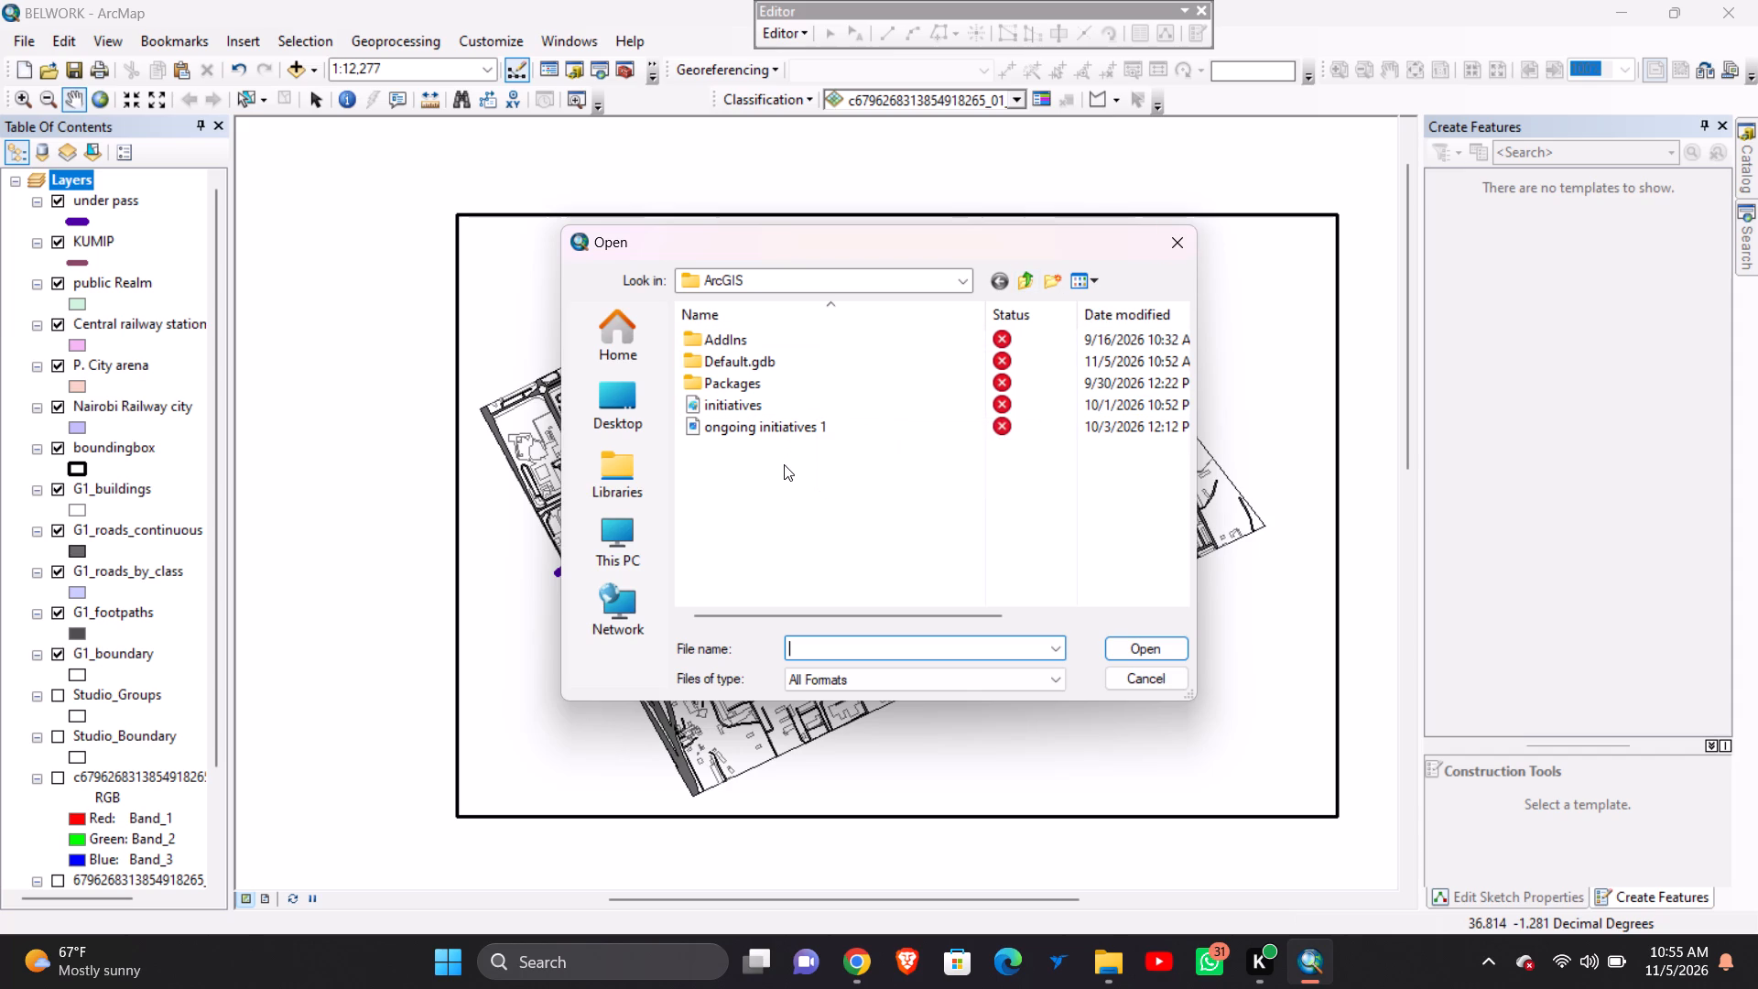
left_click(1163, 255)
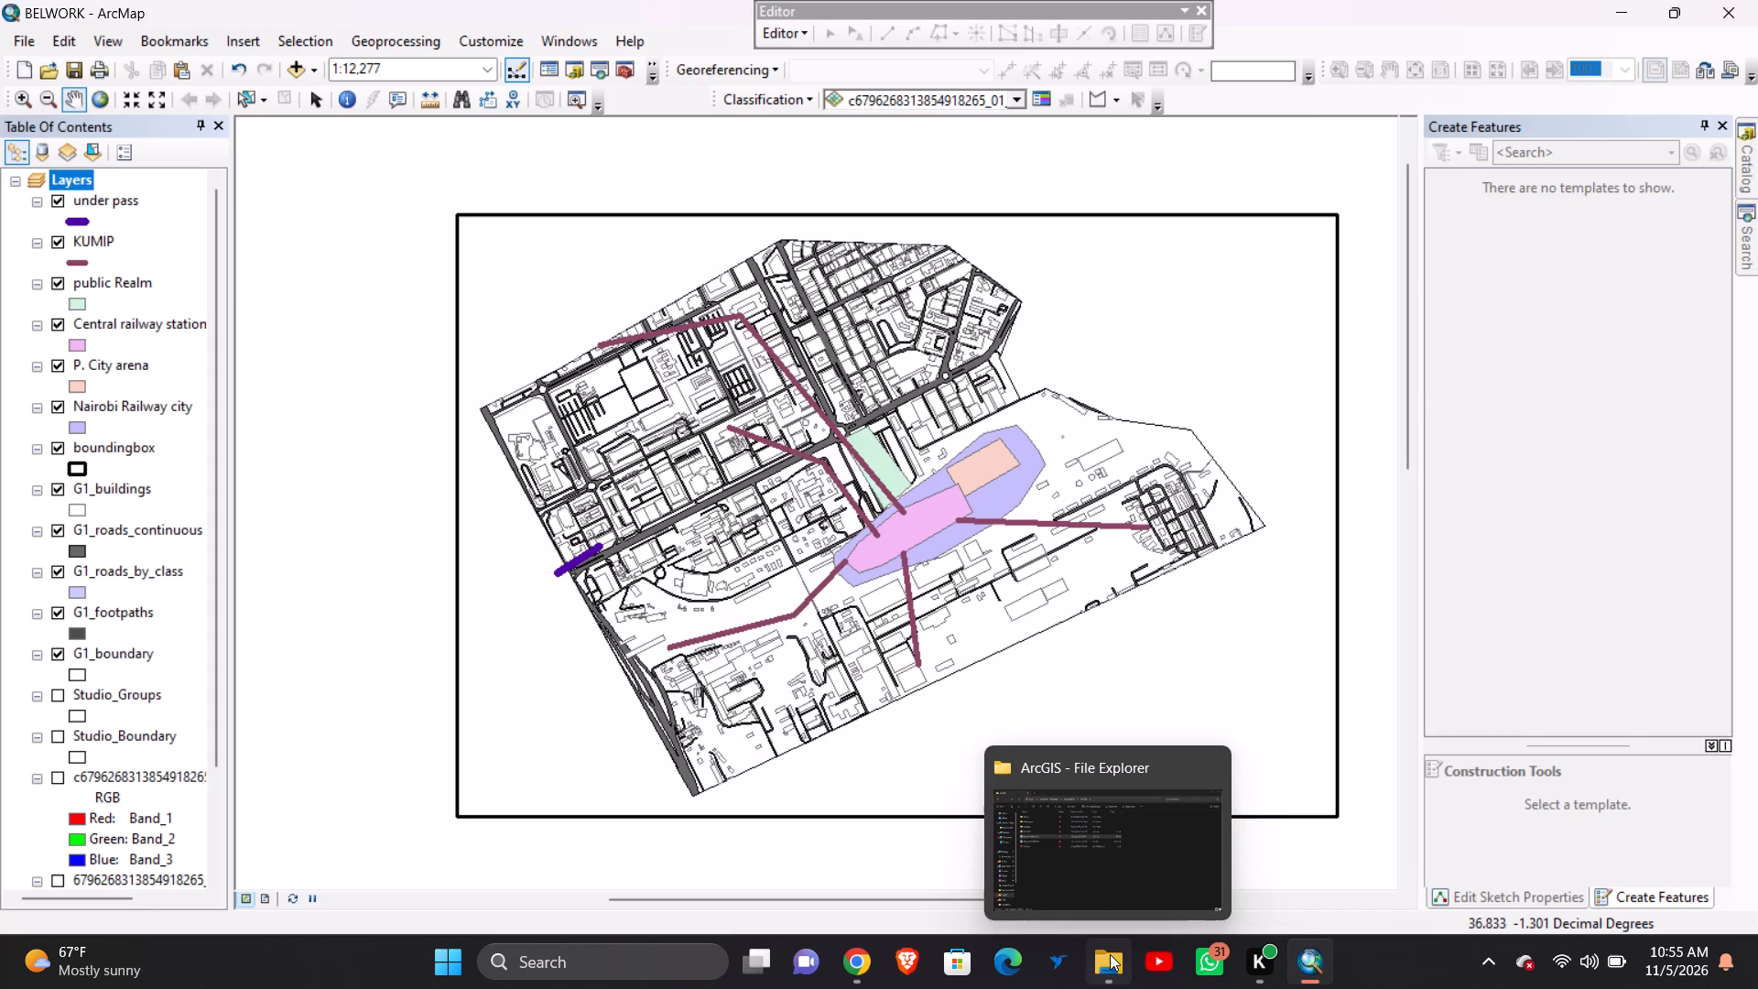
In File Explorer, move the Nairobi Railway City image from the ArcGIS folder into the AddIns folder and open that folder.
left_click(1110, 954)
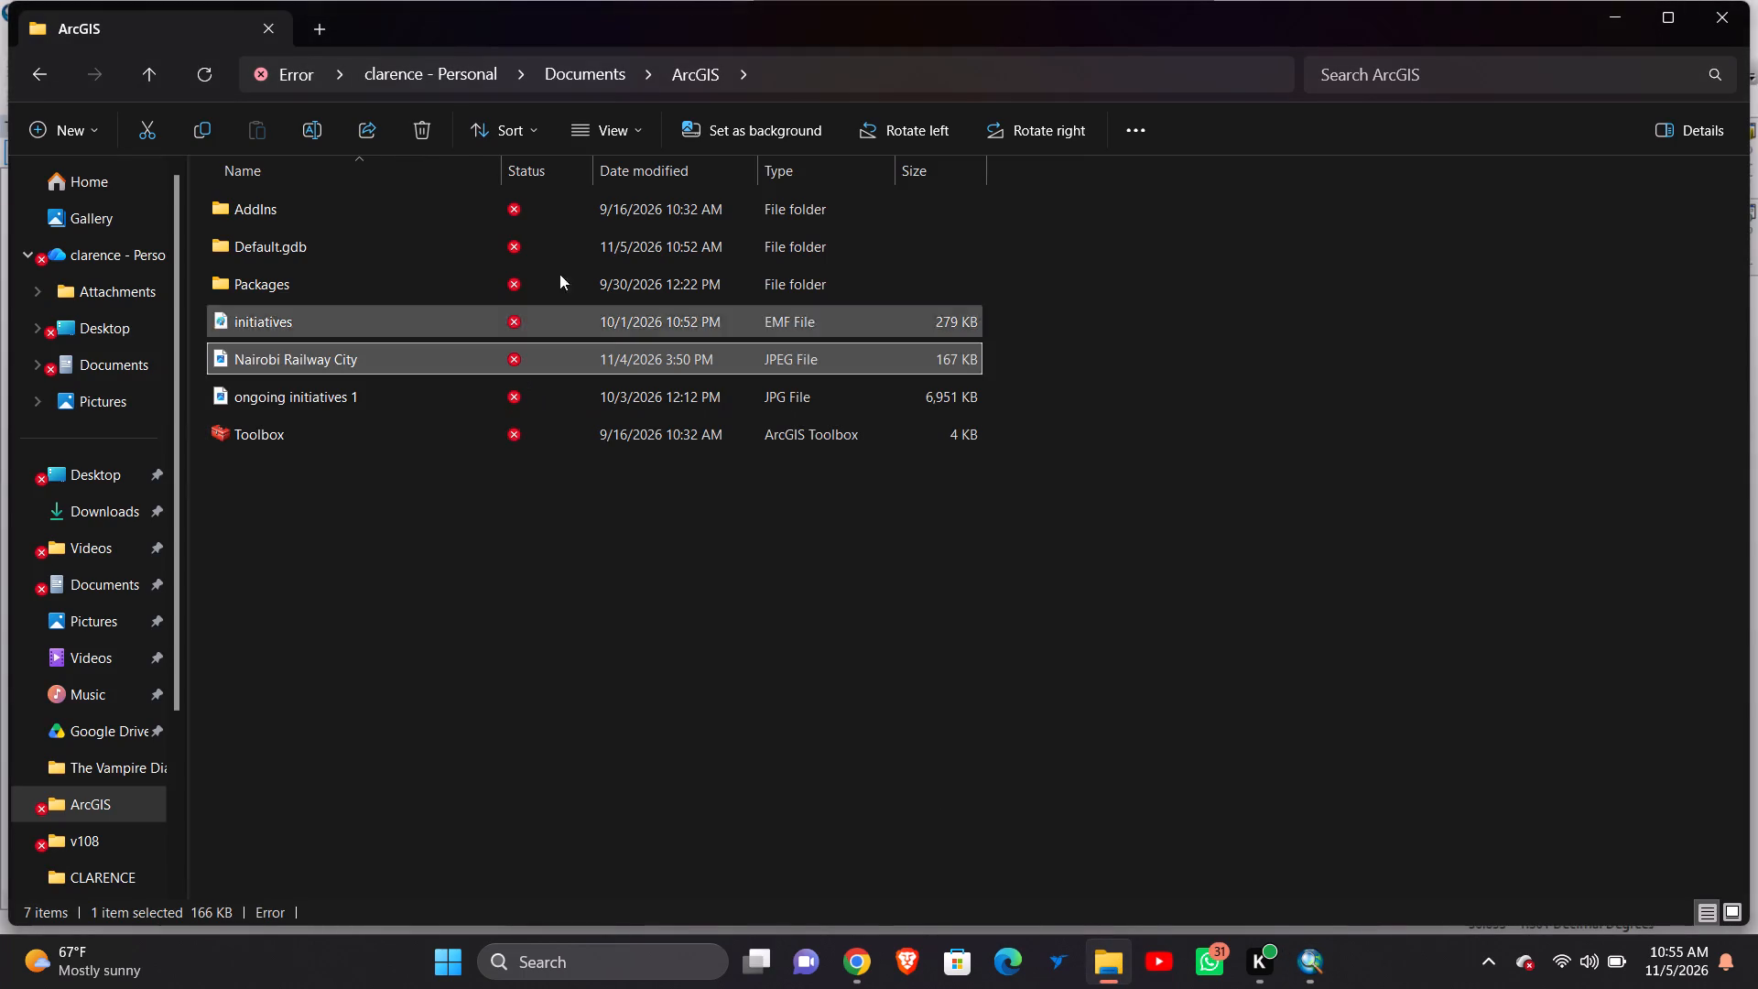
scroll(613, 250, "up", 5)
scroll(613, 250, "down", 4)
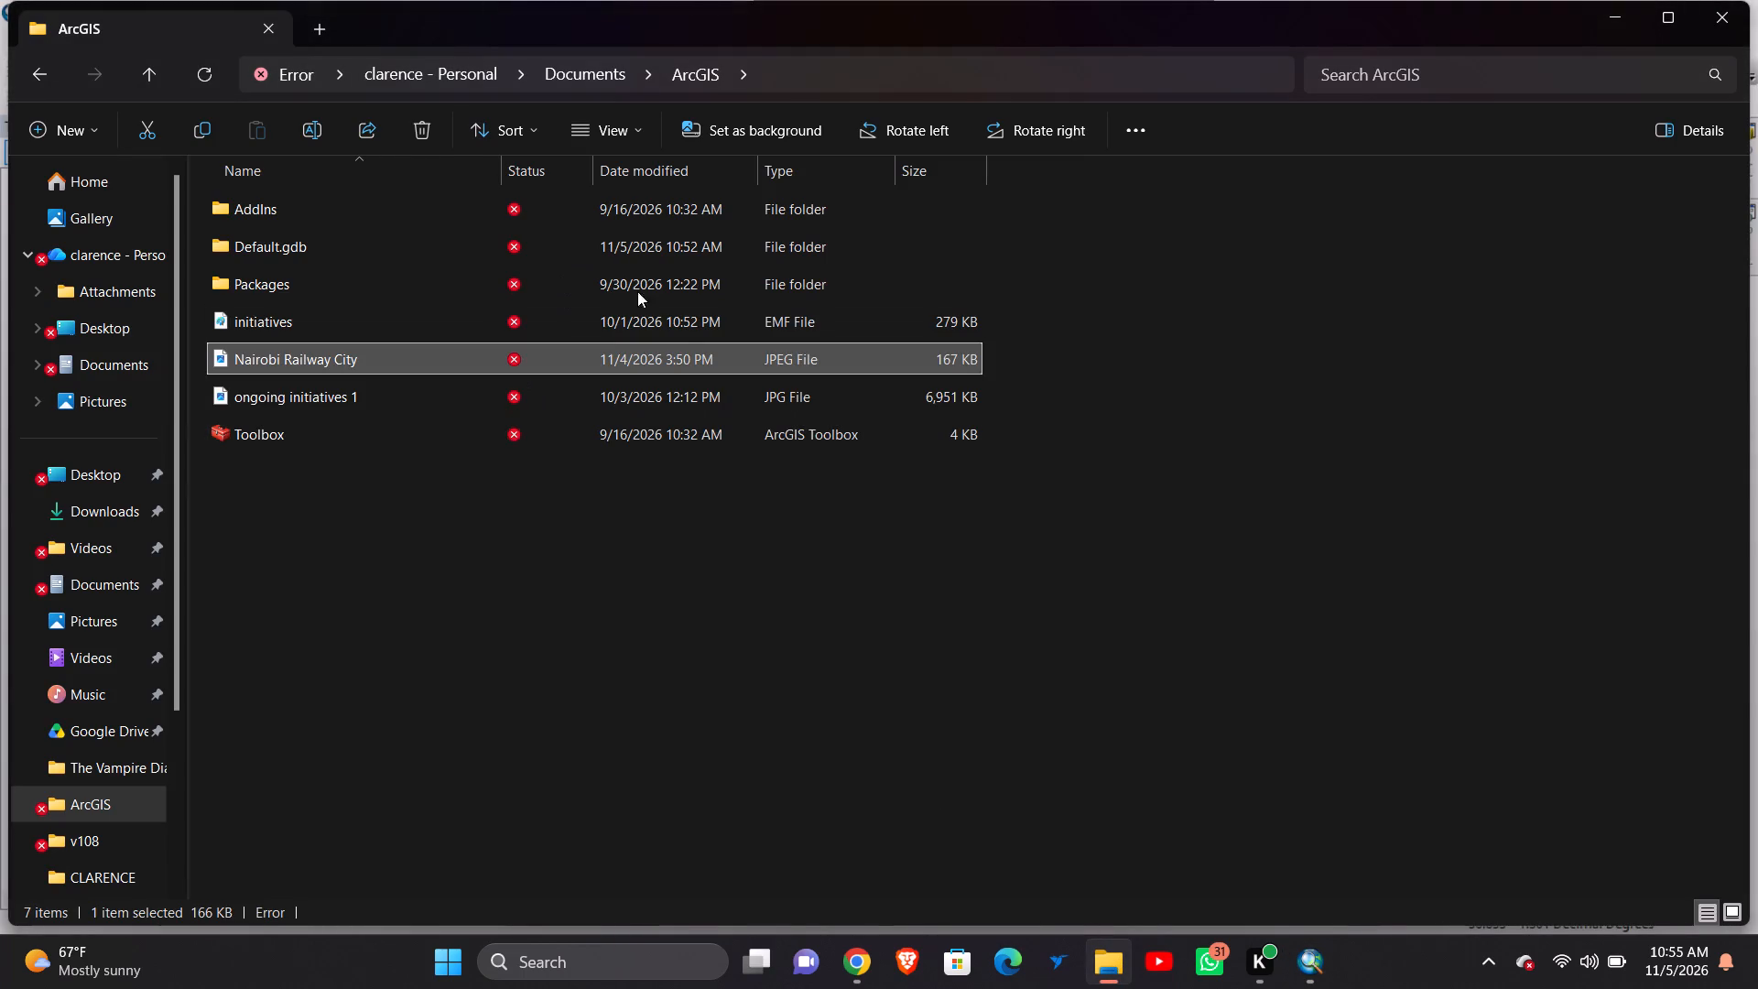
left_click_drag(423, 358, 427, 292)
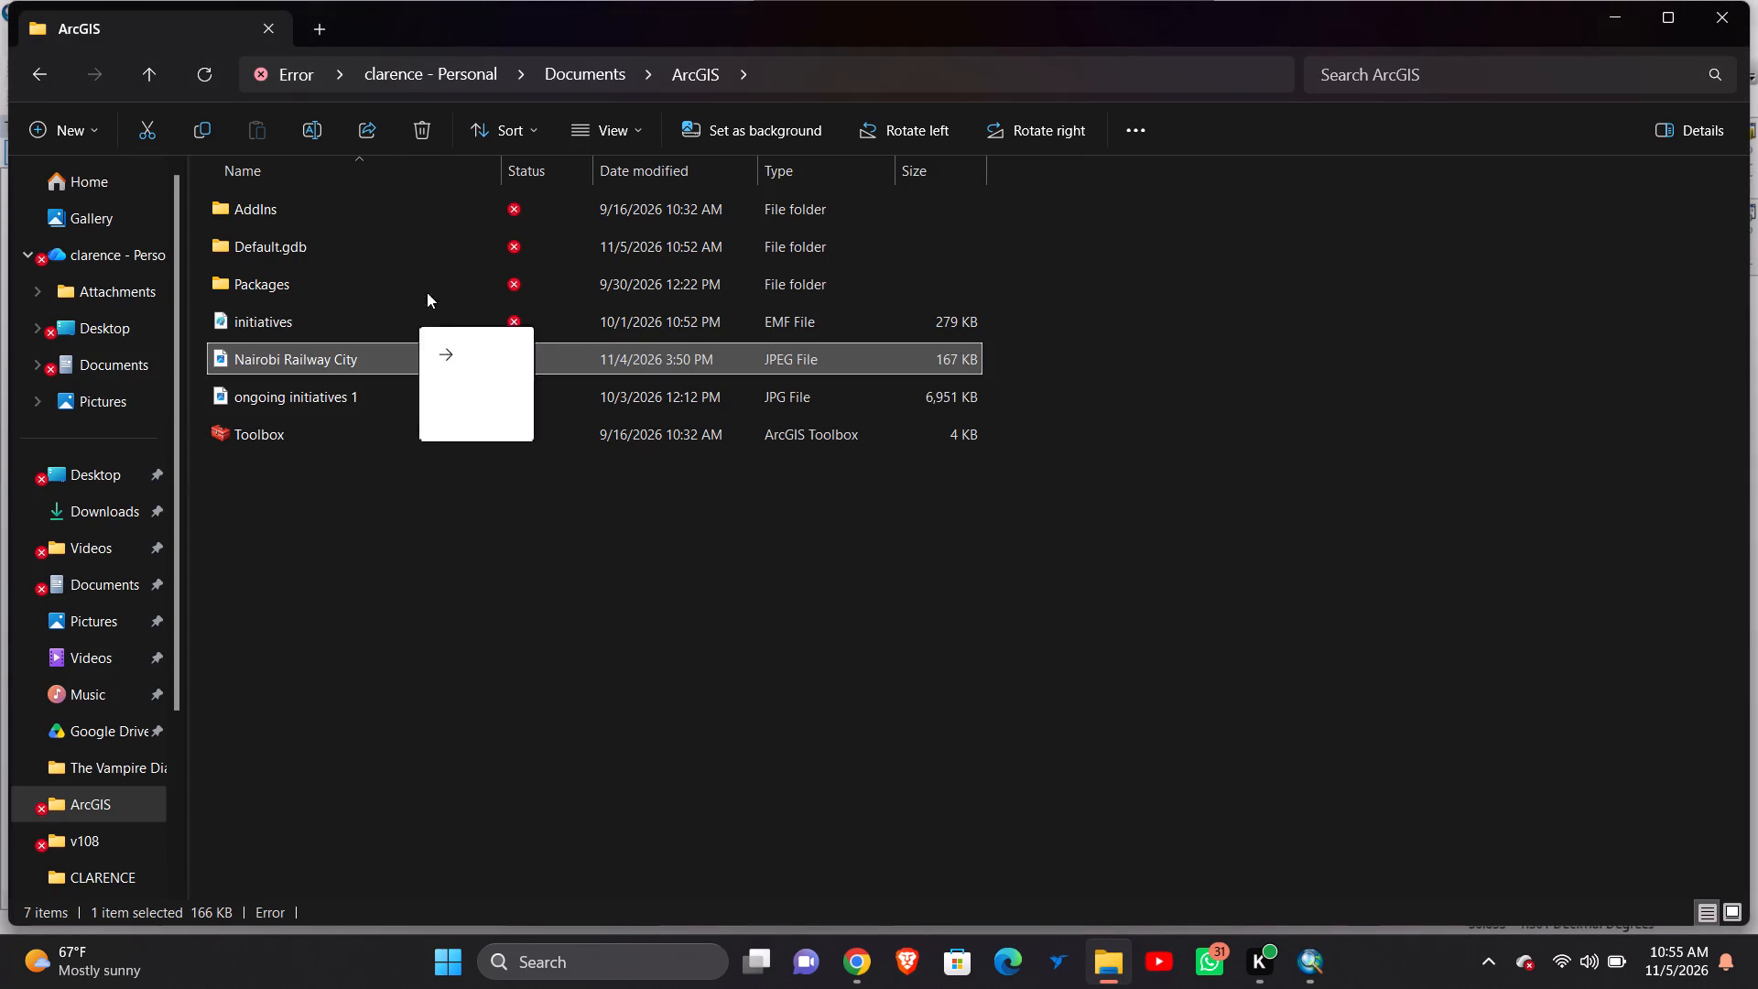
left_click_drag(427, 292, 429, 251)
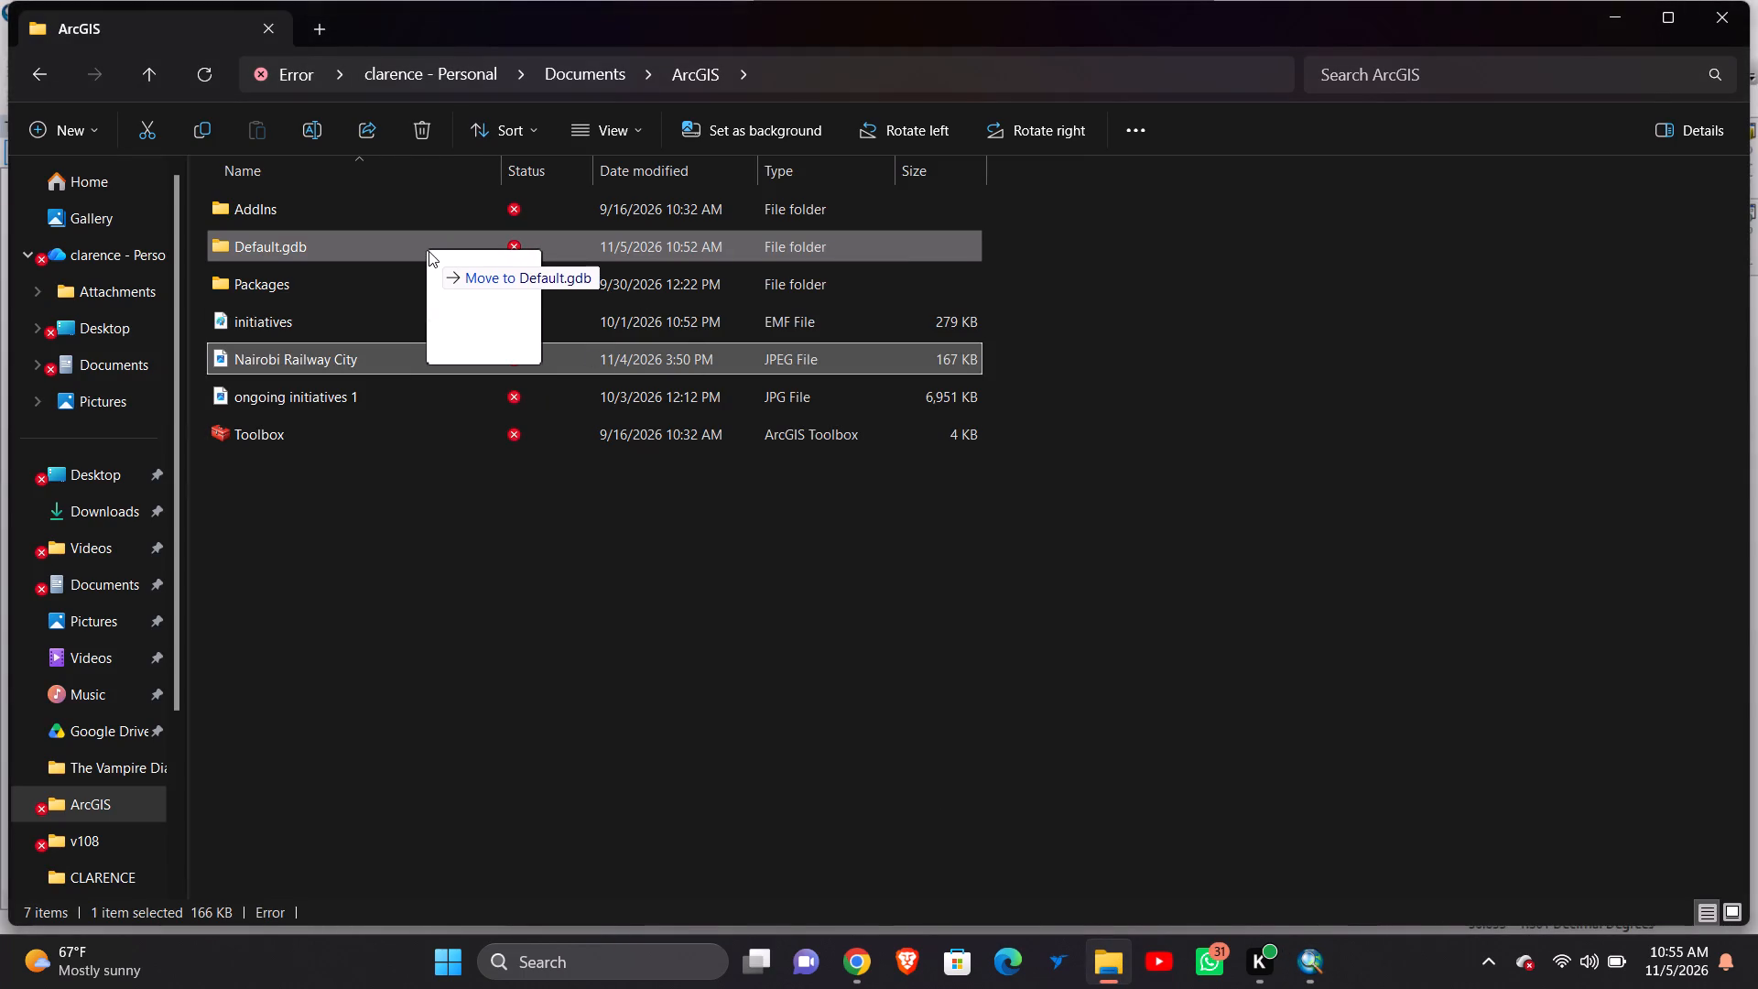
left_click_drag(429, 251, 410, 223)
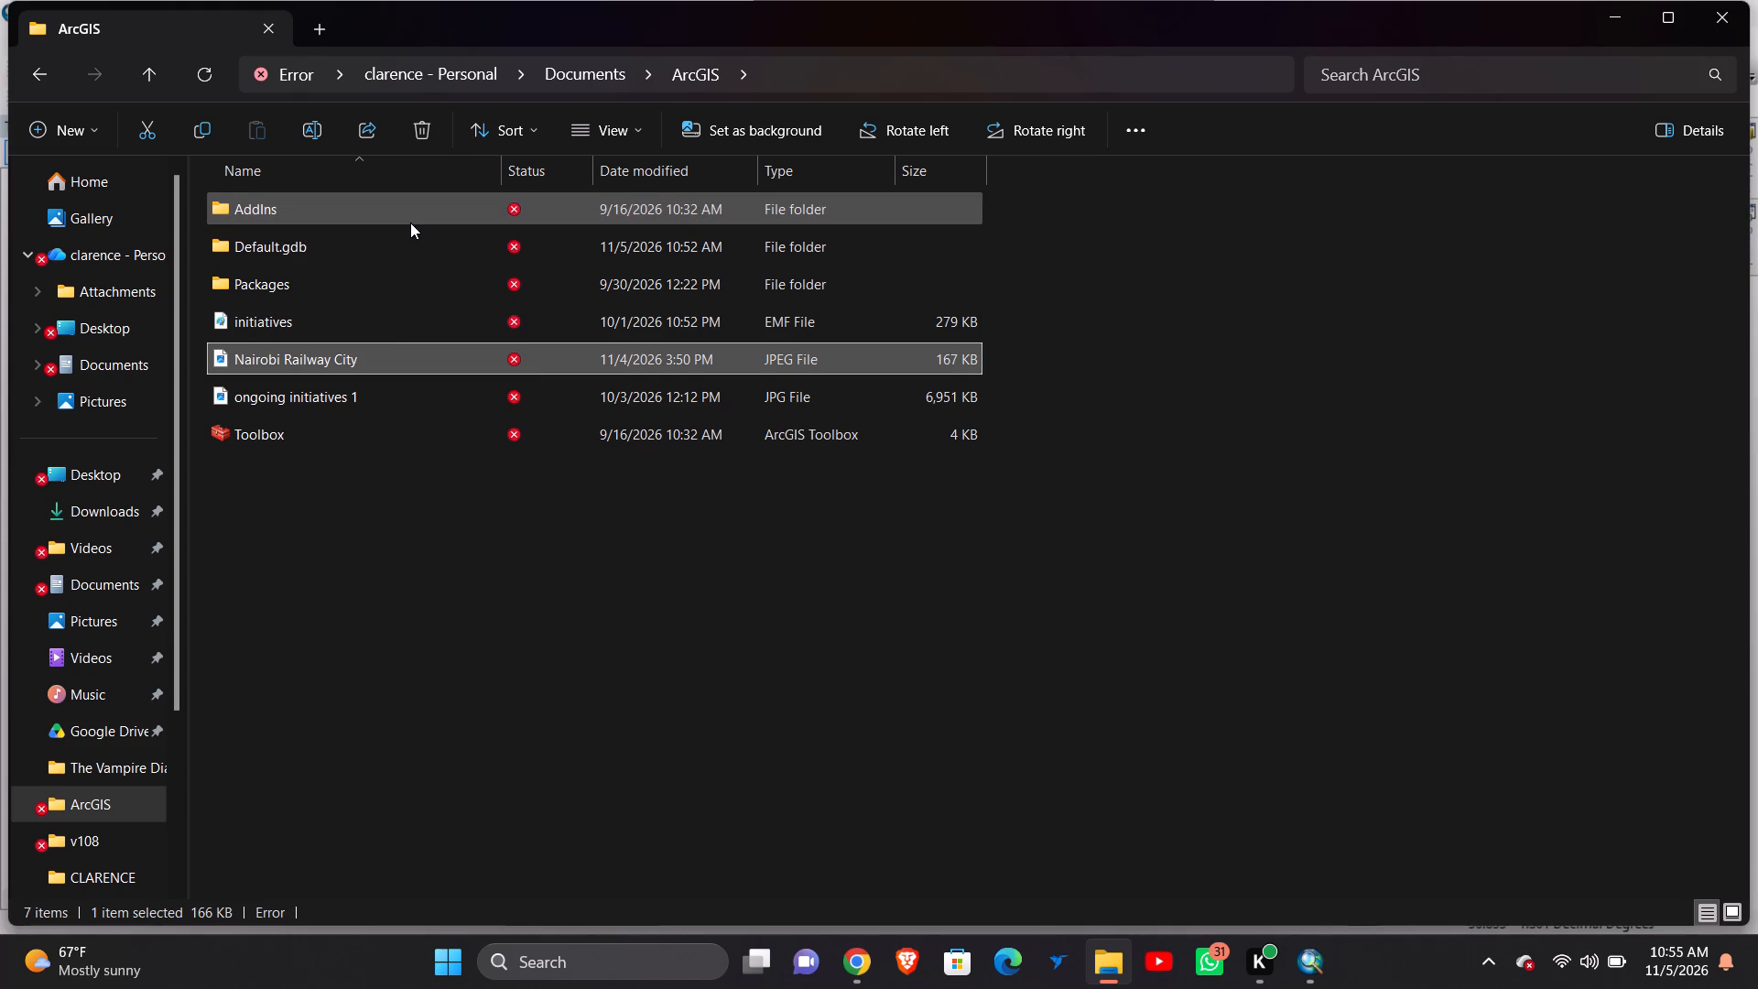
double_click(410, 223)
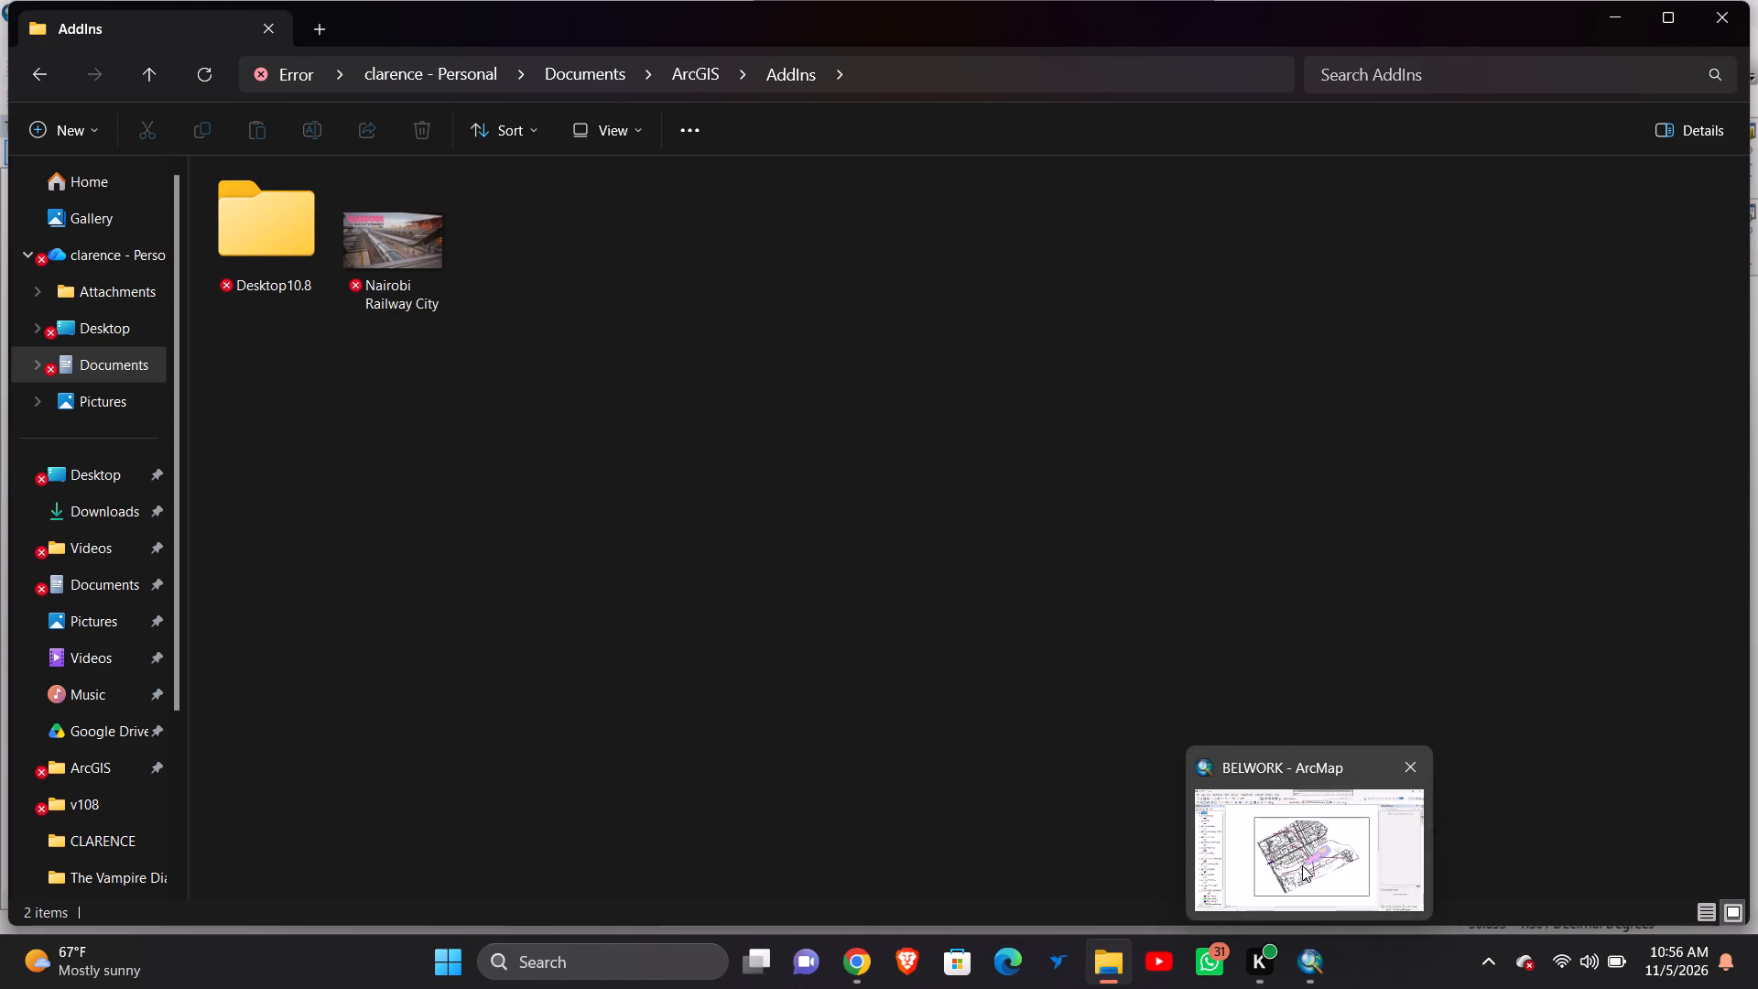
Return to ArcMap and restart the picture insertion to look for the Nairobi Railway City image in the AddIns and Desktop10.8 folders.
left_click(1302, 865)
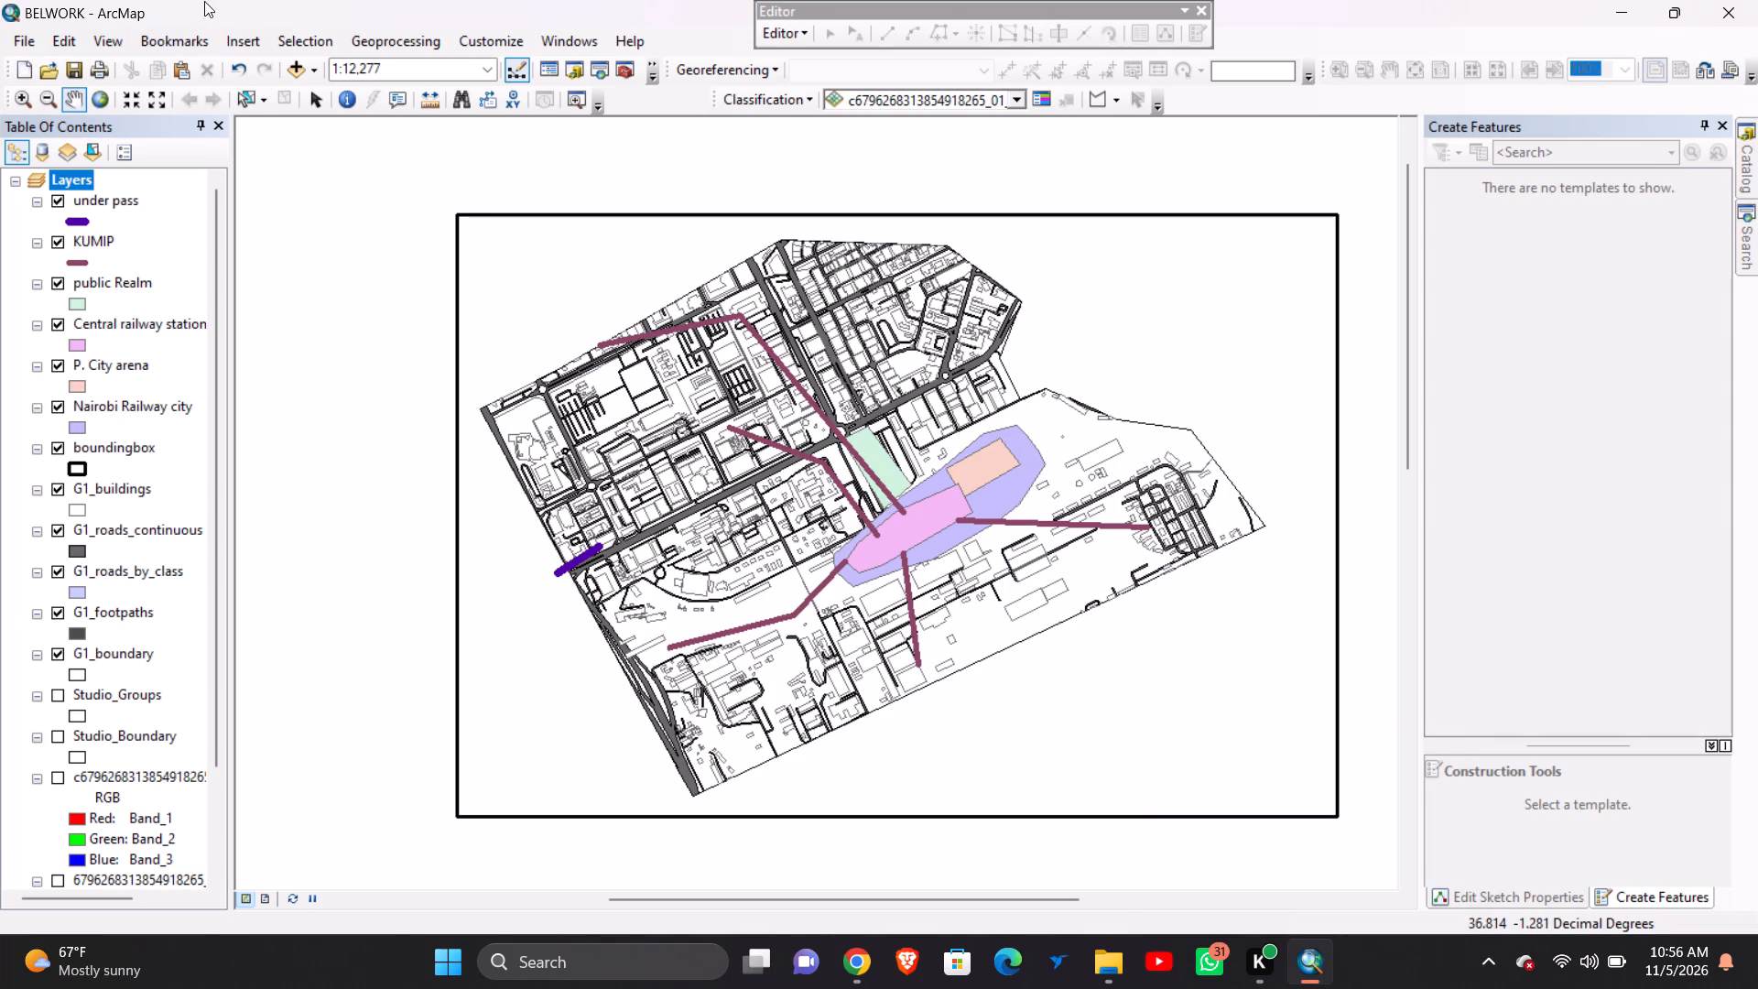
left_click(234, 27)
left_click(246, 42)
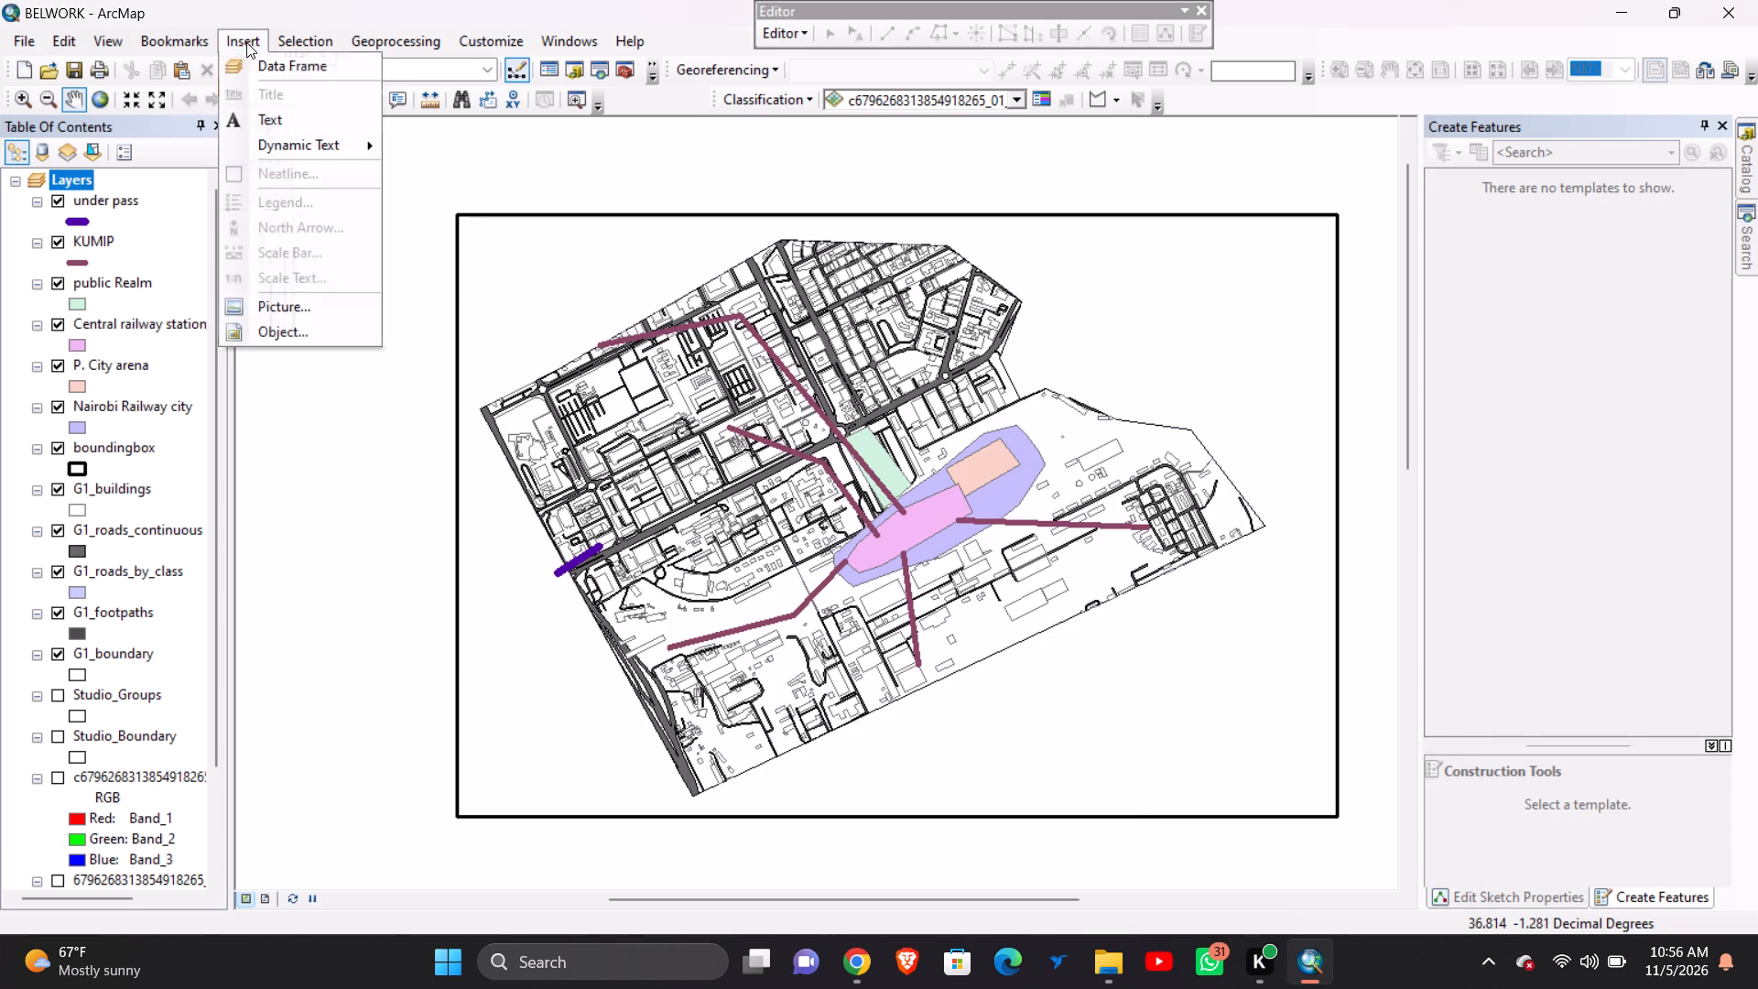
left_click(325, 304)
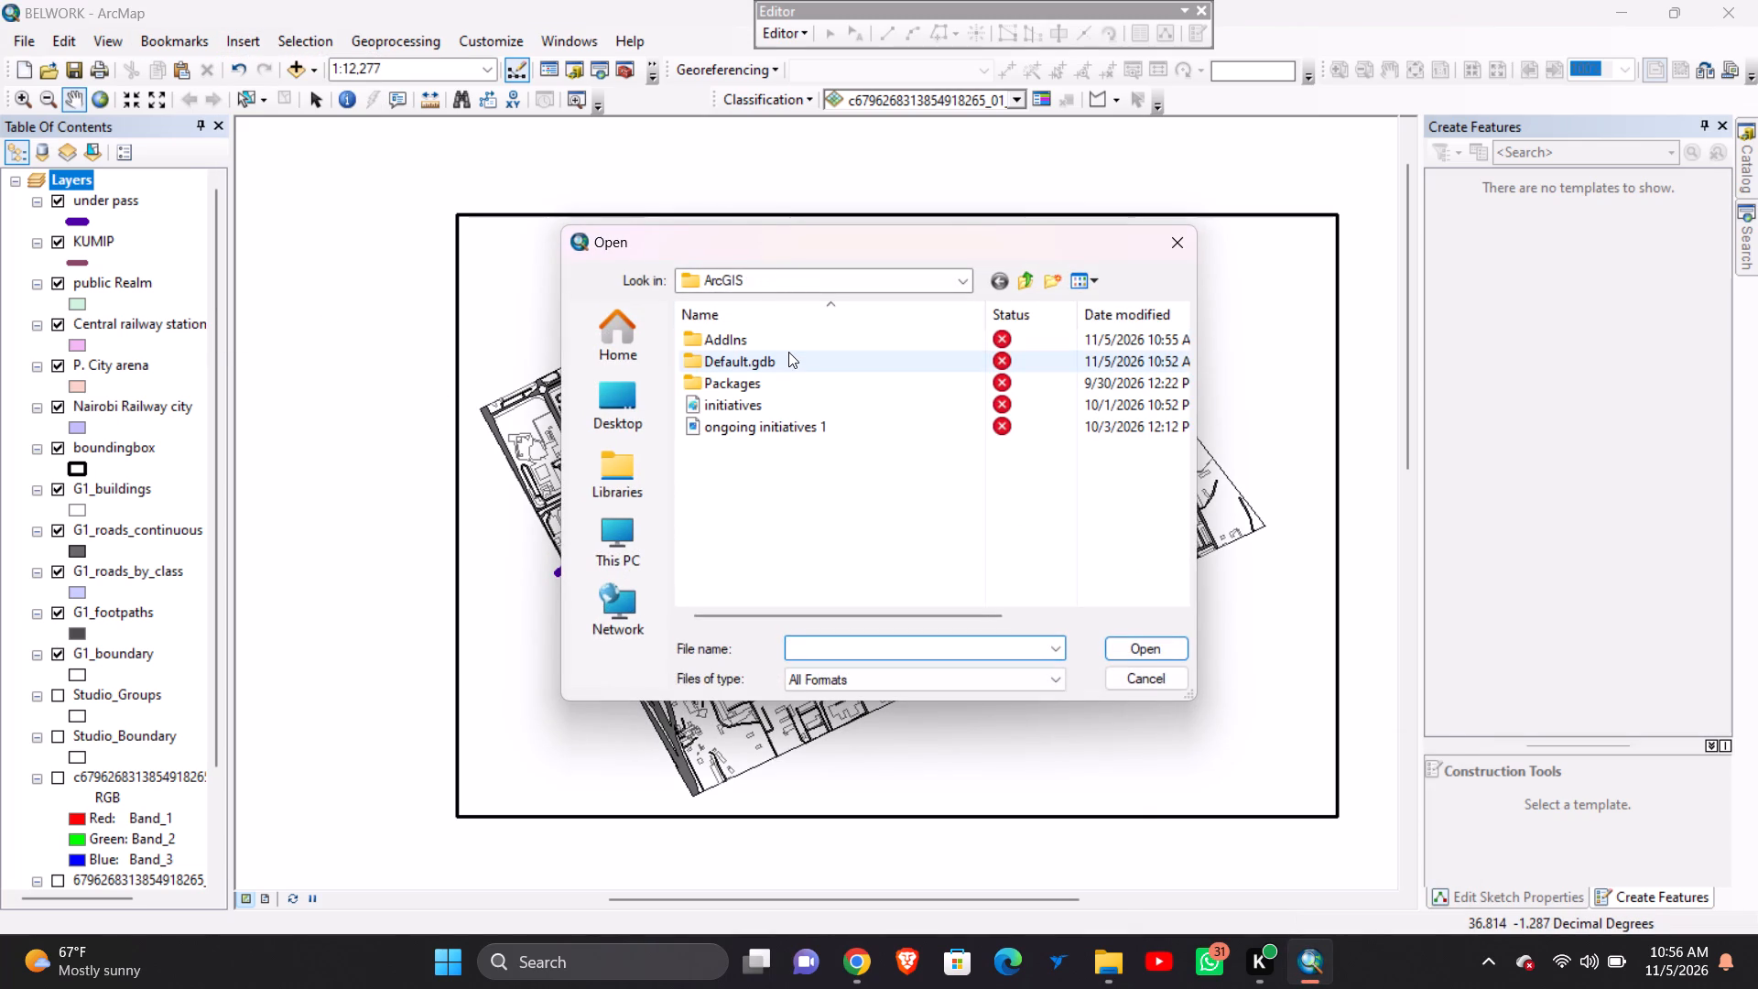
double_click(771, 338)
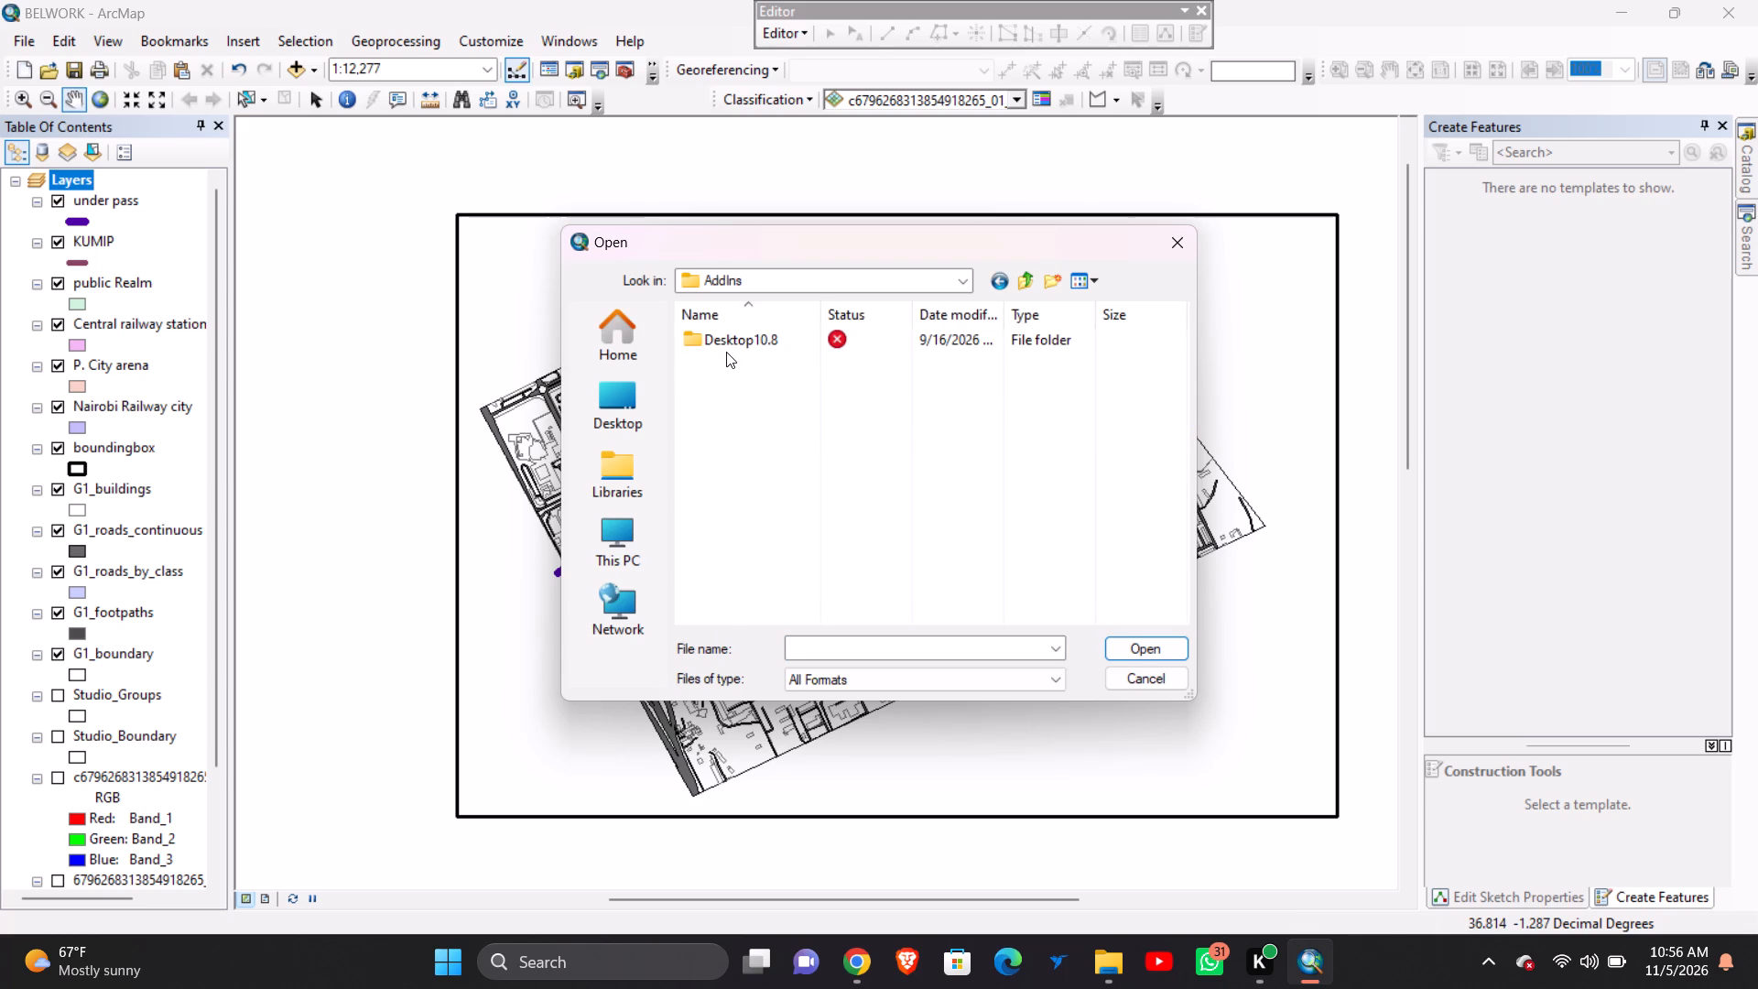
double_click(880, 344)
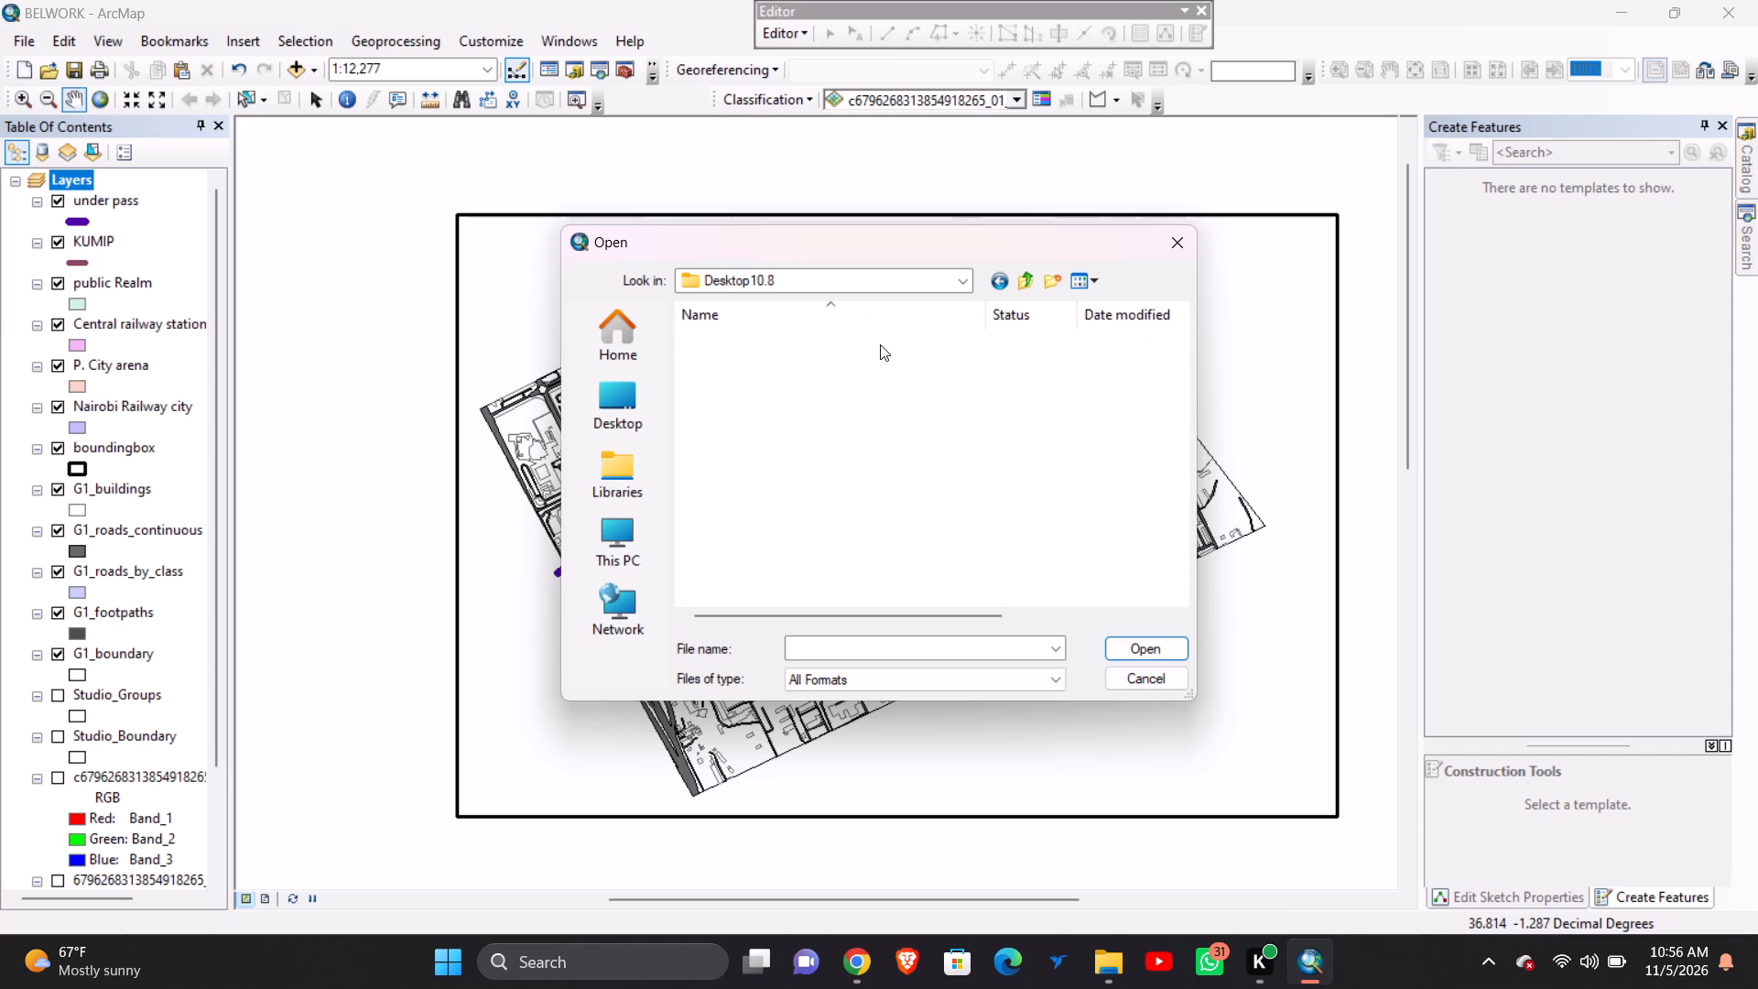
left_click(998, 278)
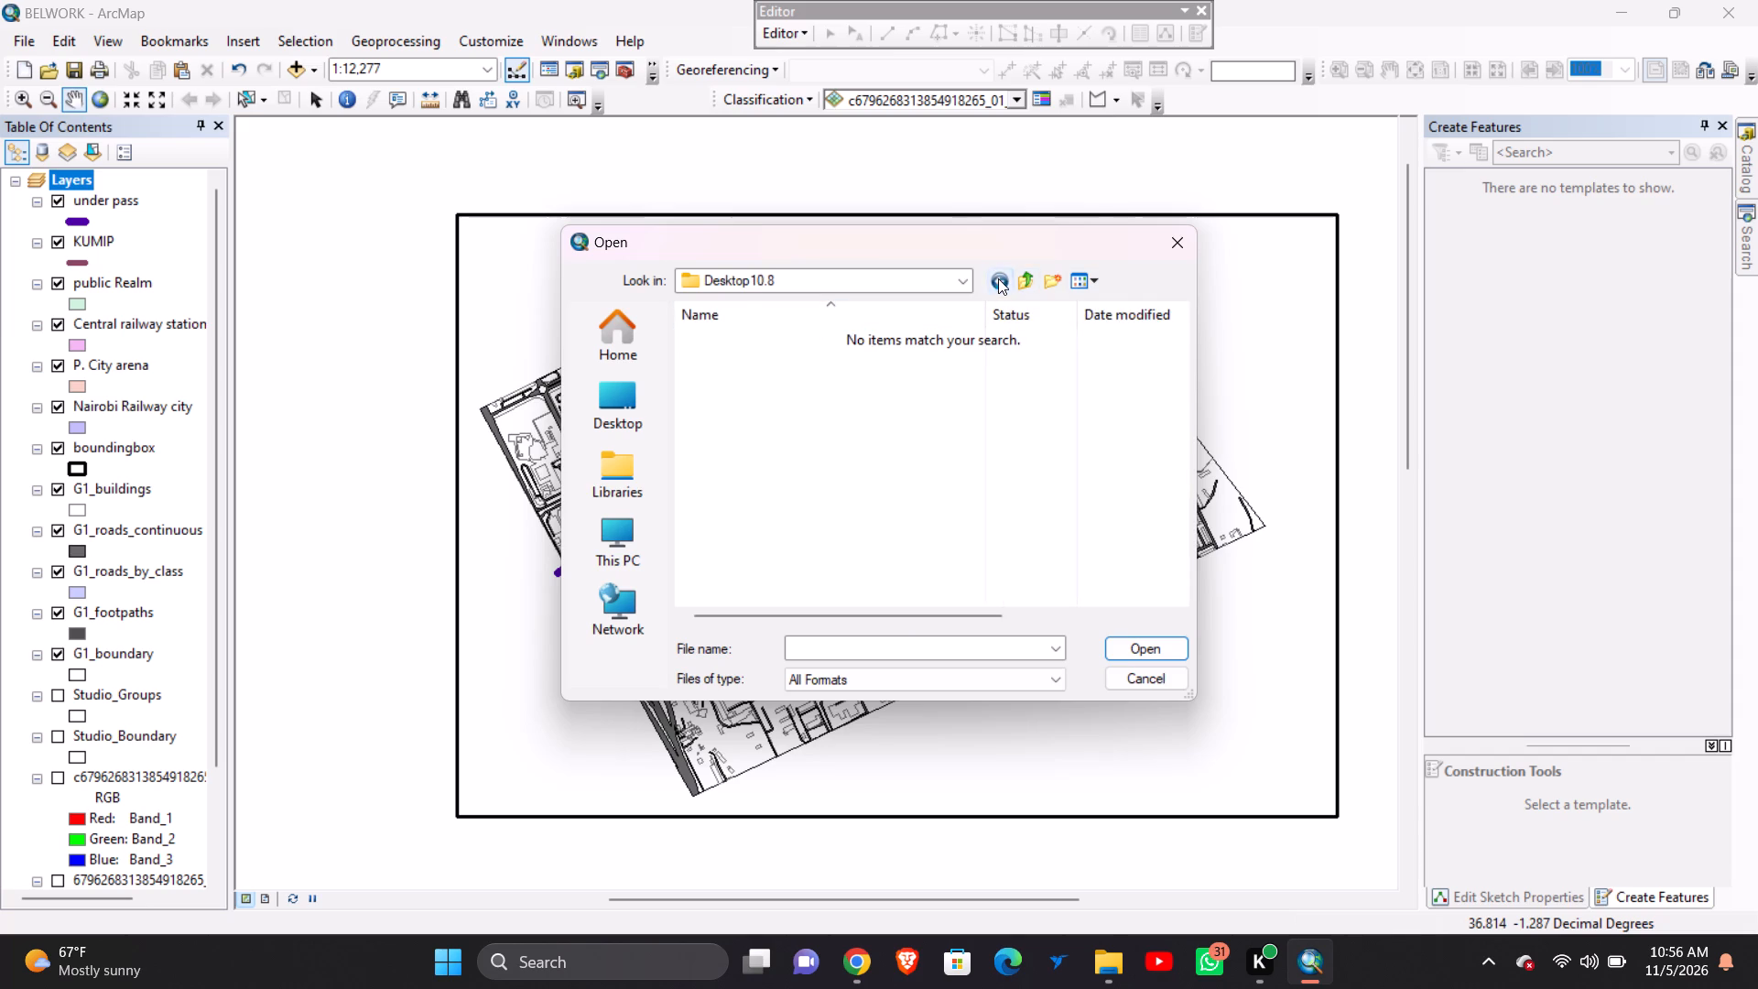
left_click(998, 278)
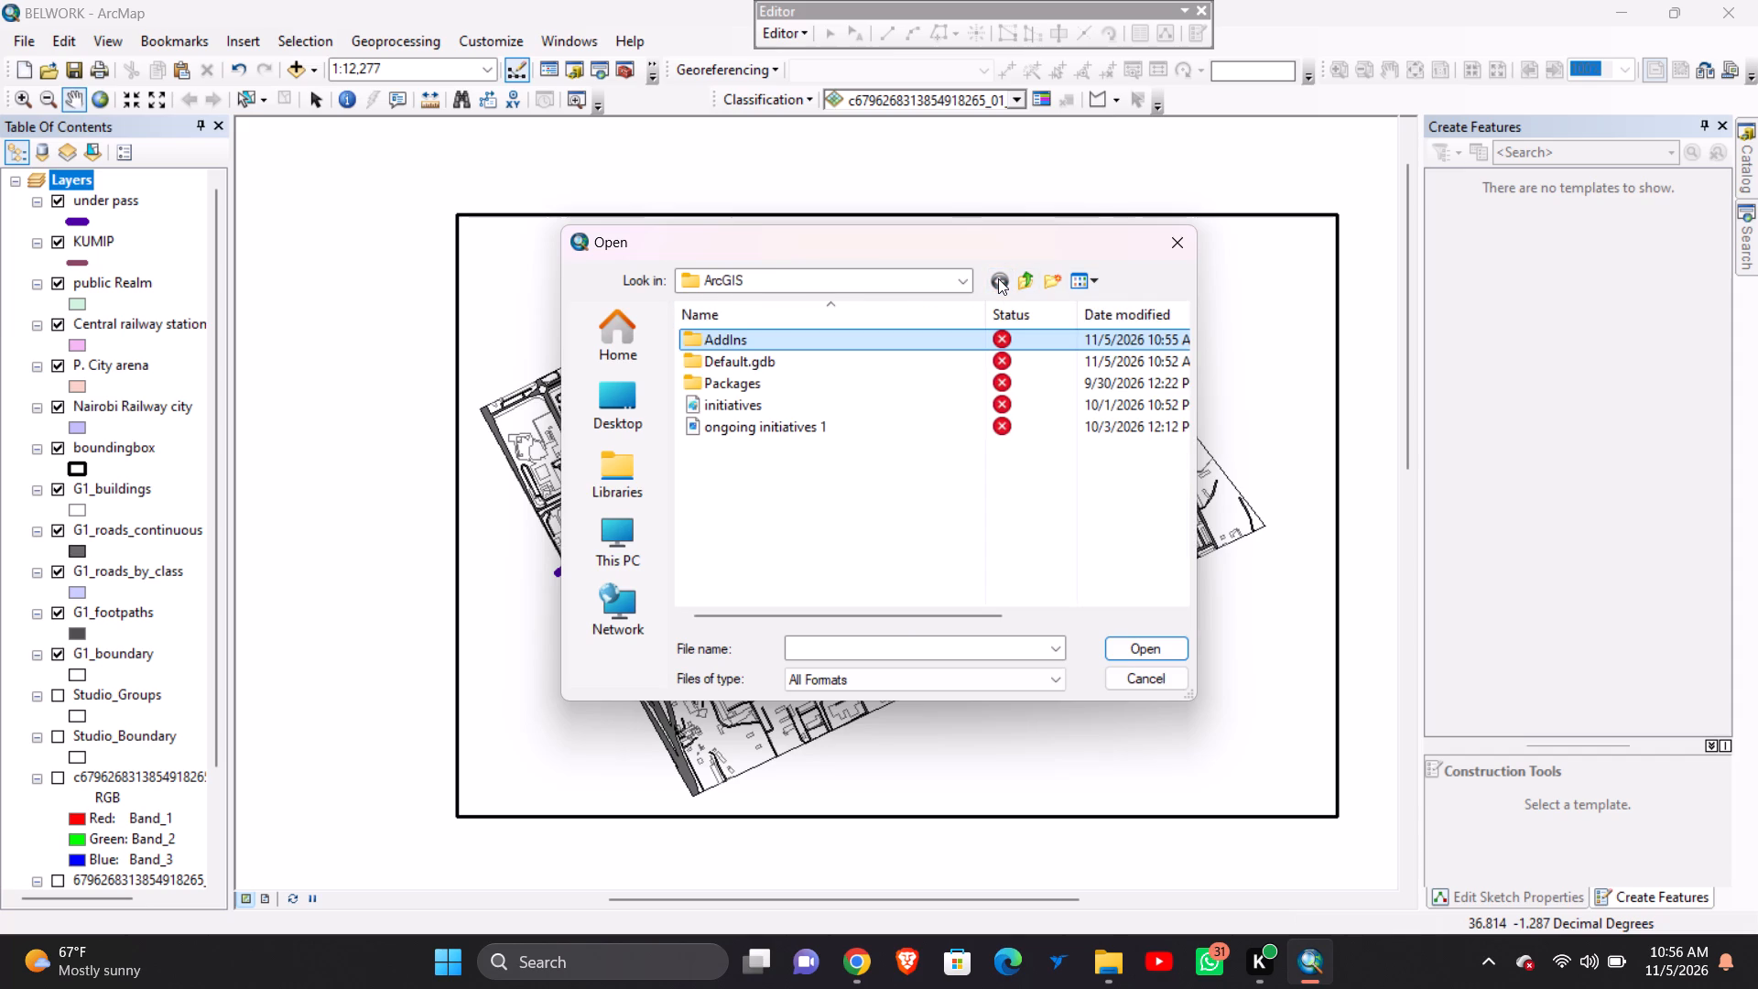
Look for the image in the ArcGIS 10.8, ArcGIS_Desktop_10.8 and ArcGIS folders, check the other available locations, and cancel the picture insertion.
left_click(951, 279)
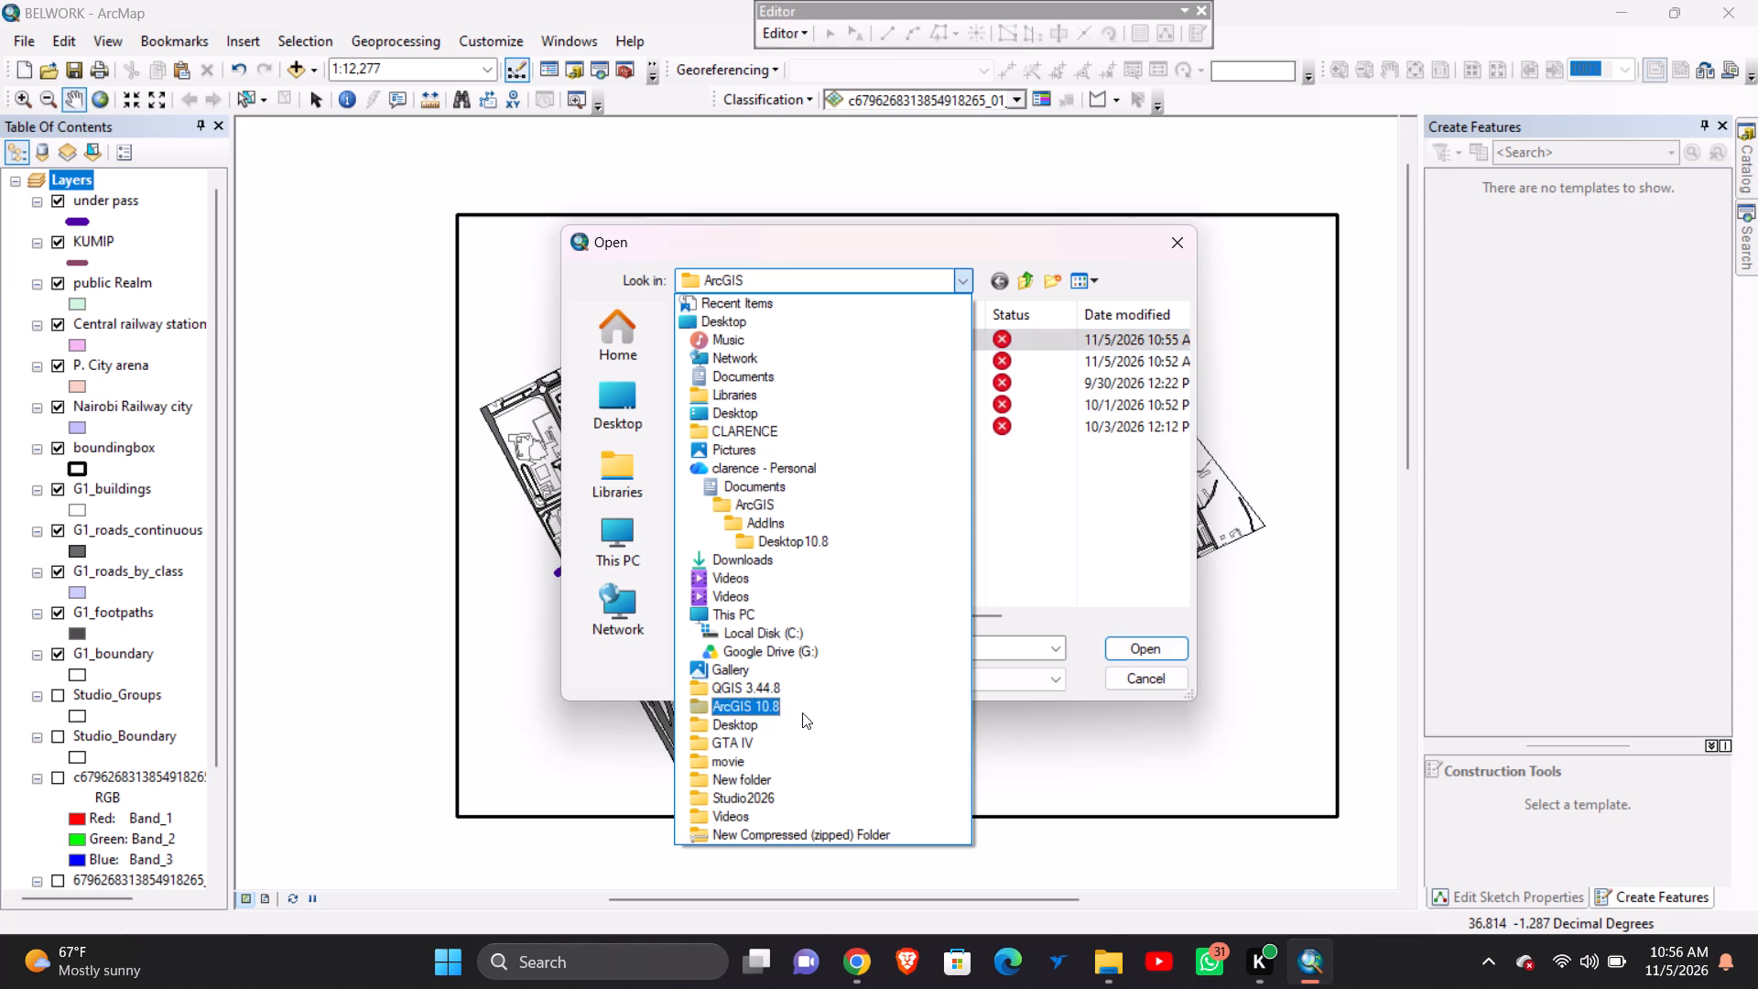
left_click(734, 704)
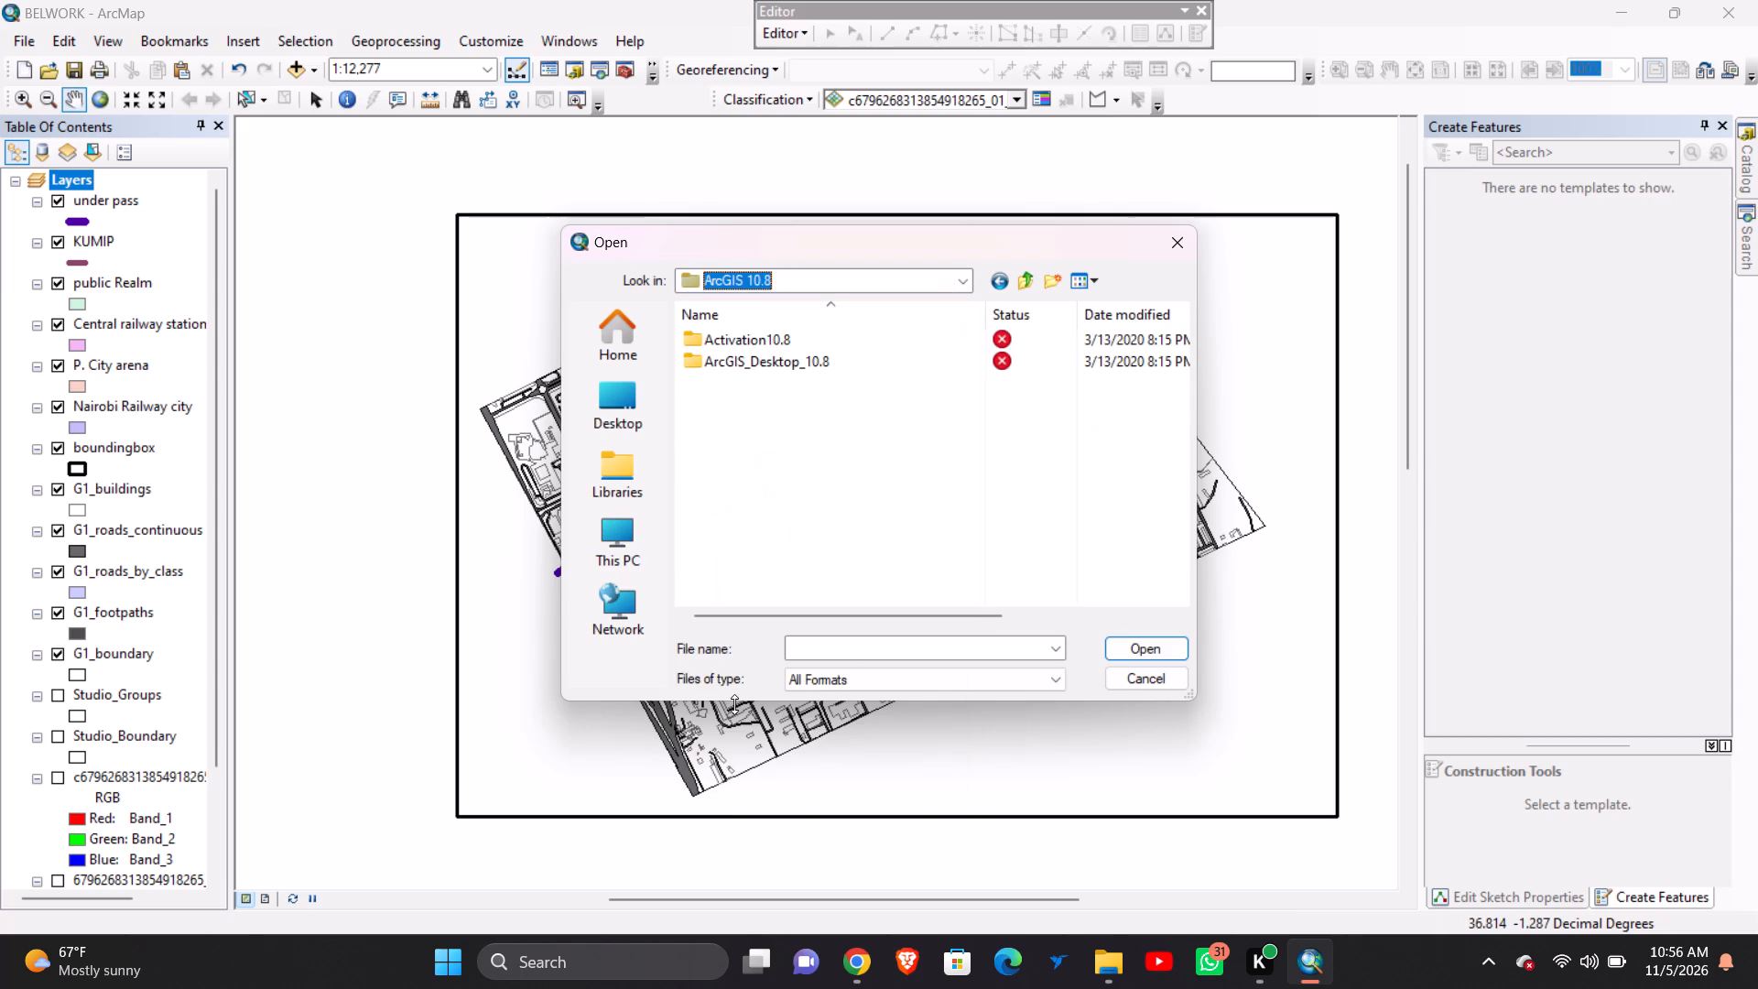
double_click(809, 368)
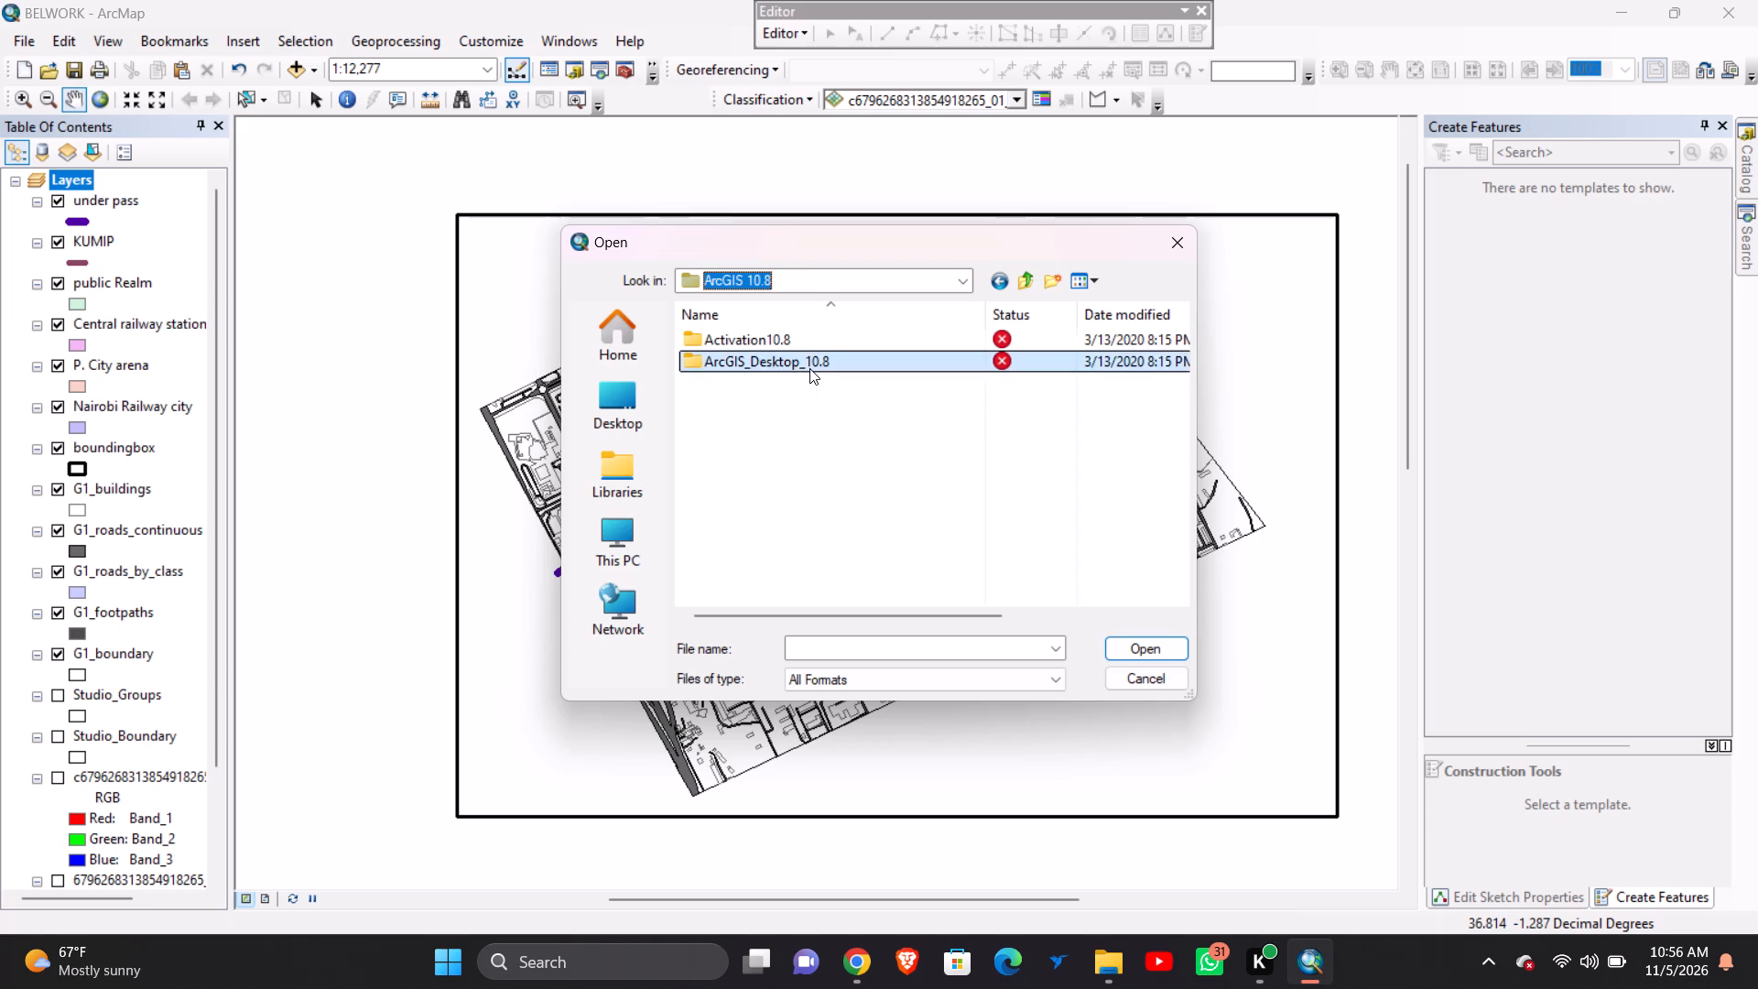
left_click(997, 274)
left_click(997, 274)
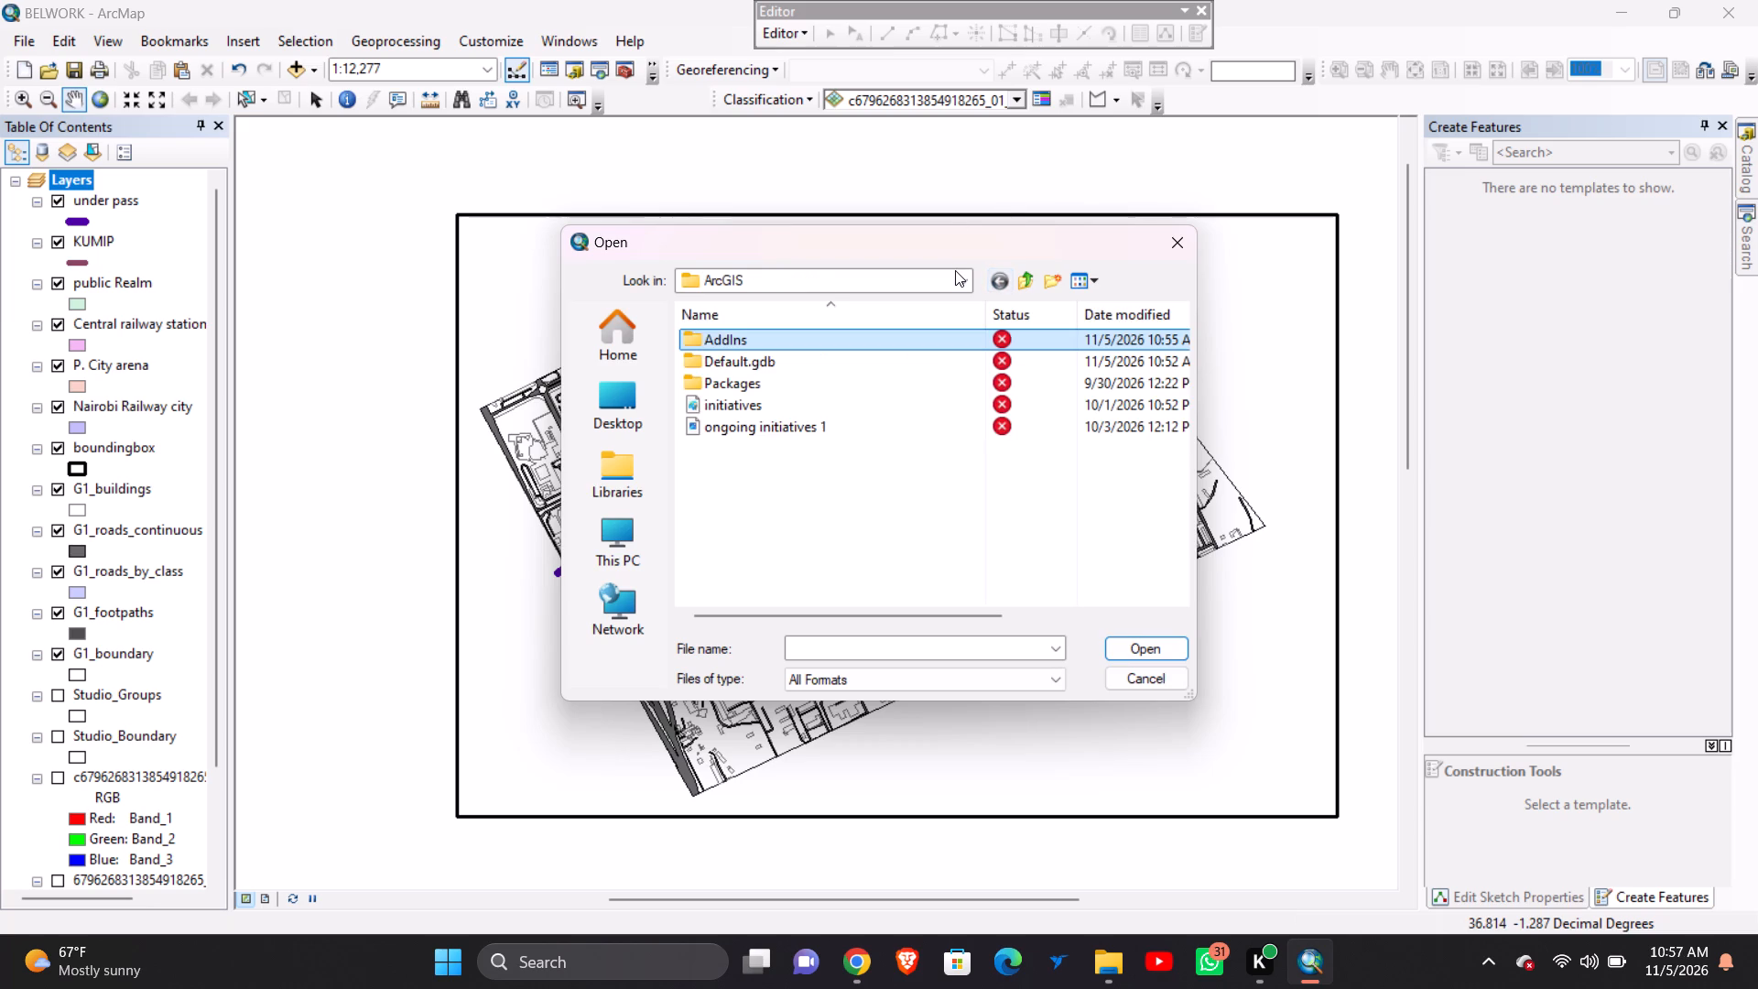
left_click(954, 270)
scroll(868, 691, "down", 1)
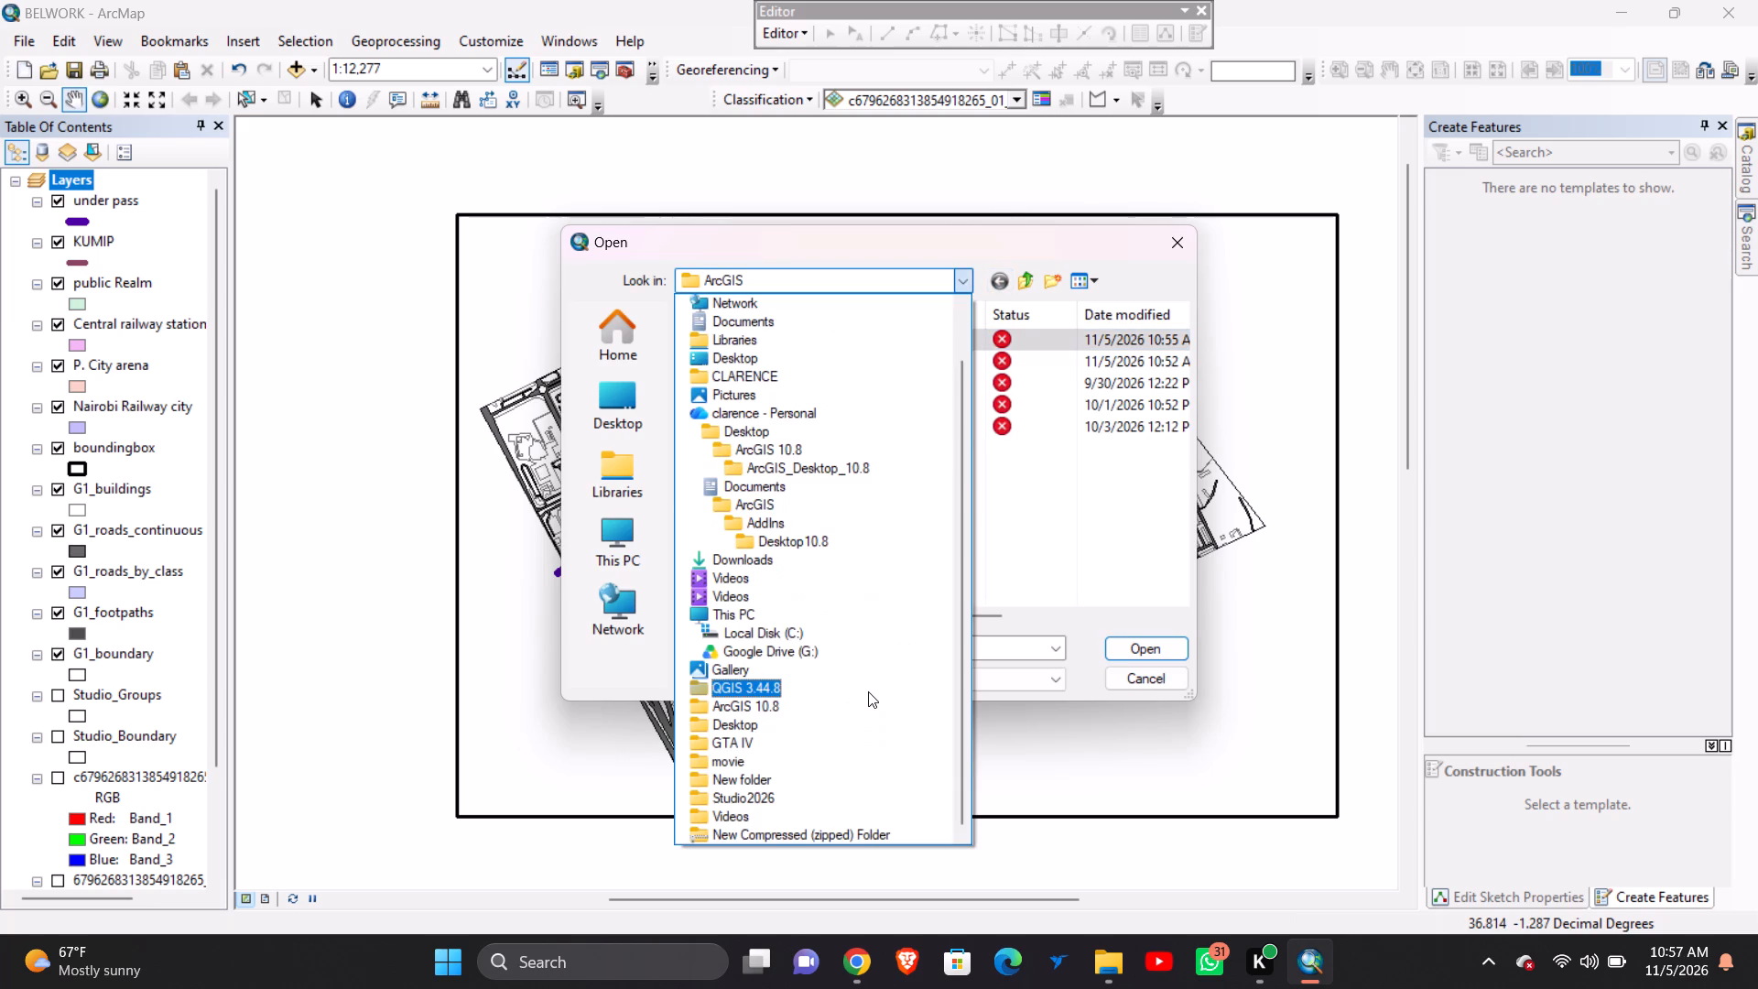
scroll(868, 691, "down", 3)
left_click(762, 500)
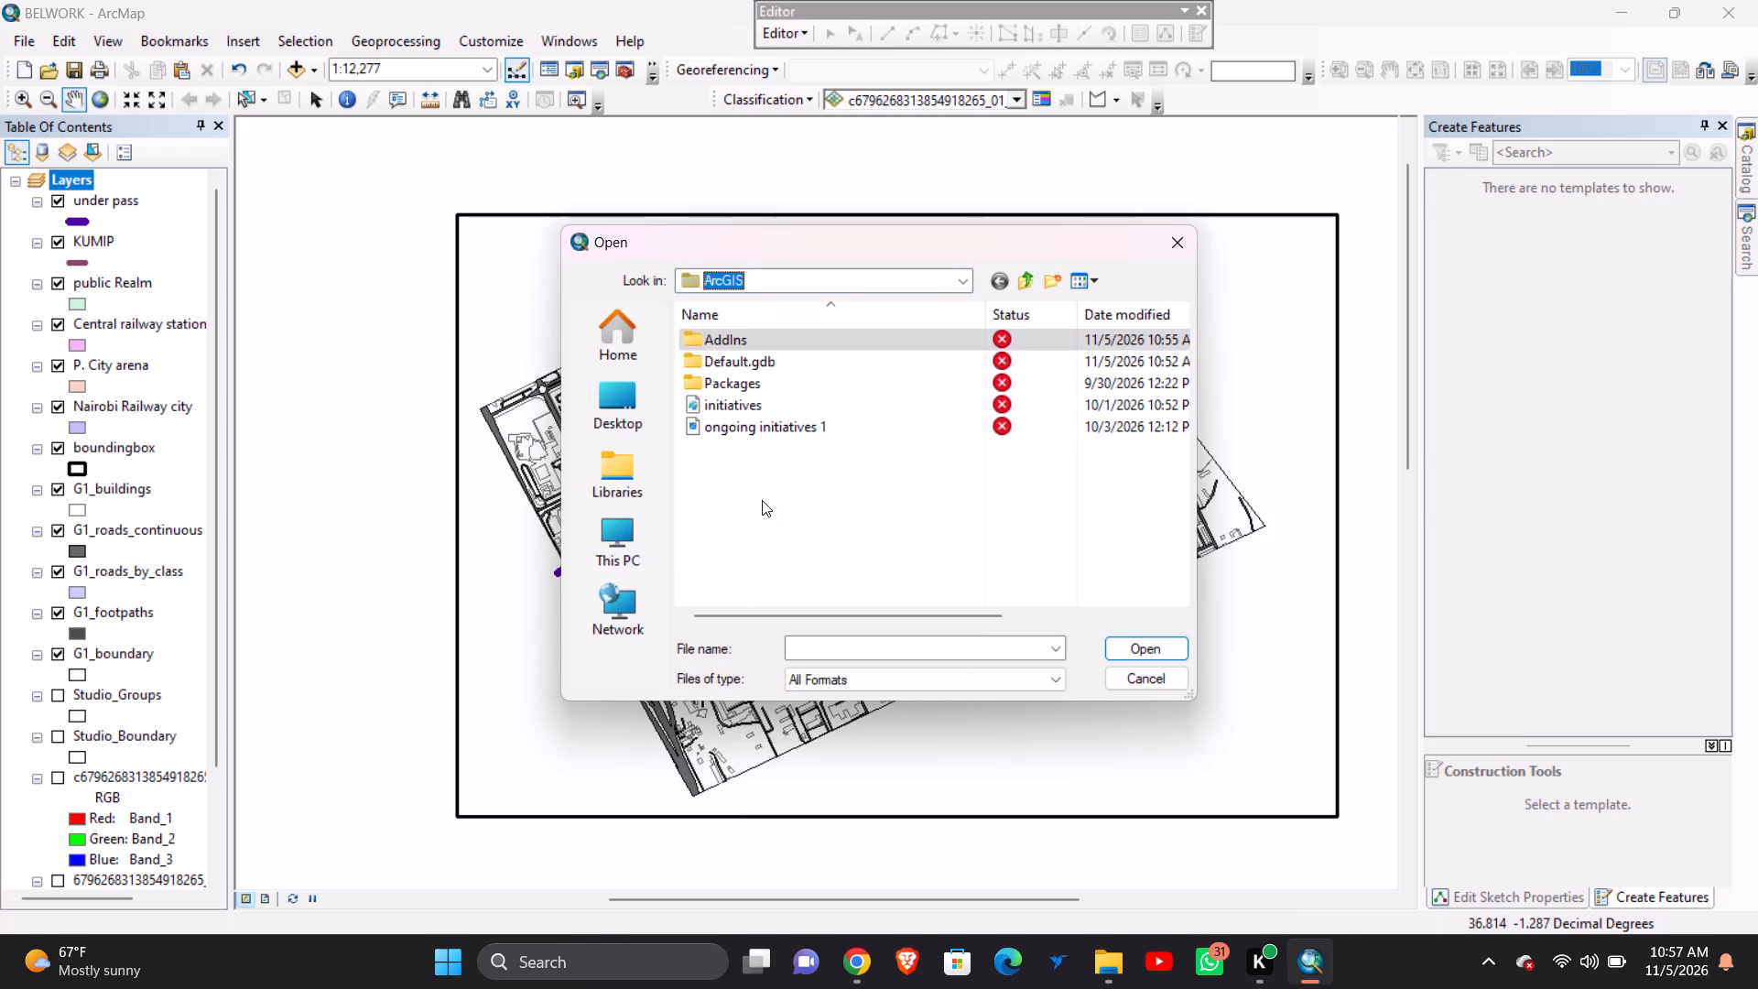
left_click(950, 273)
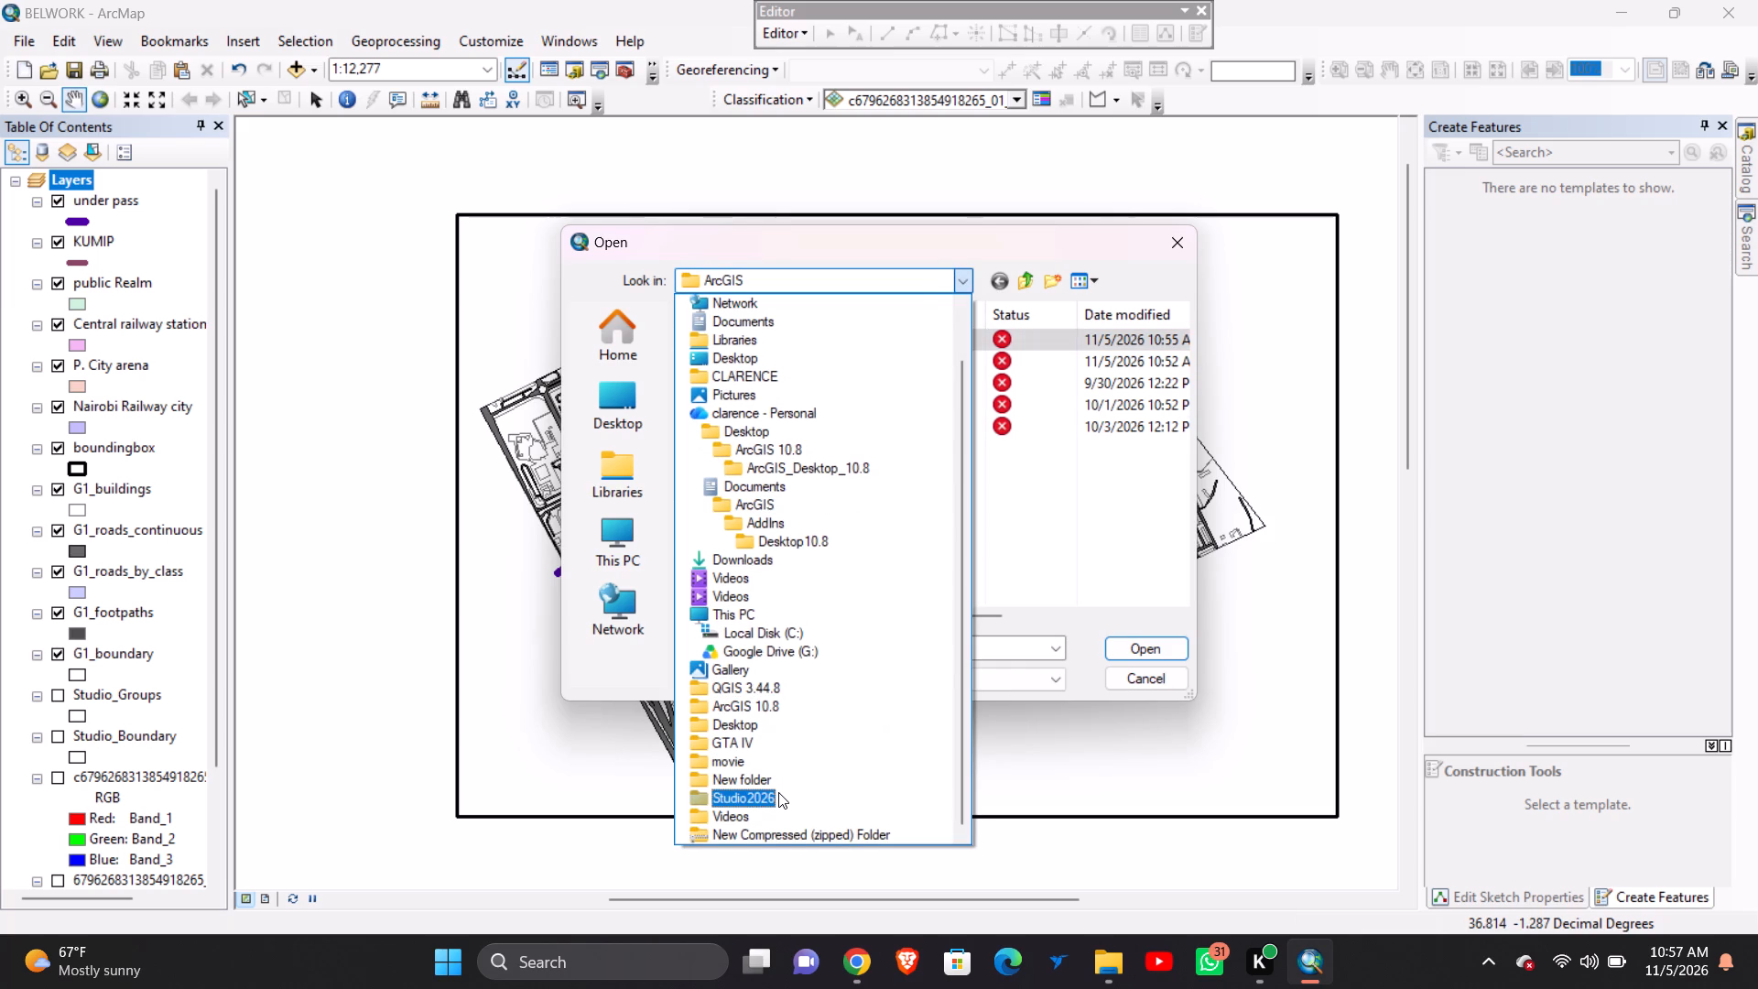
scroll(778, 792, "down", 2)
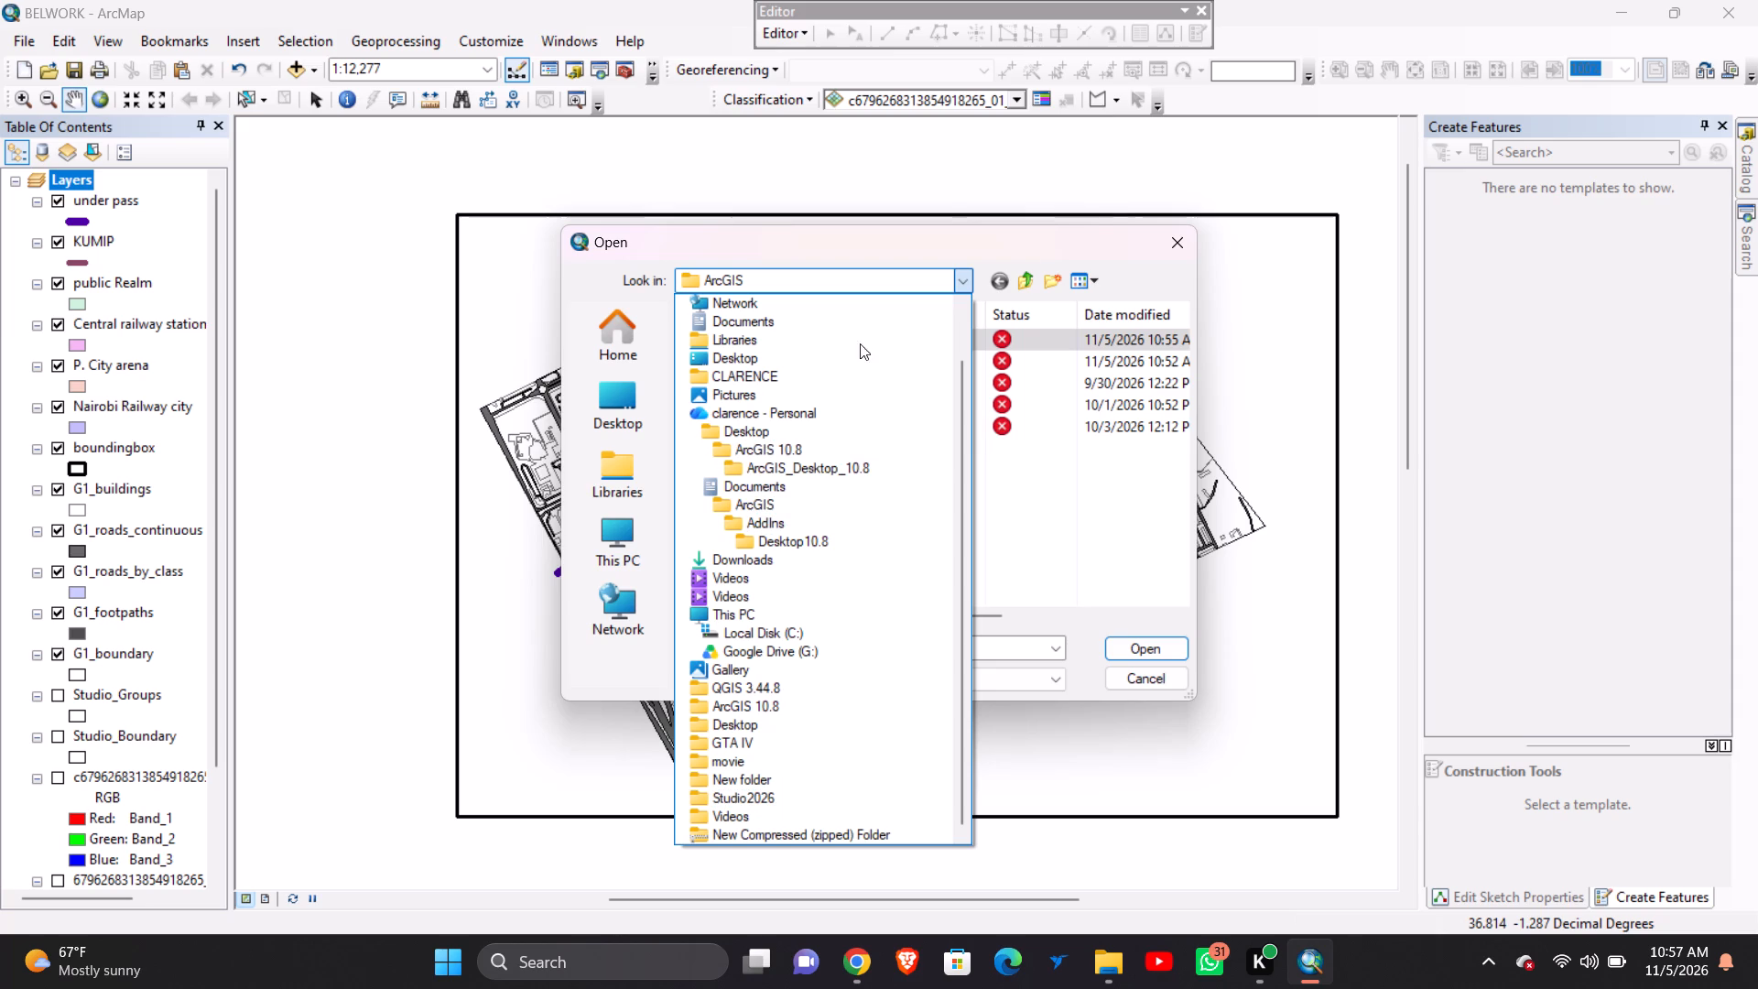
left_click(1180, 246)
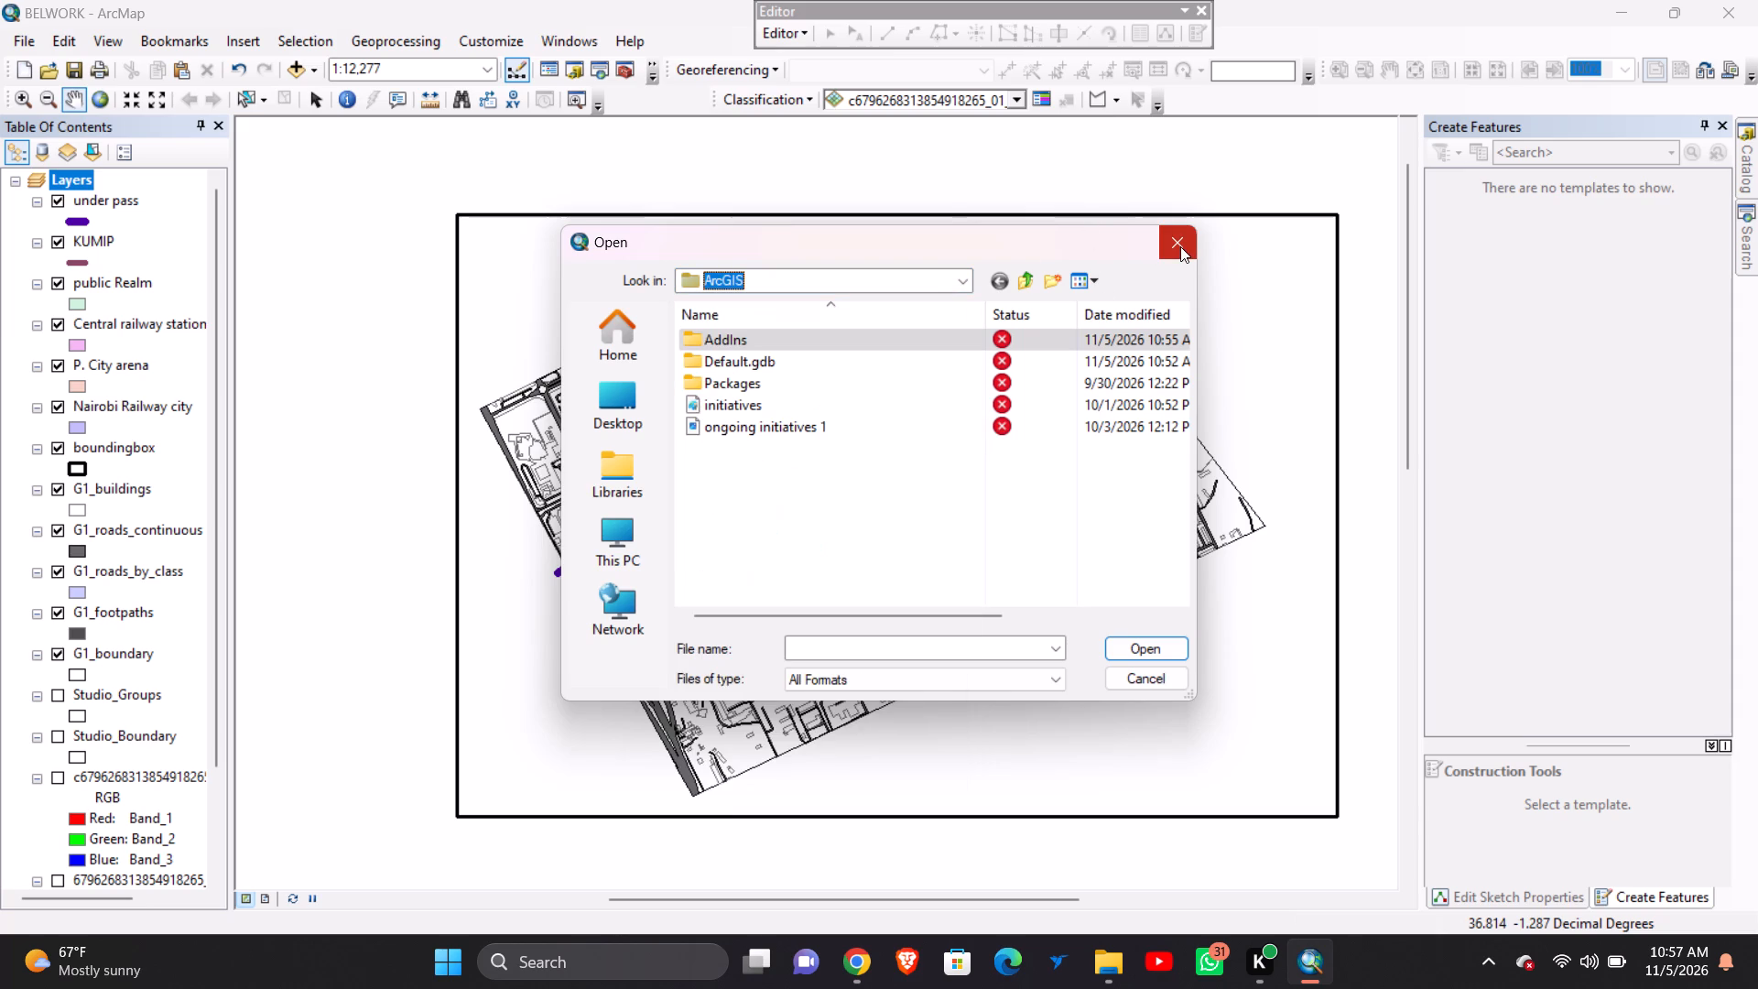
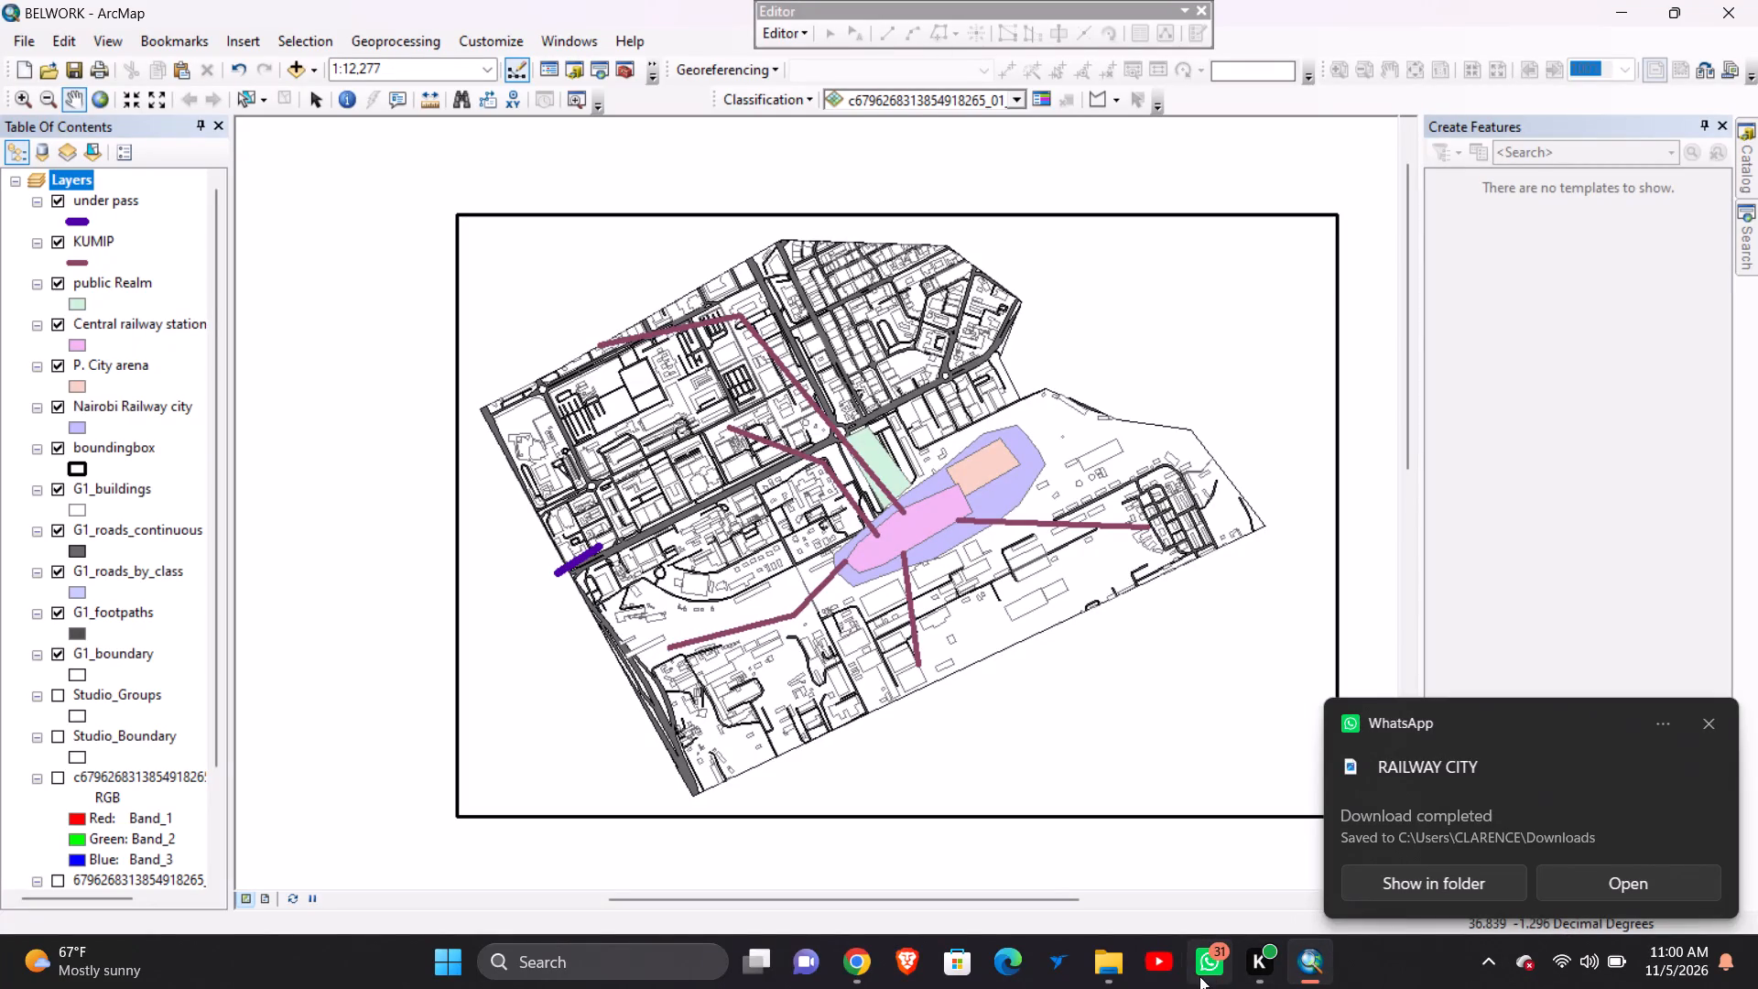
In File Explorer, move the RAILWAY CITY JPEG image from the Downloads folder into the ArcGIS folder.
left_click(1110, 963)
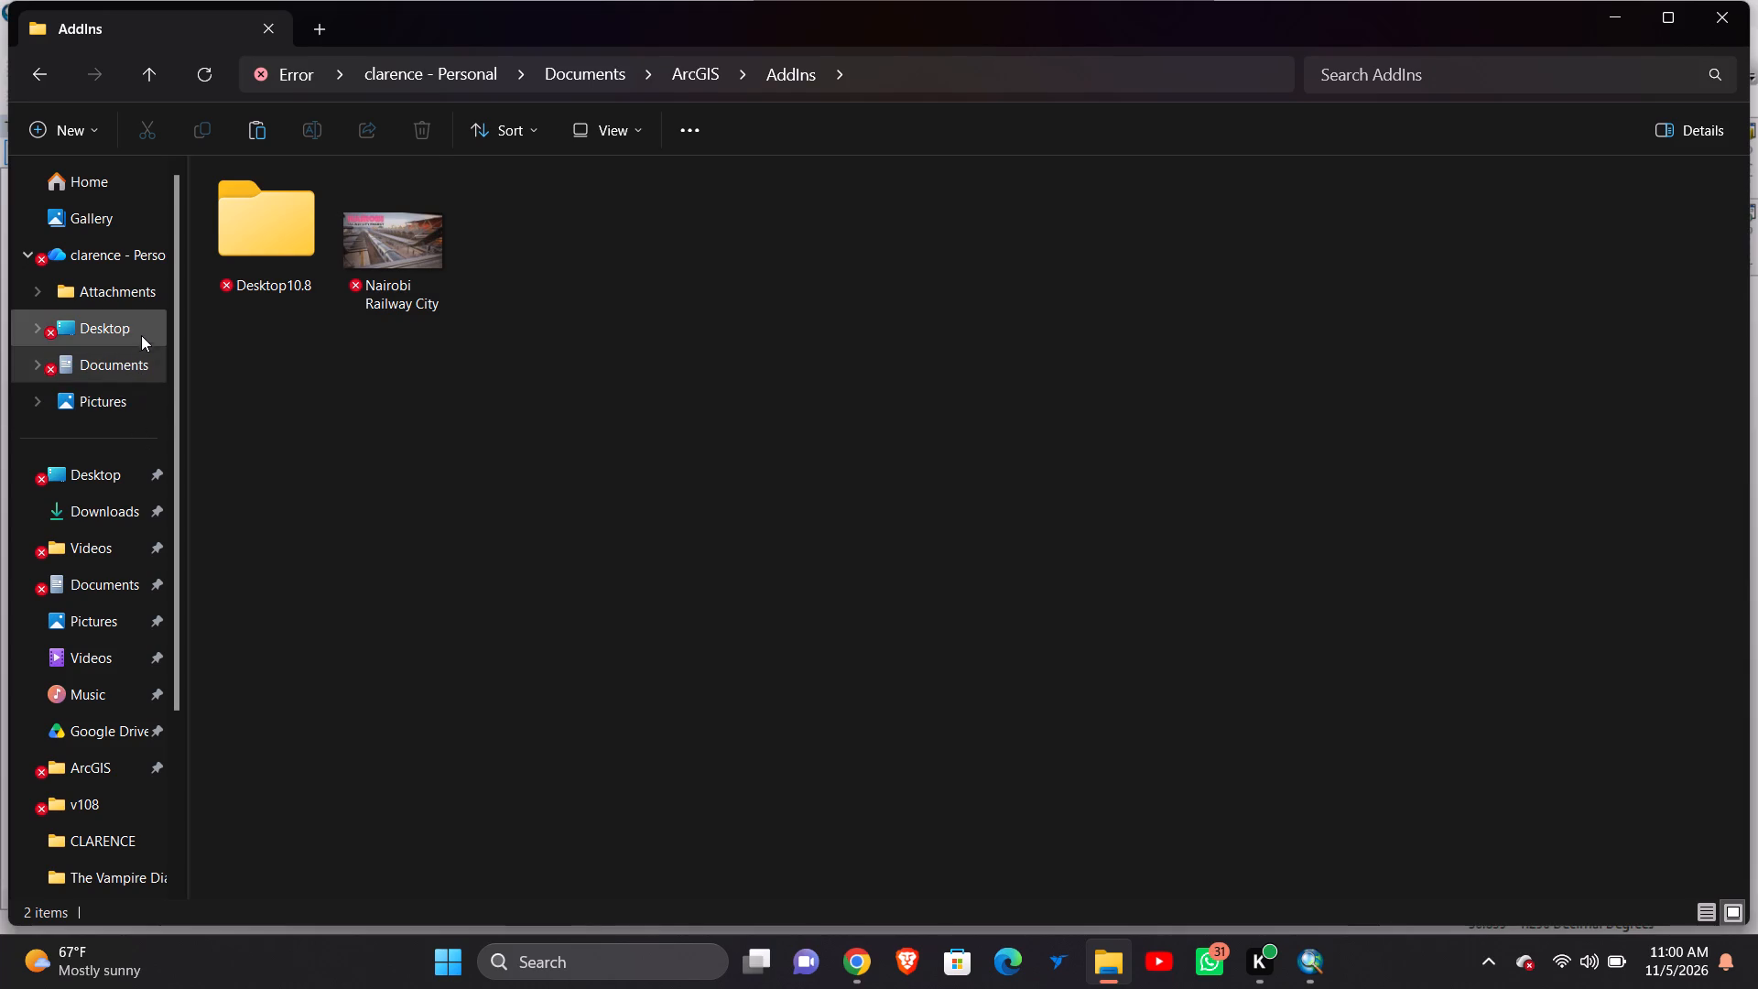
left_click(101, 507)
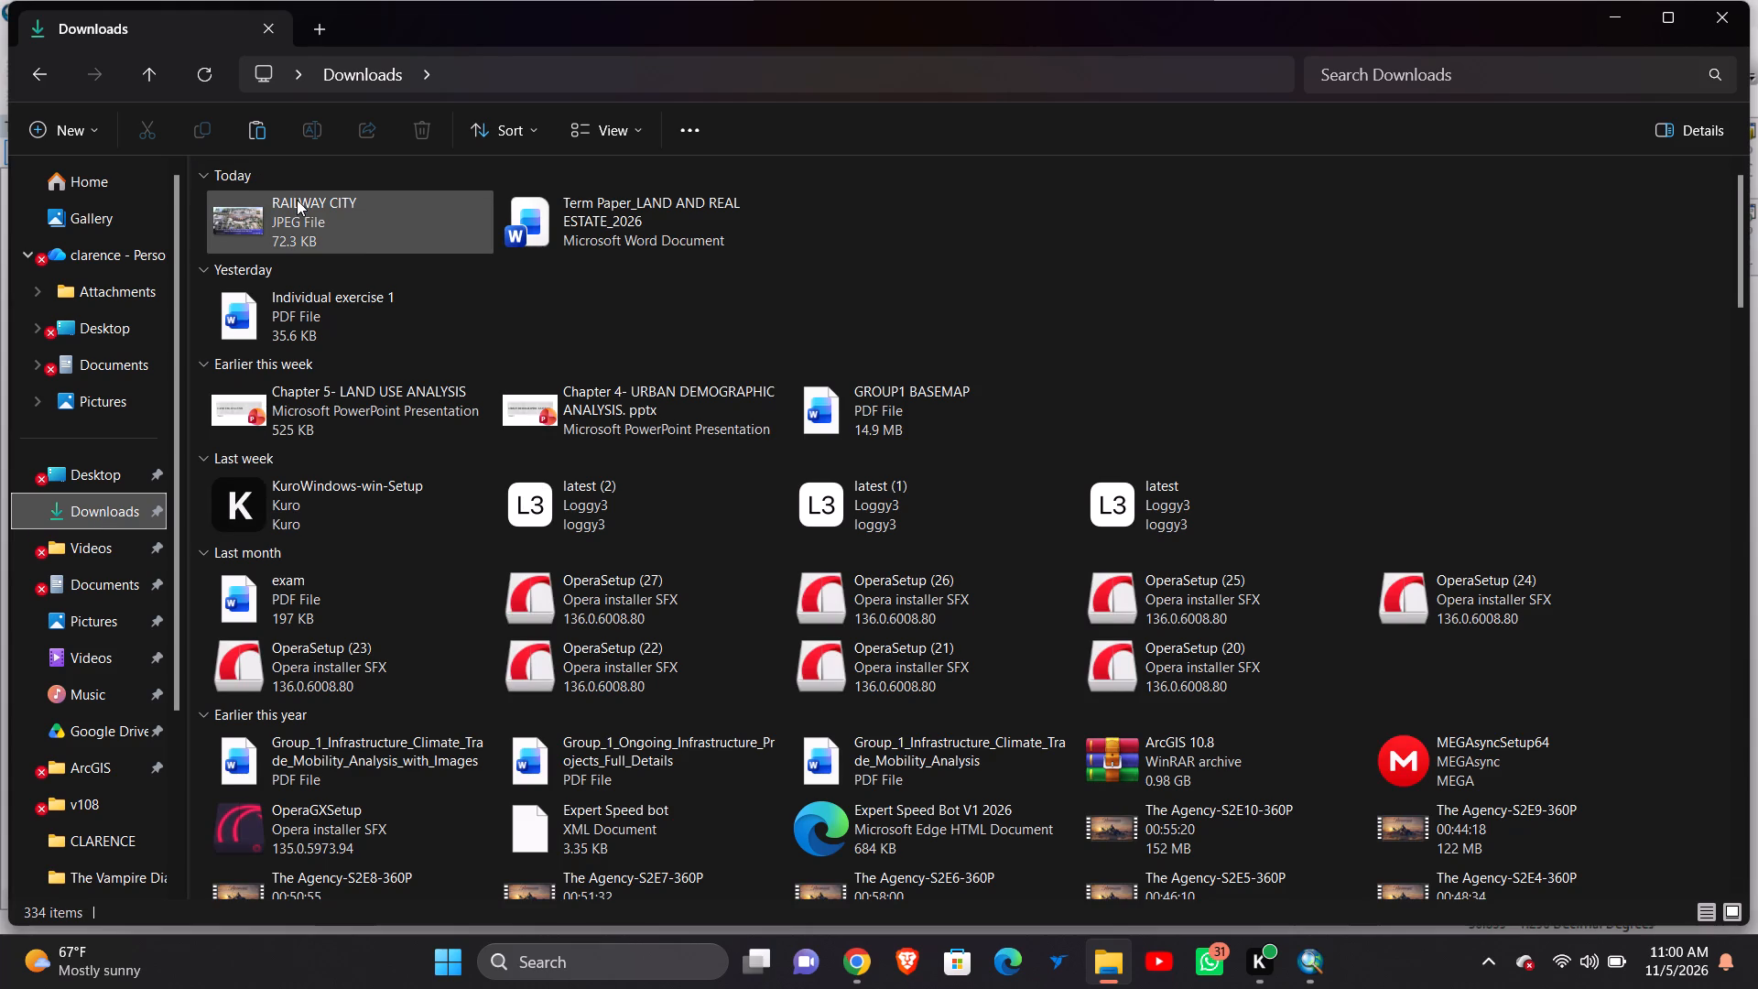
left_click(297, 200)
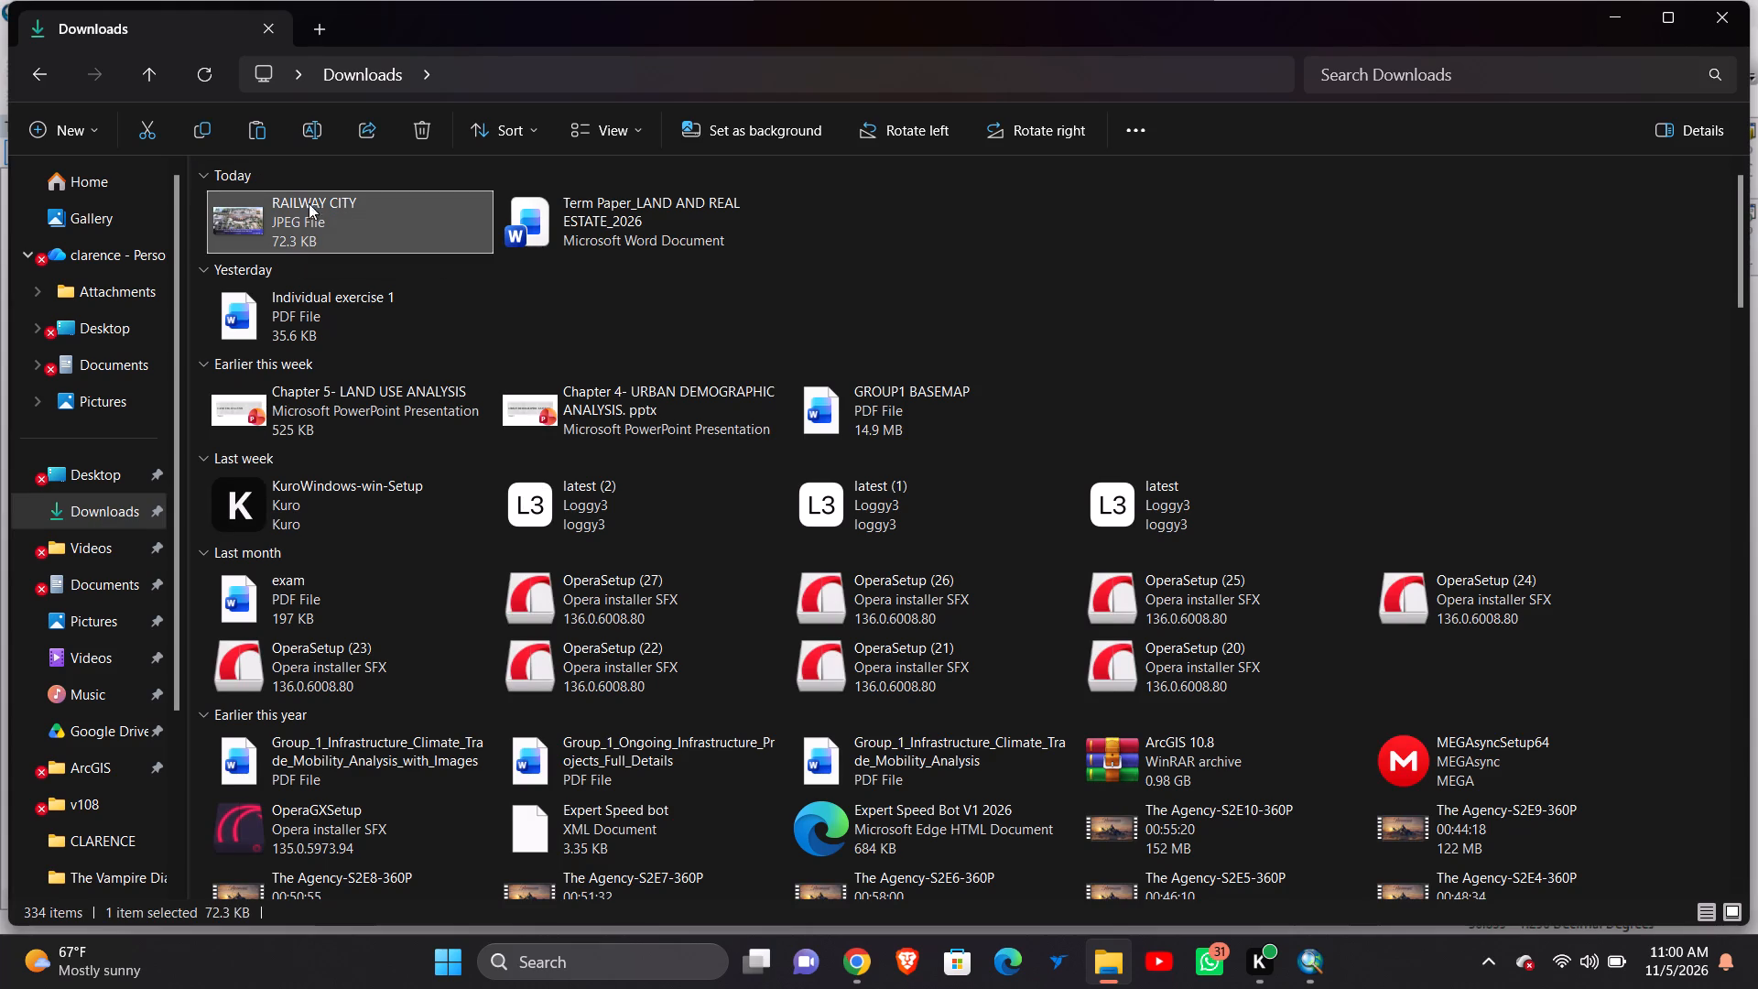
left_click_drag(331, 208, 101, 777)
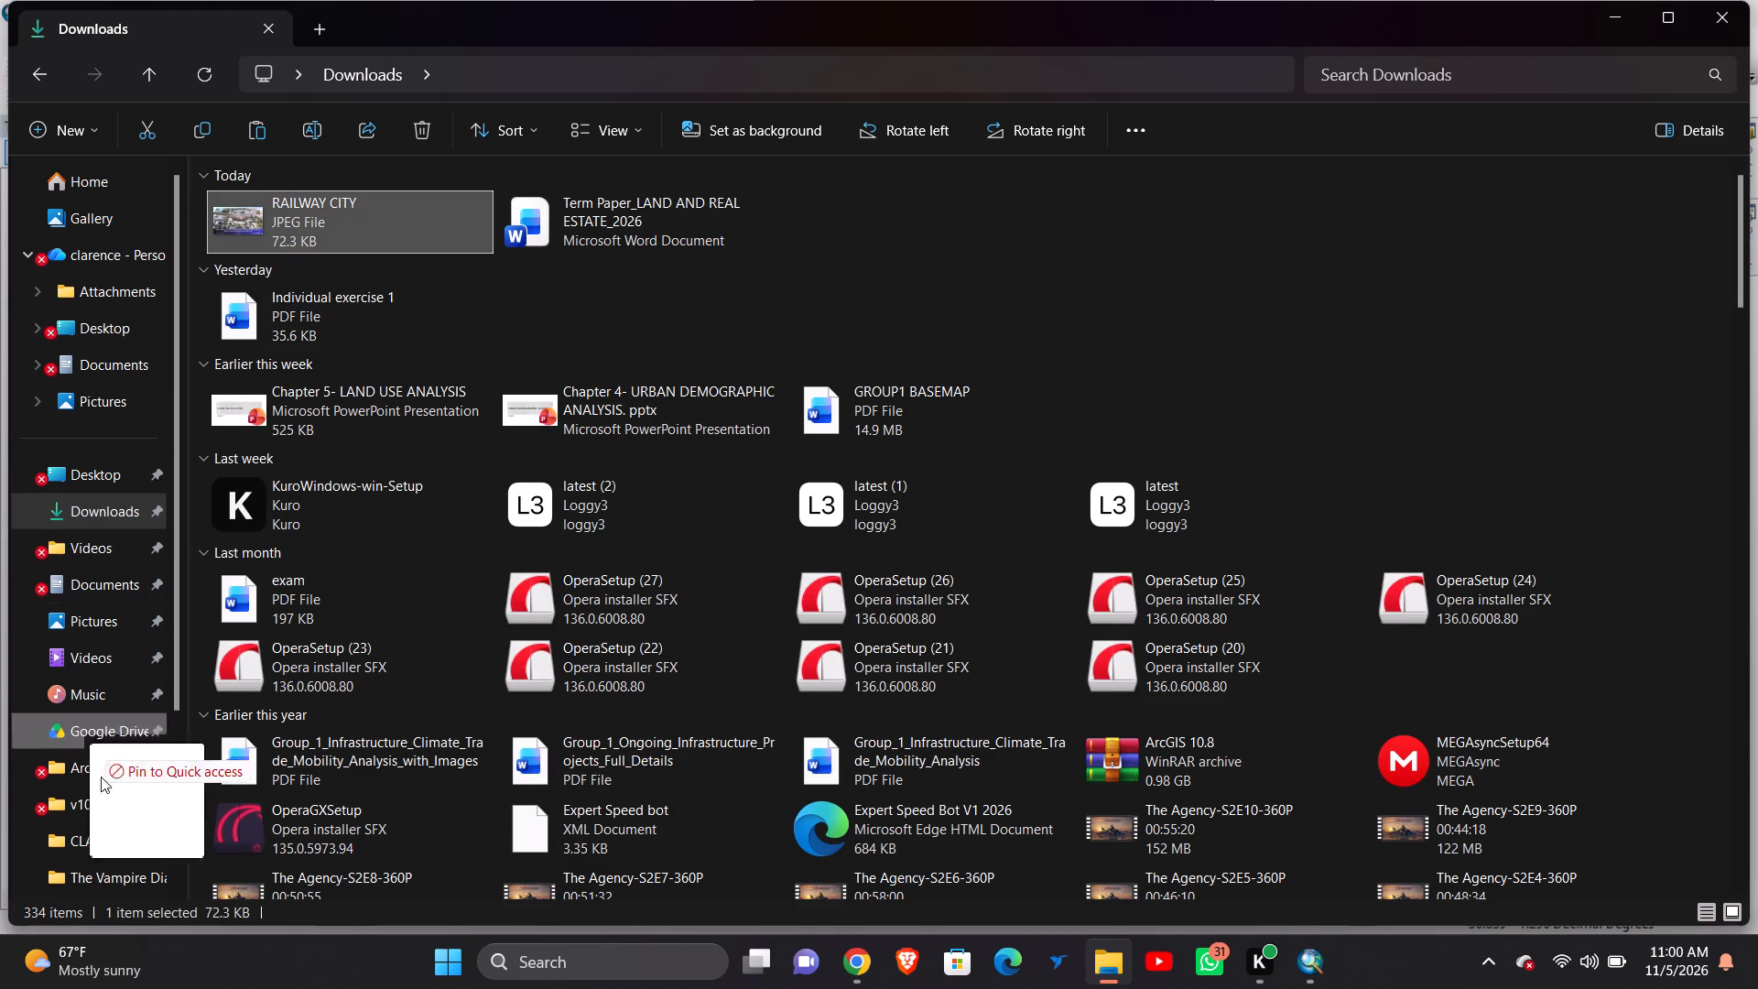
left_click_drag(101, 777, 100, 768)
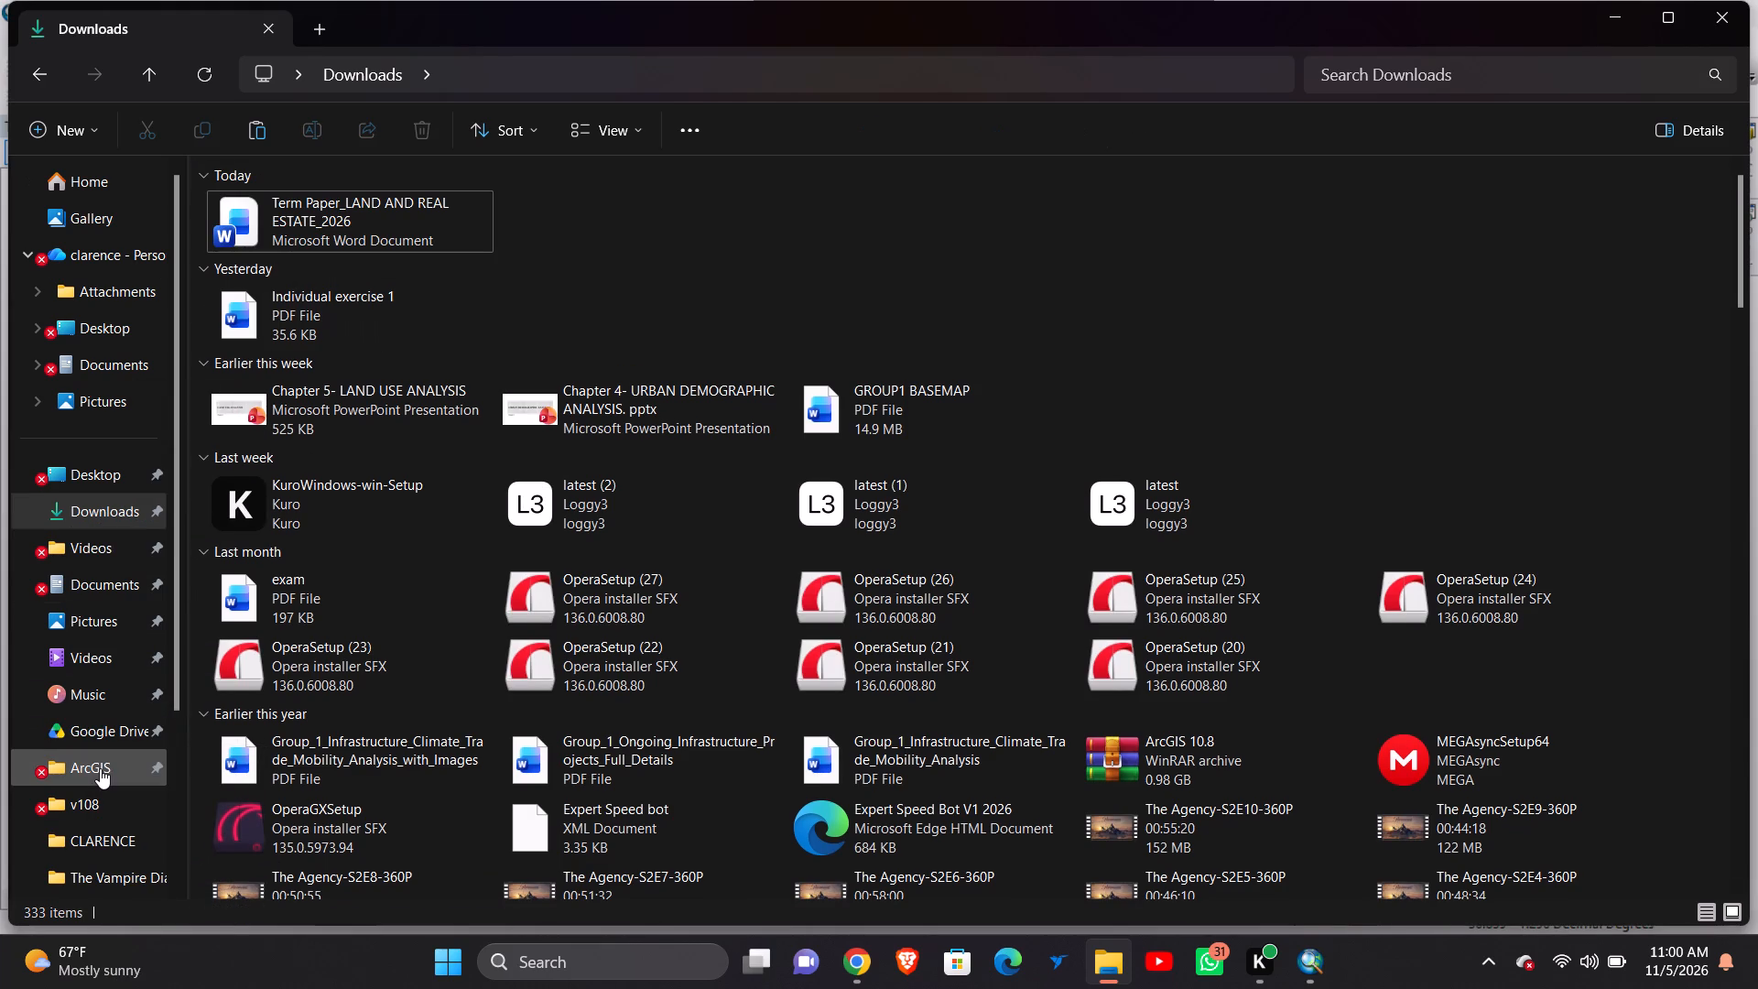
In File Explorer, open the ArcGIS folder that holds the RAILWAY CITY image.
left_click(100, 768)
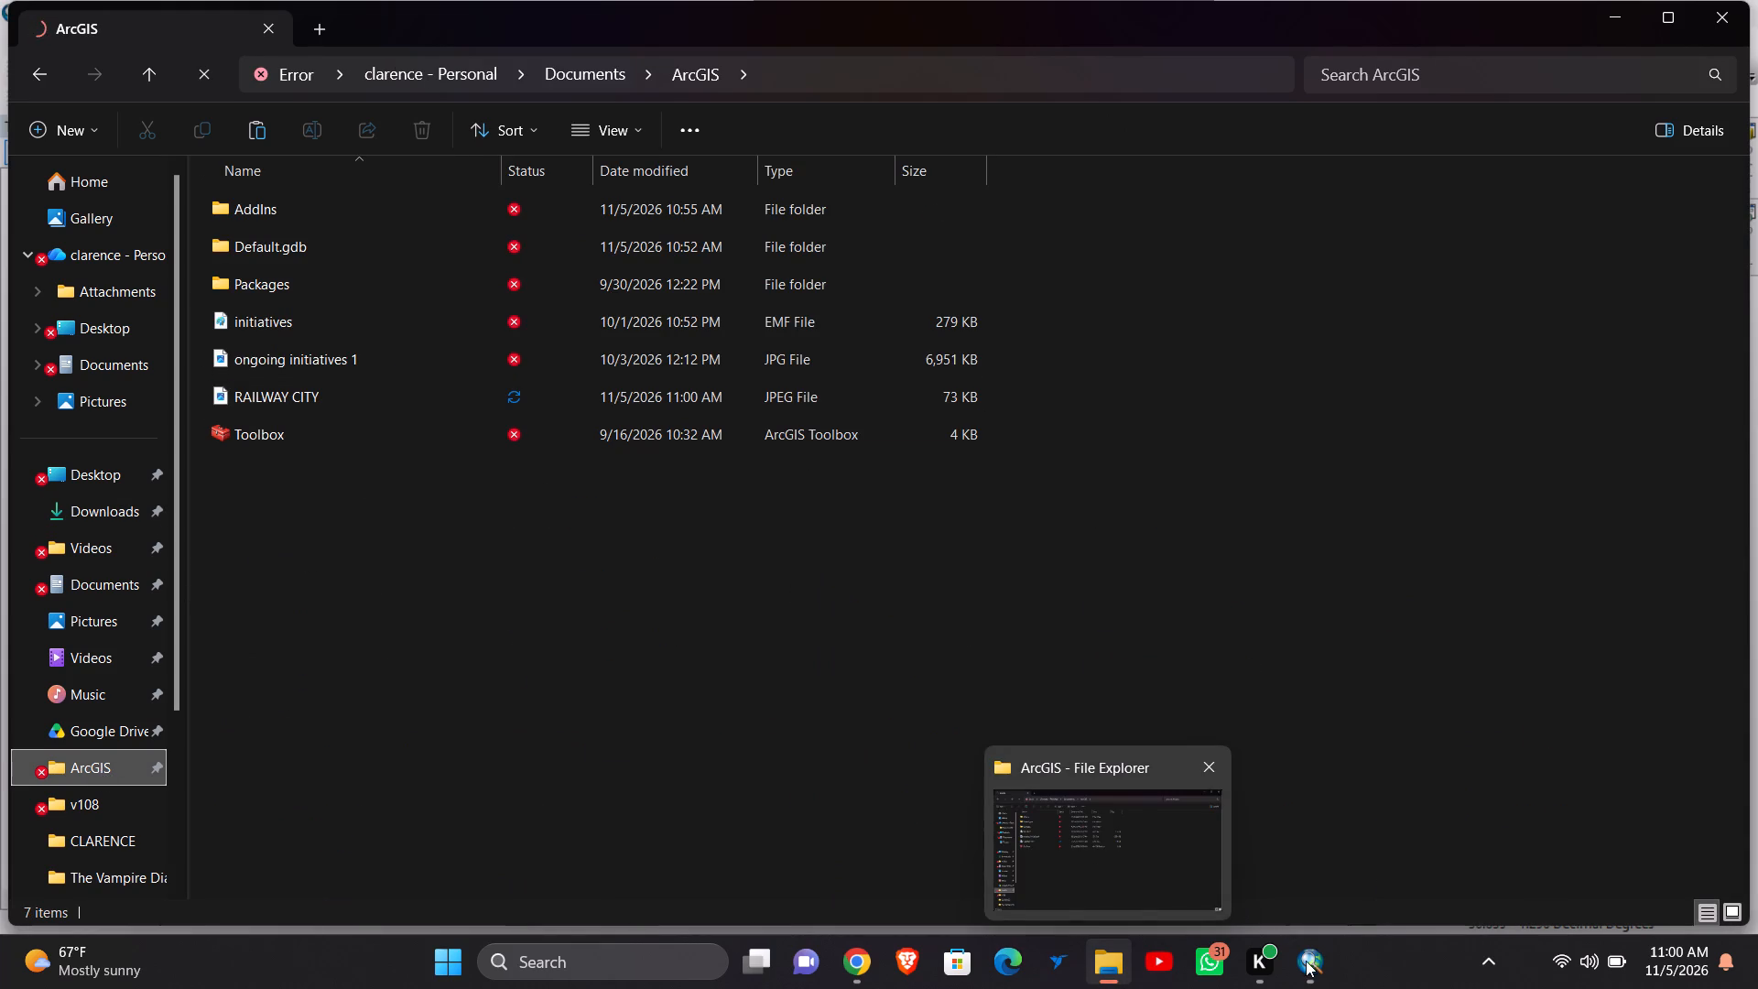
Return to ArcMap and restart the picture insertion, looking for the RAILWAY CITY image in the ArcGIS folder and the Home location.
left_click(1286, 892)
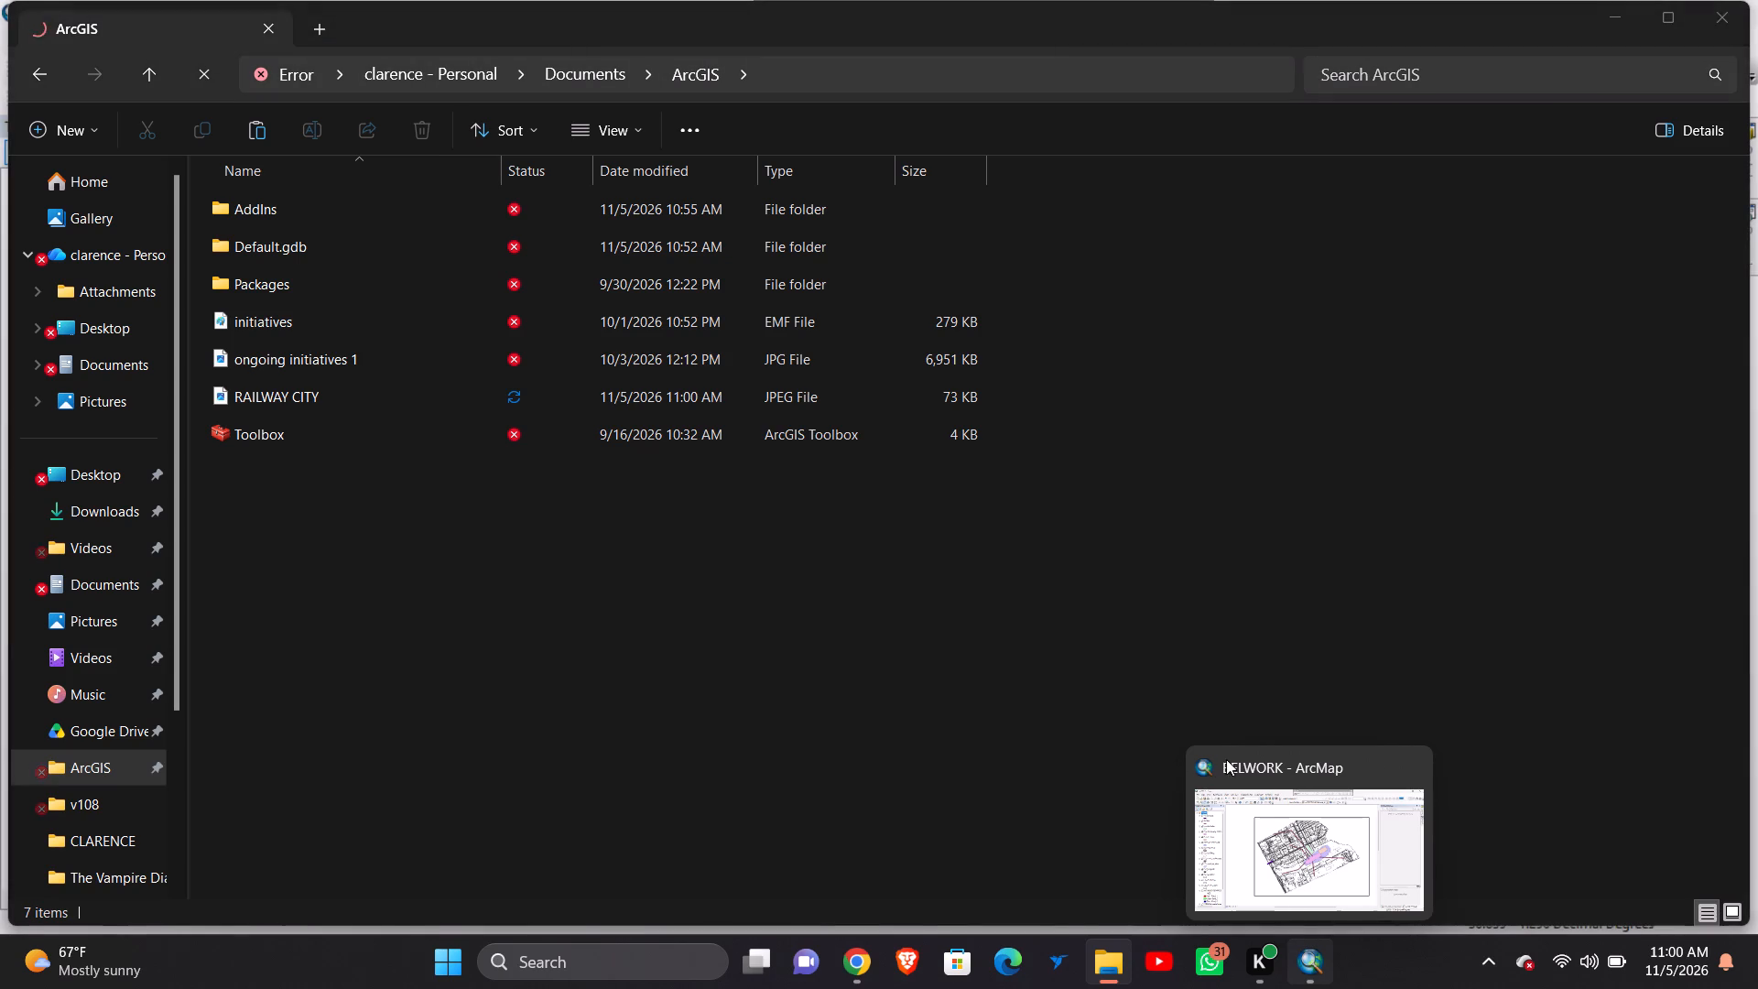
left_click(1274, 818)
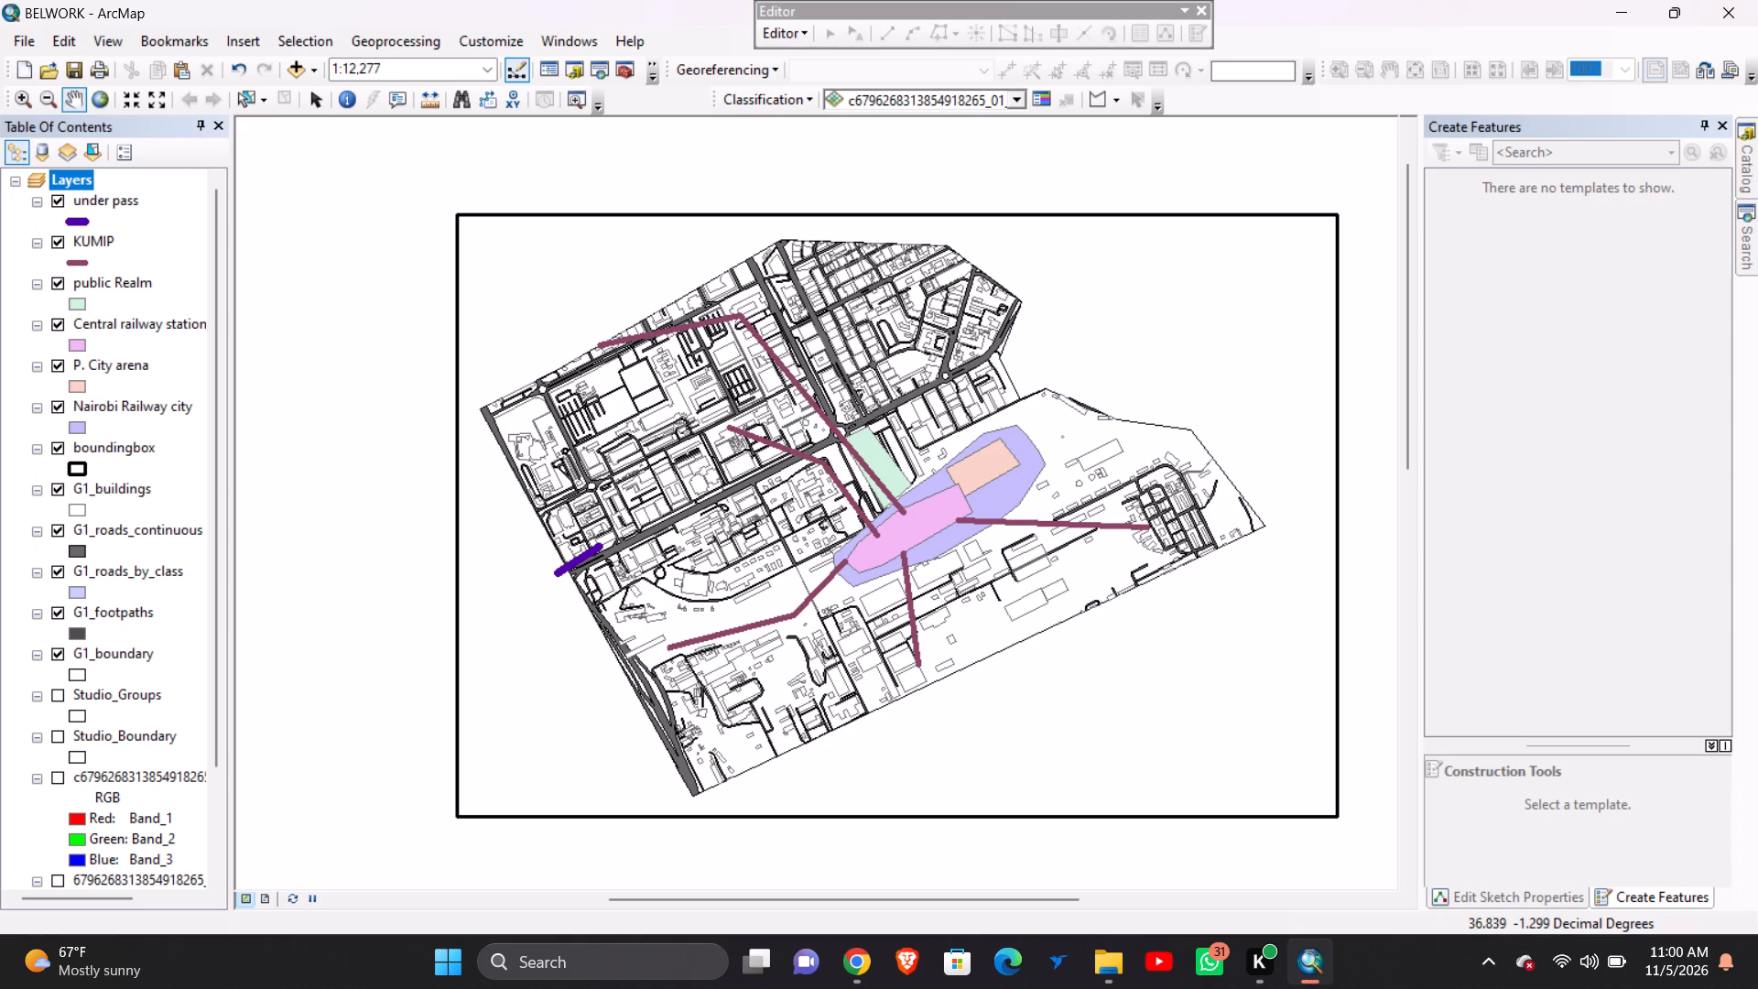
left_click(255, 48)
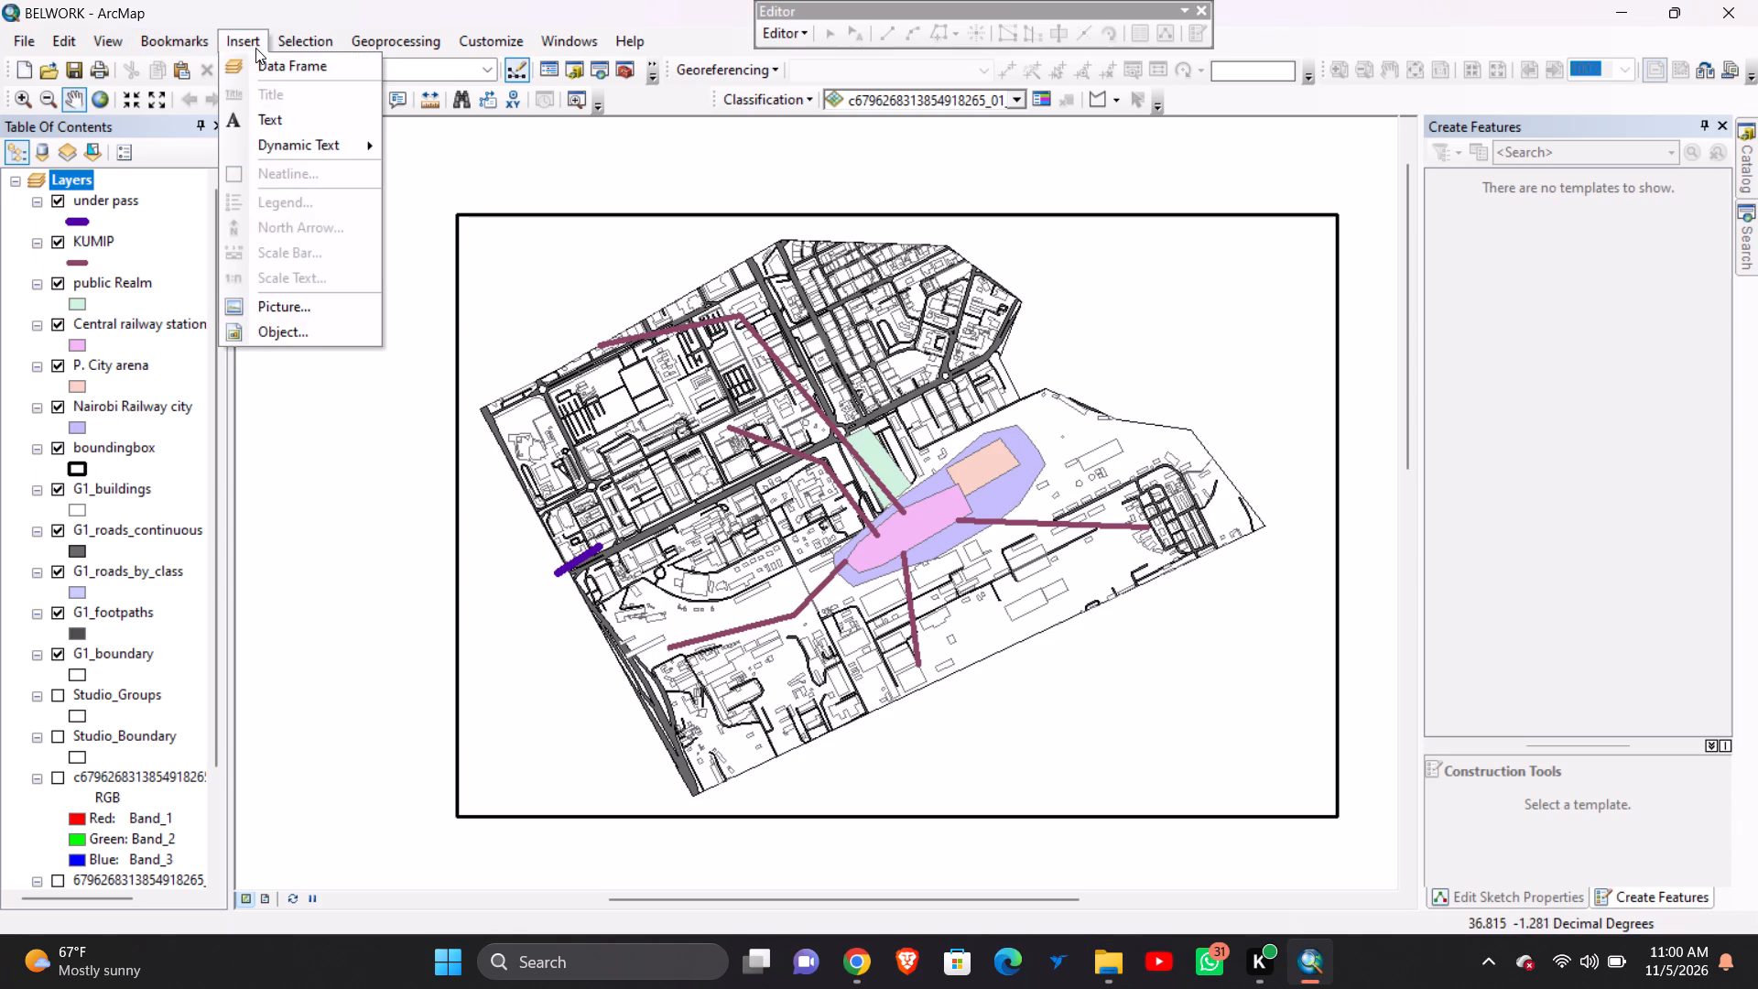
left_click(315, 306)
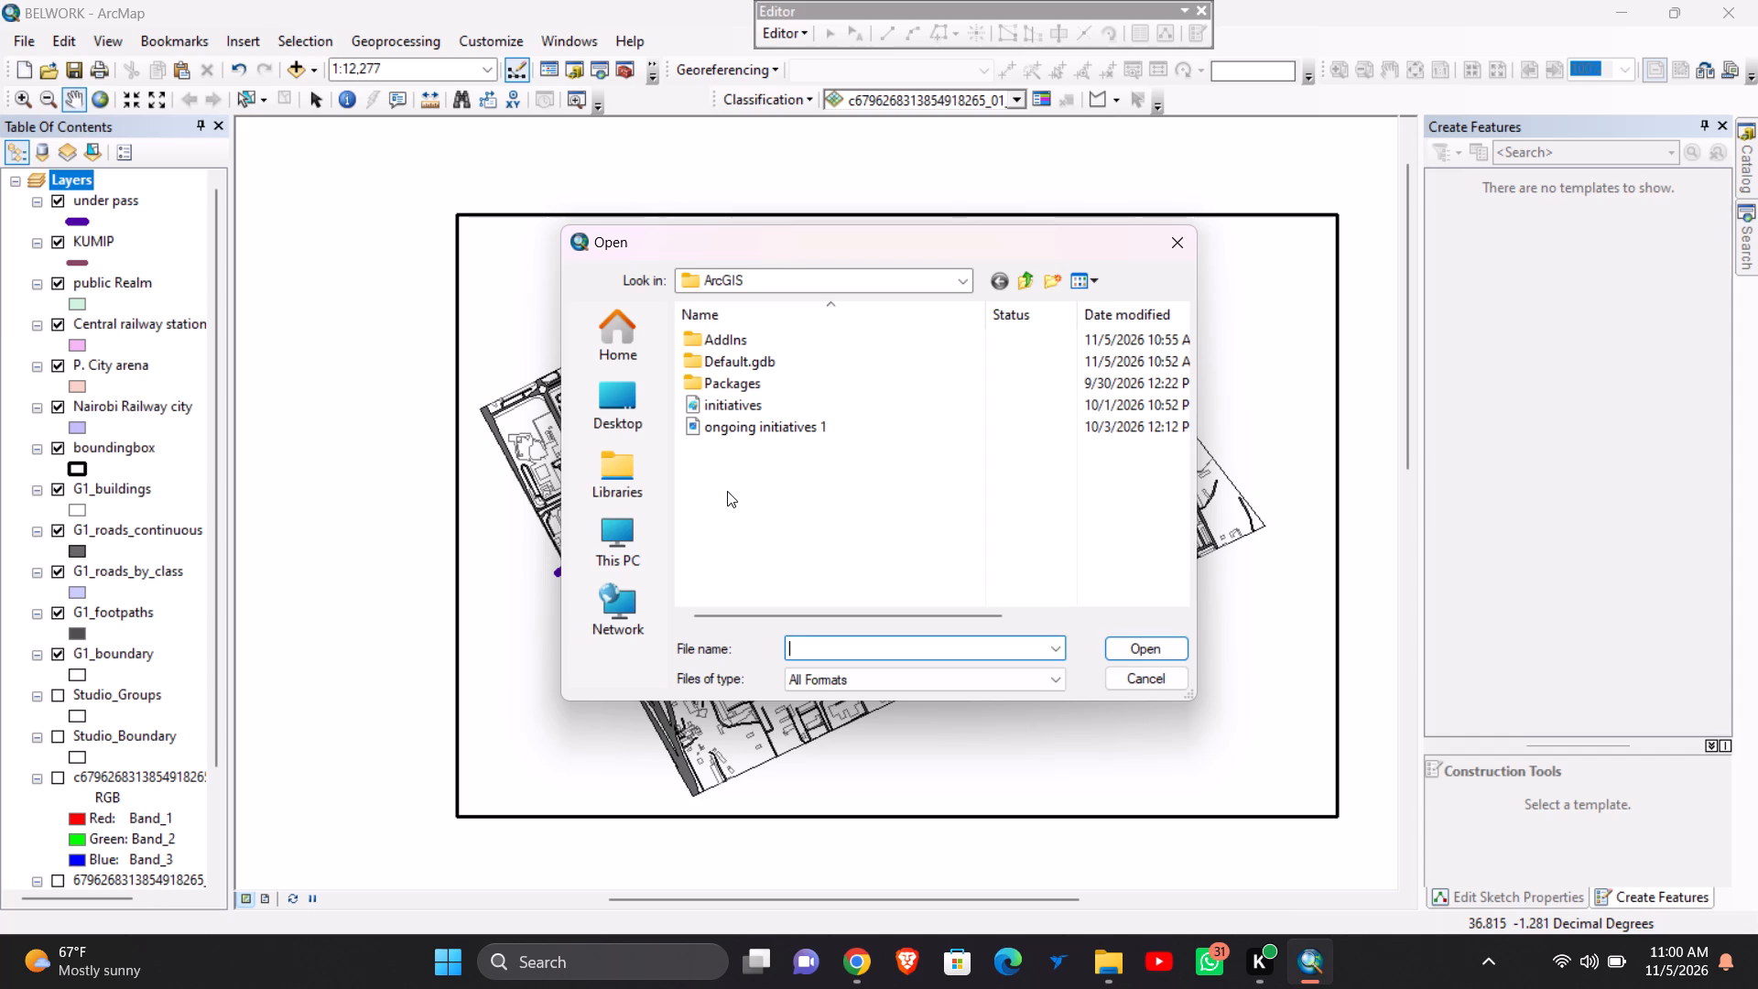
left_click_drag(727, 491, 851, 608)
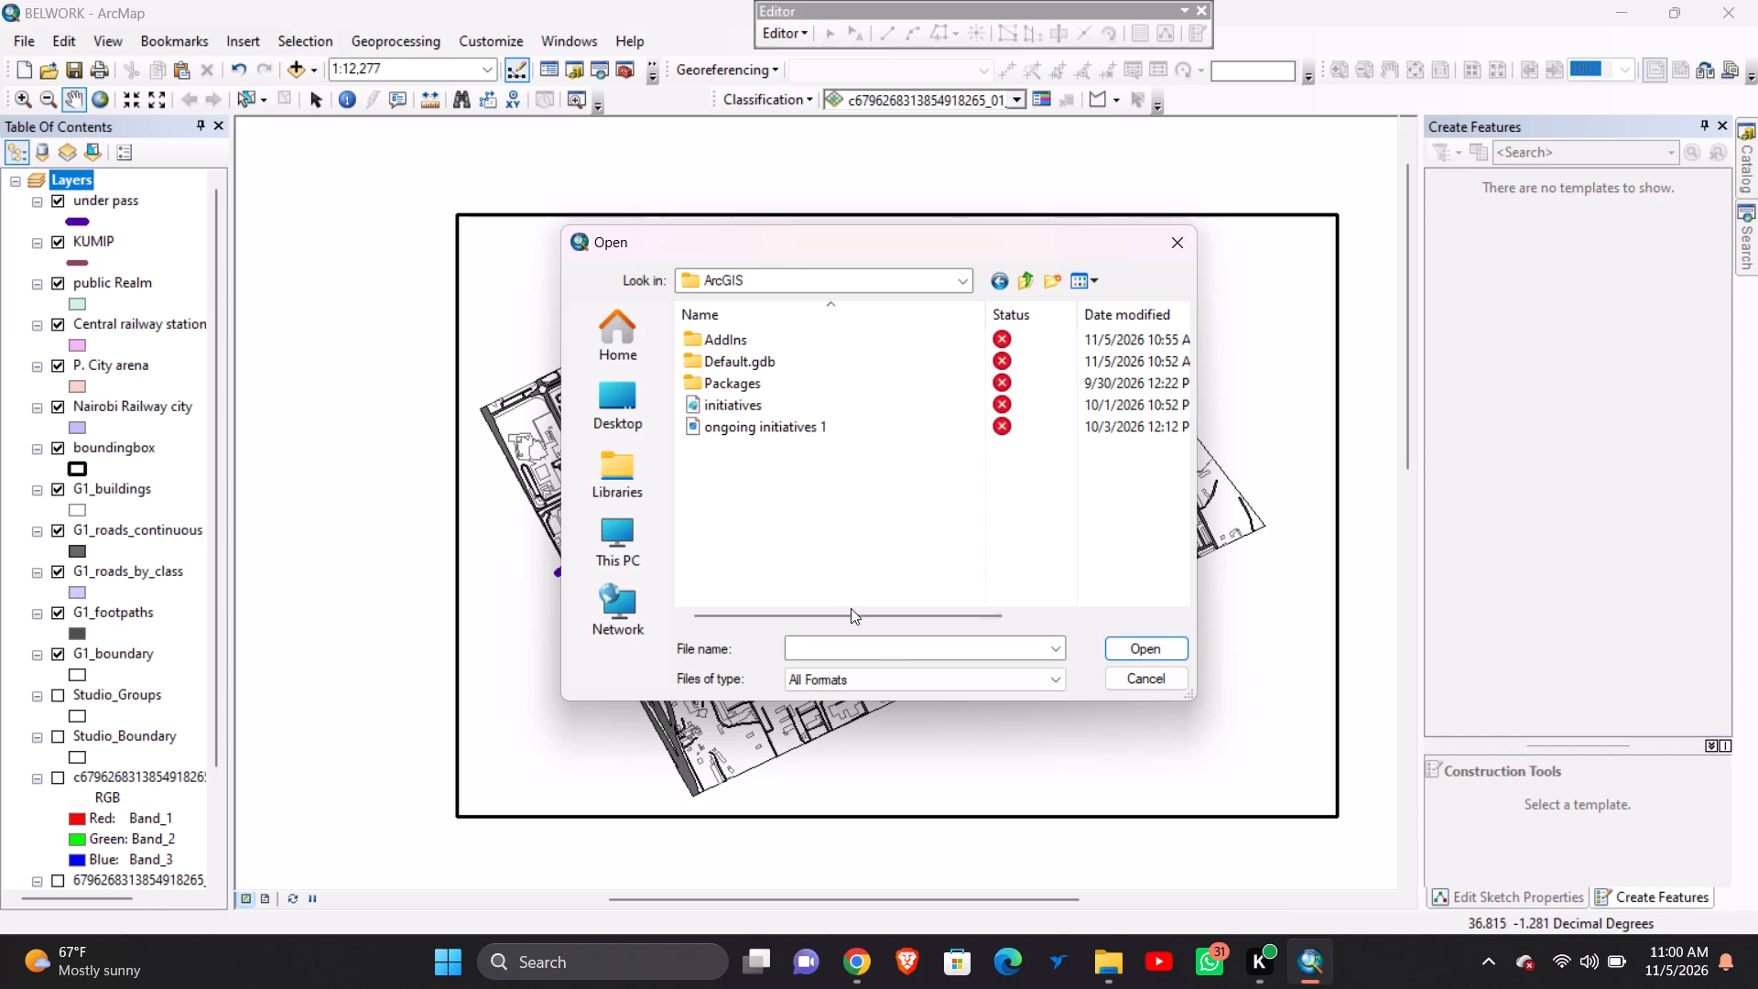
left_click_drag(851, 608, 647, 352)
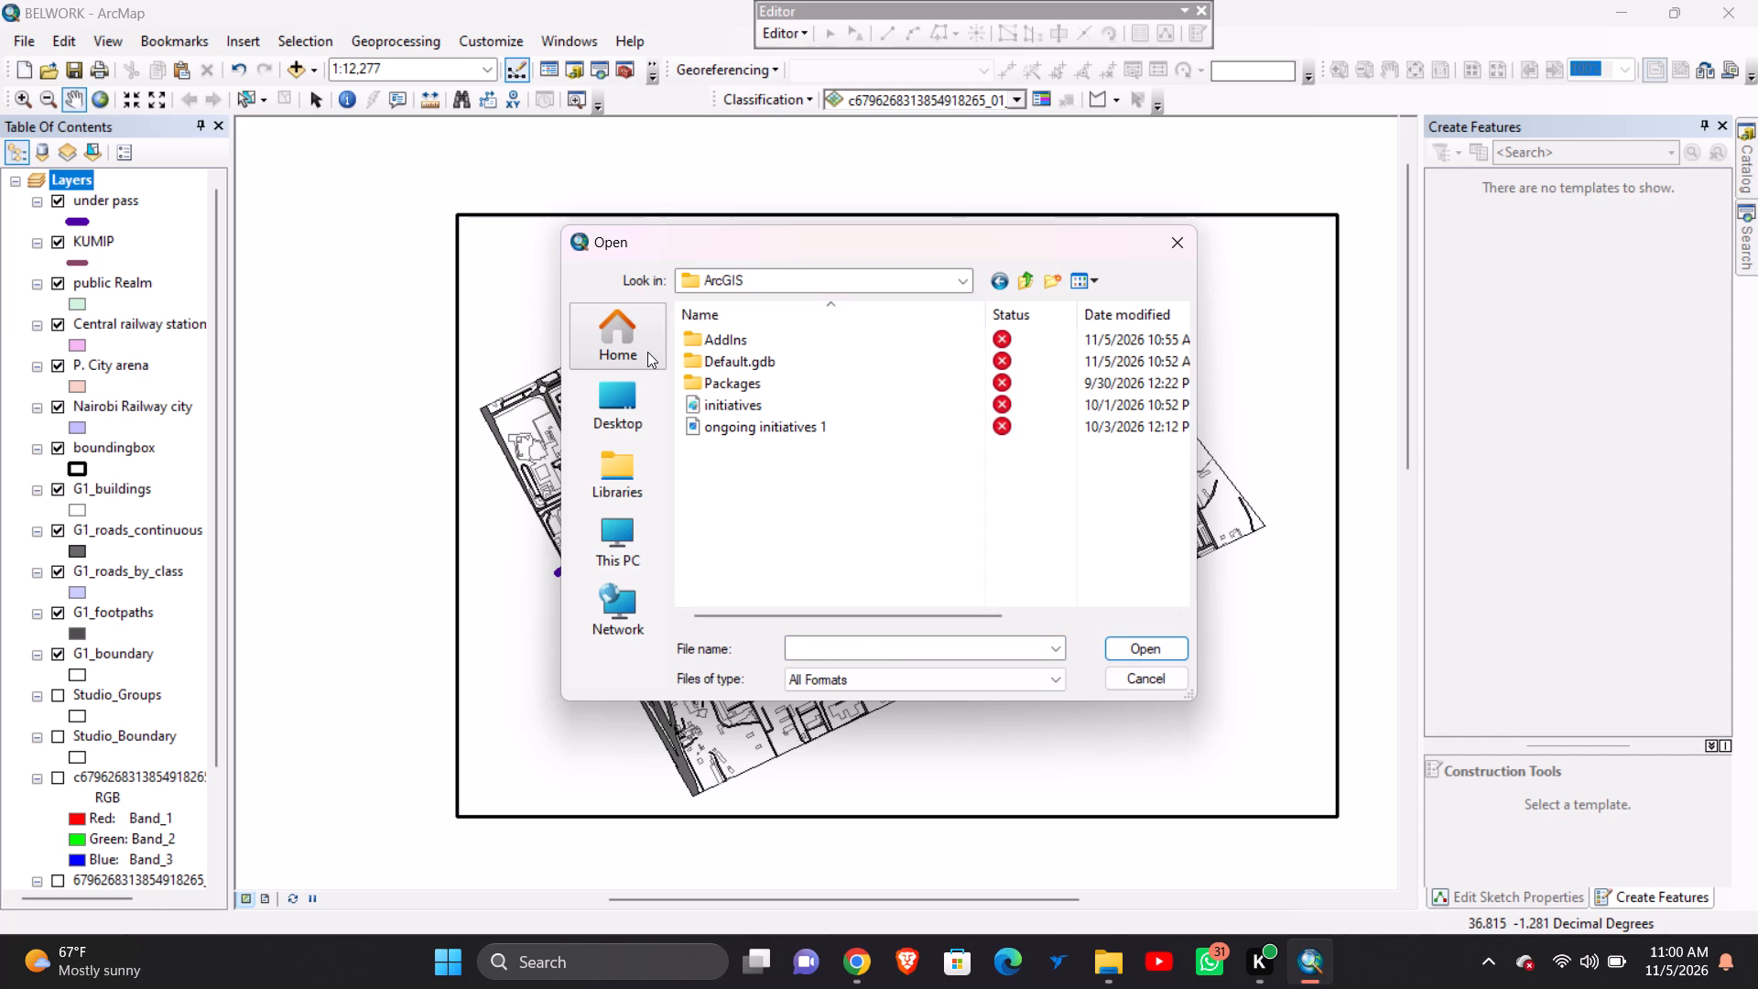
left_click_drag(647, 352, 641, 352)
left_click(641, 352)
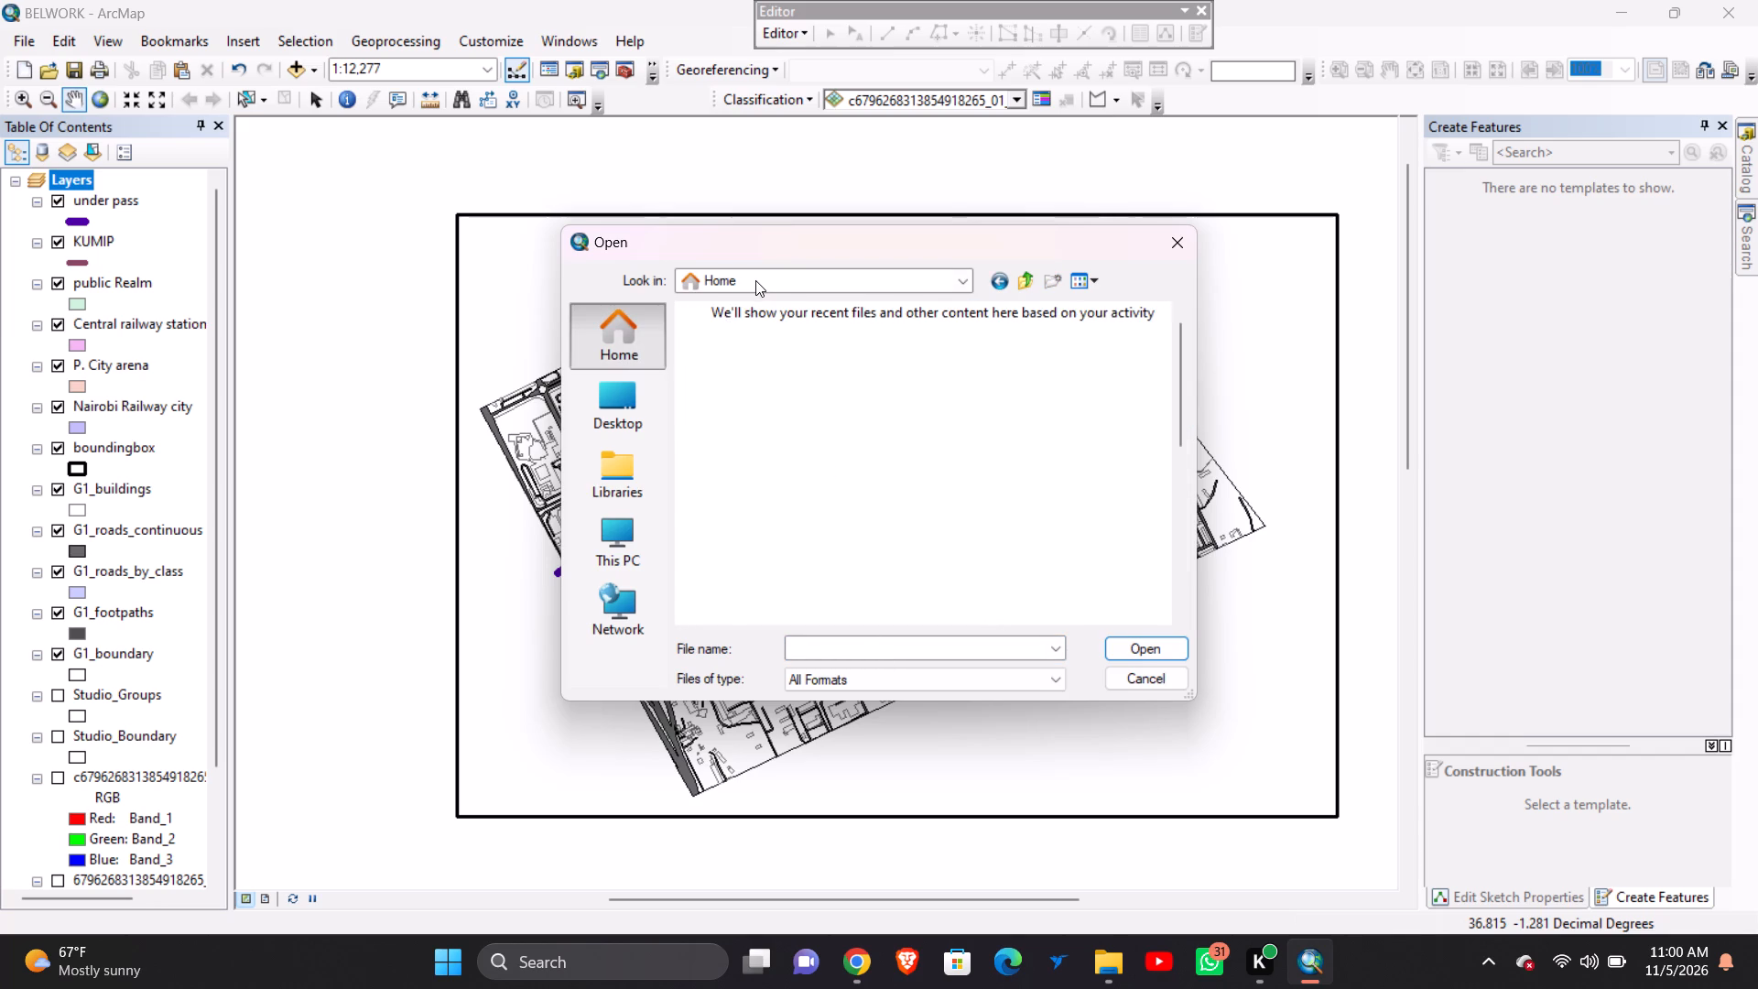
left_click(755, 280)
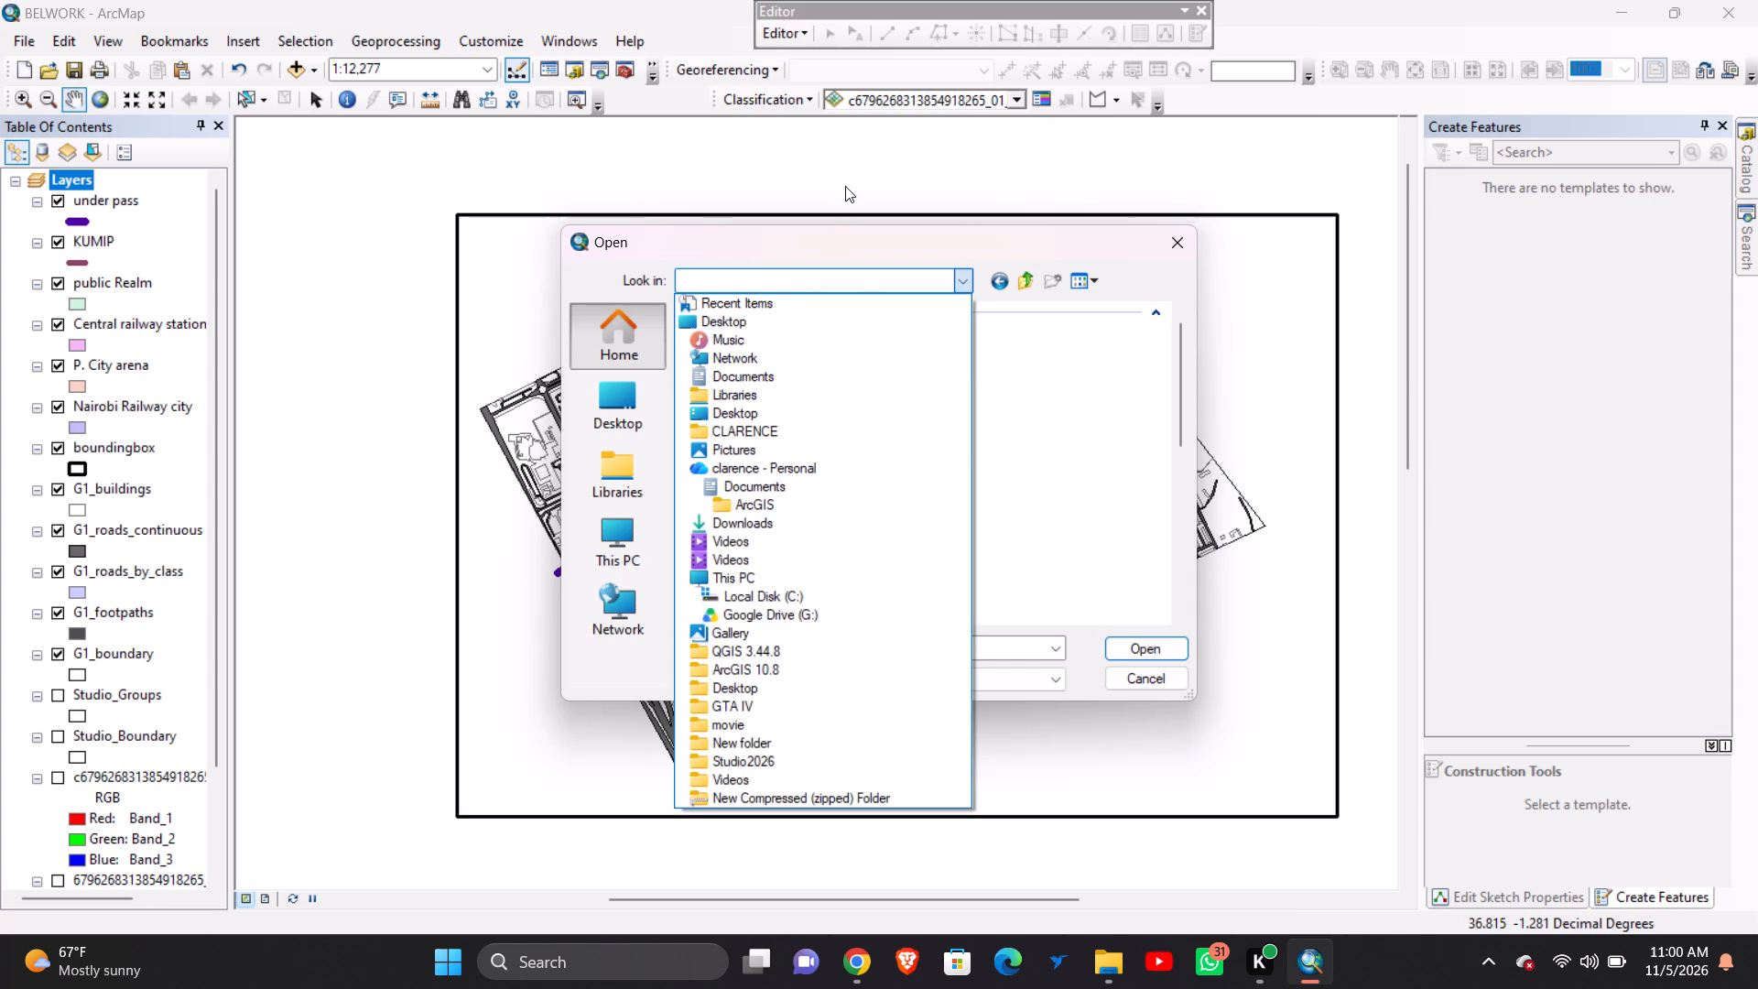
left_click(829, 279)
left_click(852, 274)
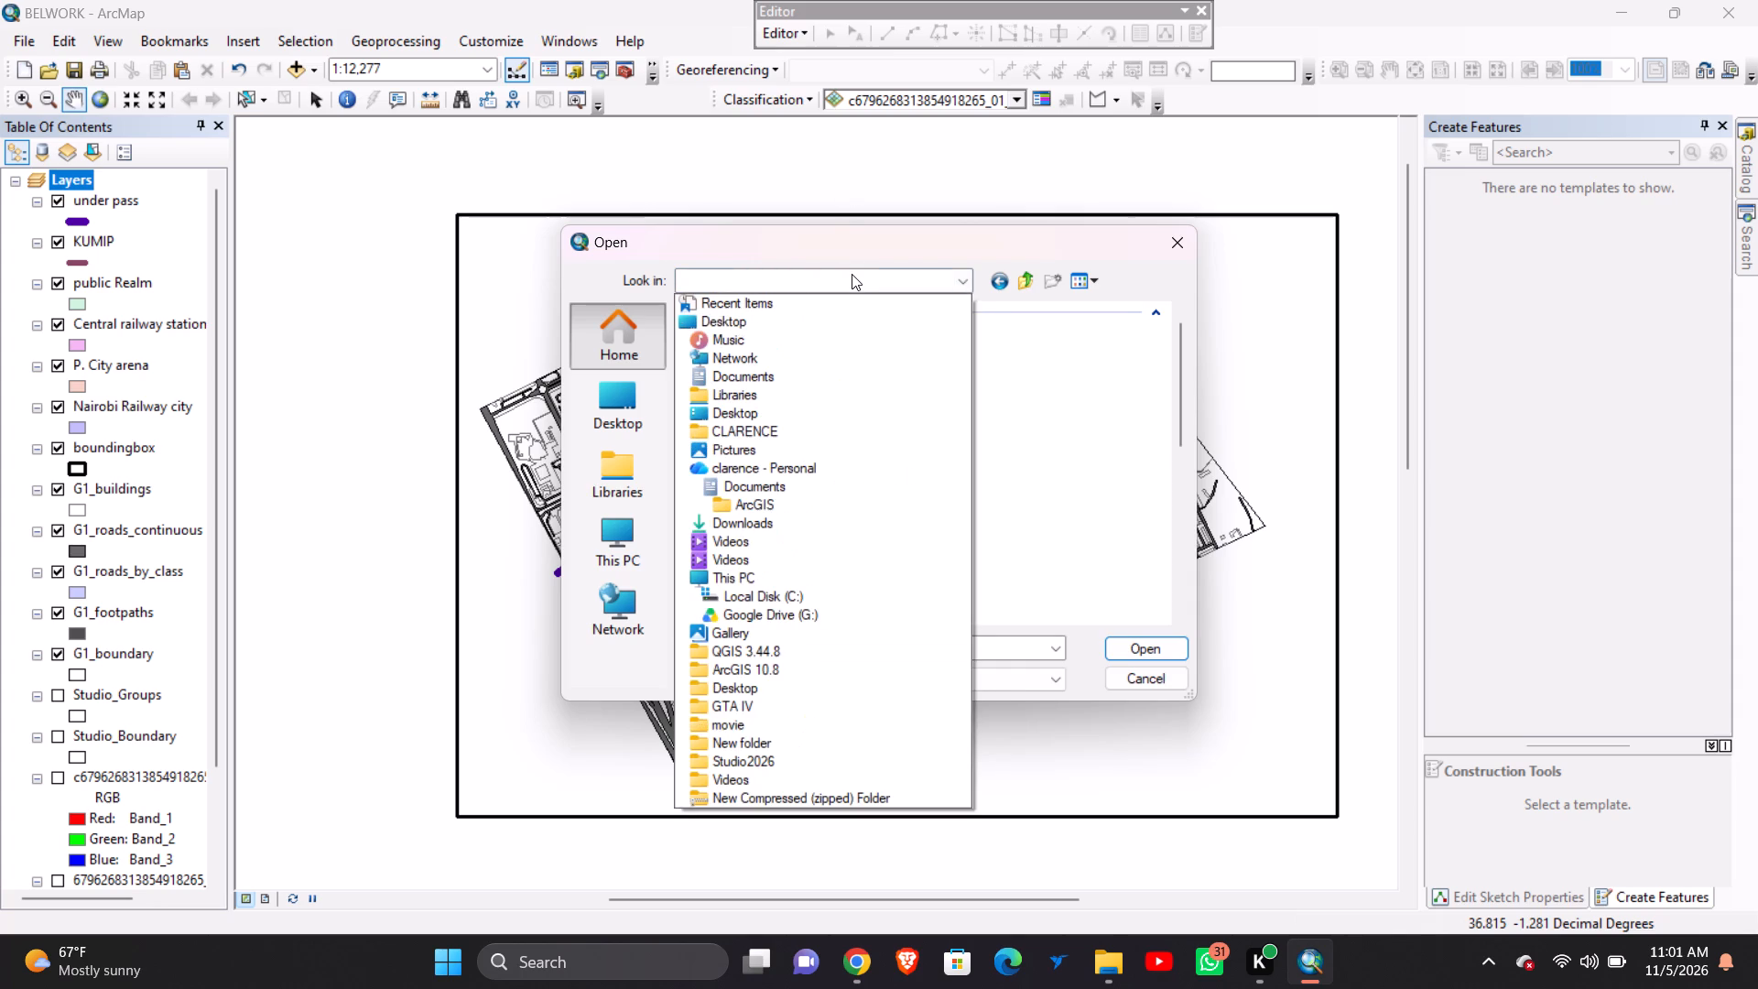
left_click(849, 271)
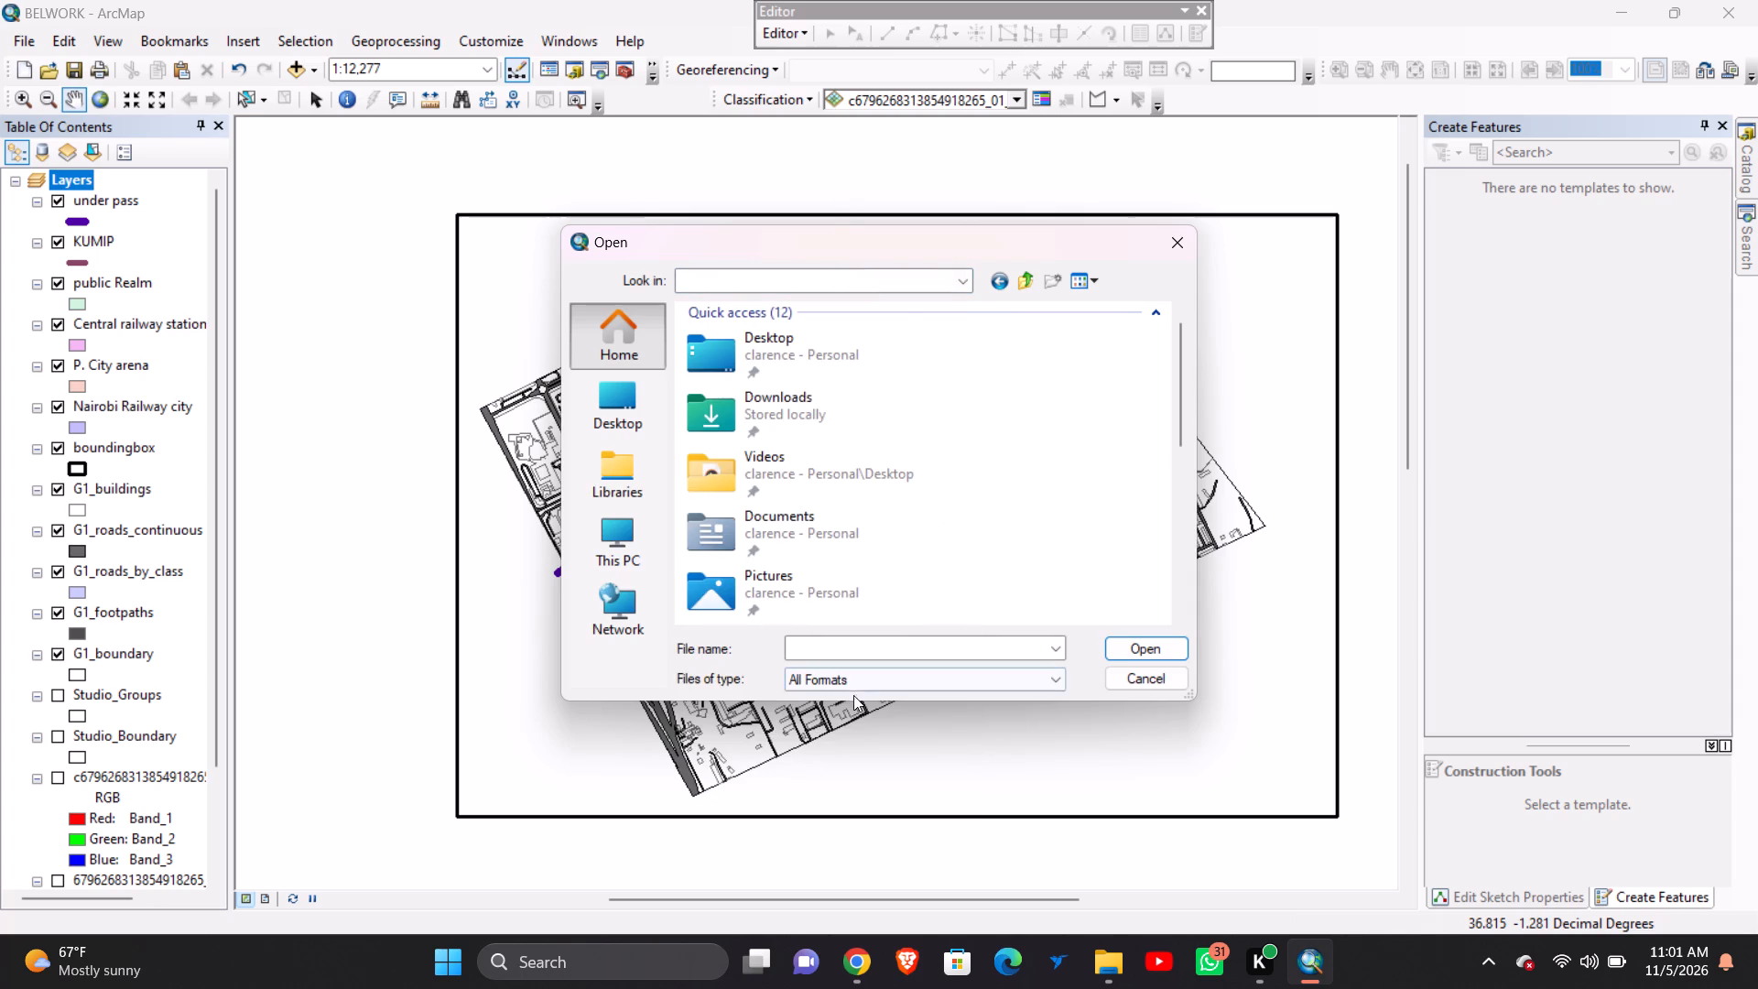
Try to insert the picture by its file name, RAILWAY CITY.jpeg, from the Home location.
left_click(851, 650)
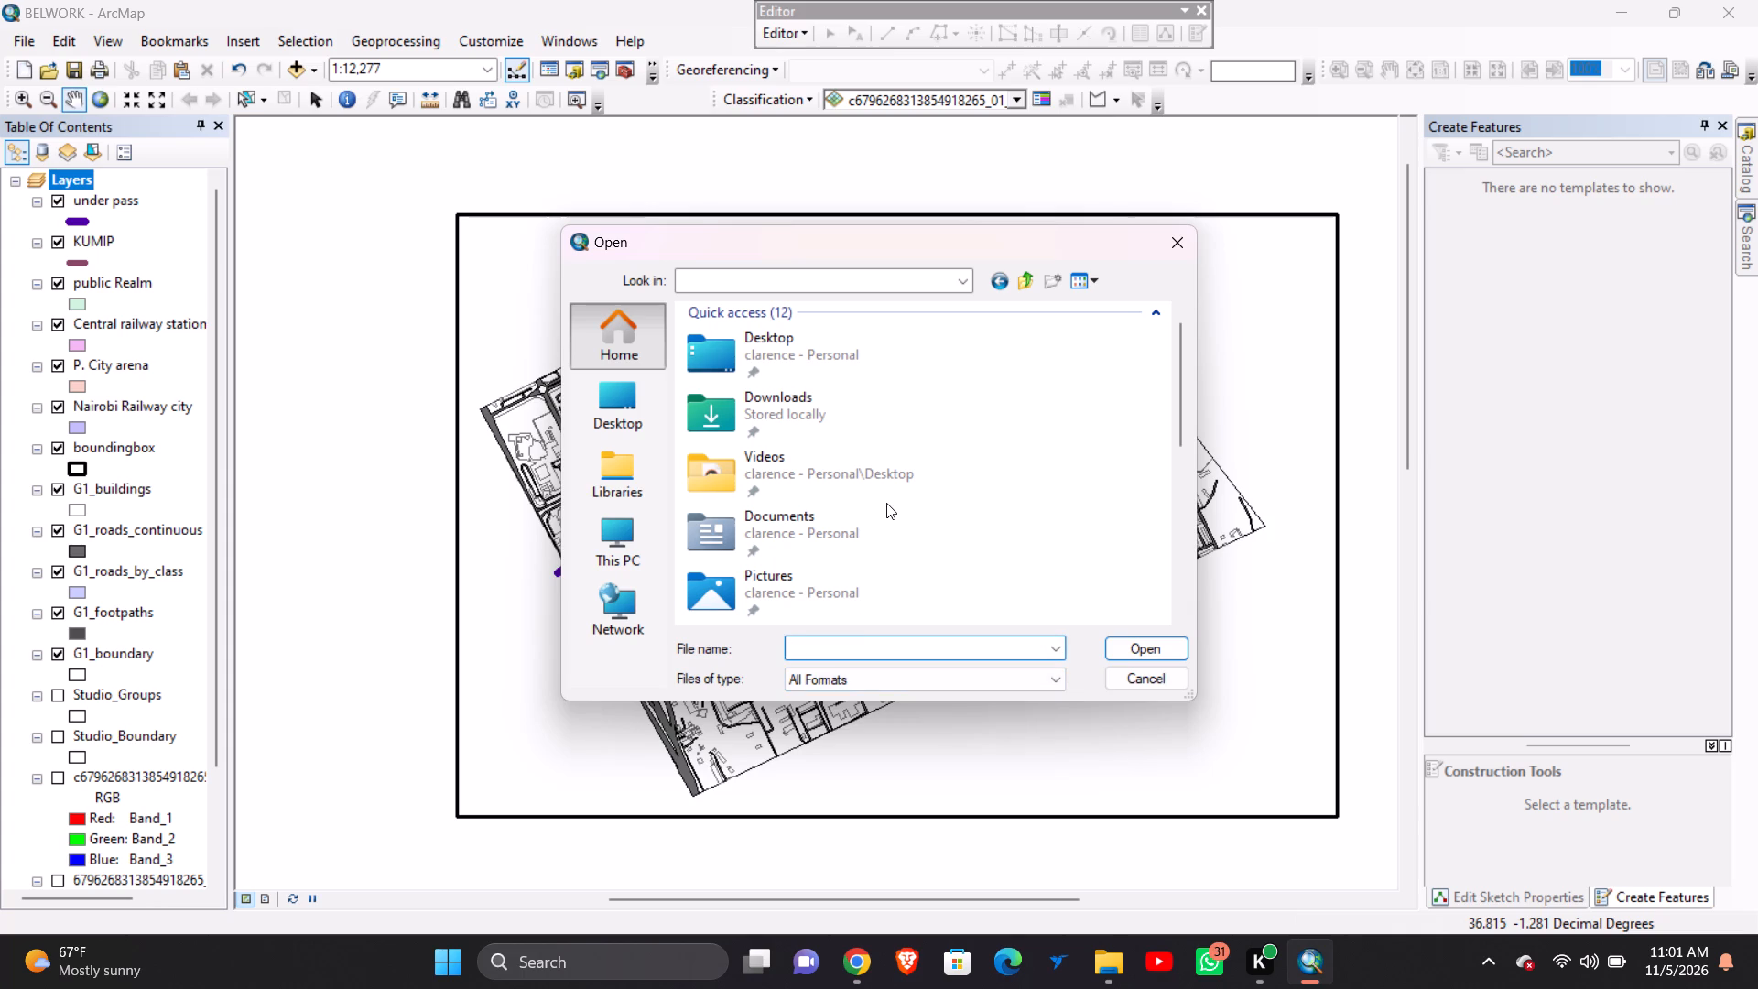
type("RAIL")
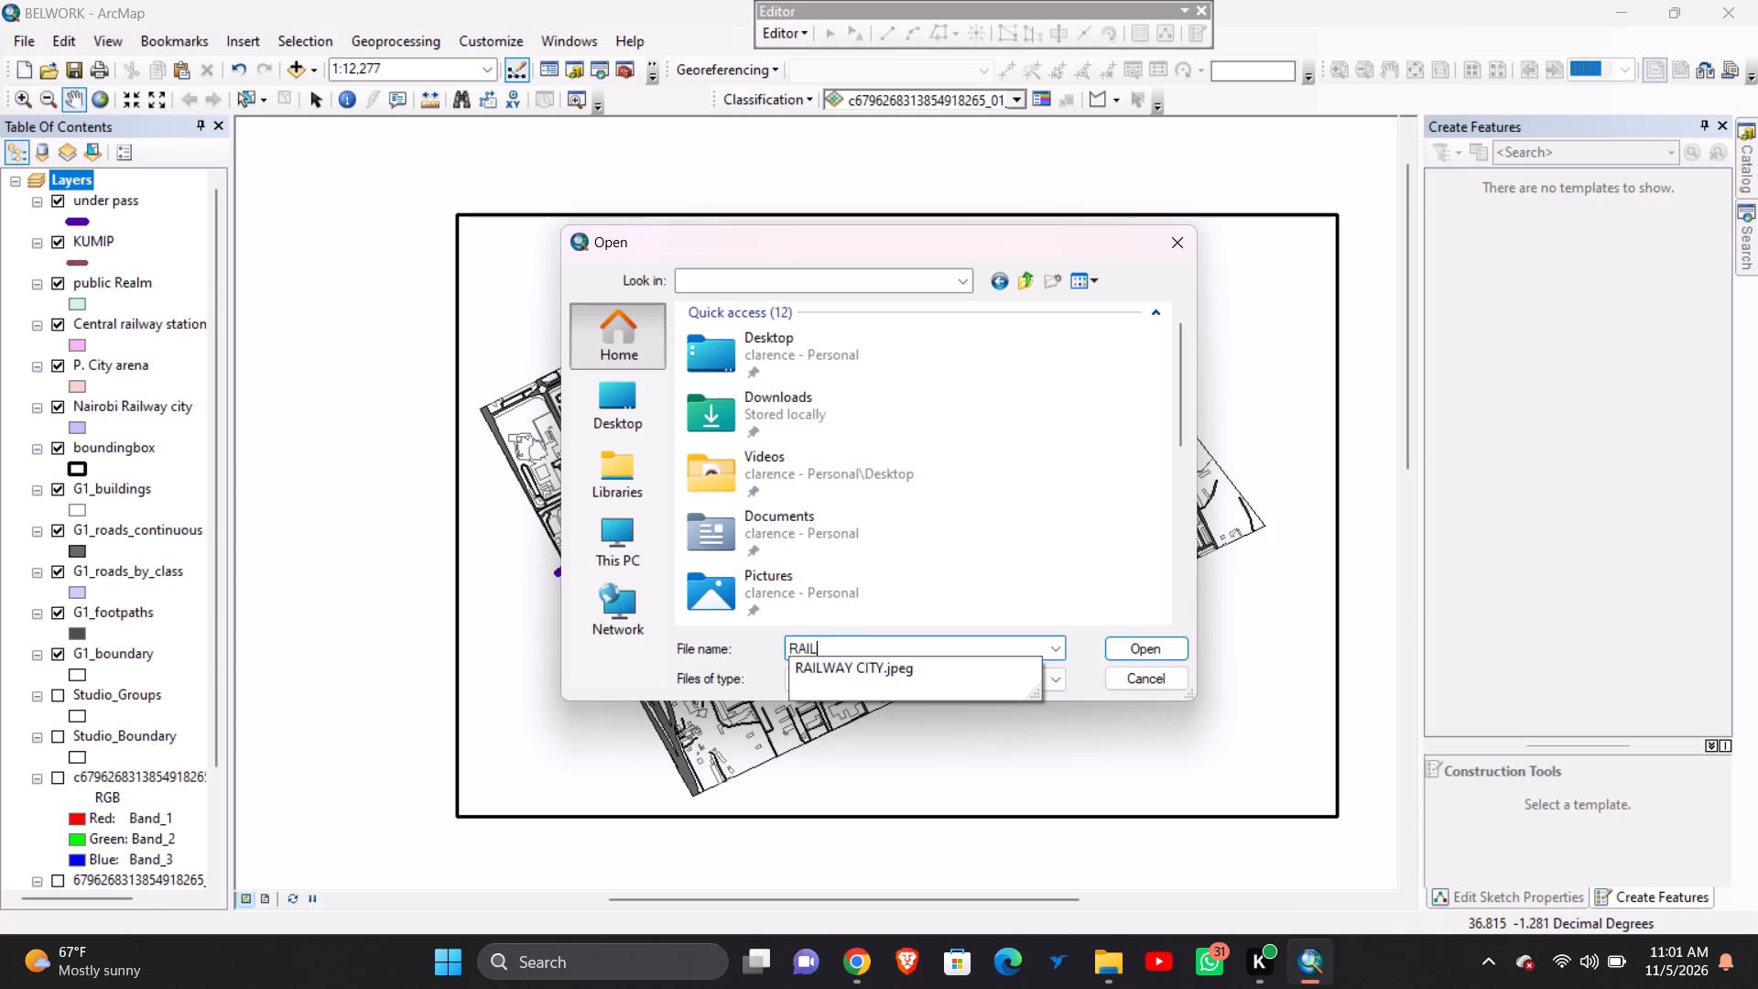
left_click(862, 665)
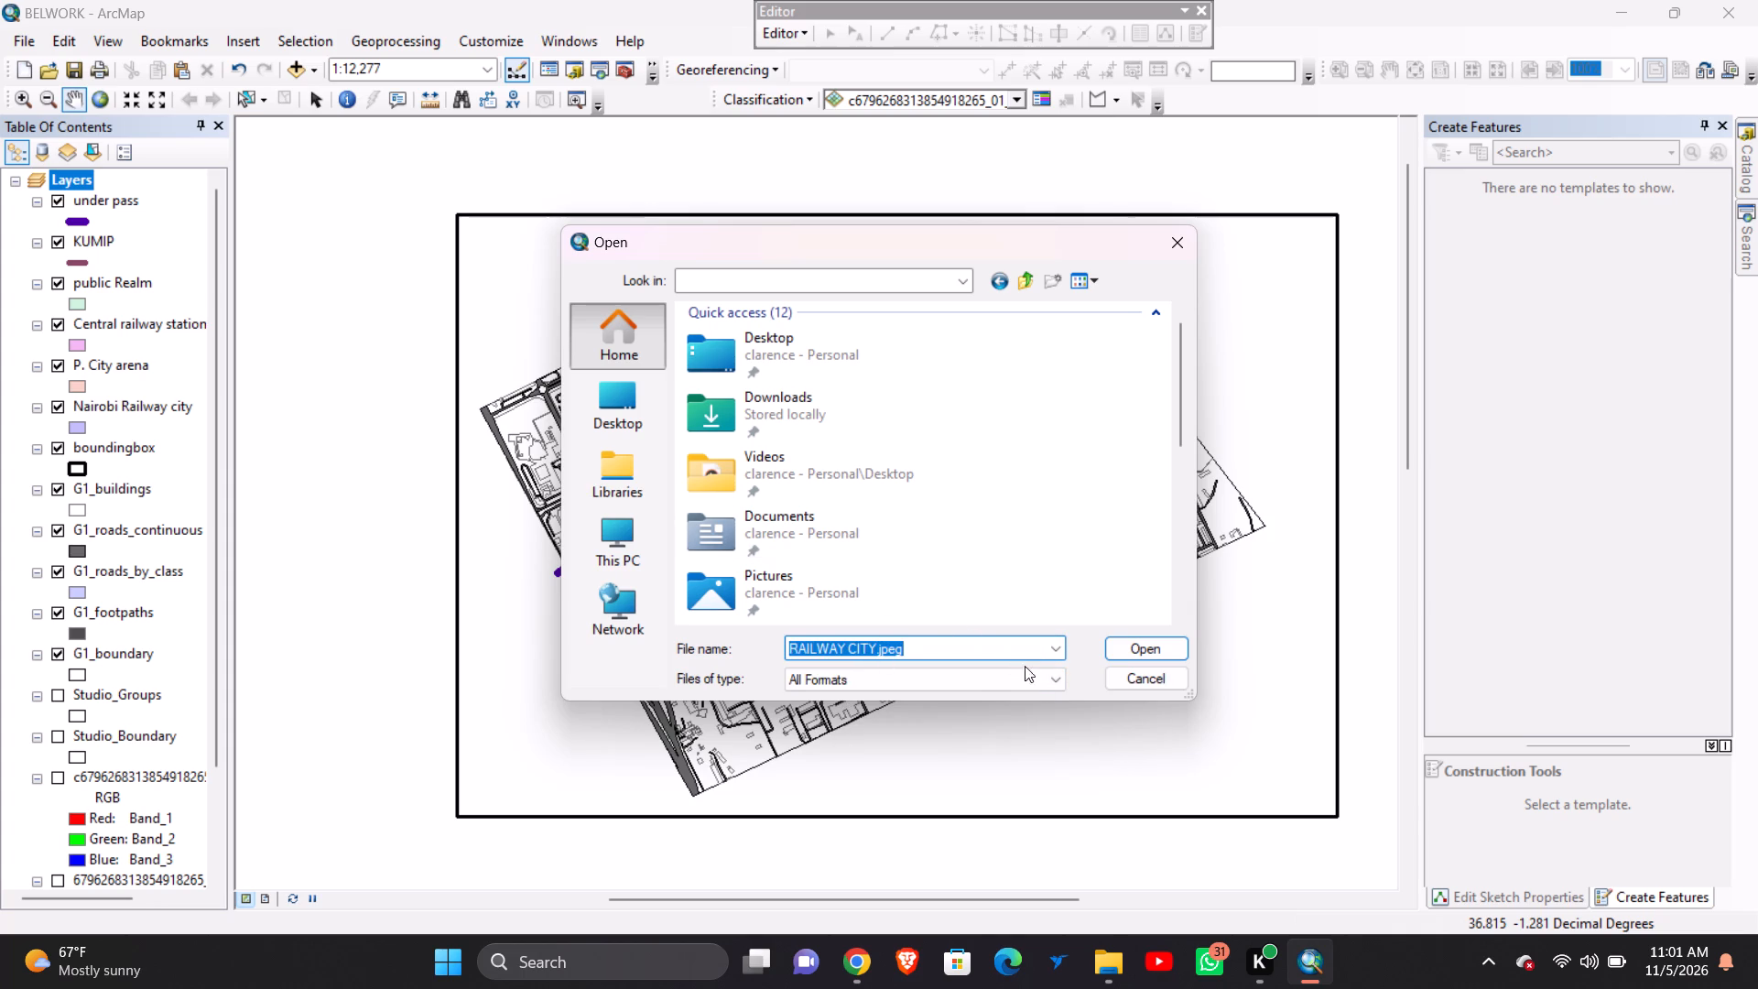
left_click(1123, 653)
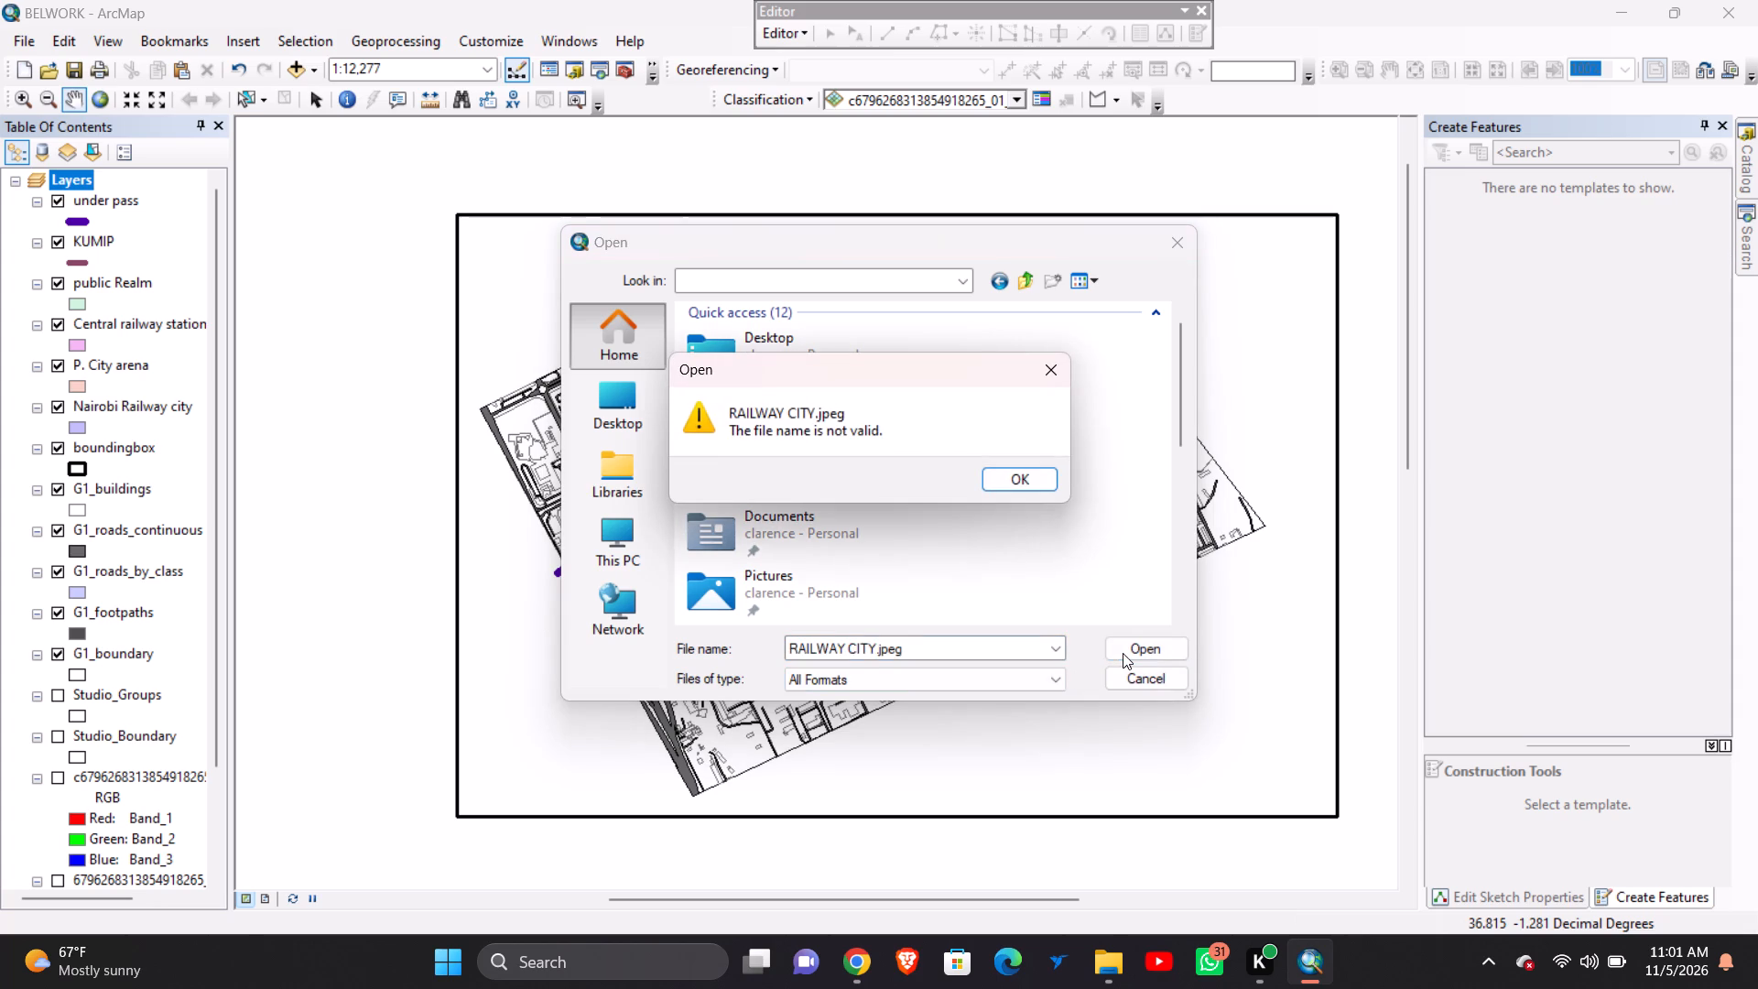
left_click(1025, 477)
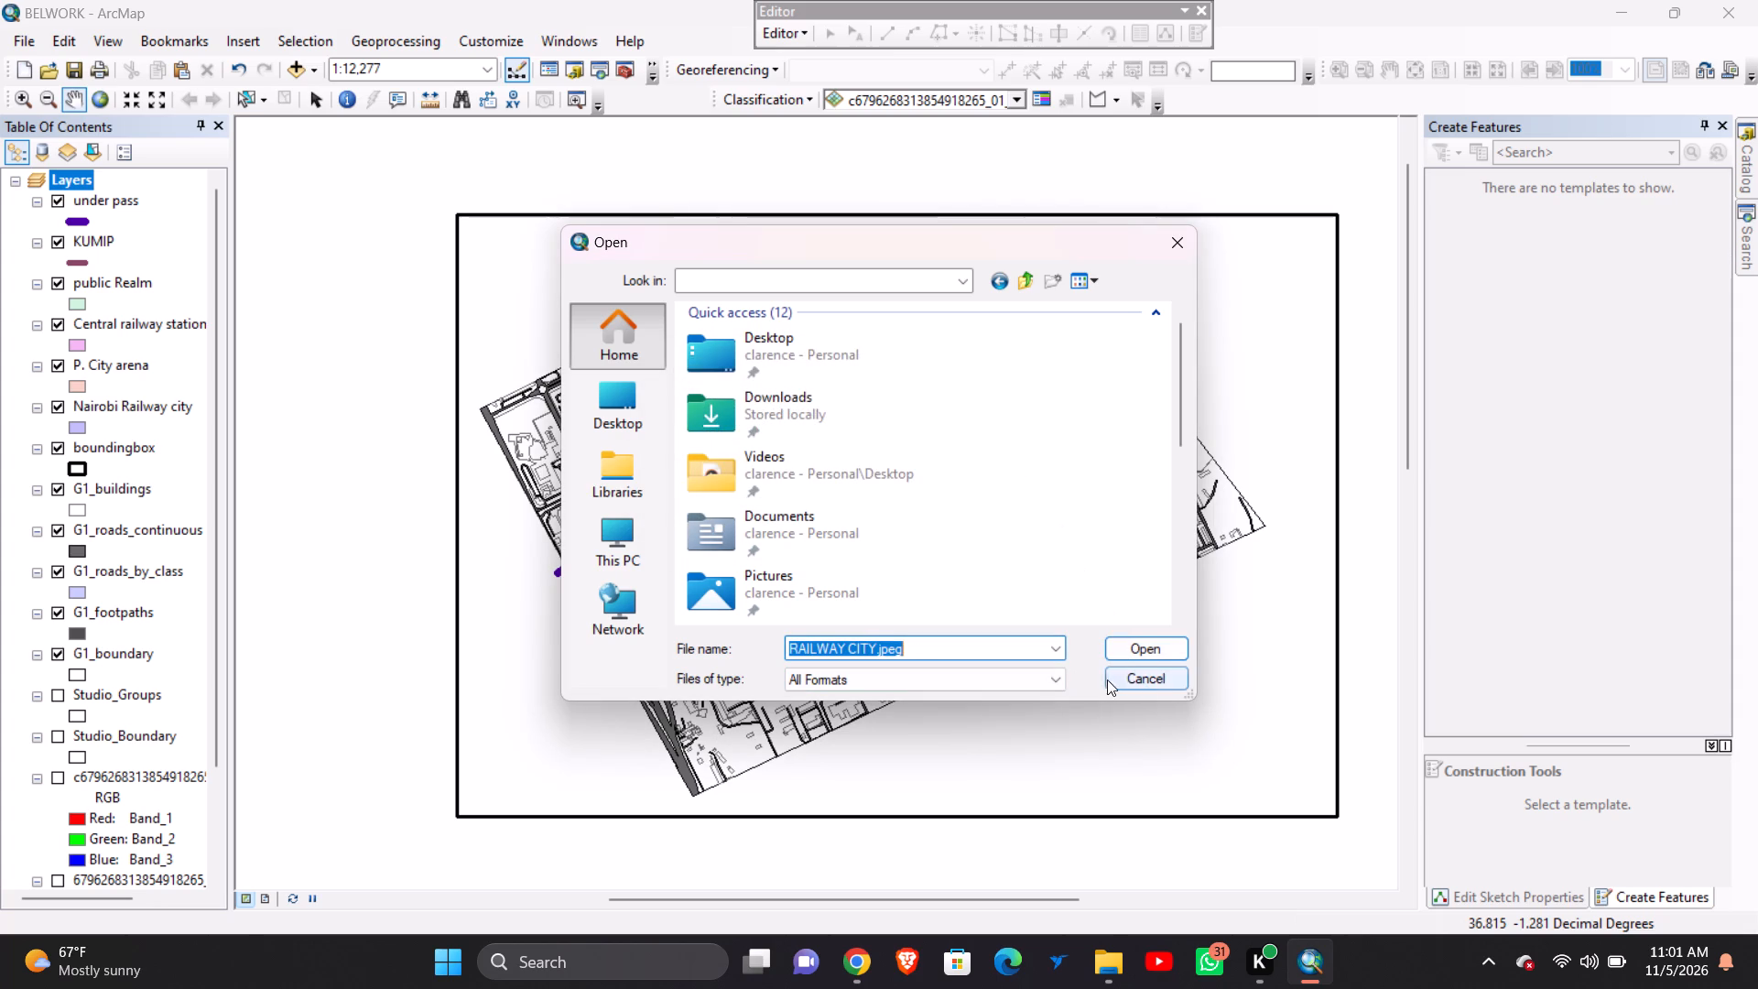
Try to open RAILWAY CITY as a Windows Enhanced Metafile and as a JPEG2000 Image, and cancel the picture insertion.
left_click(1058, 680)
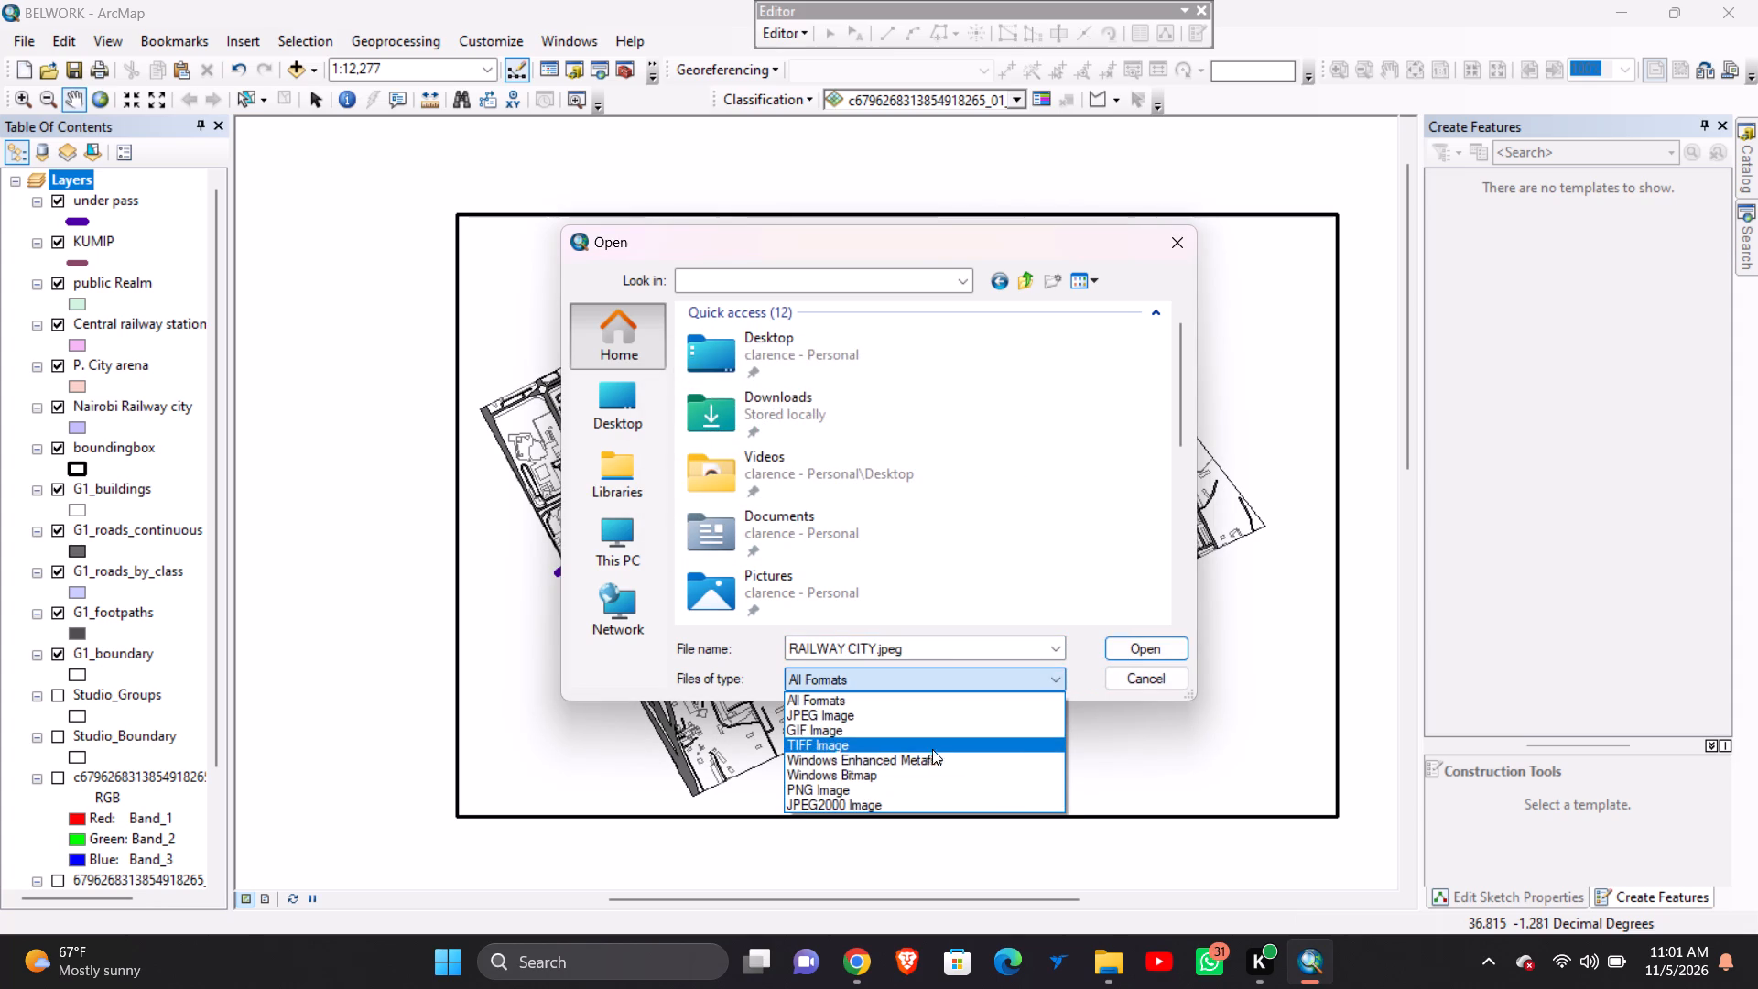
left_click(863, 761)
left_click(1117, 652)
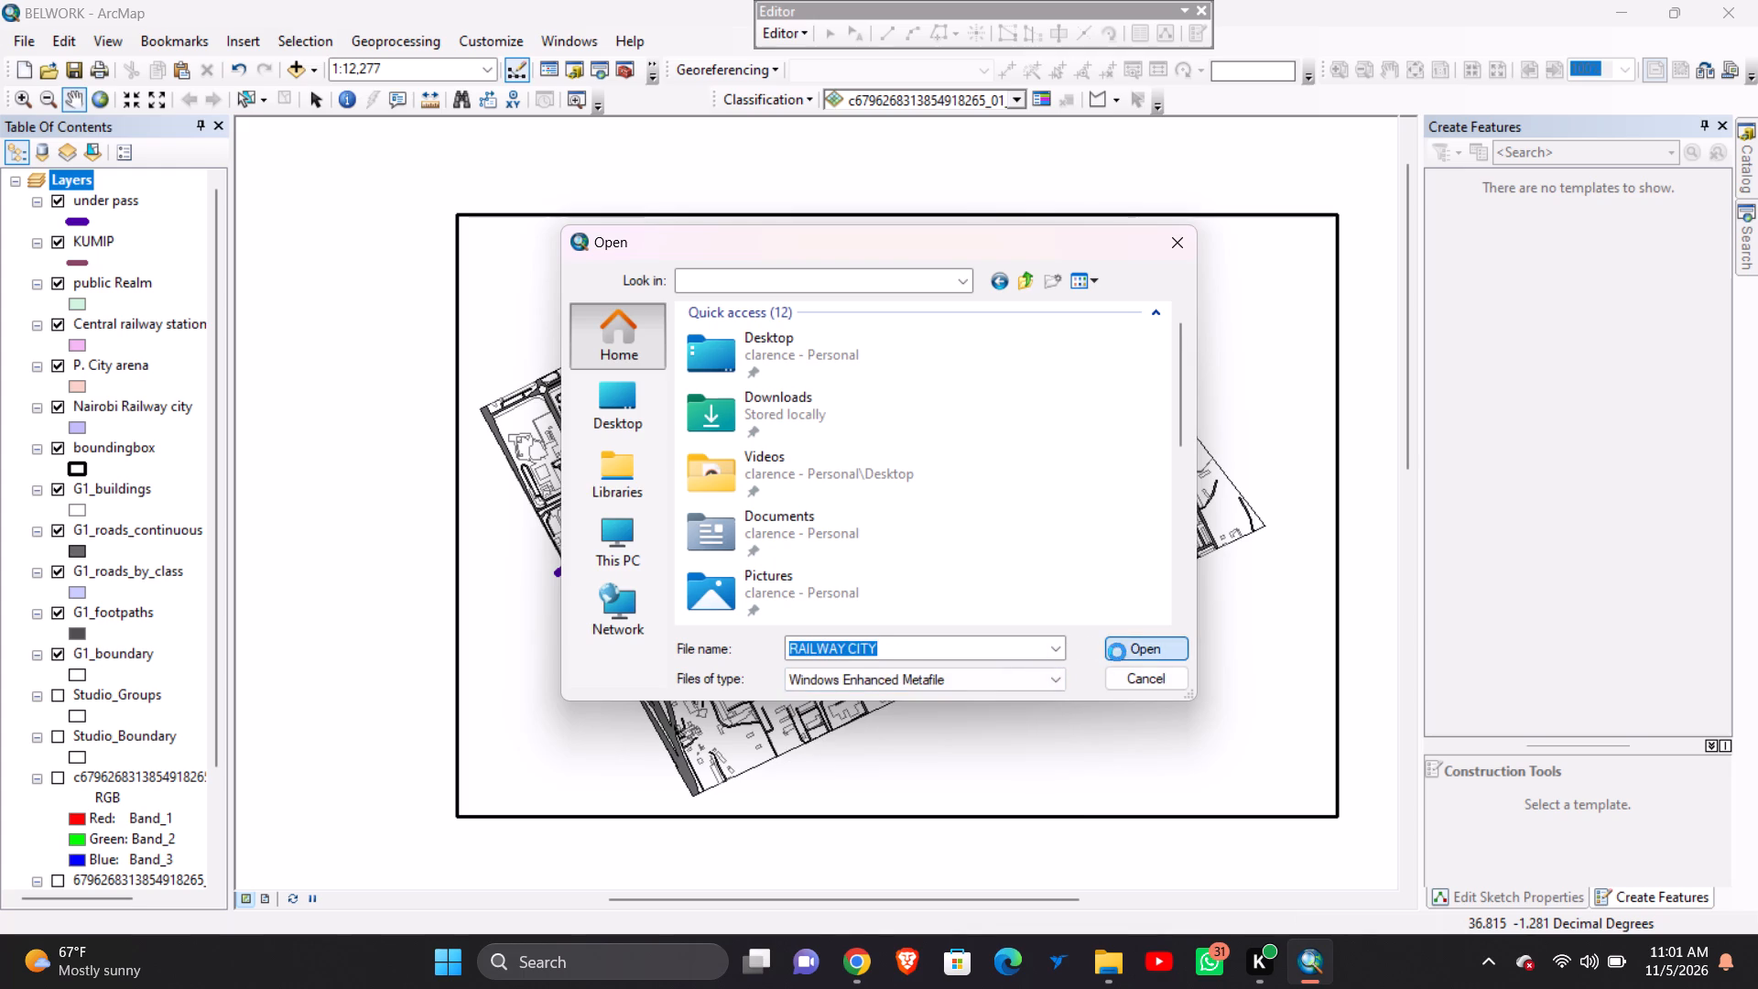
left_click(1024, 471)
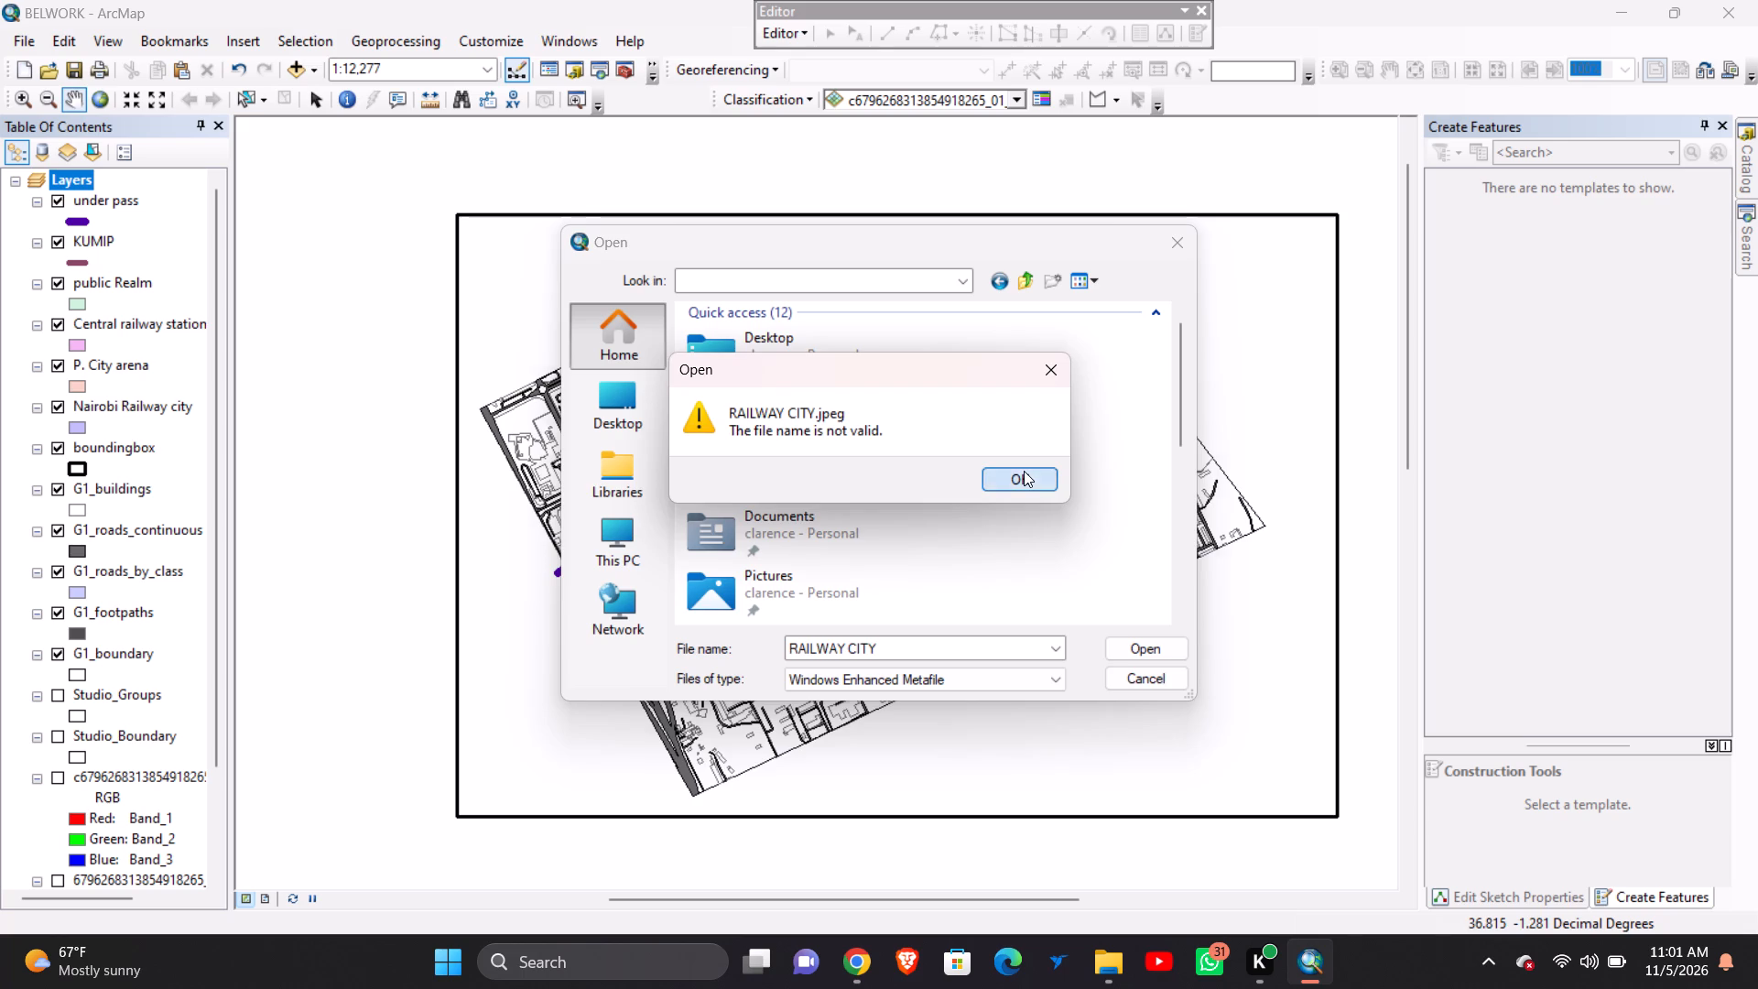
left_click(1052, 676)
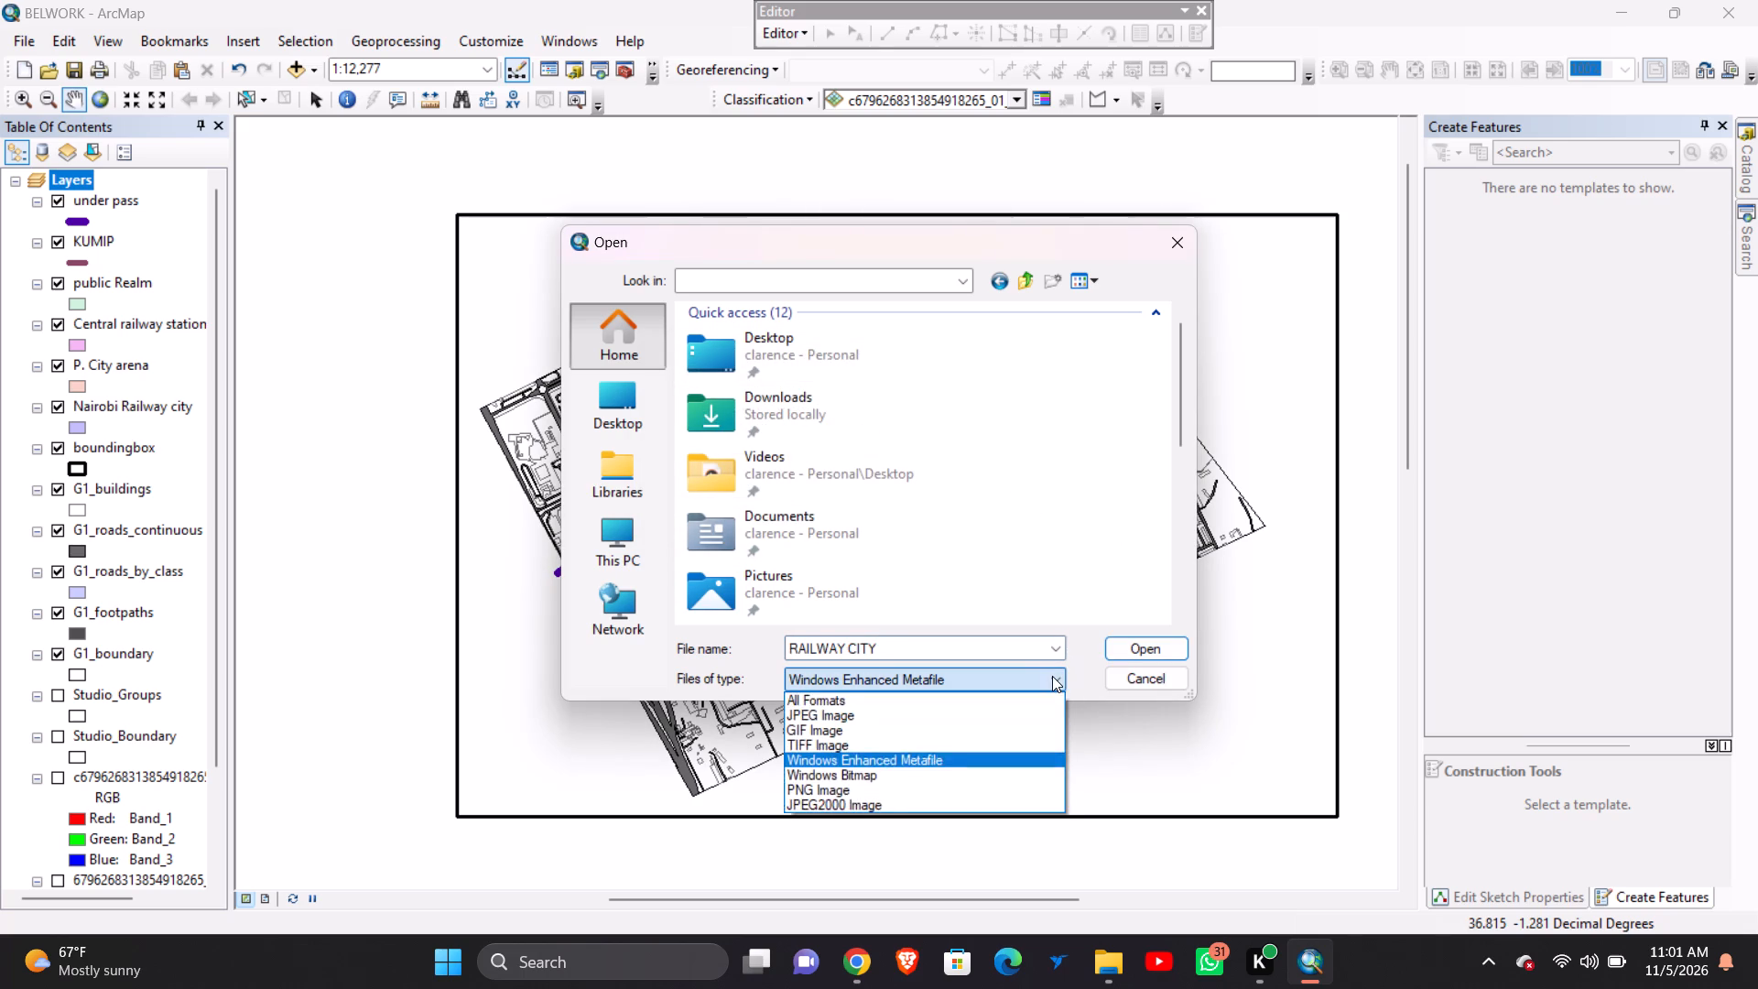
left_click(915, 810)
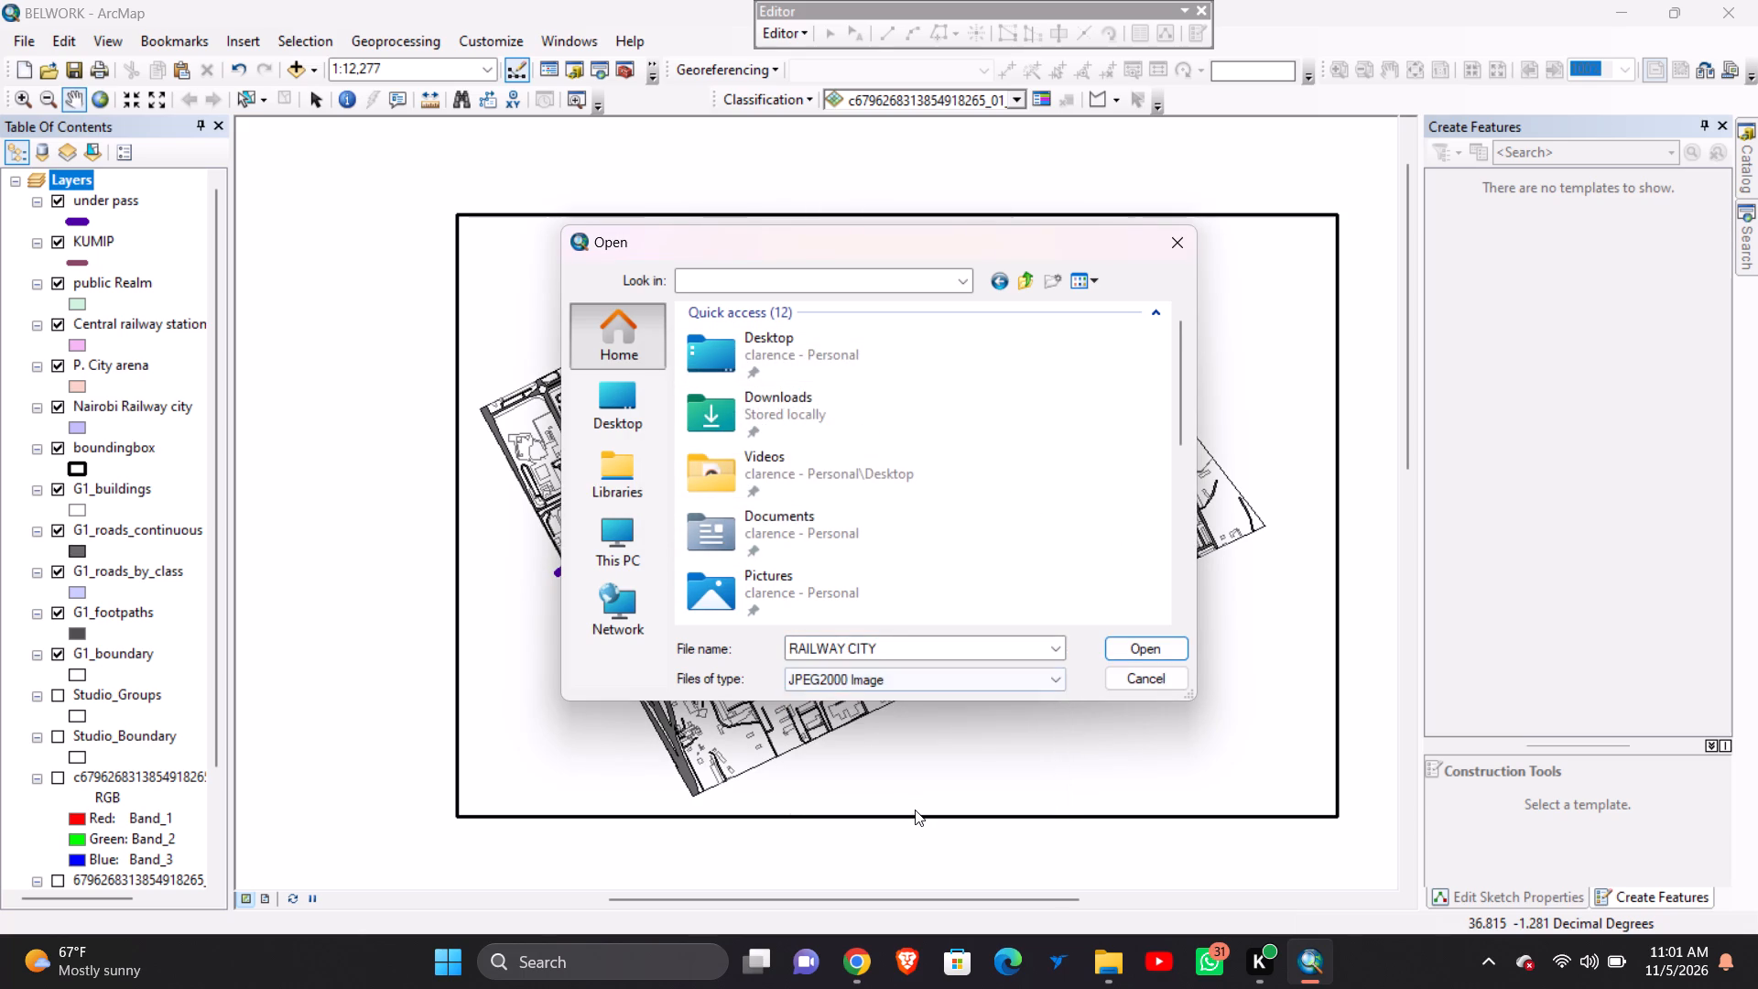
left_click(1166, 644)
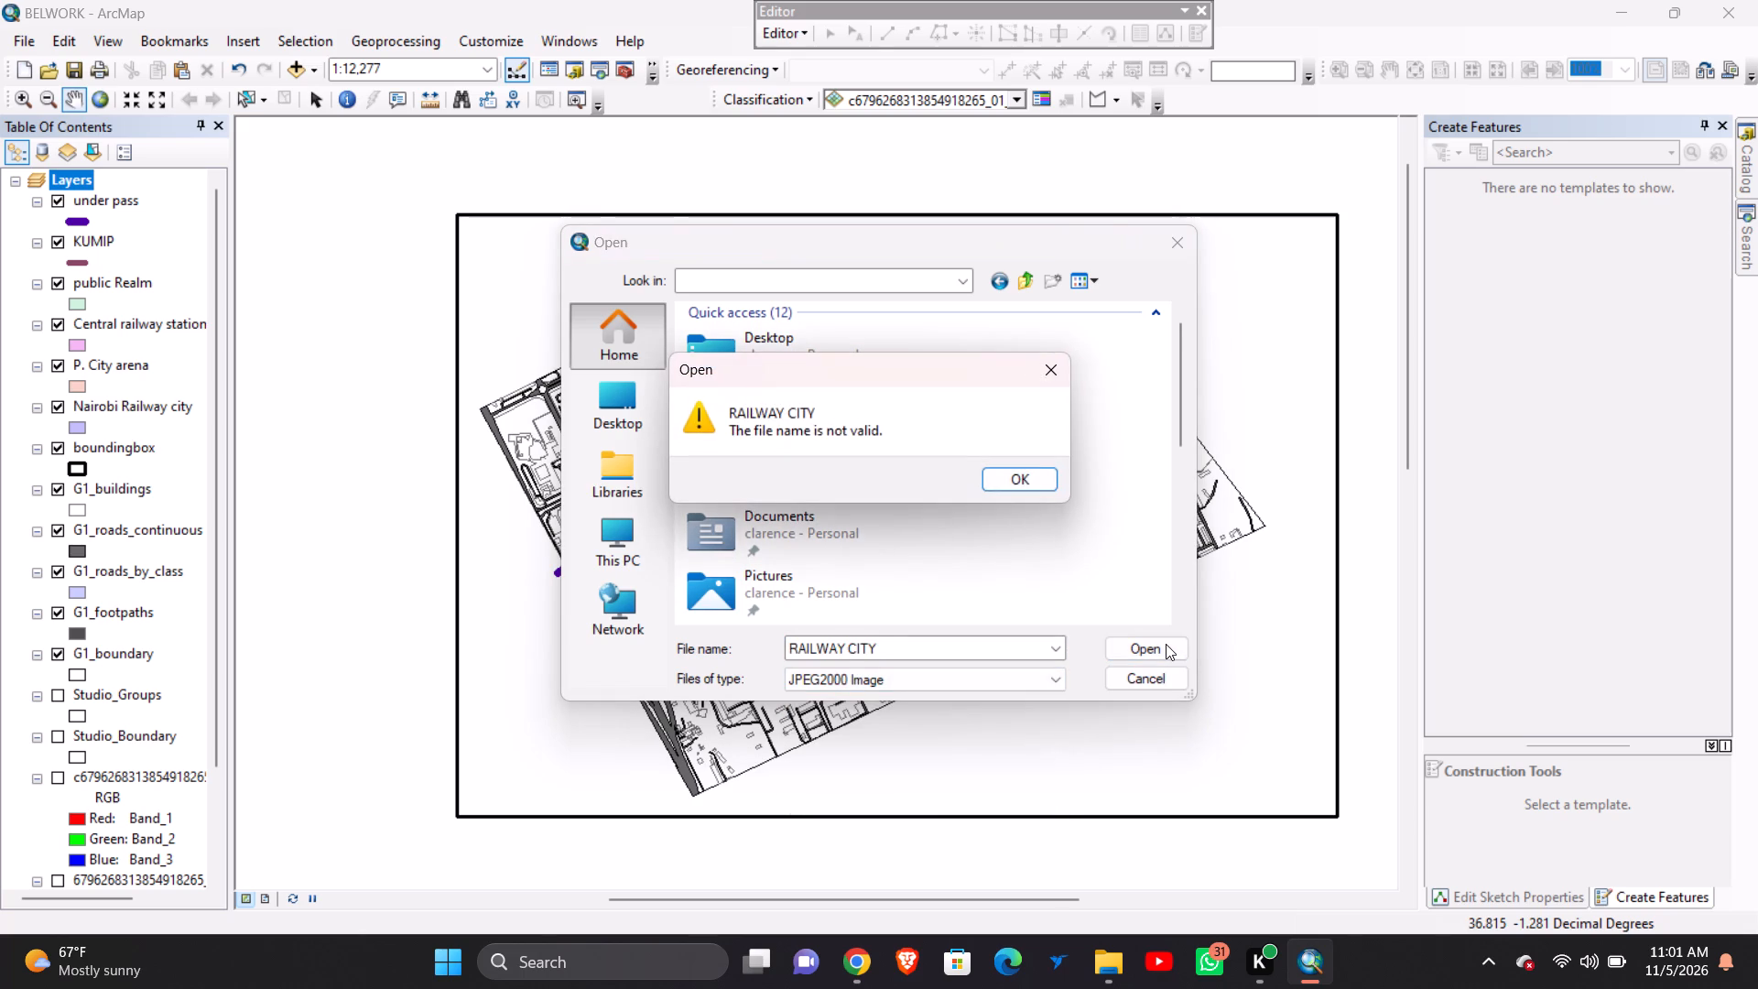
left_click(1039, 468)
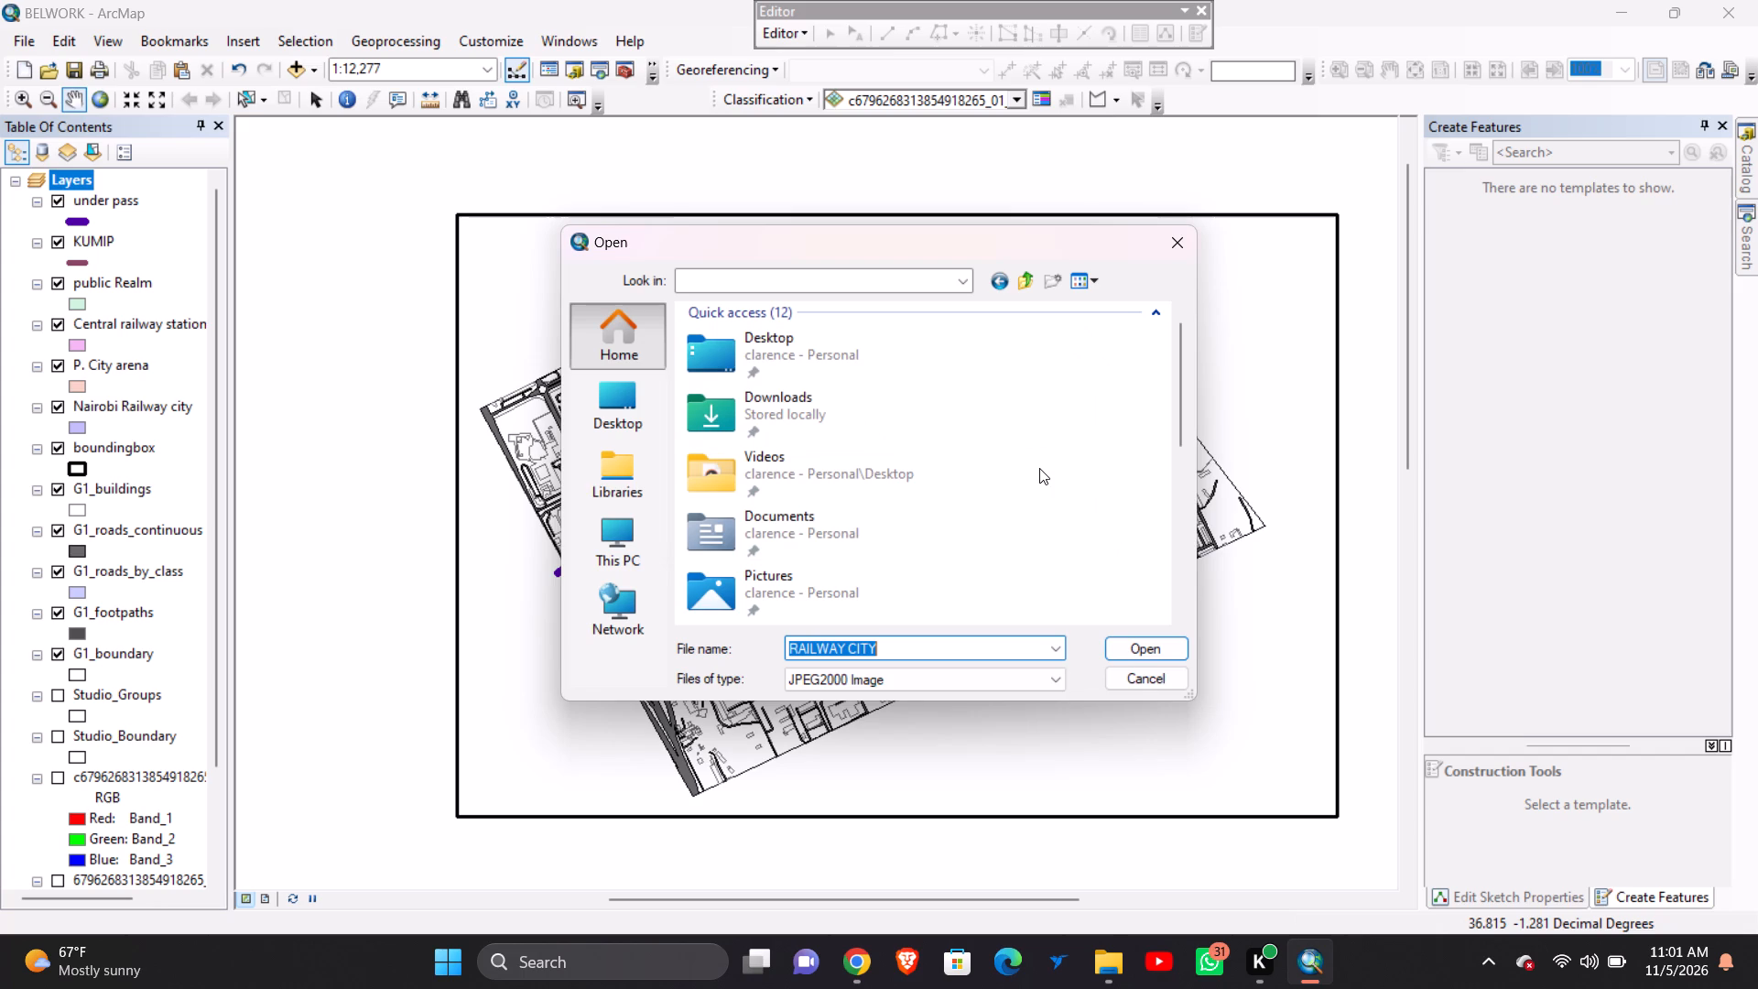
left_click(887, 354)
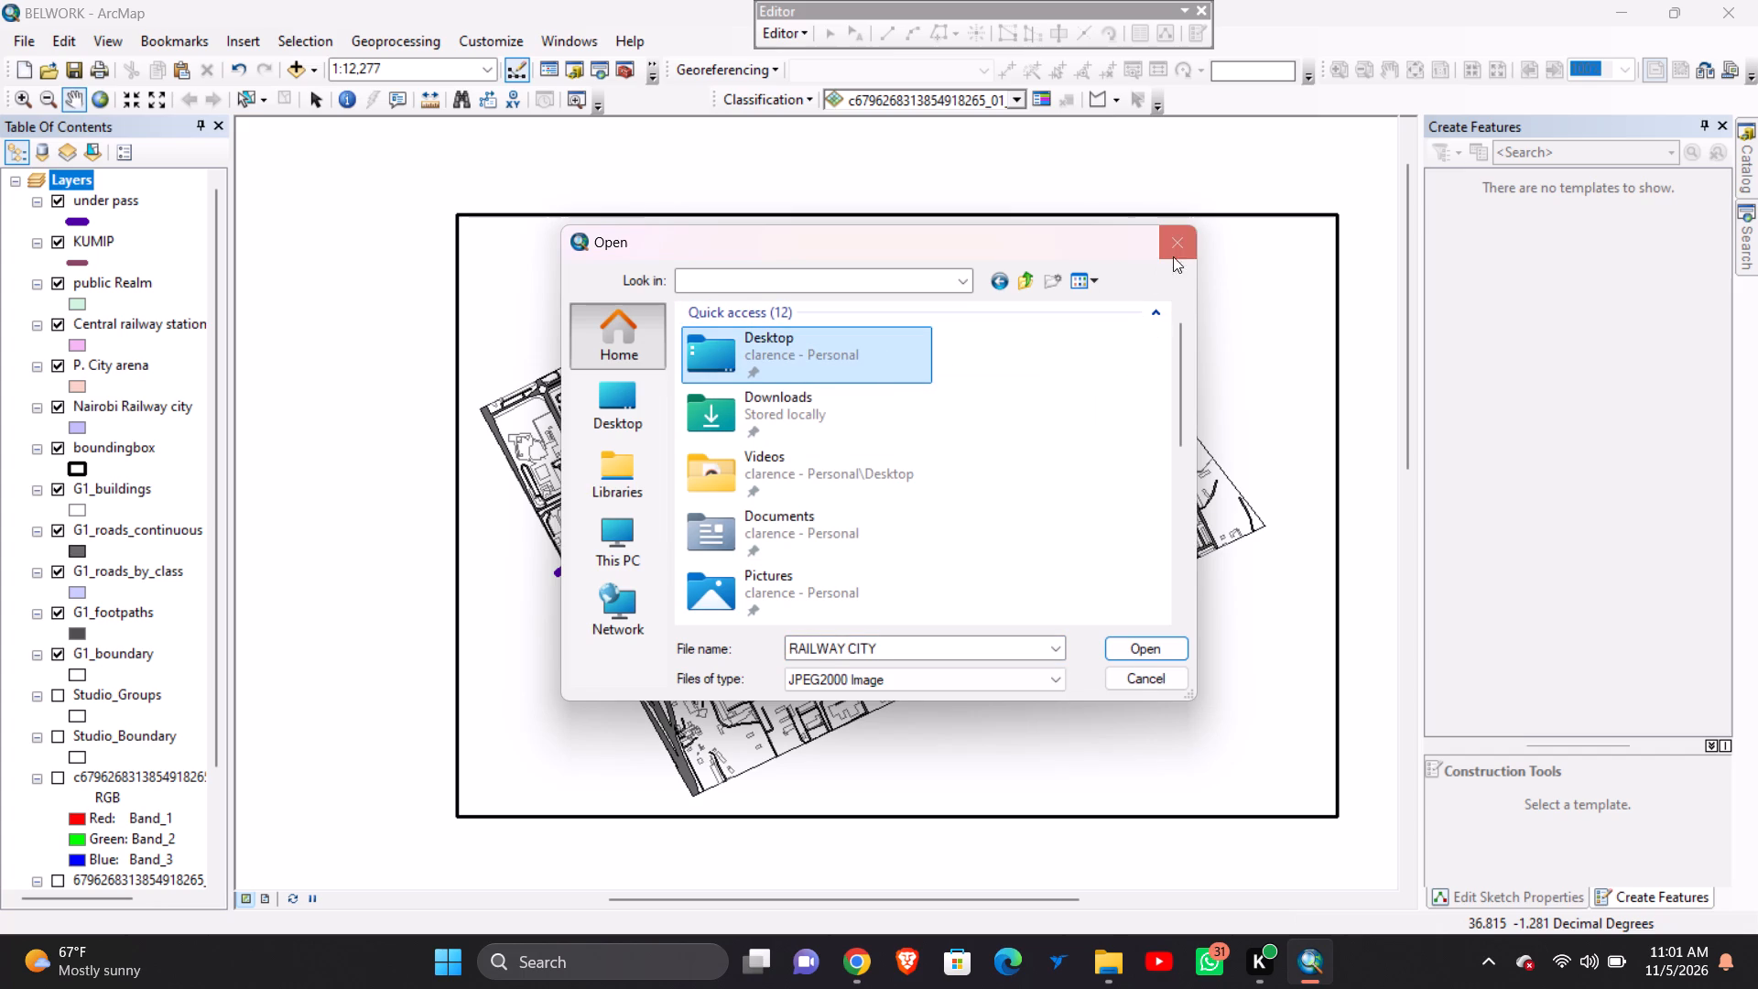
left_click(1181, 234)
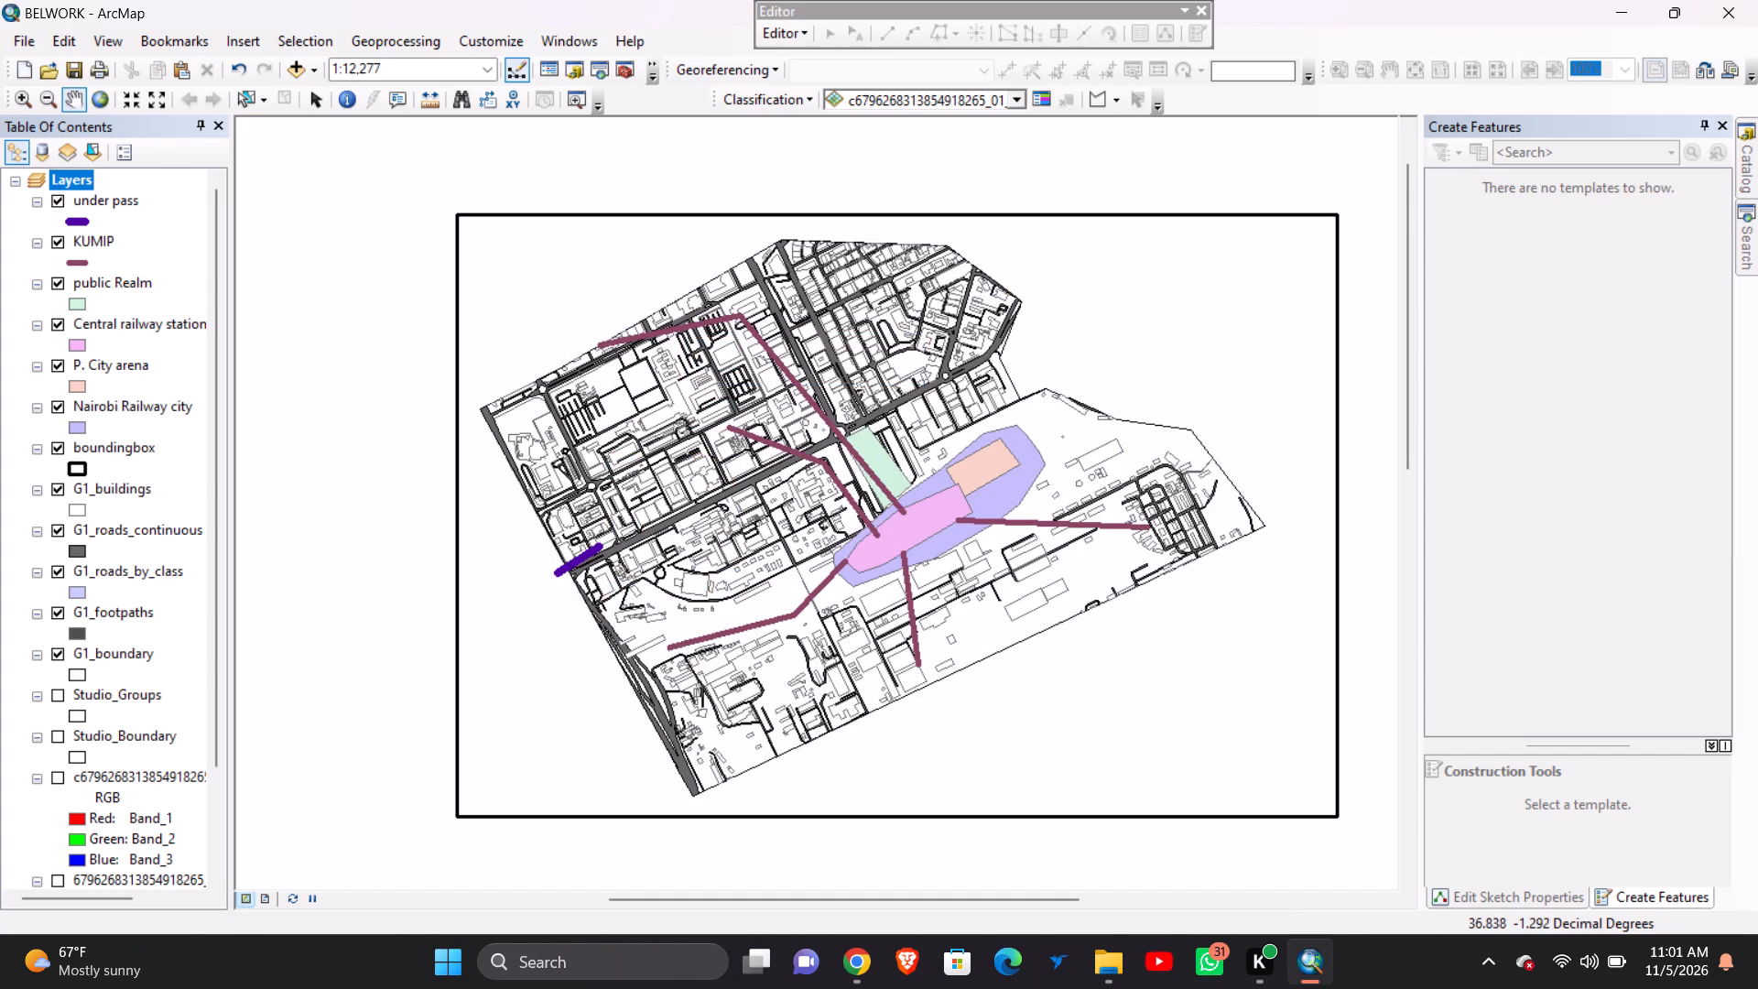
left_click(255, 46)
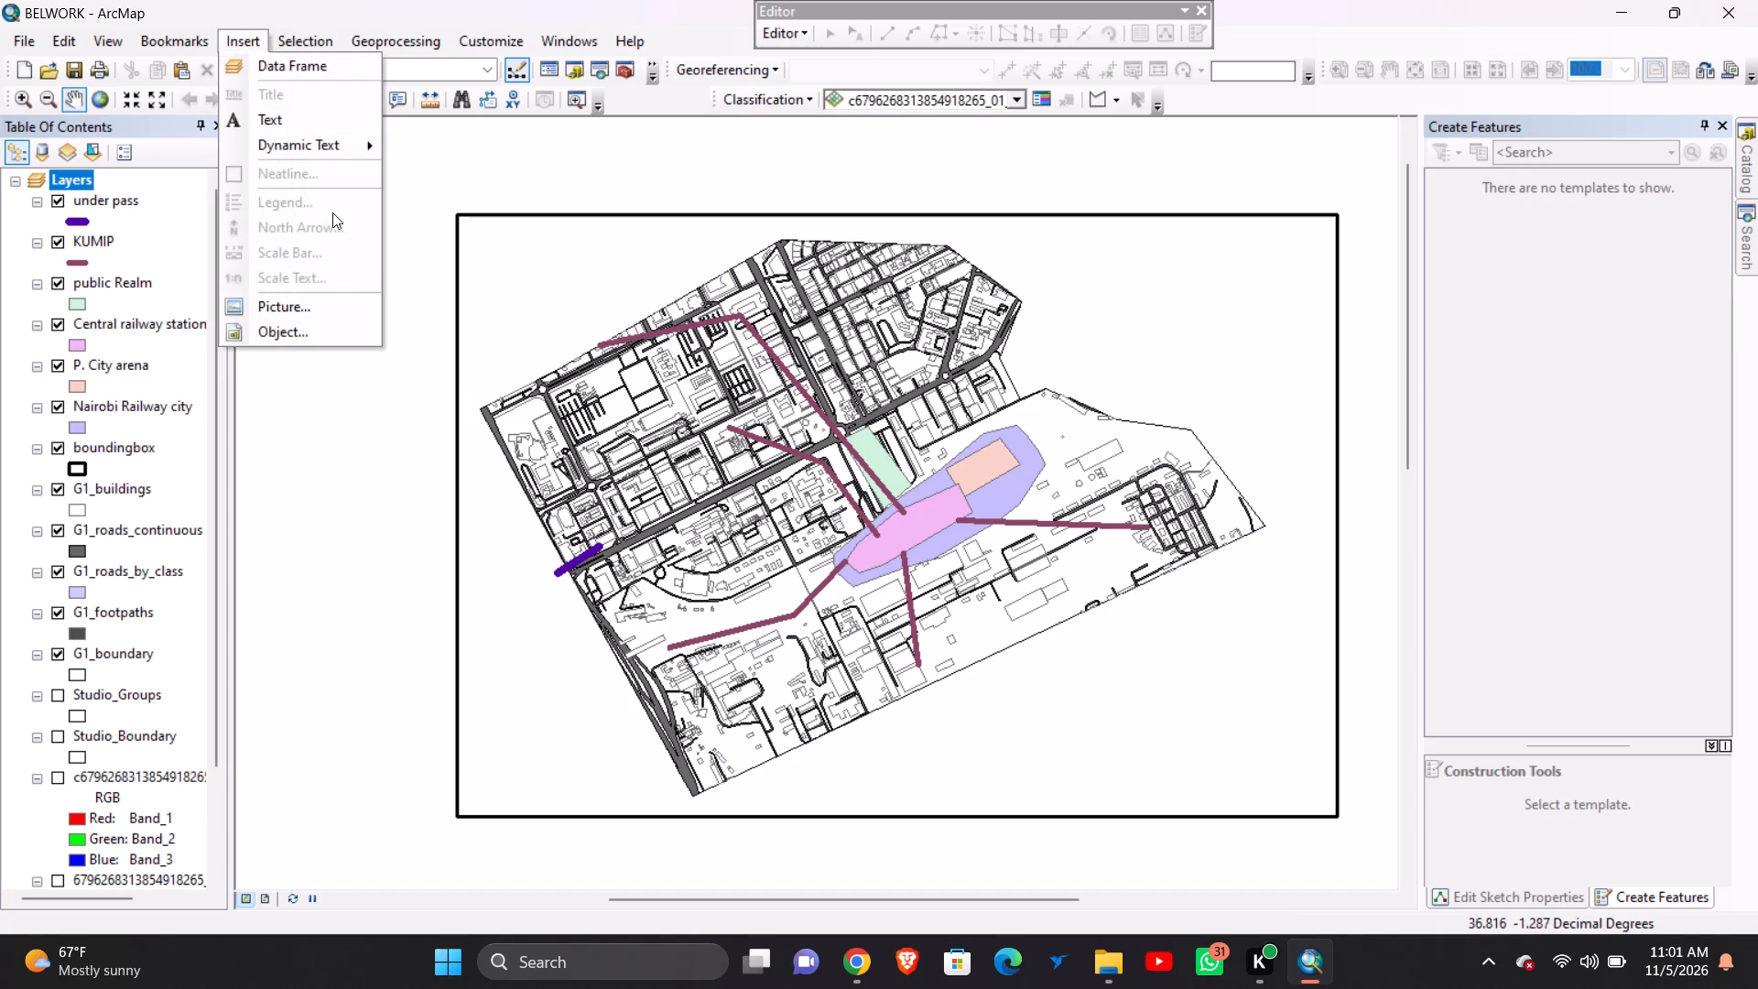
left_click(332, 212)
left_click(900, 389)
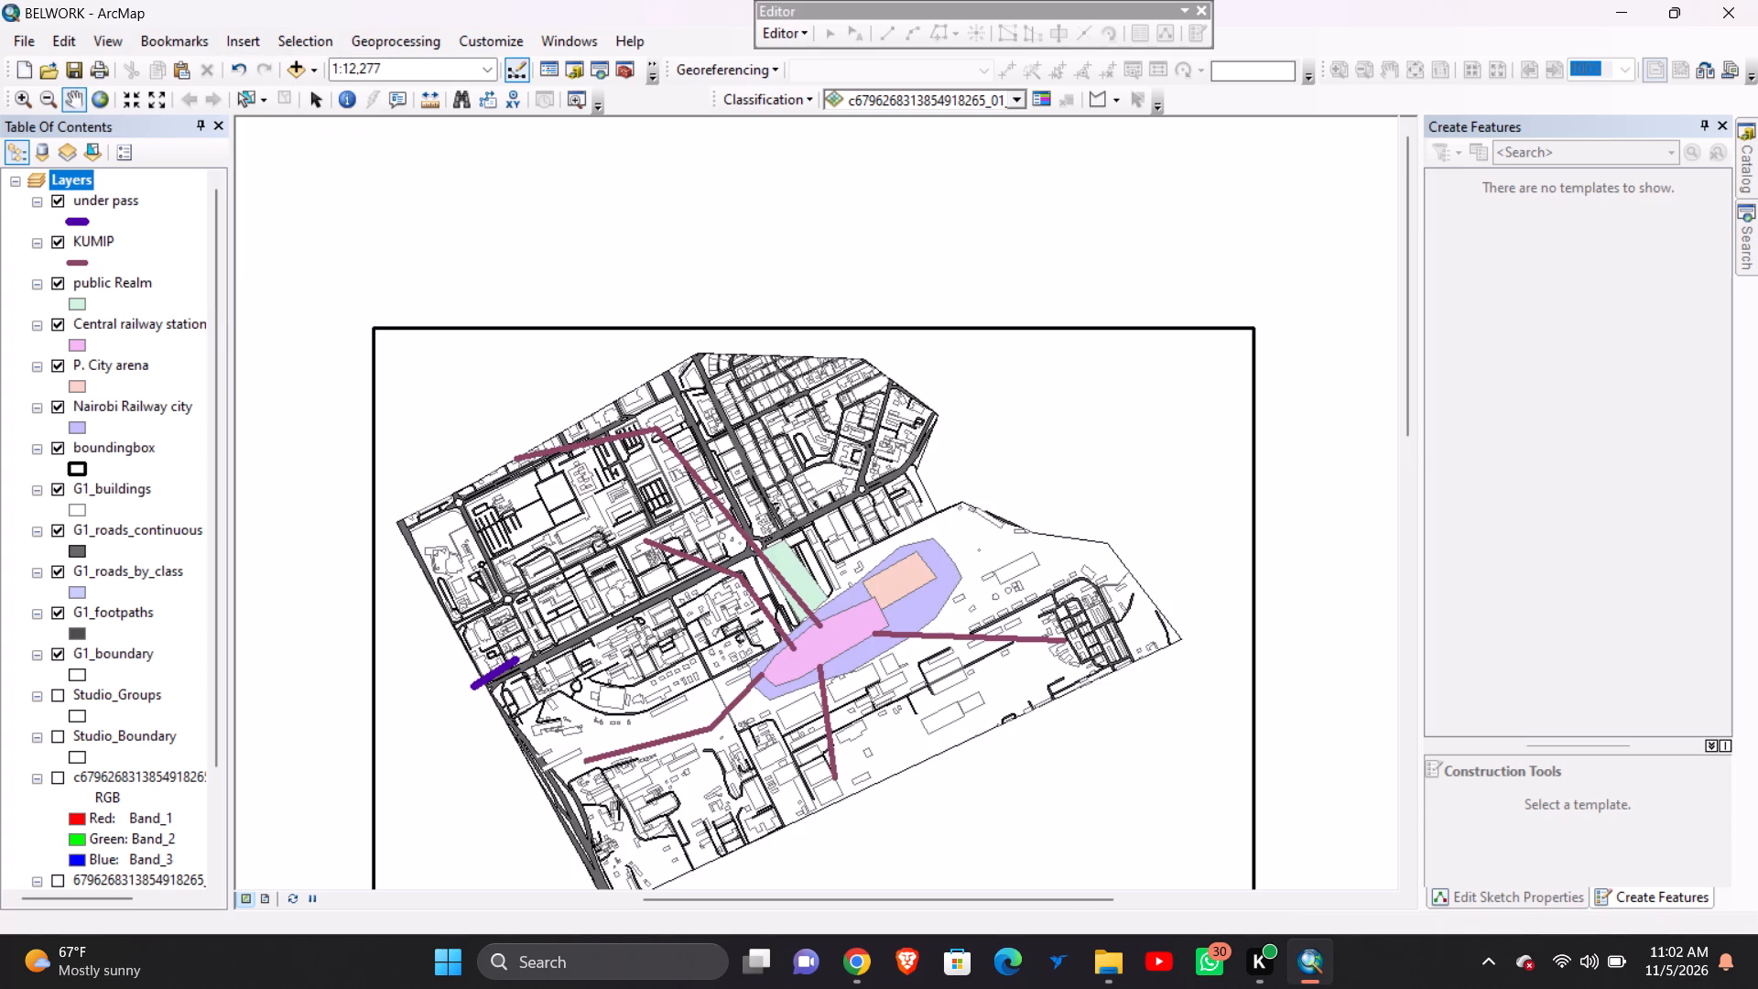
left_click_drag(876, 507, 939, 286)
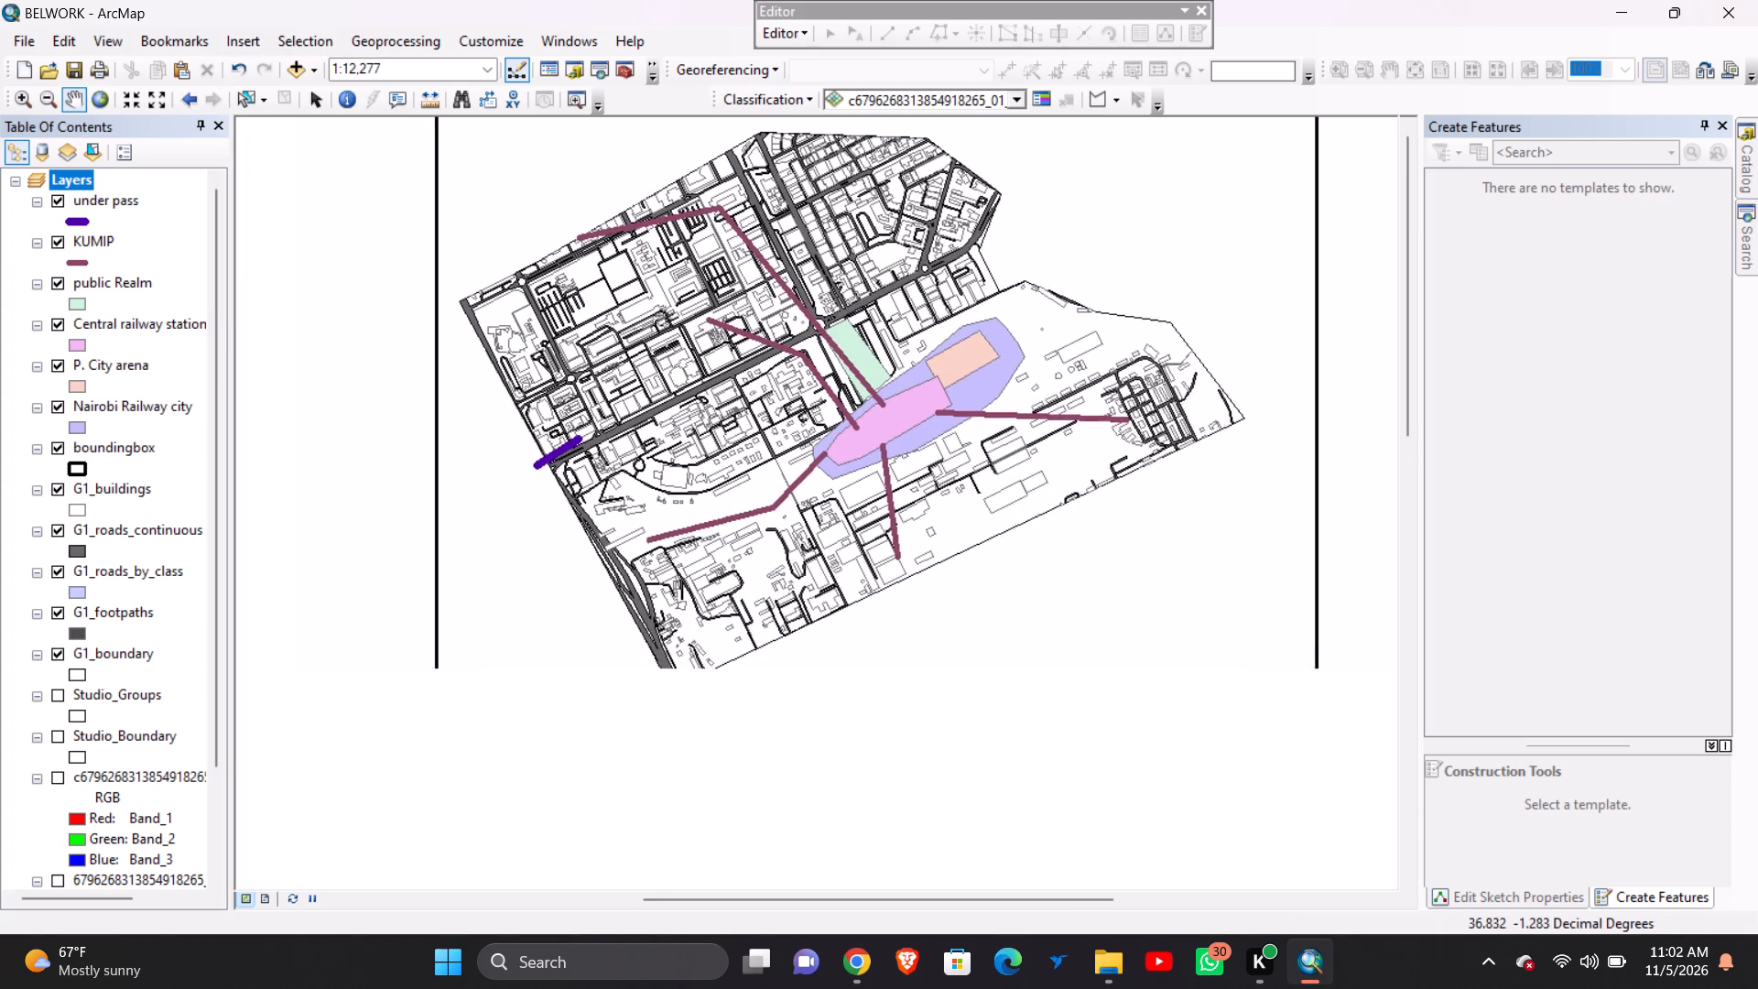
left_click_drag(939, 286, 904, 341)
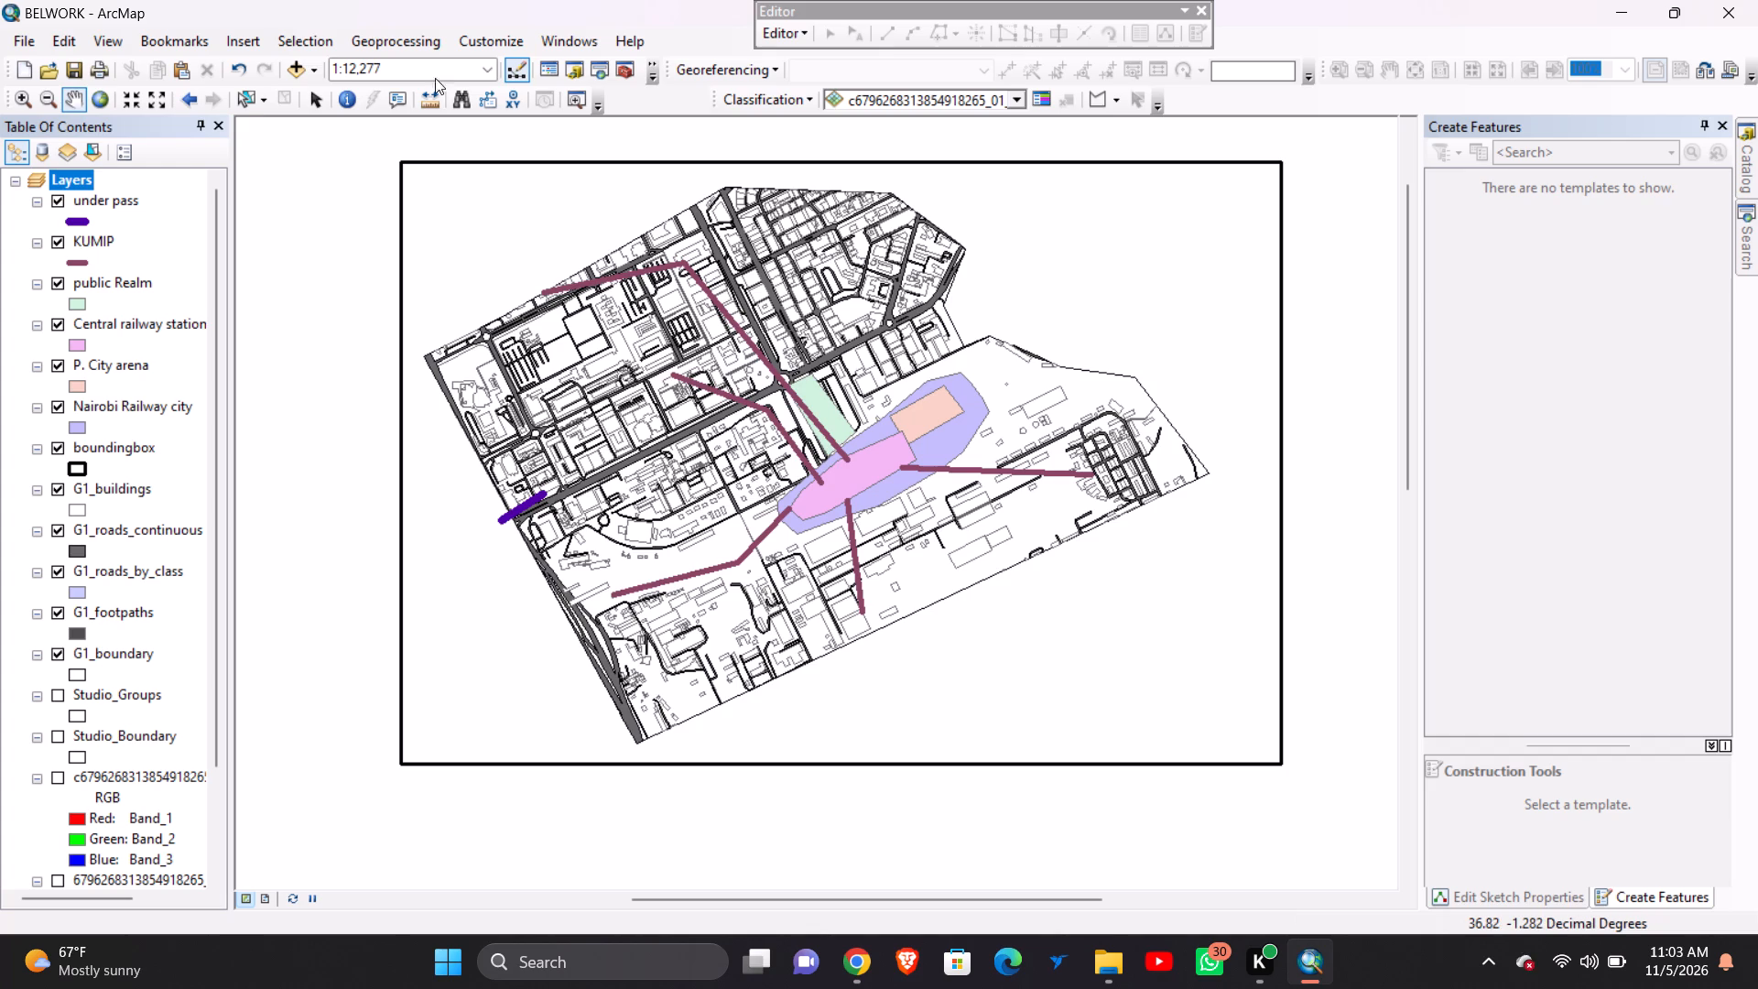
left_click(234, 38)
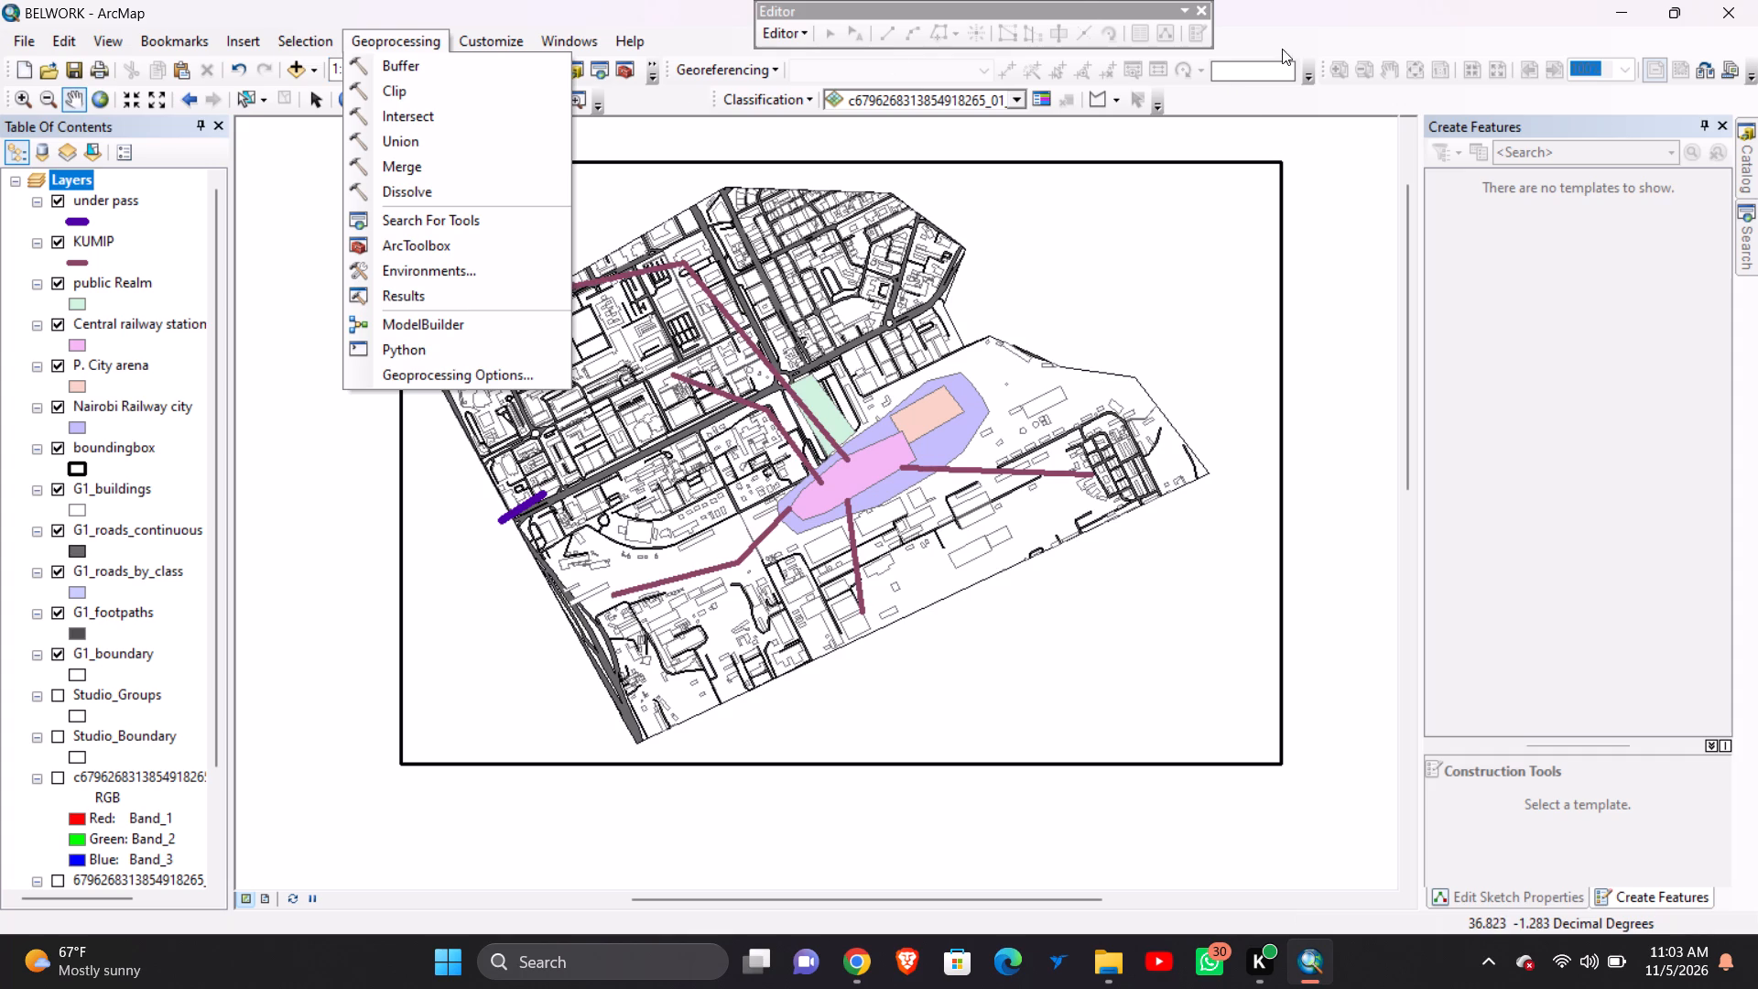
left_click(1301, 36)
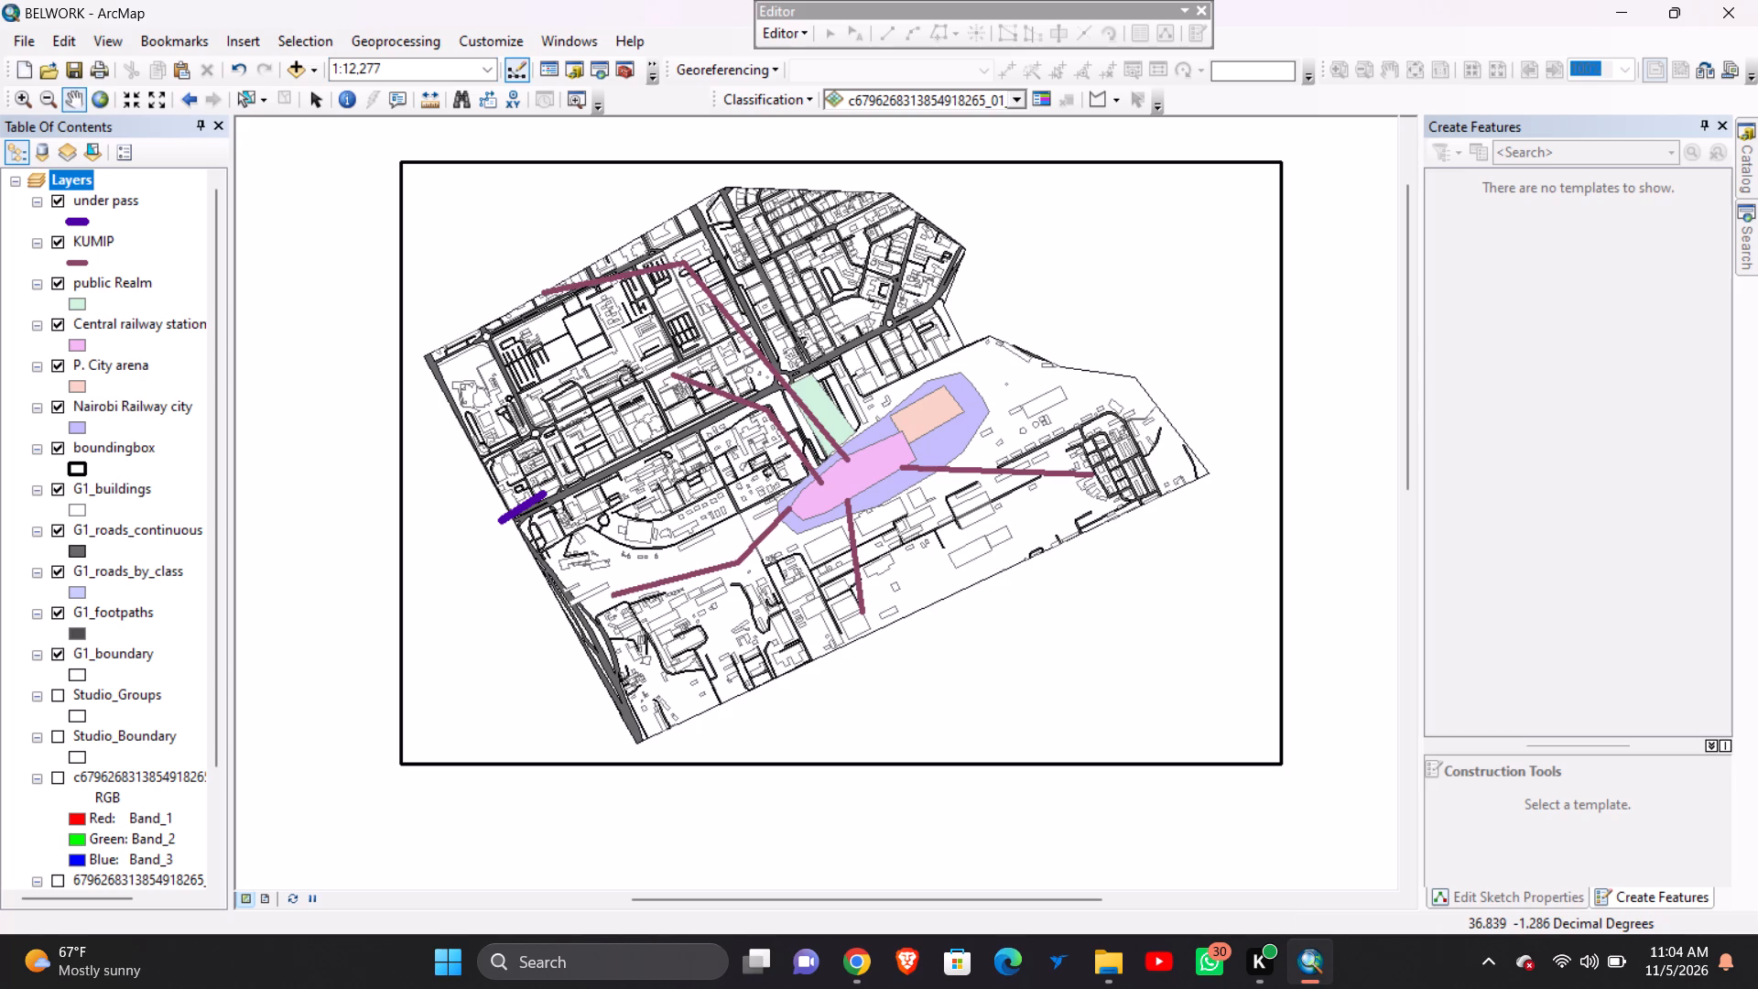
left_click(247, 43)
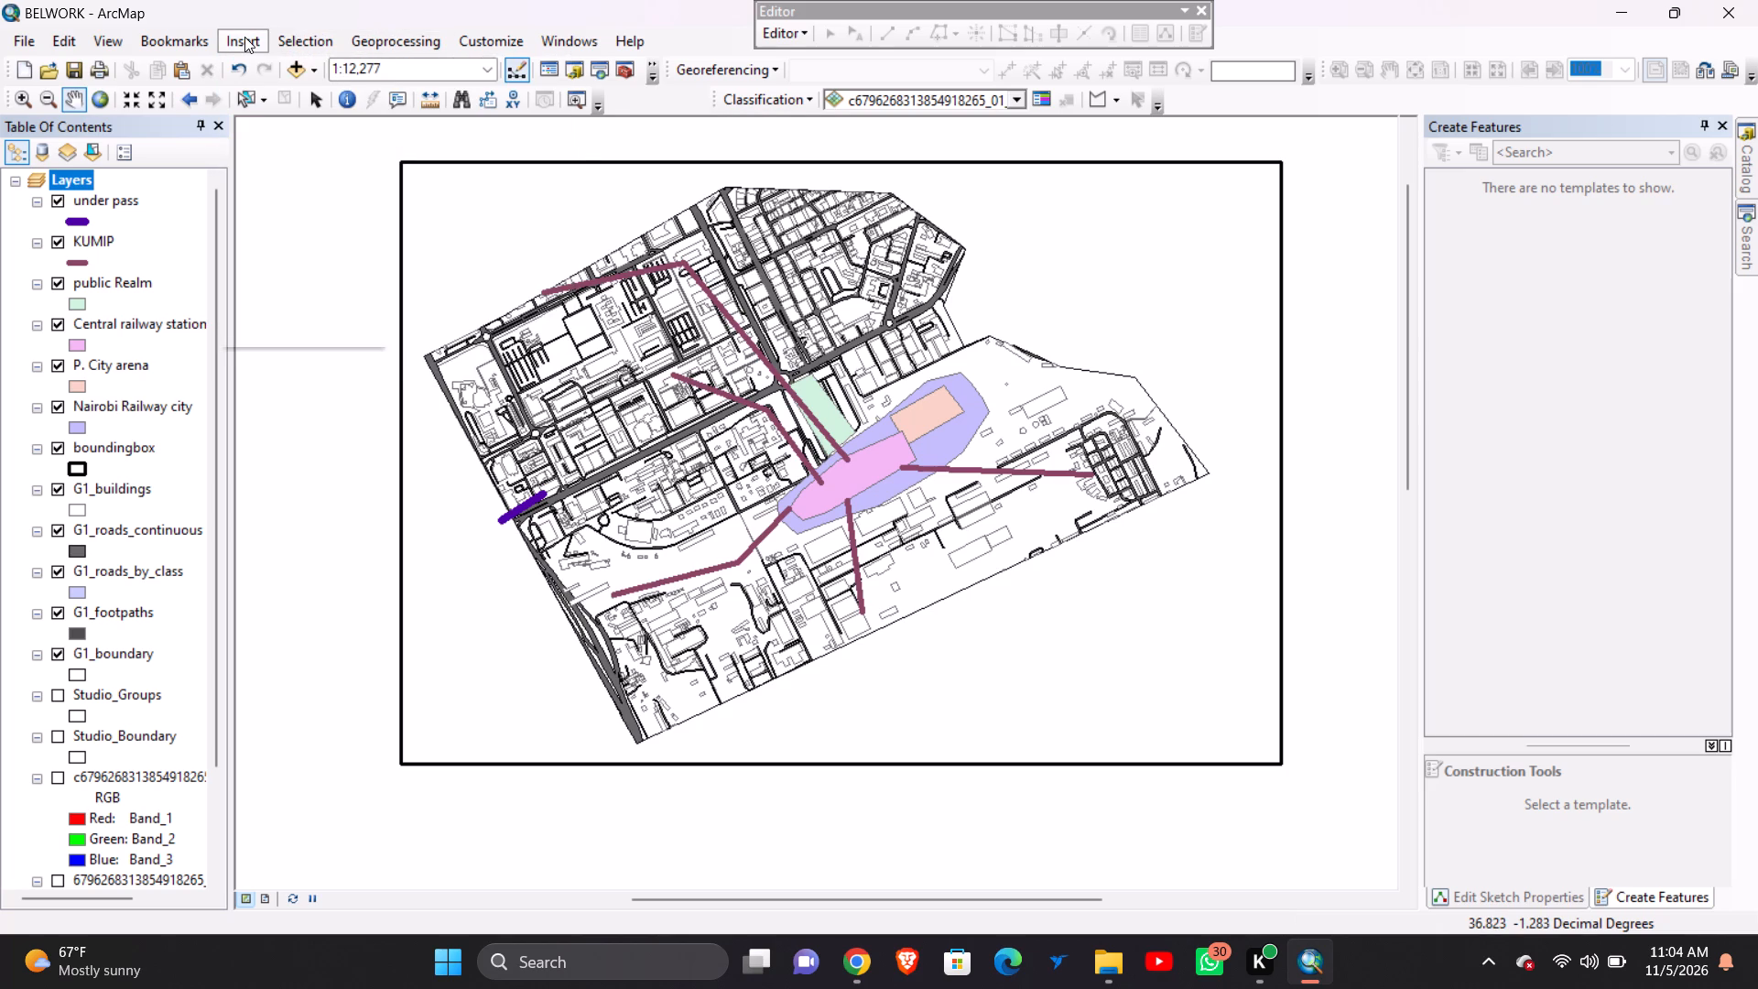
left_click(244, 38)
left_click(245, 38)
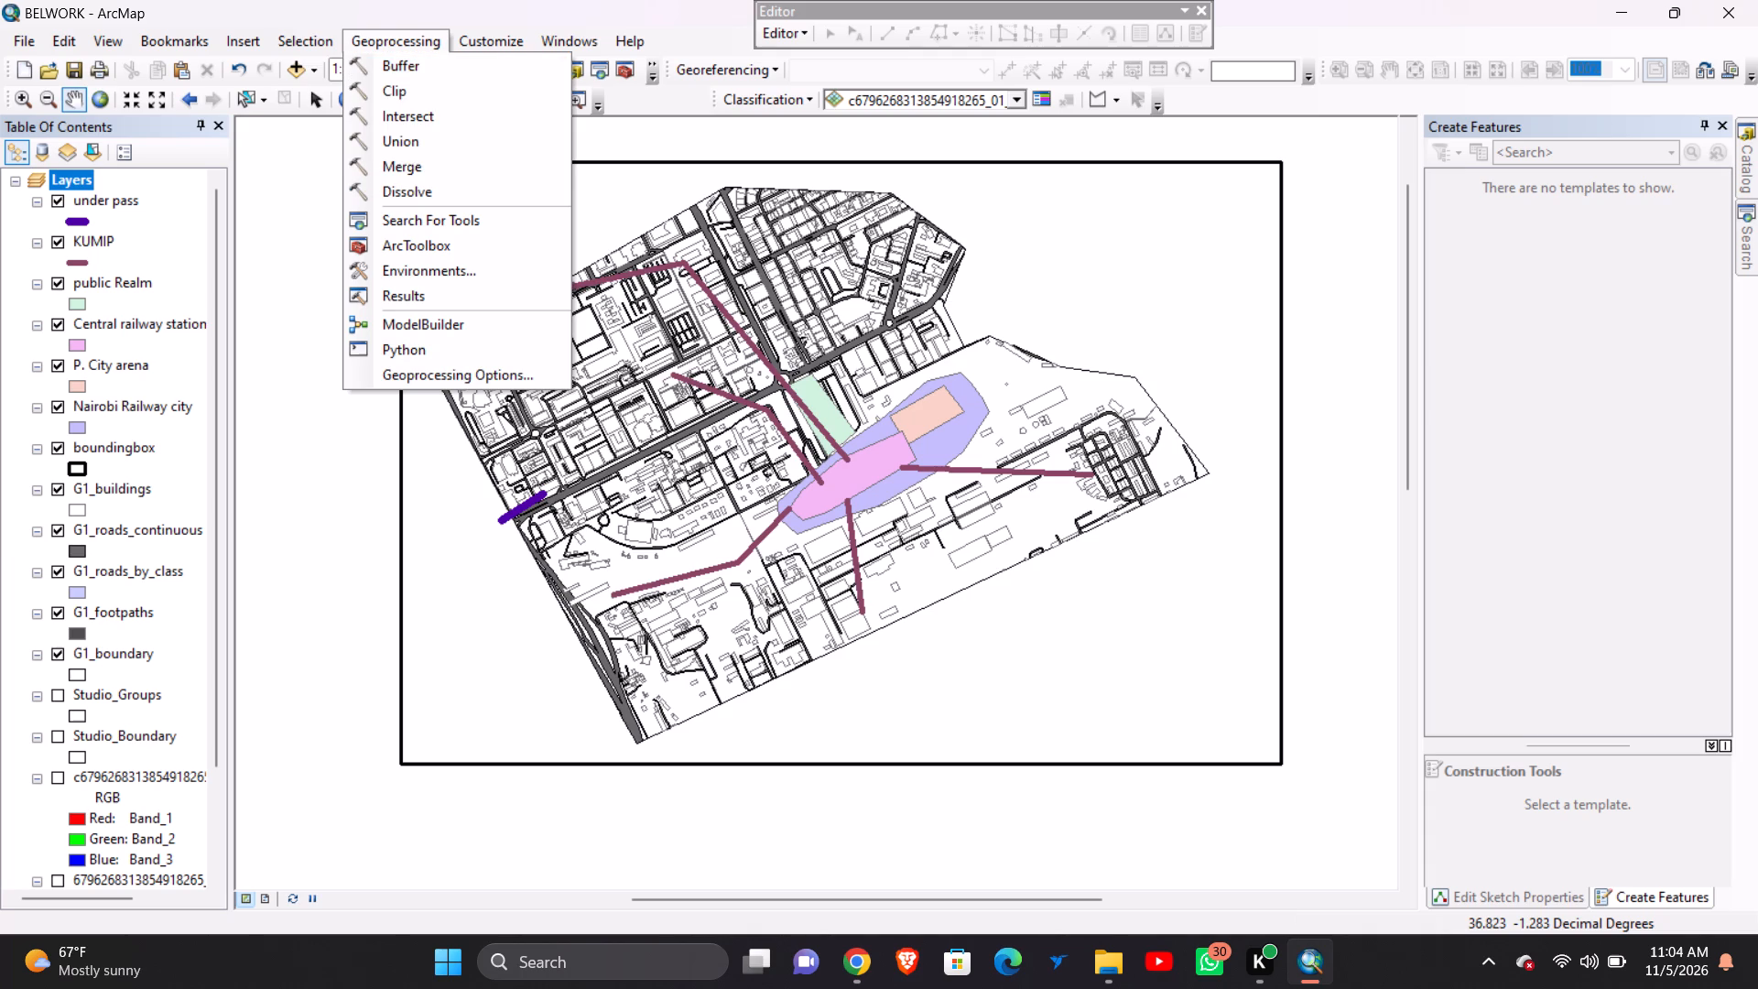
Switch the initiatives map from data view to layout view.
left_click(260, 902)
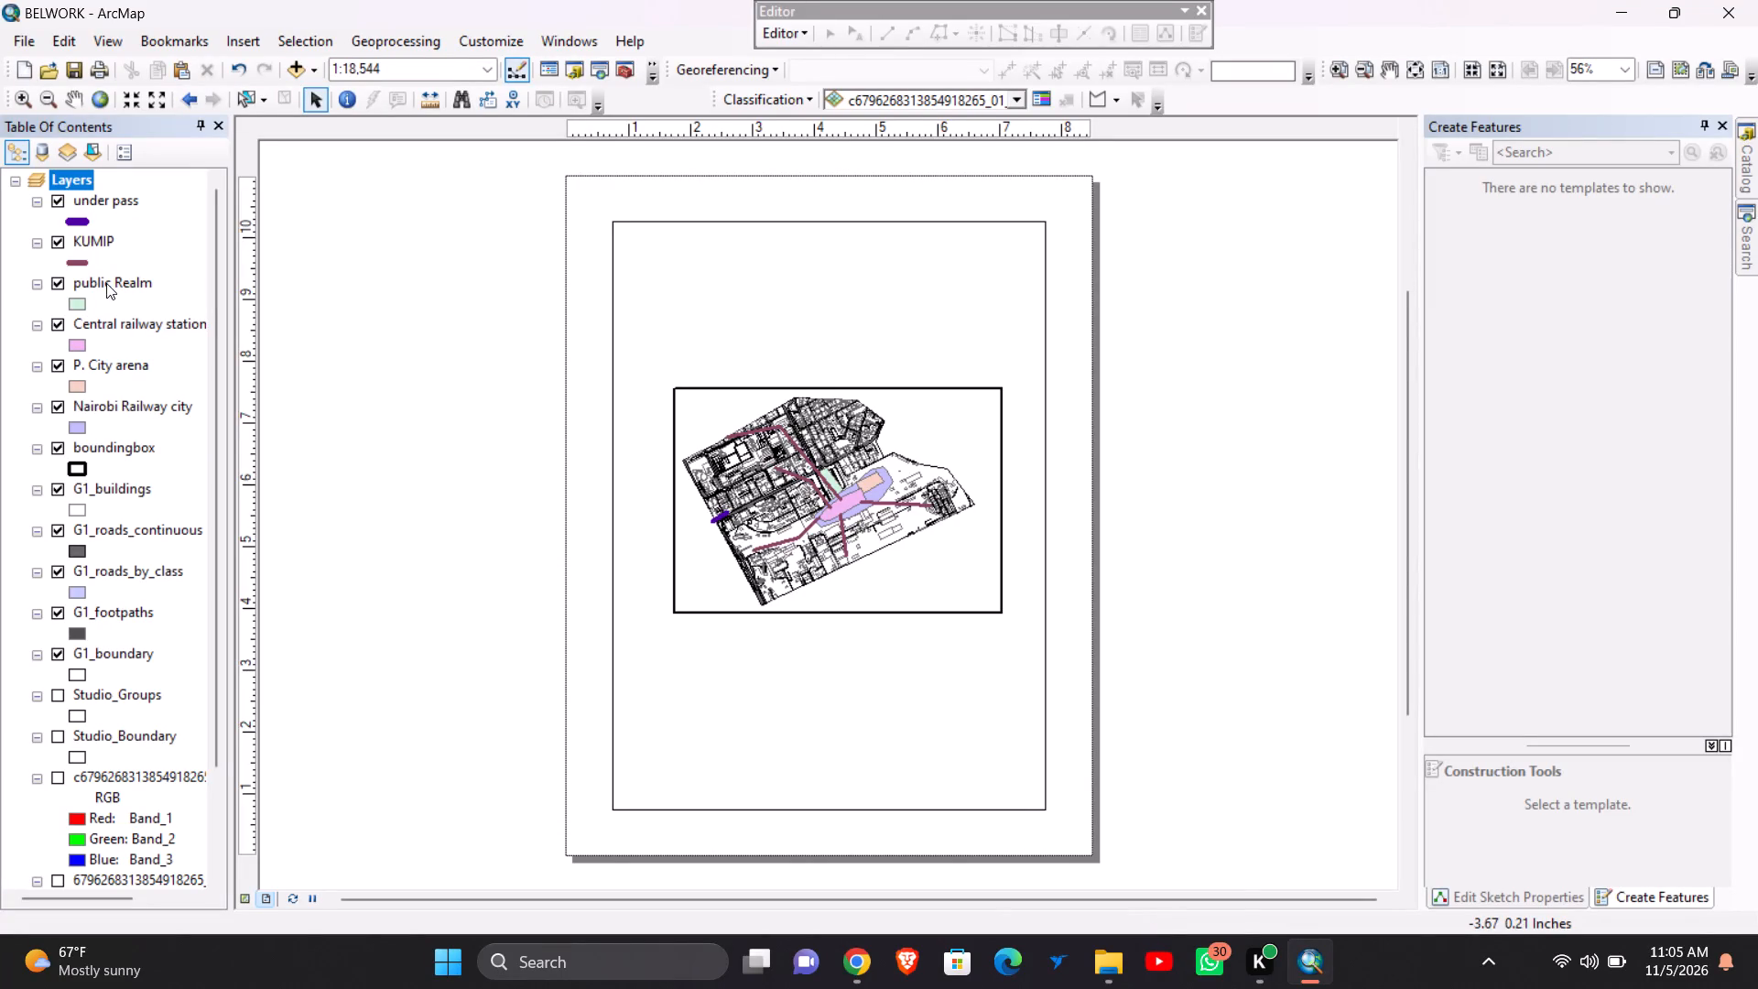
left_click(130, 35)
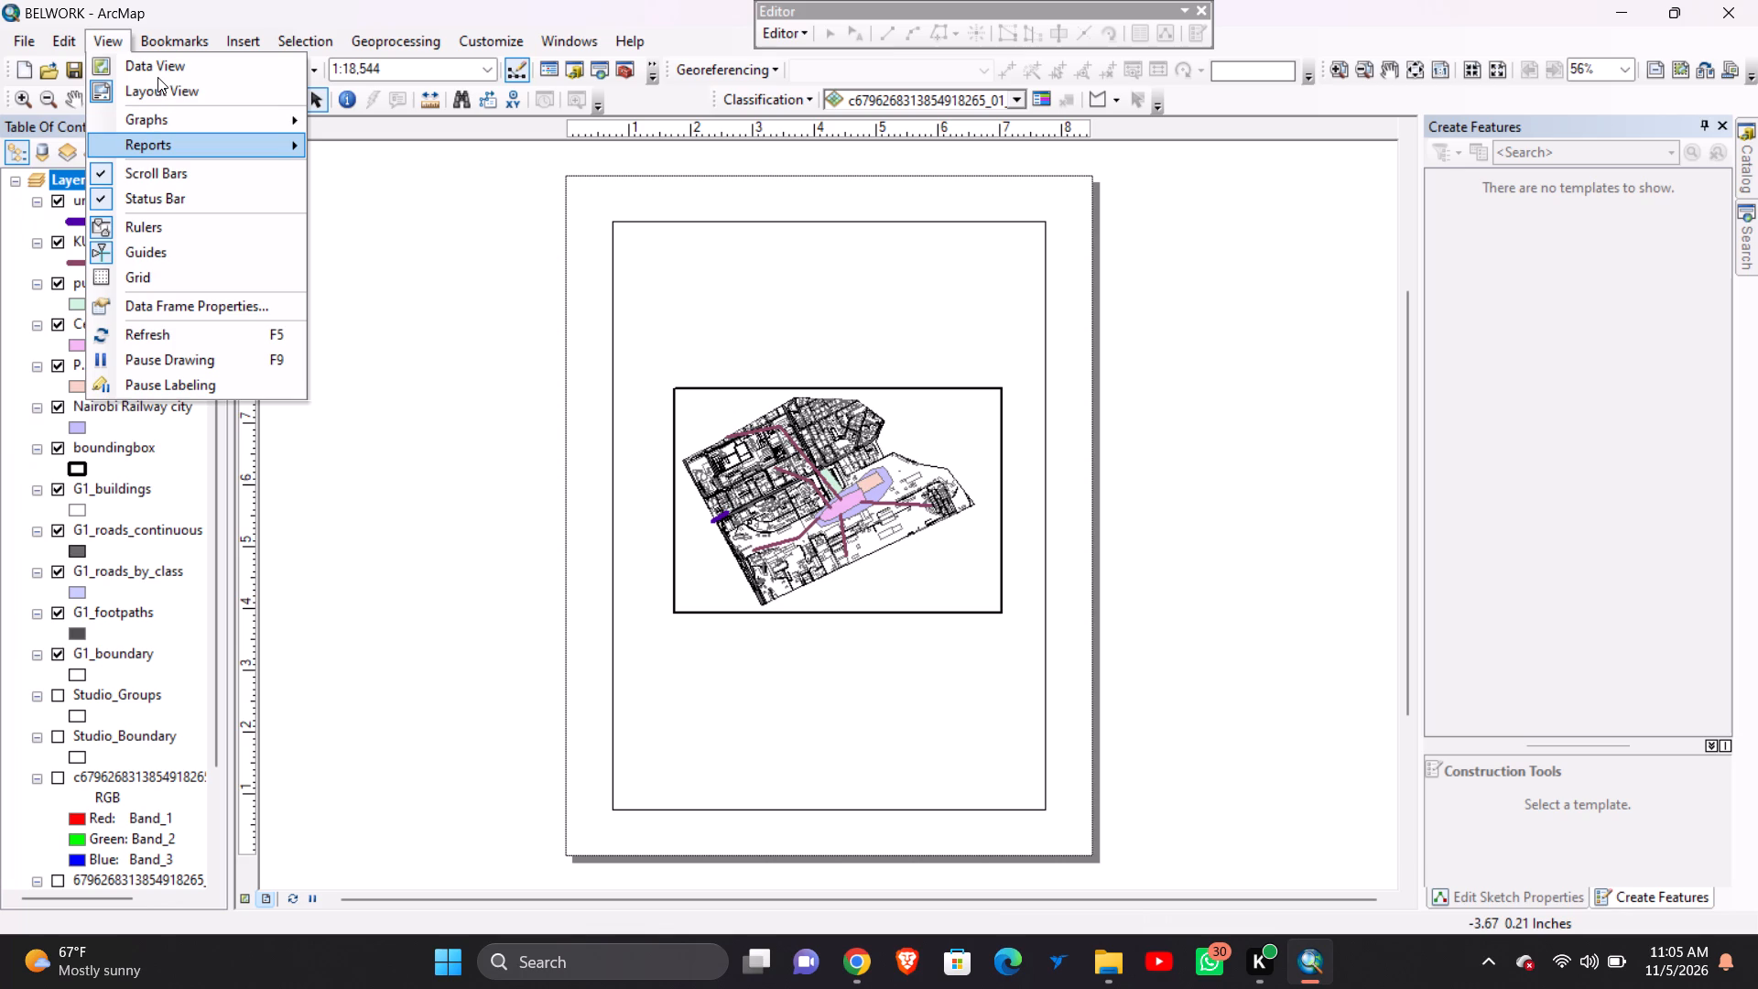
left_click(157, 87)
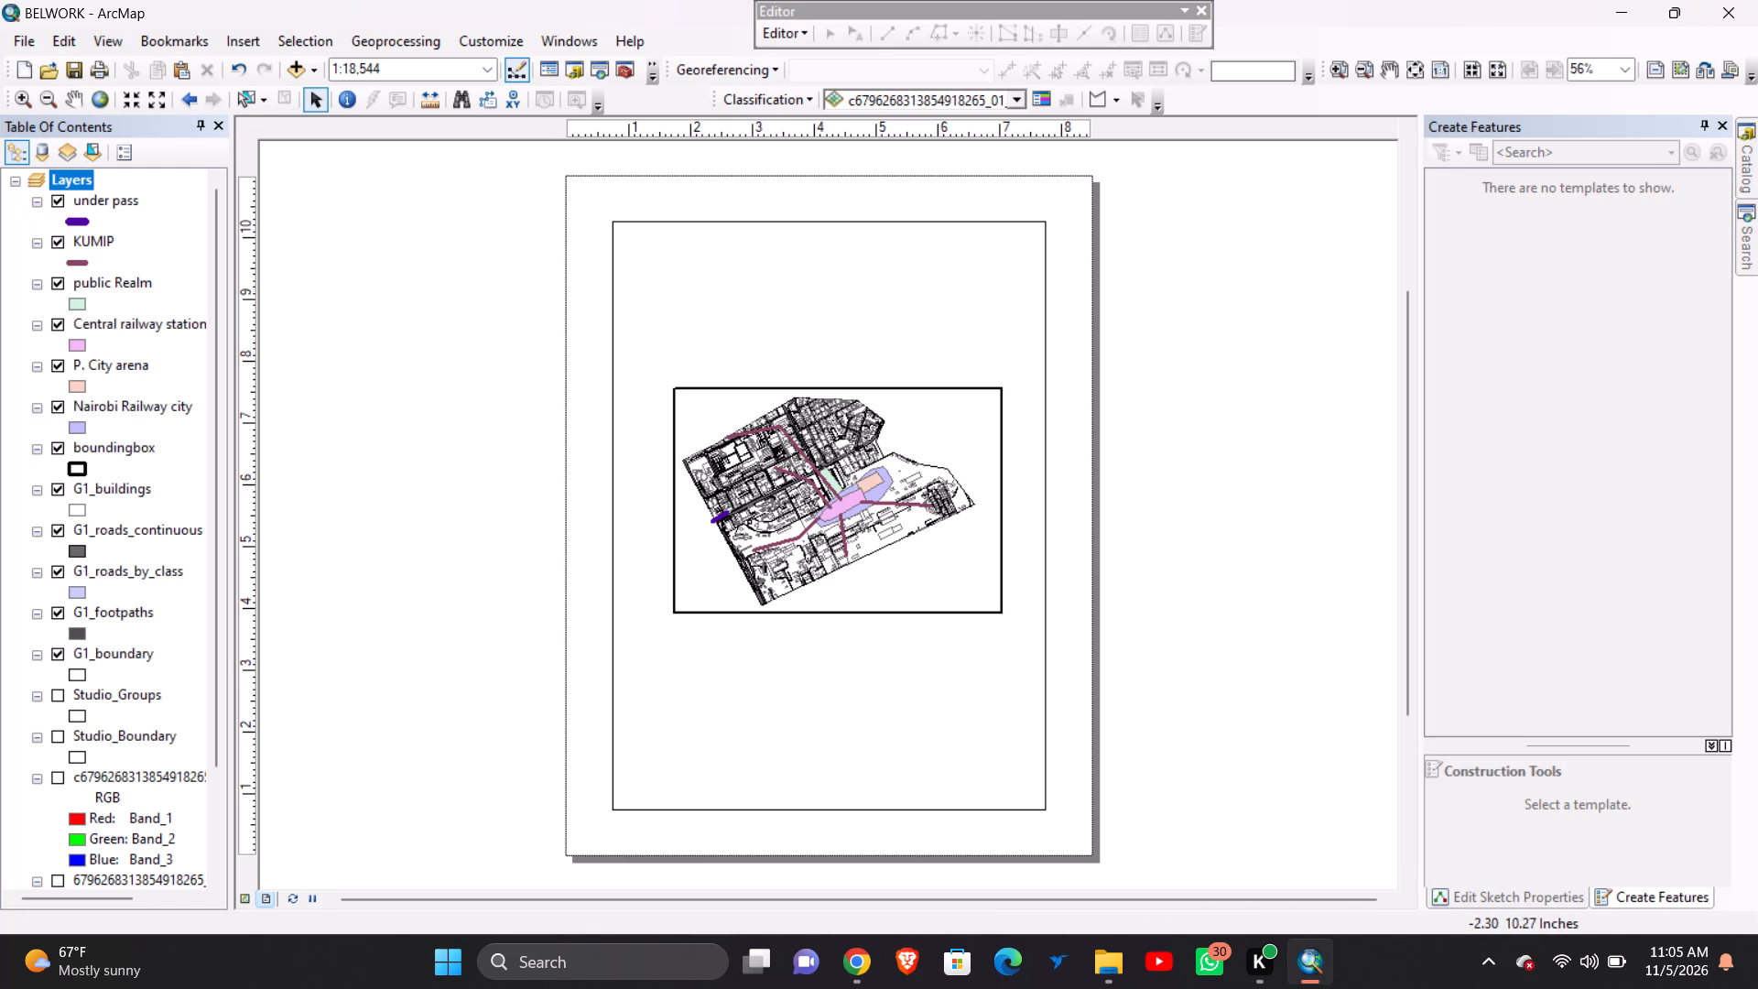
Start a one-column legend in the layout titled Legend, with a title font size of 20 and left justification.
left_click(259, 38)
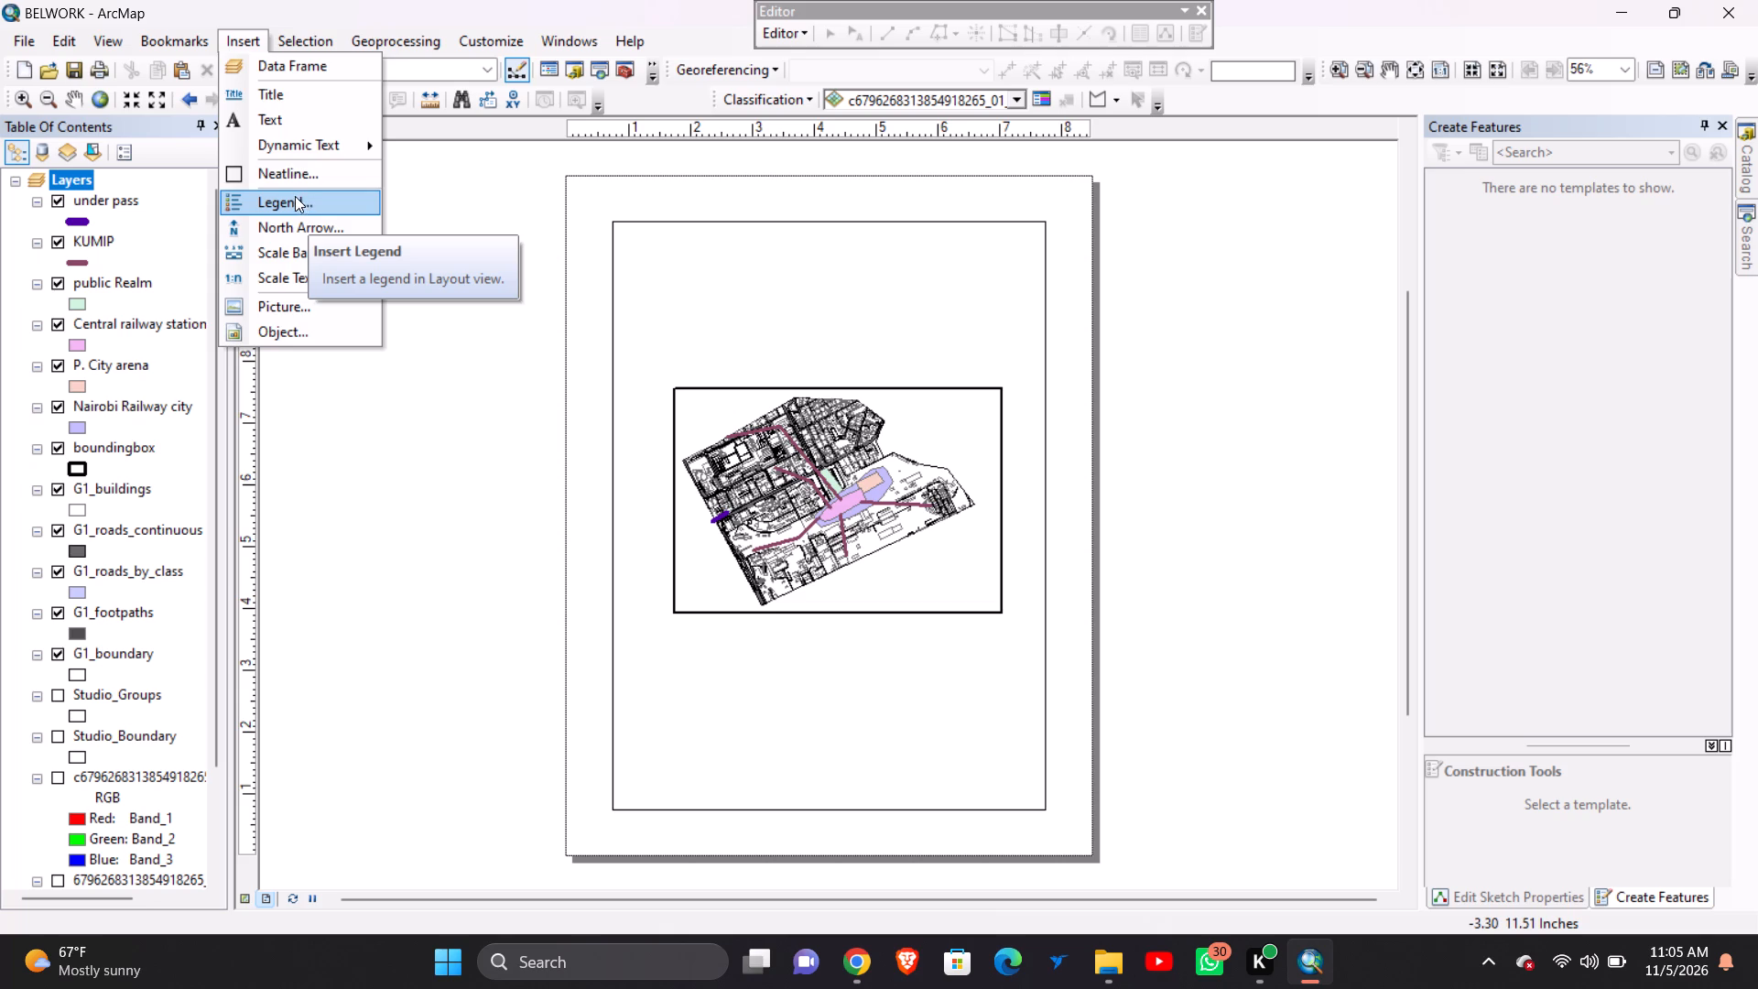
left_click(288, 193)
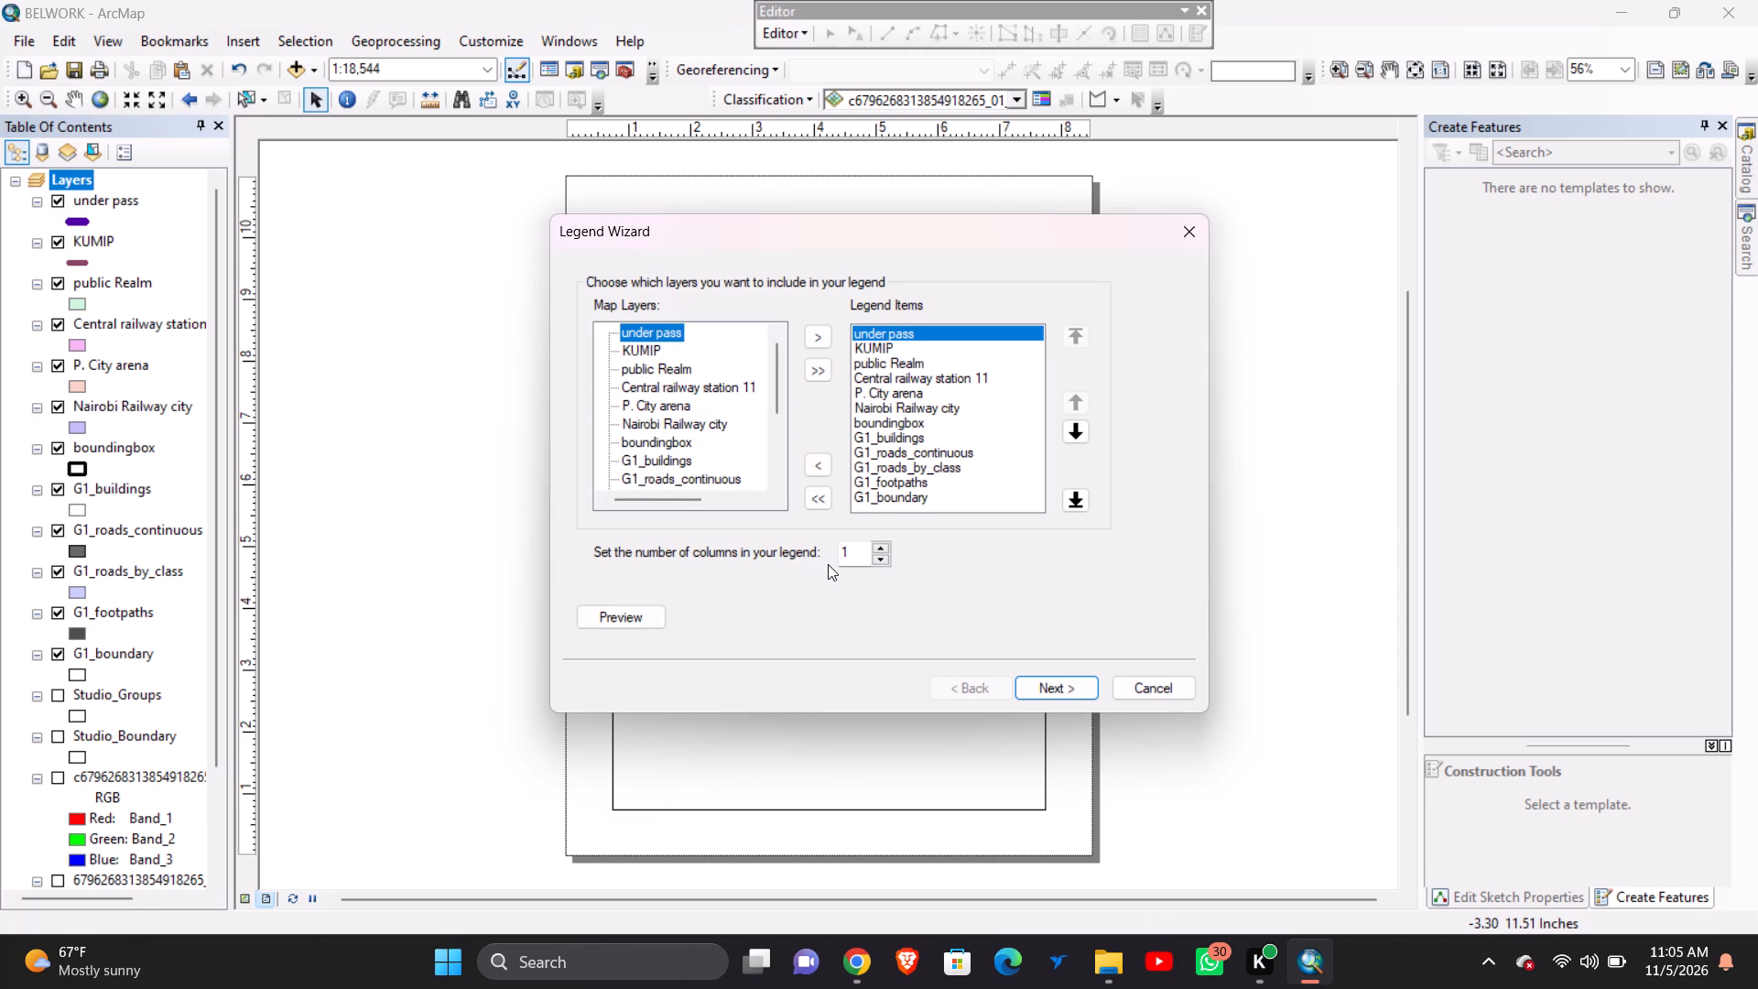
scroll(947, 471, "down", 3)
left_click(1056, 686)
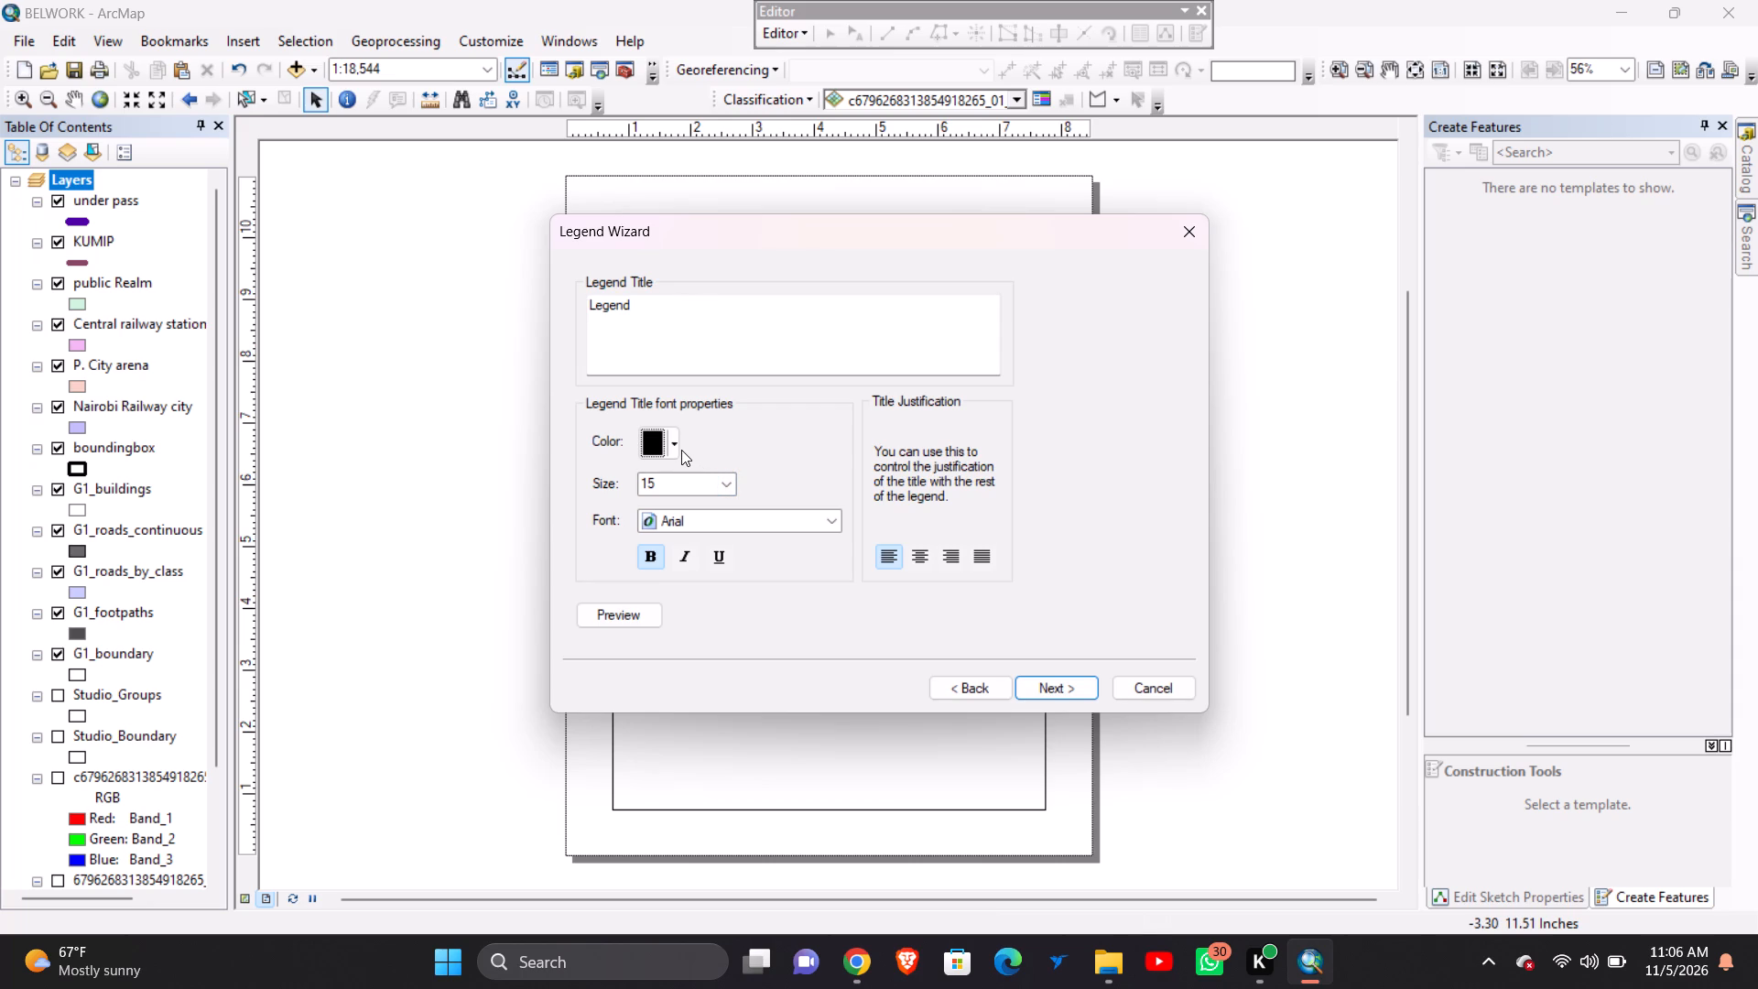
left_click(731, 480)
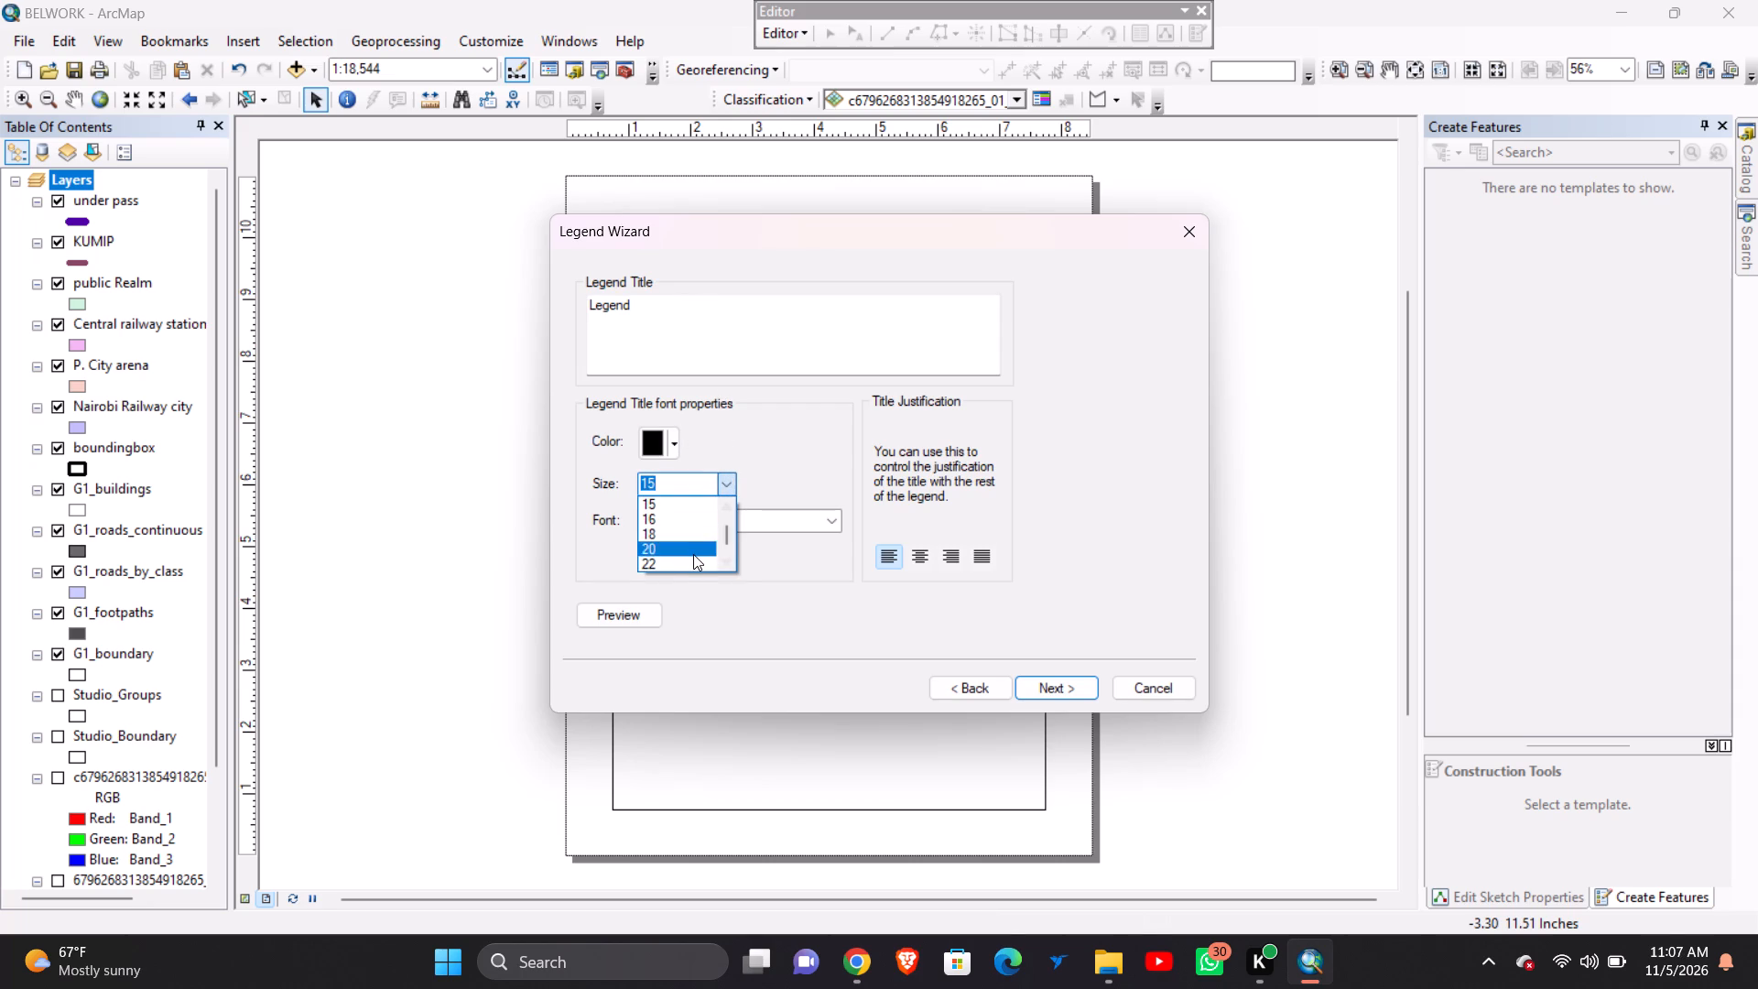
left_click(686, 549)
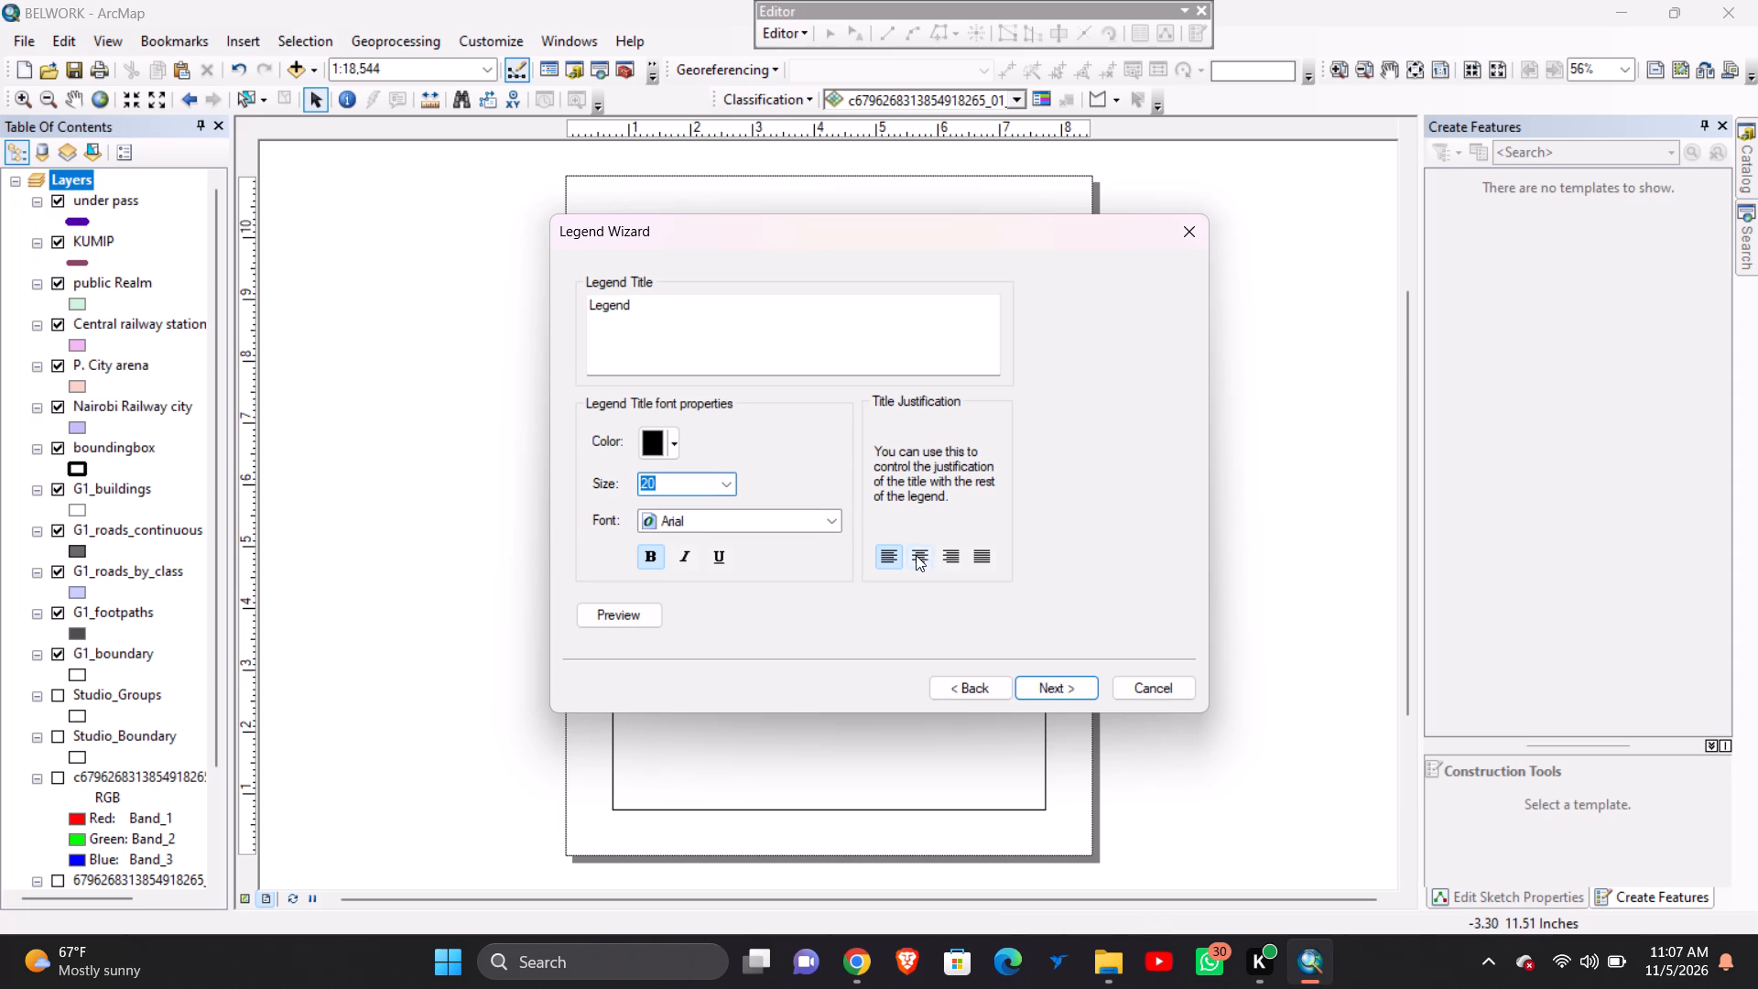
left_click(889, 559)
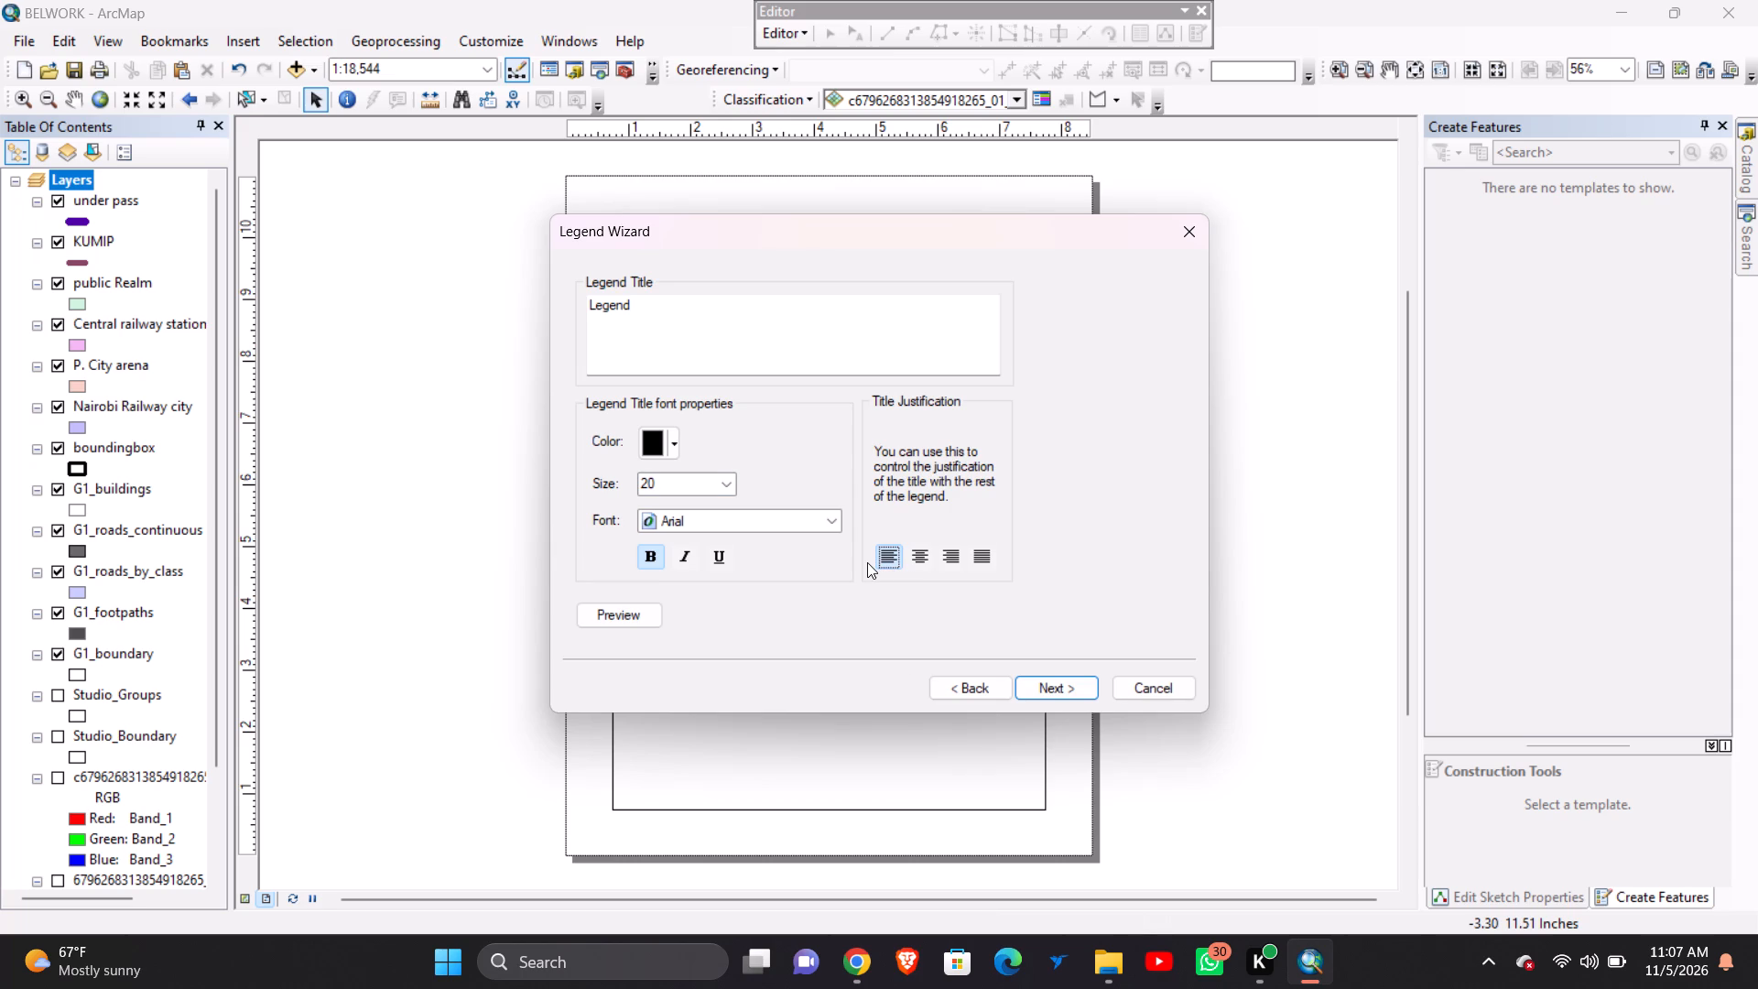
Set the legend title's font to Arial and continue to the legend frame settings.
left_click(830, 516)
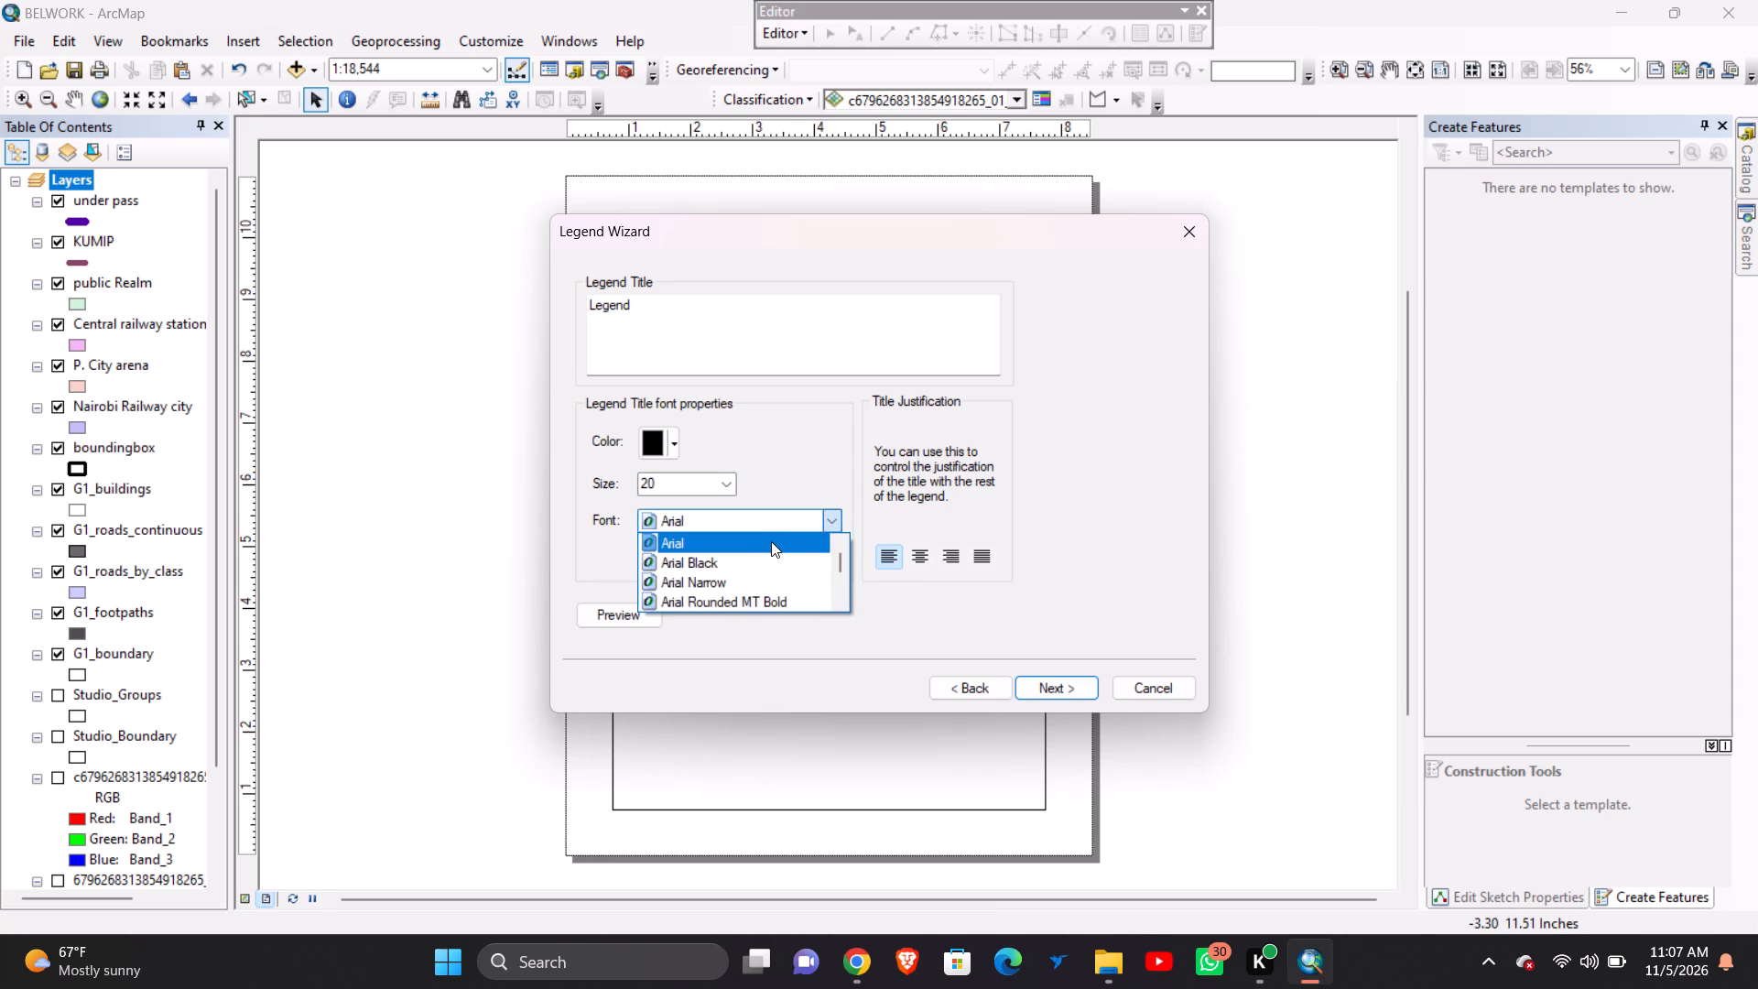
left_click(771, 541)
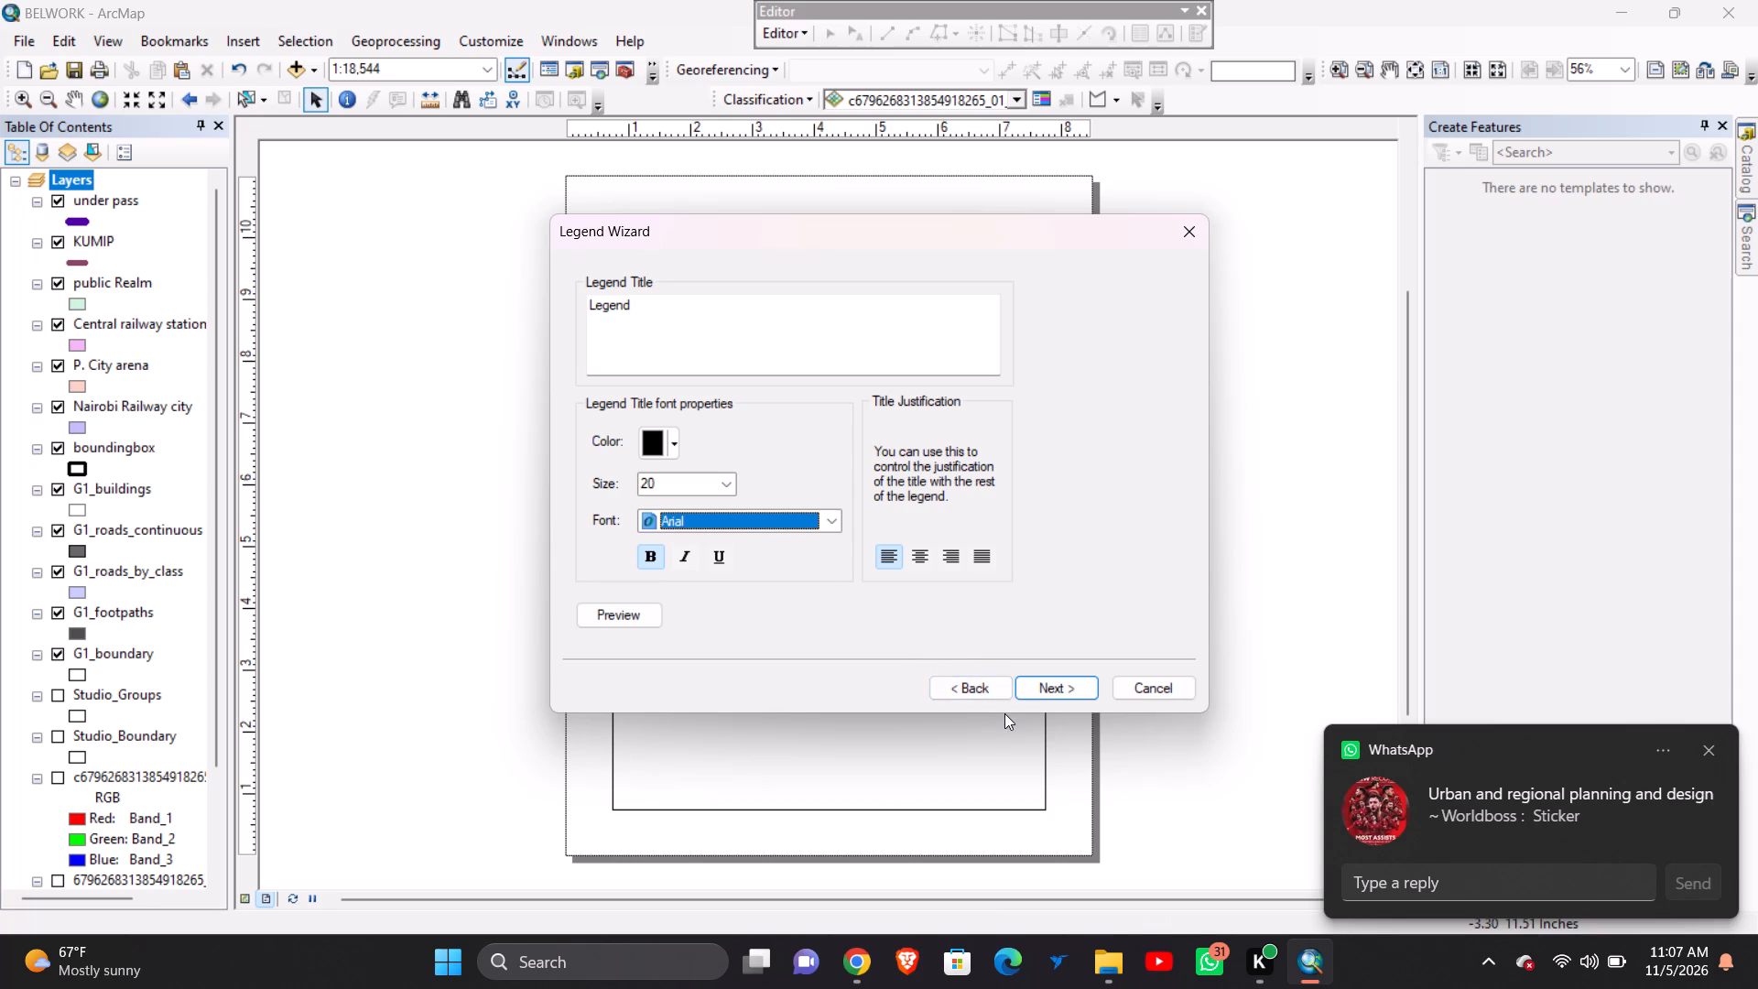
left_click(1057, 689)
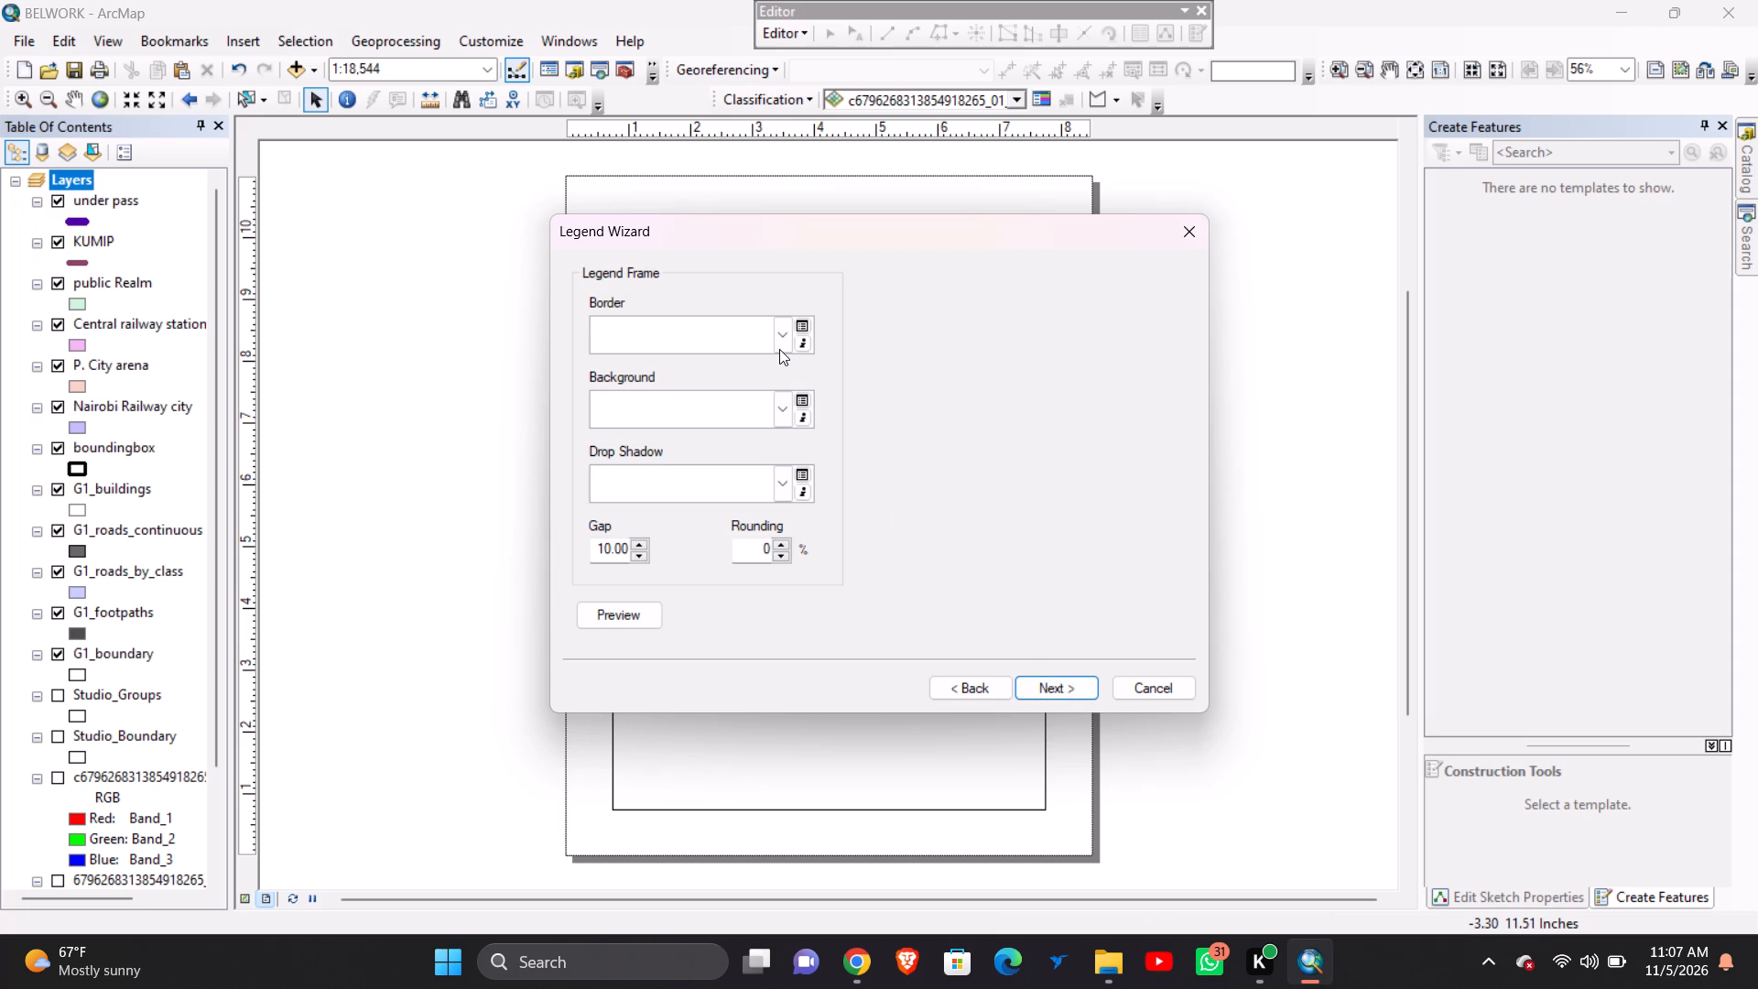
Open the border style choices for the legend frame.
left_click(780, 315)
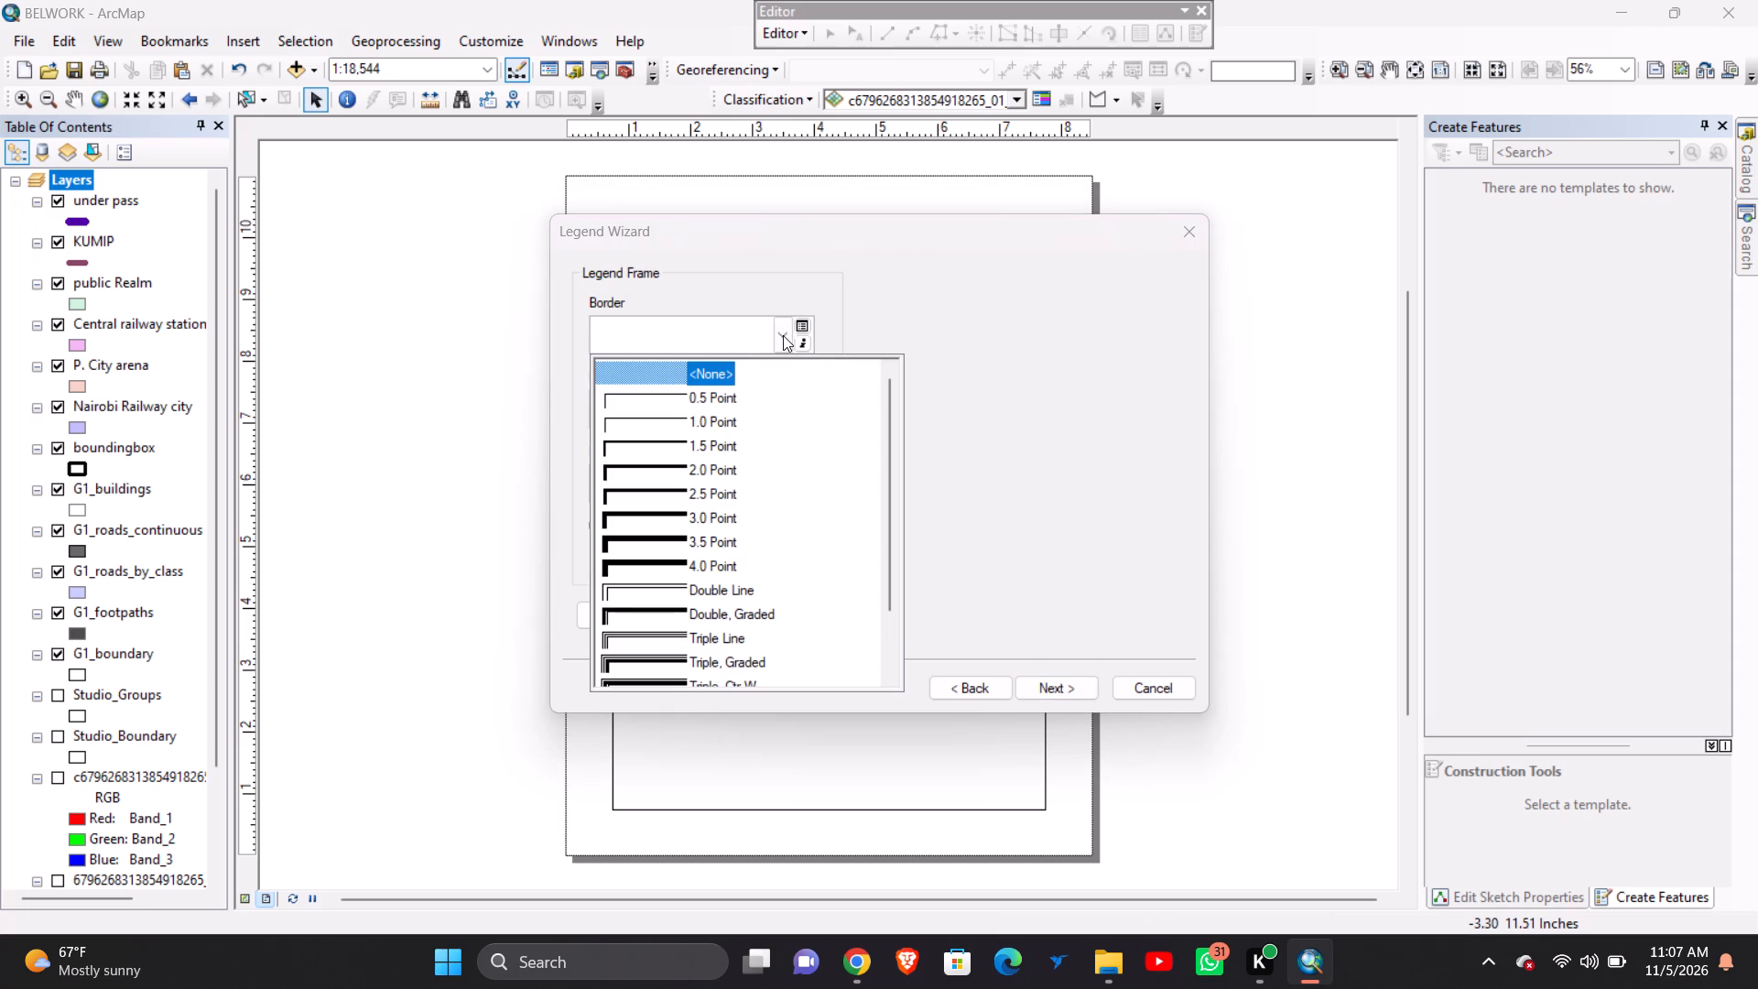
Give the legend frame a 1.0 Point border, with background and drop shadow set to None.
left_click(634, 429)
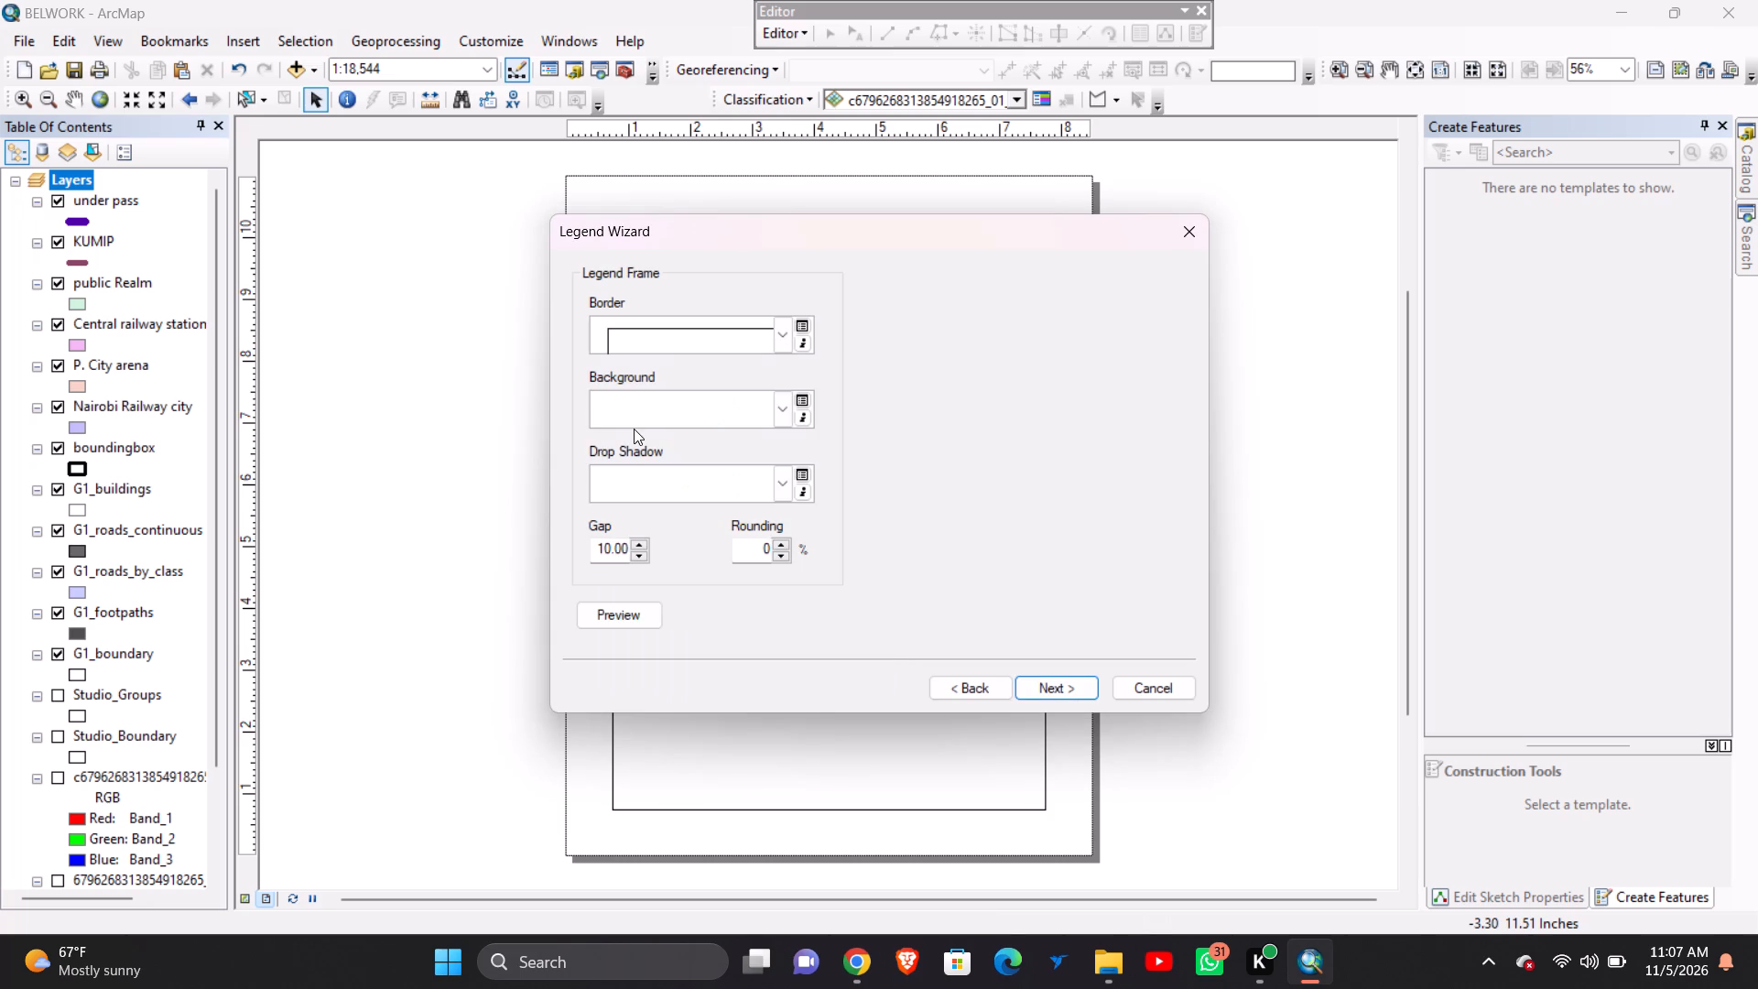
left_click(784, 405)
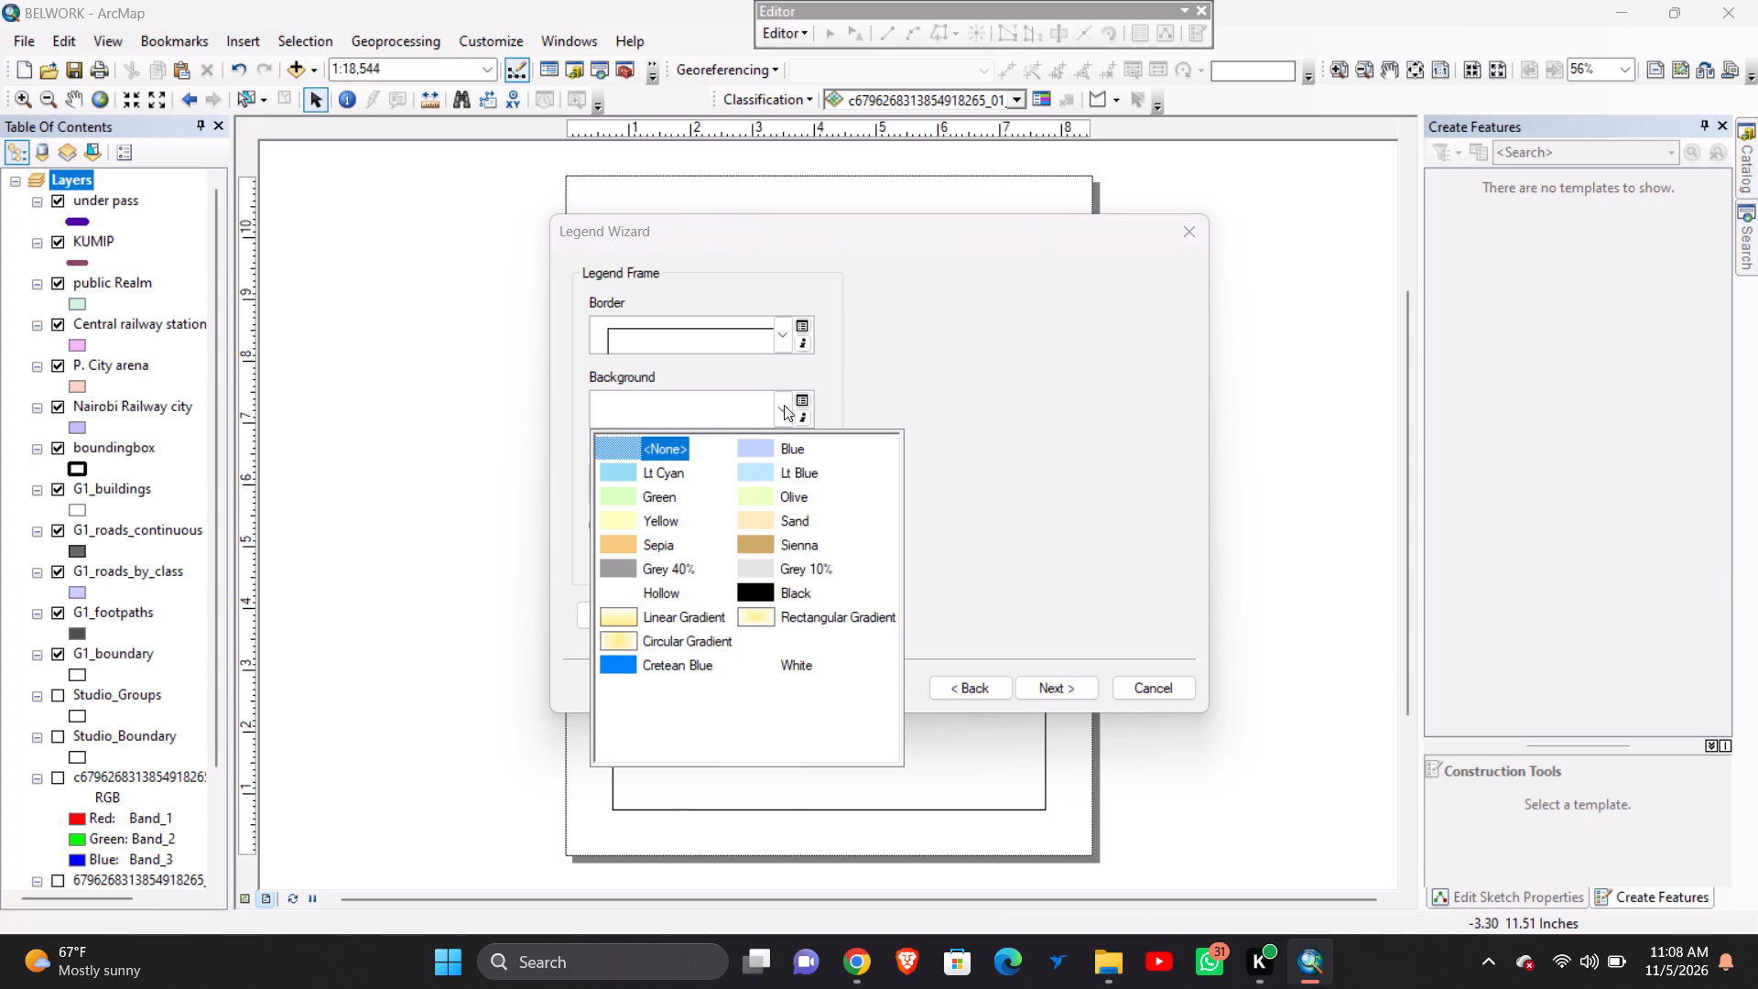
left_click(679, 451)
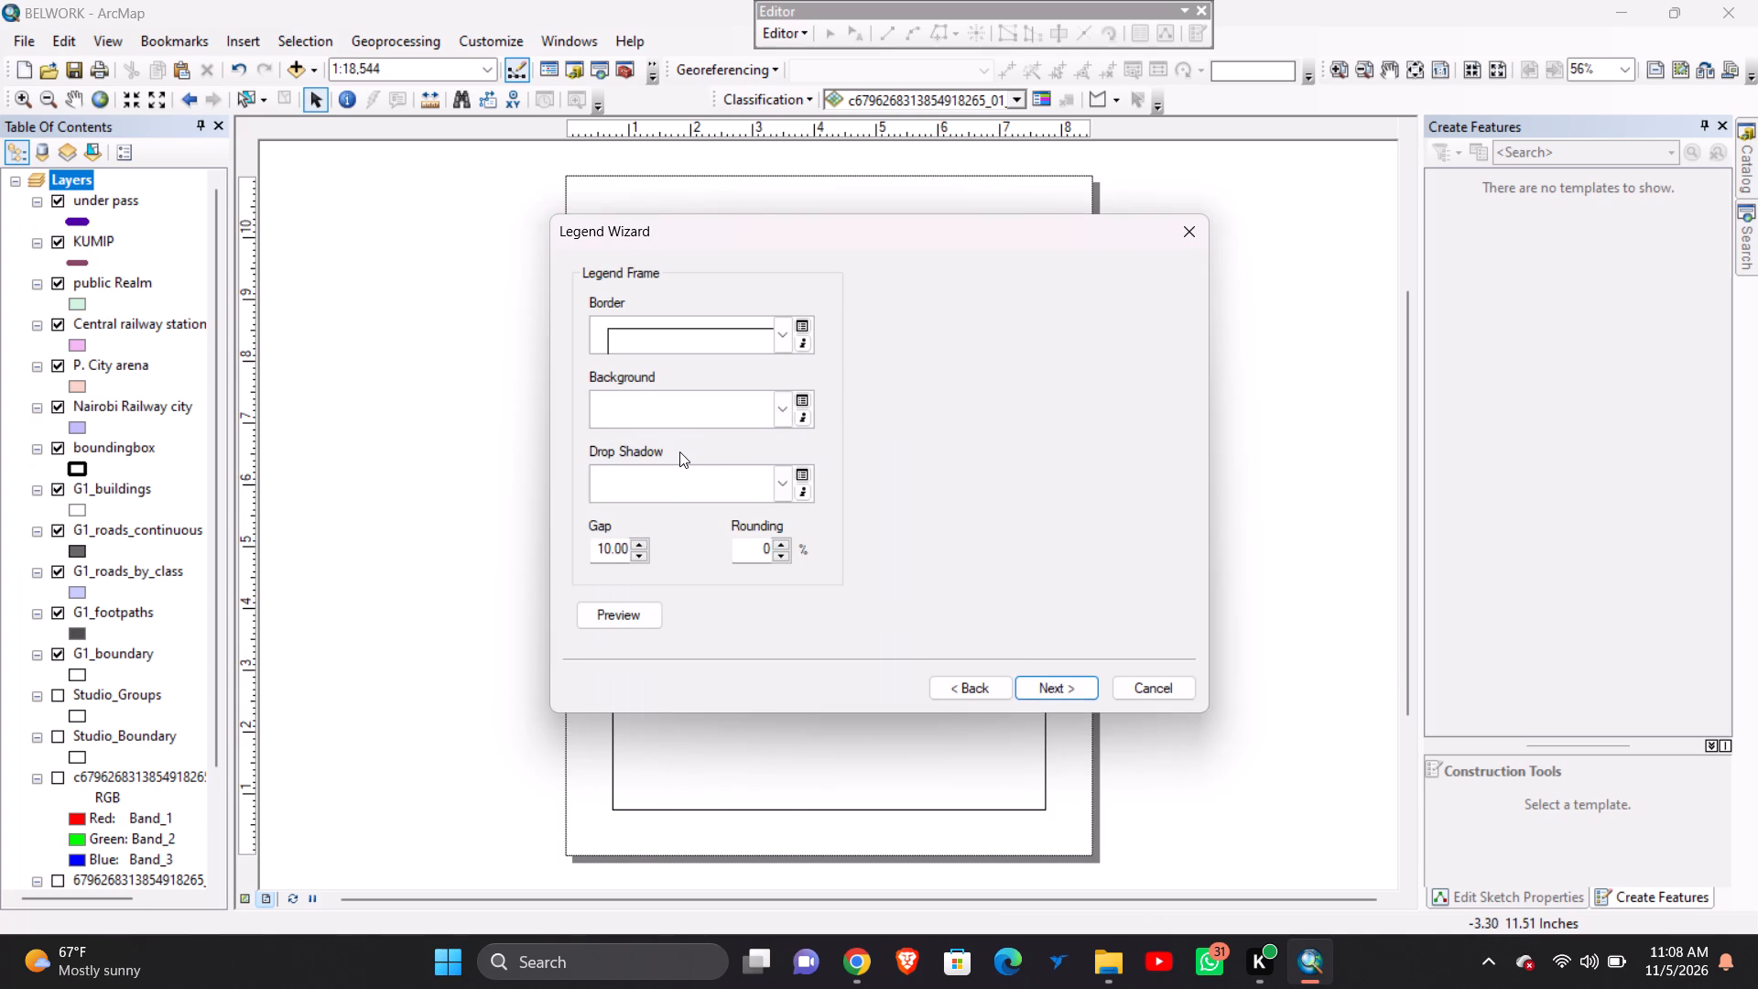
left_click(790, 484)
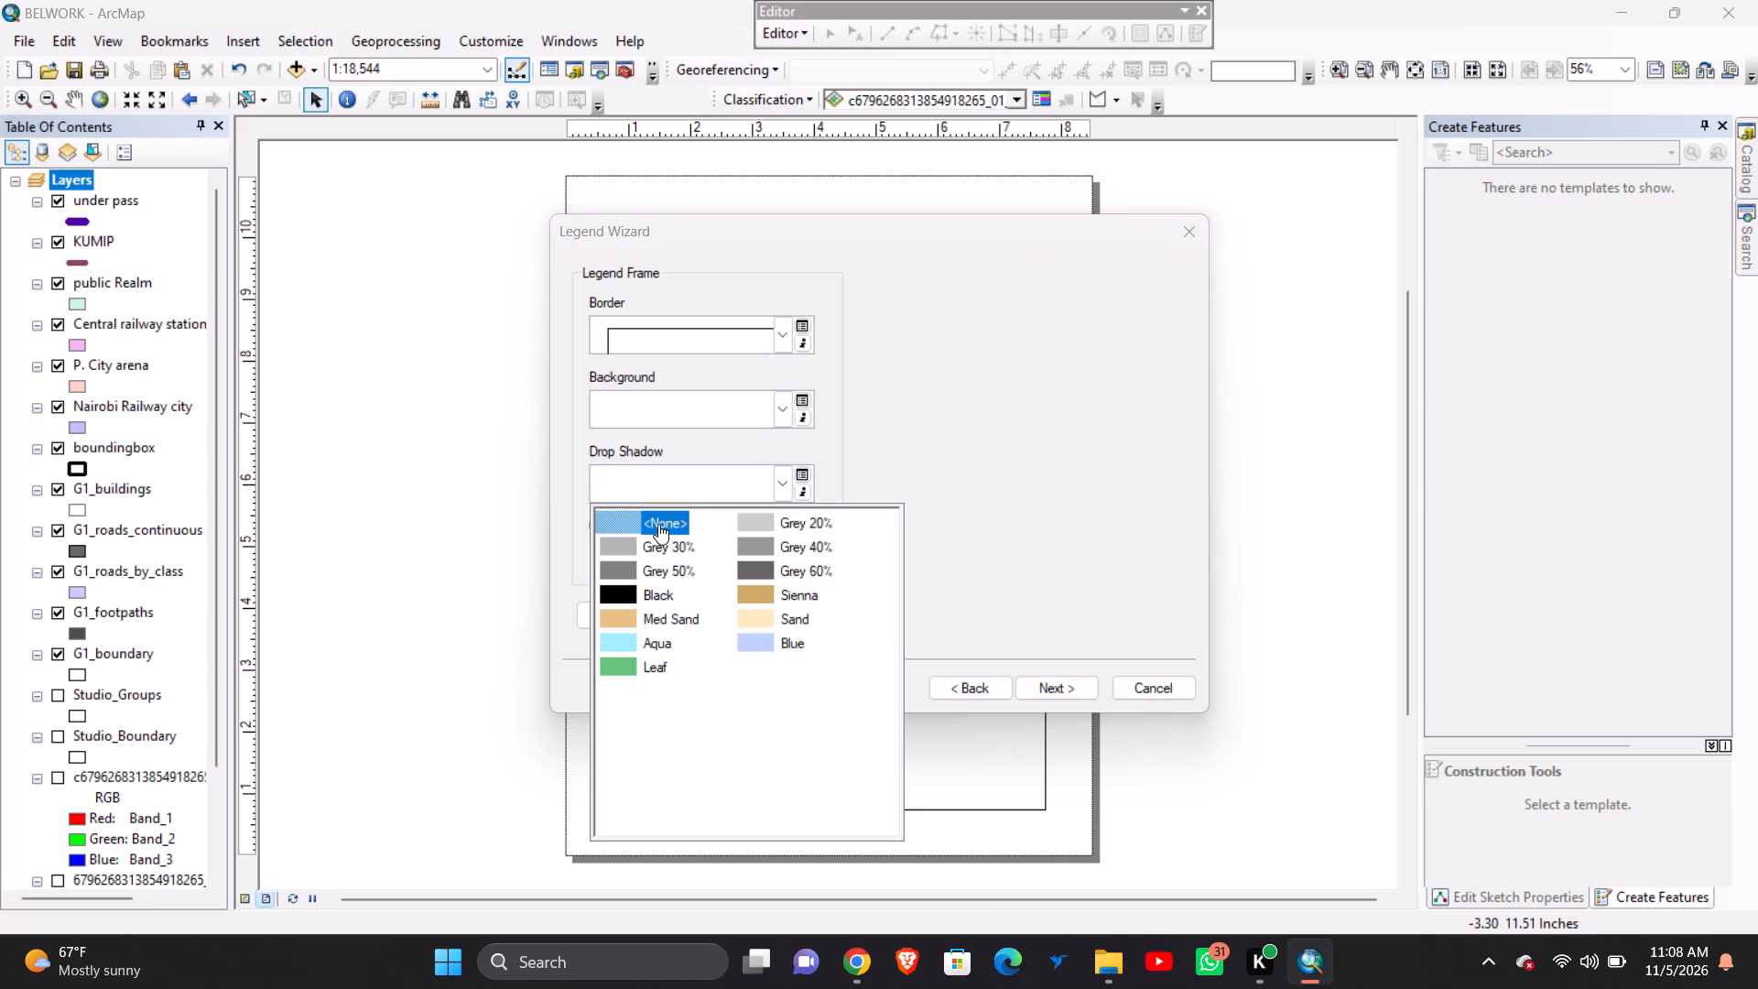
left_click(658, 525)
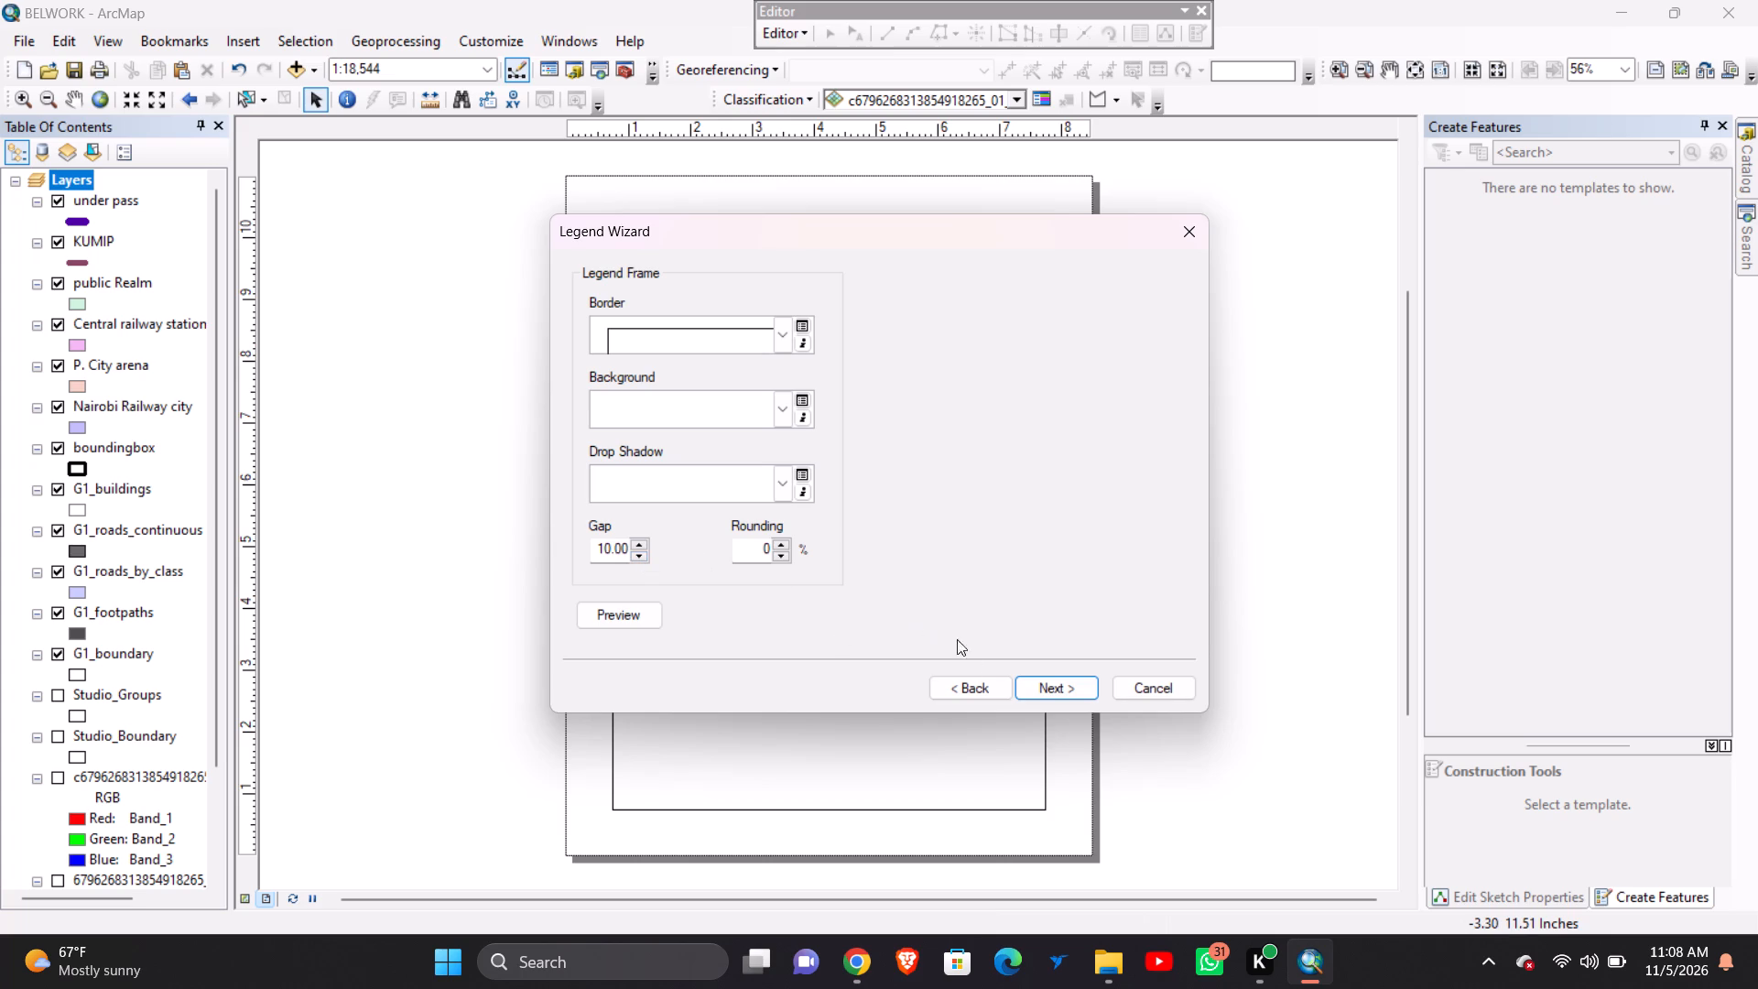
Go back to the legend wizard page for choosing which layers to include.
left_click(970, 688)
left_click(970, 688)
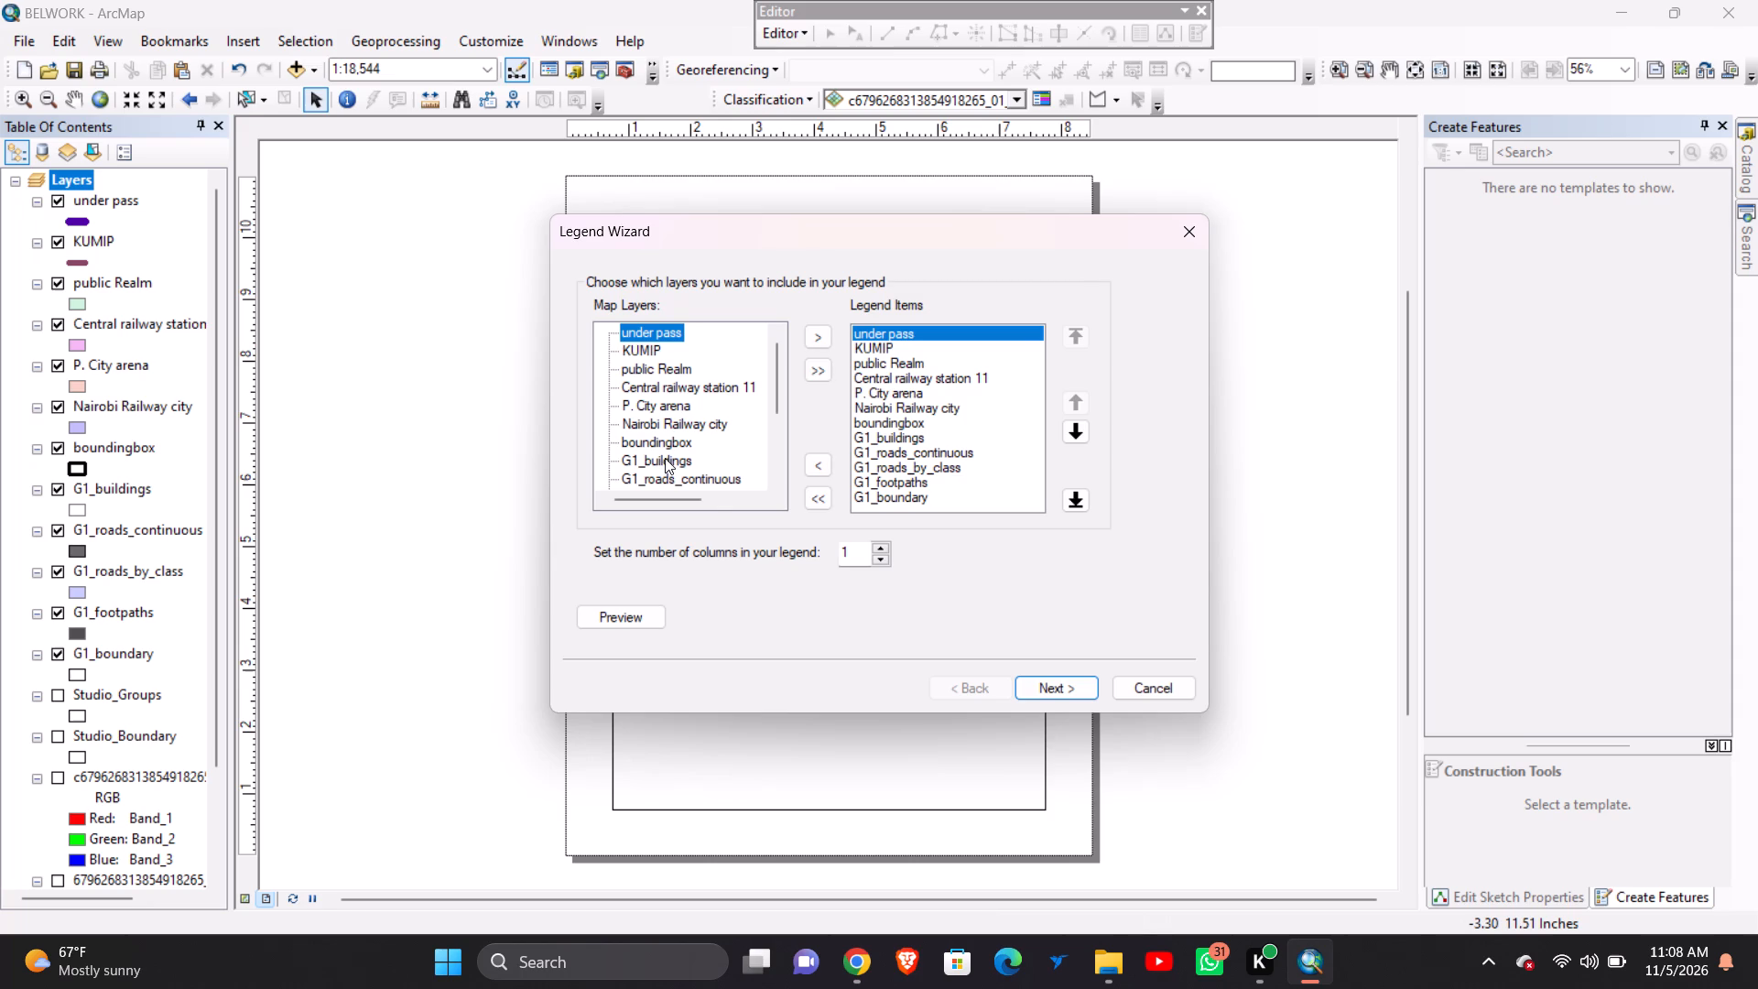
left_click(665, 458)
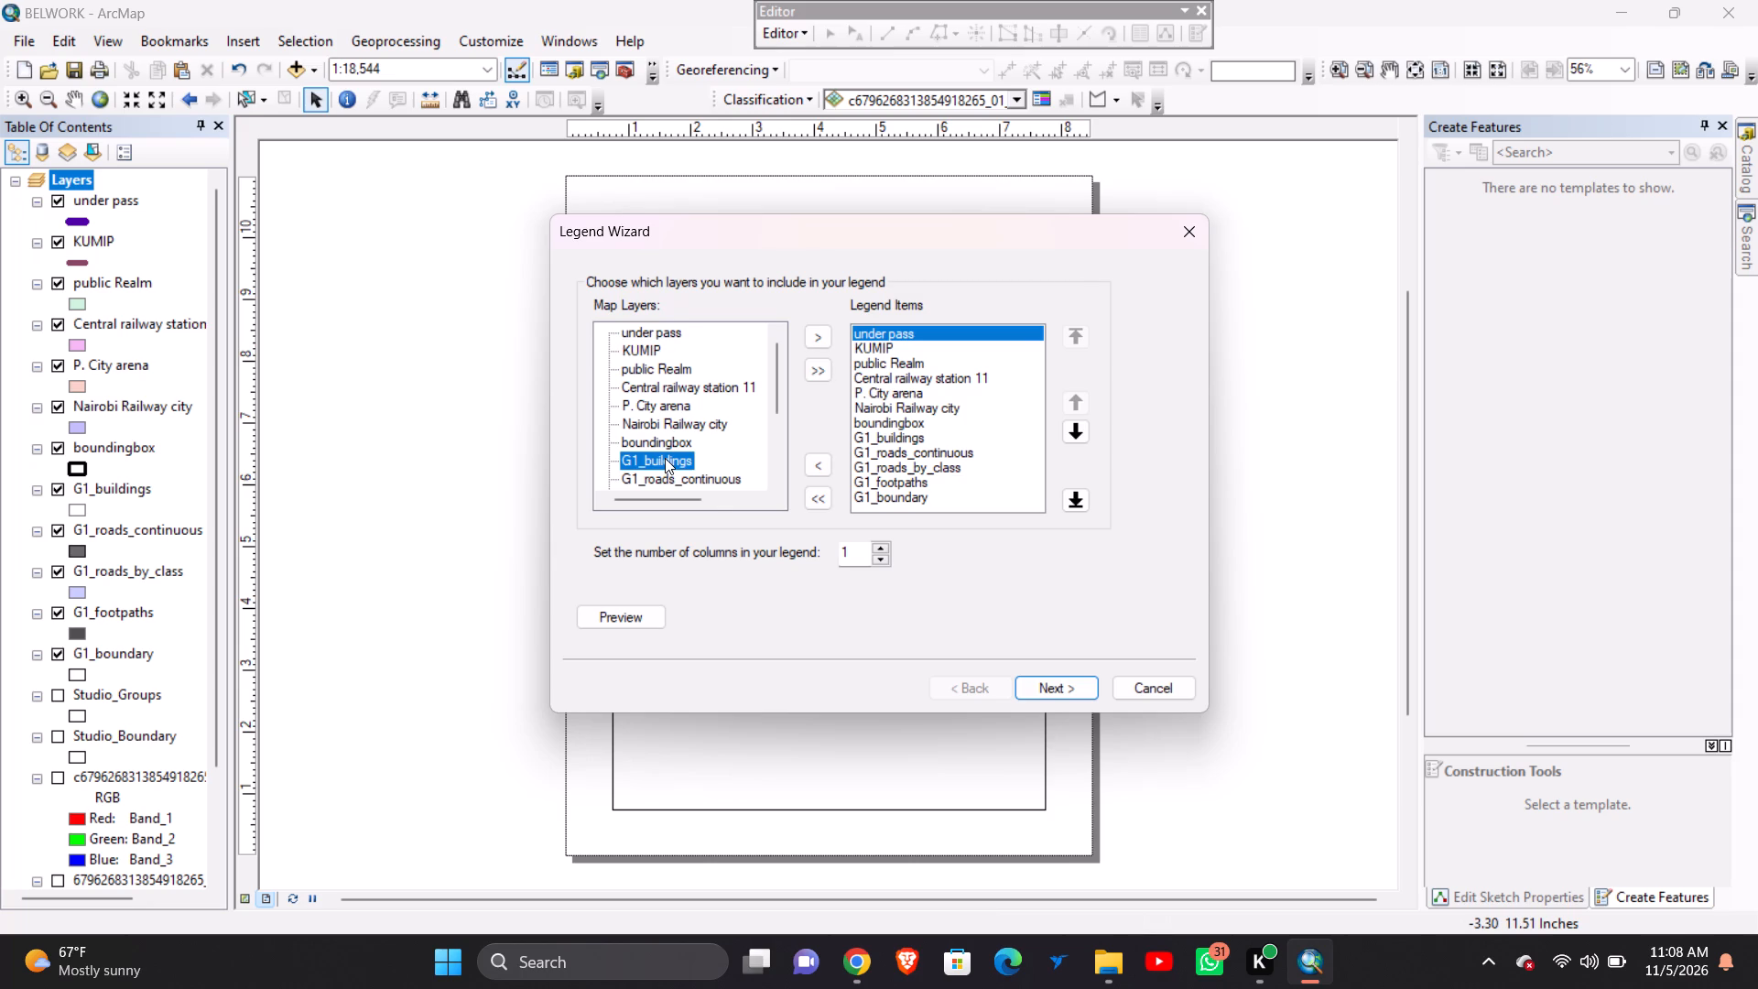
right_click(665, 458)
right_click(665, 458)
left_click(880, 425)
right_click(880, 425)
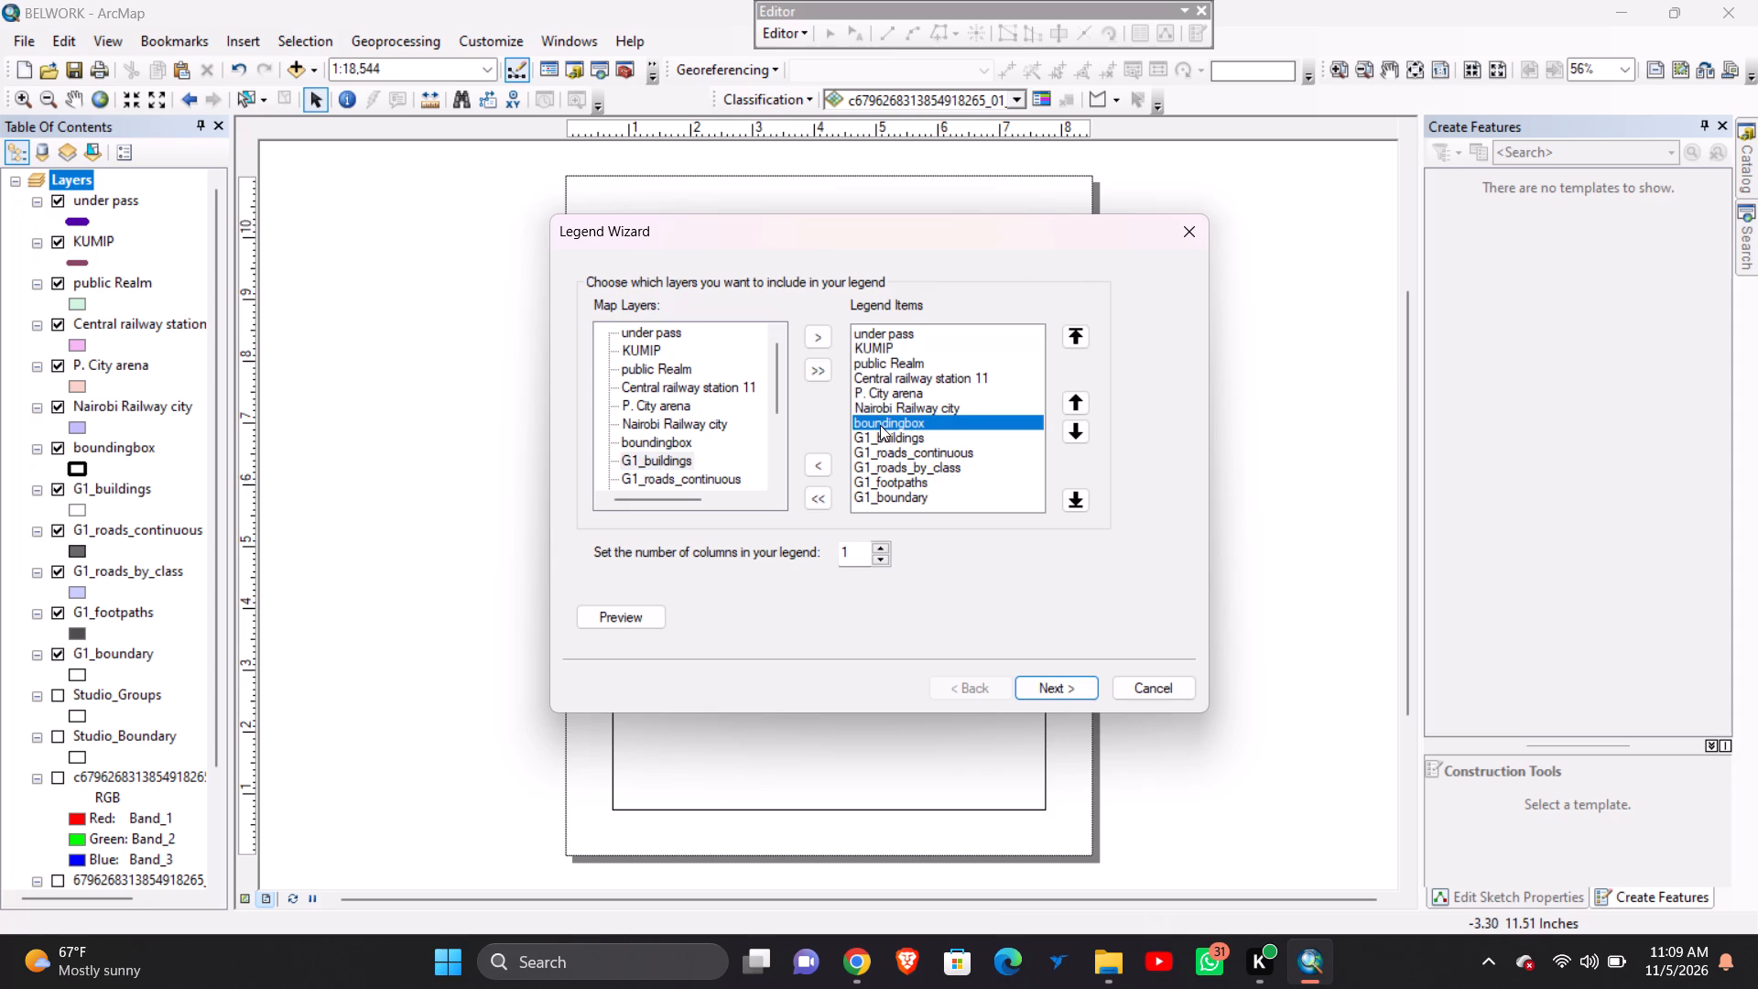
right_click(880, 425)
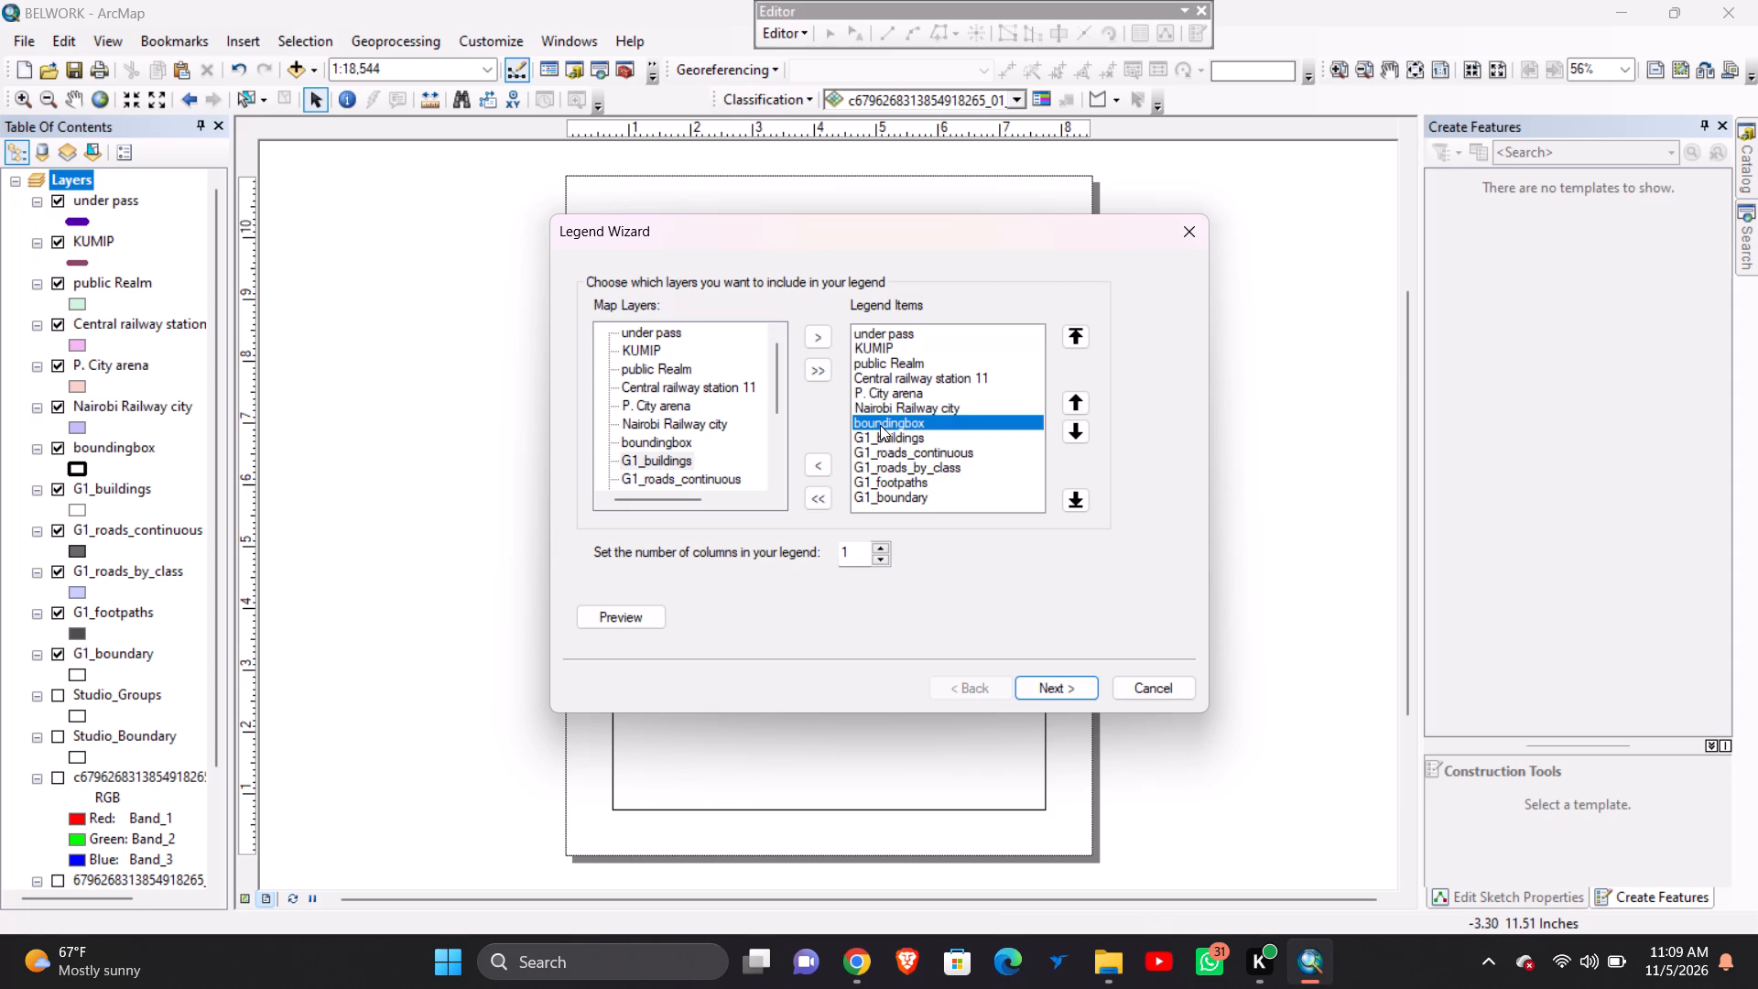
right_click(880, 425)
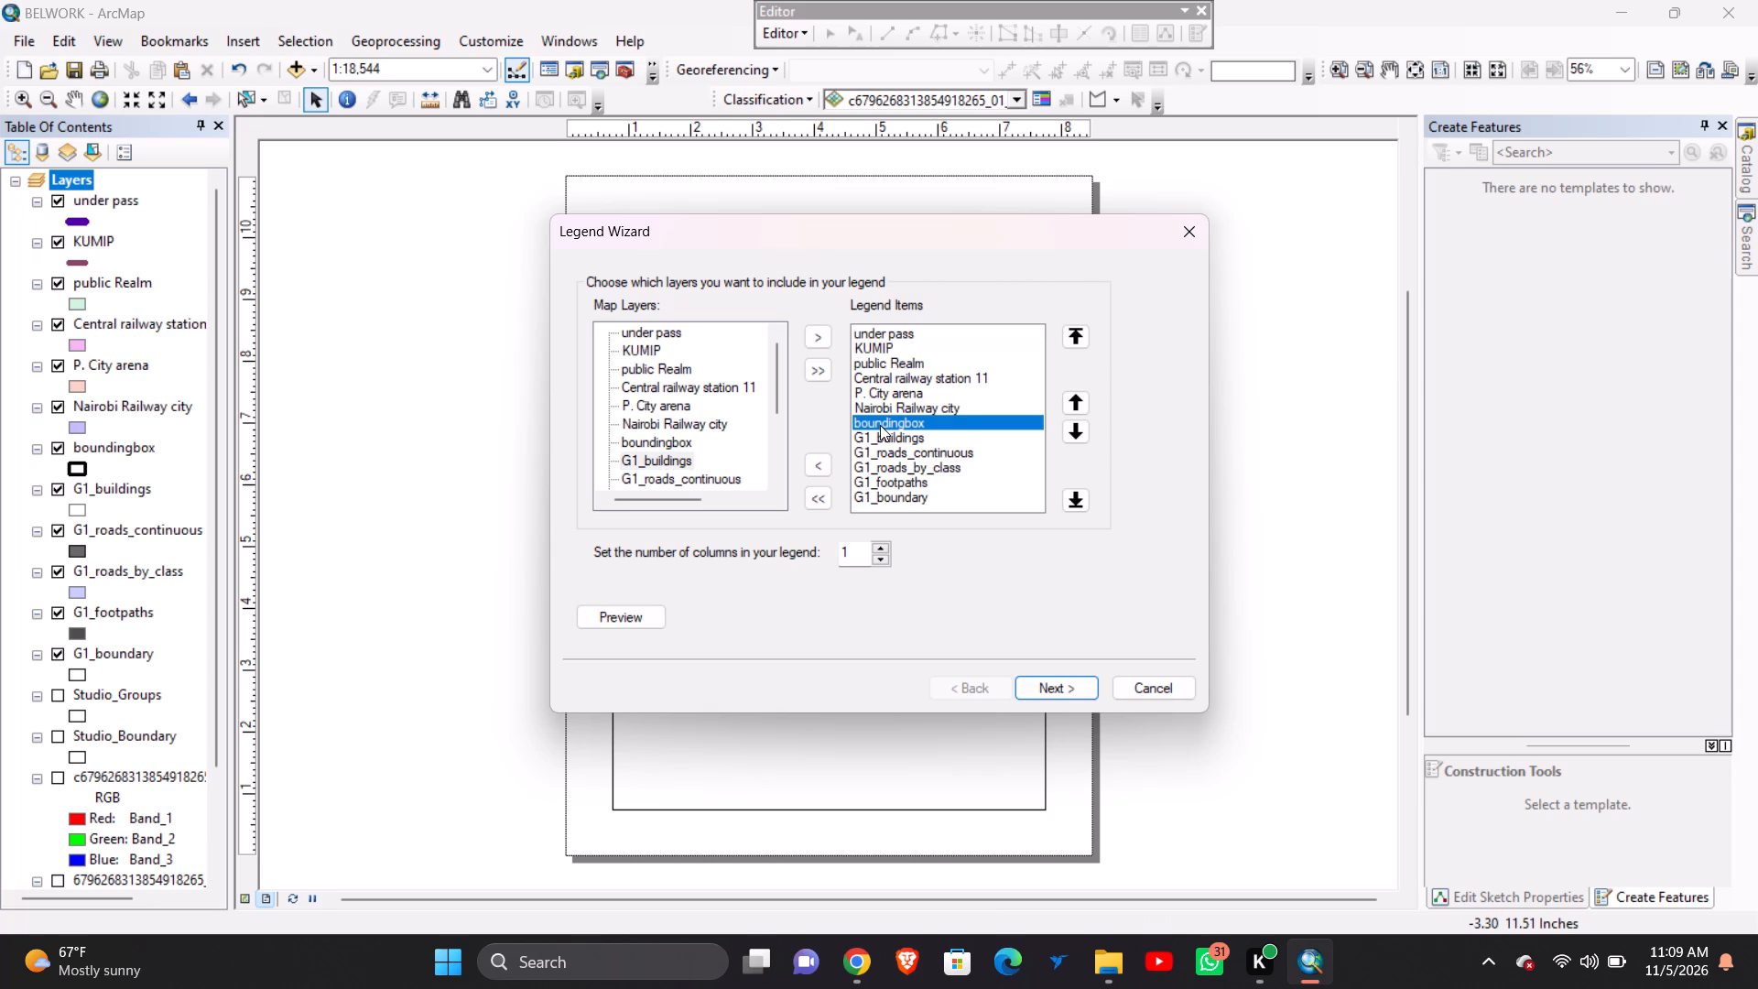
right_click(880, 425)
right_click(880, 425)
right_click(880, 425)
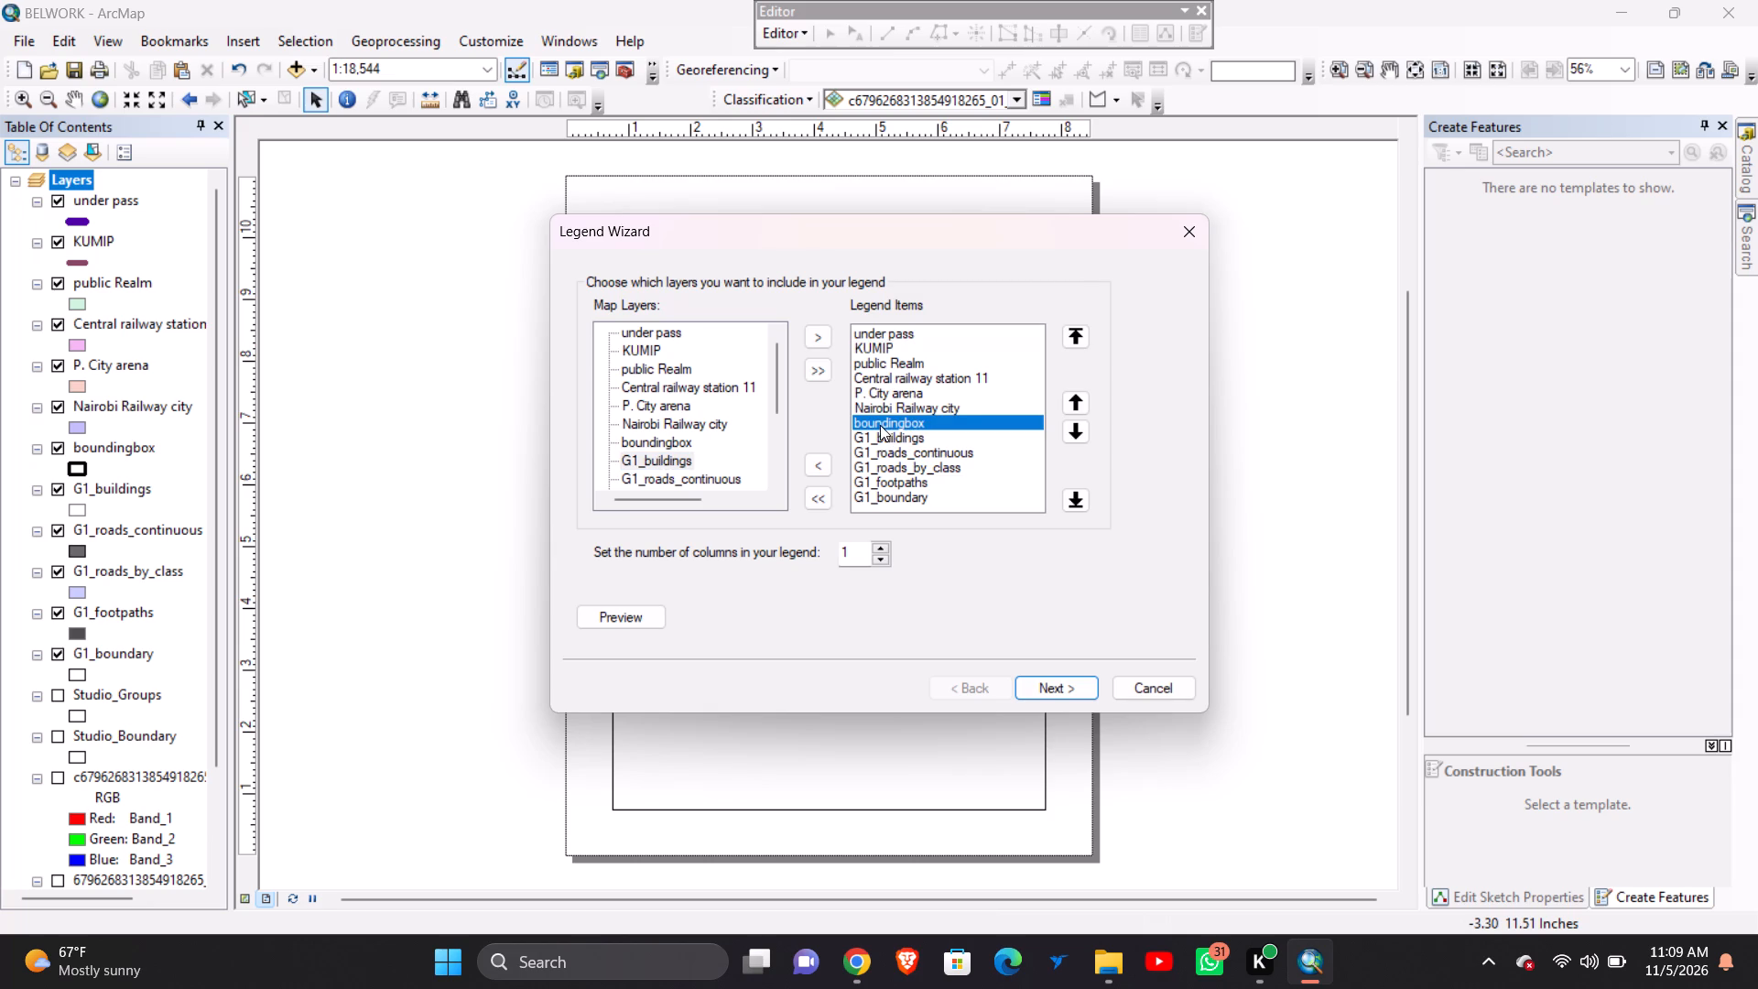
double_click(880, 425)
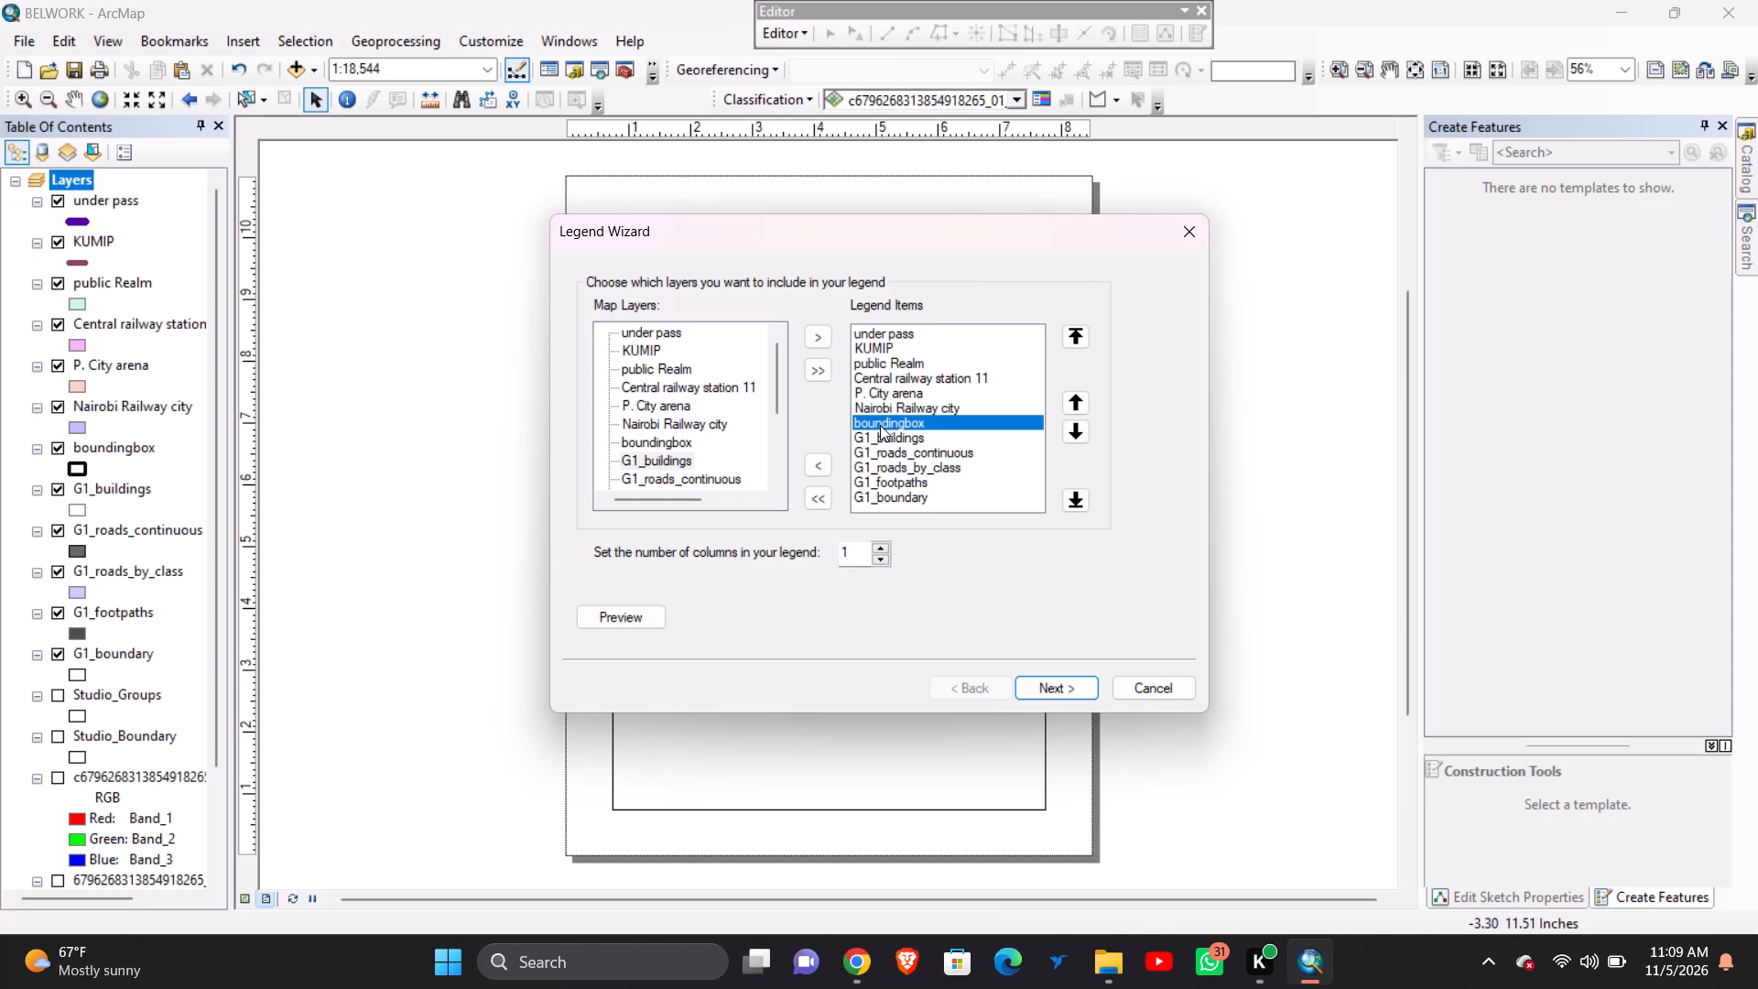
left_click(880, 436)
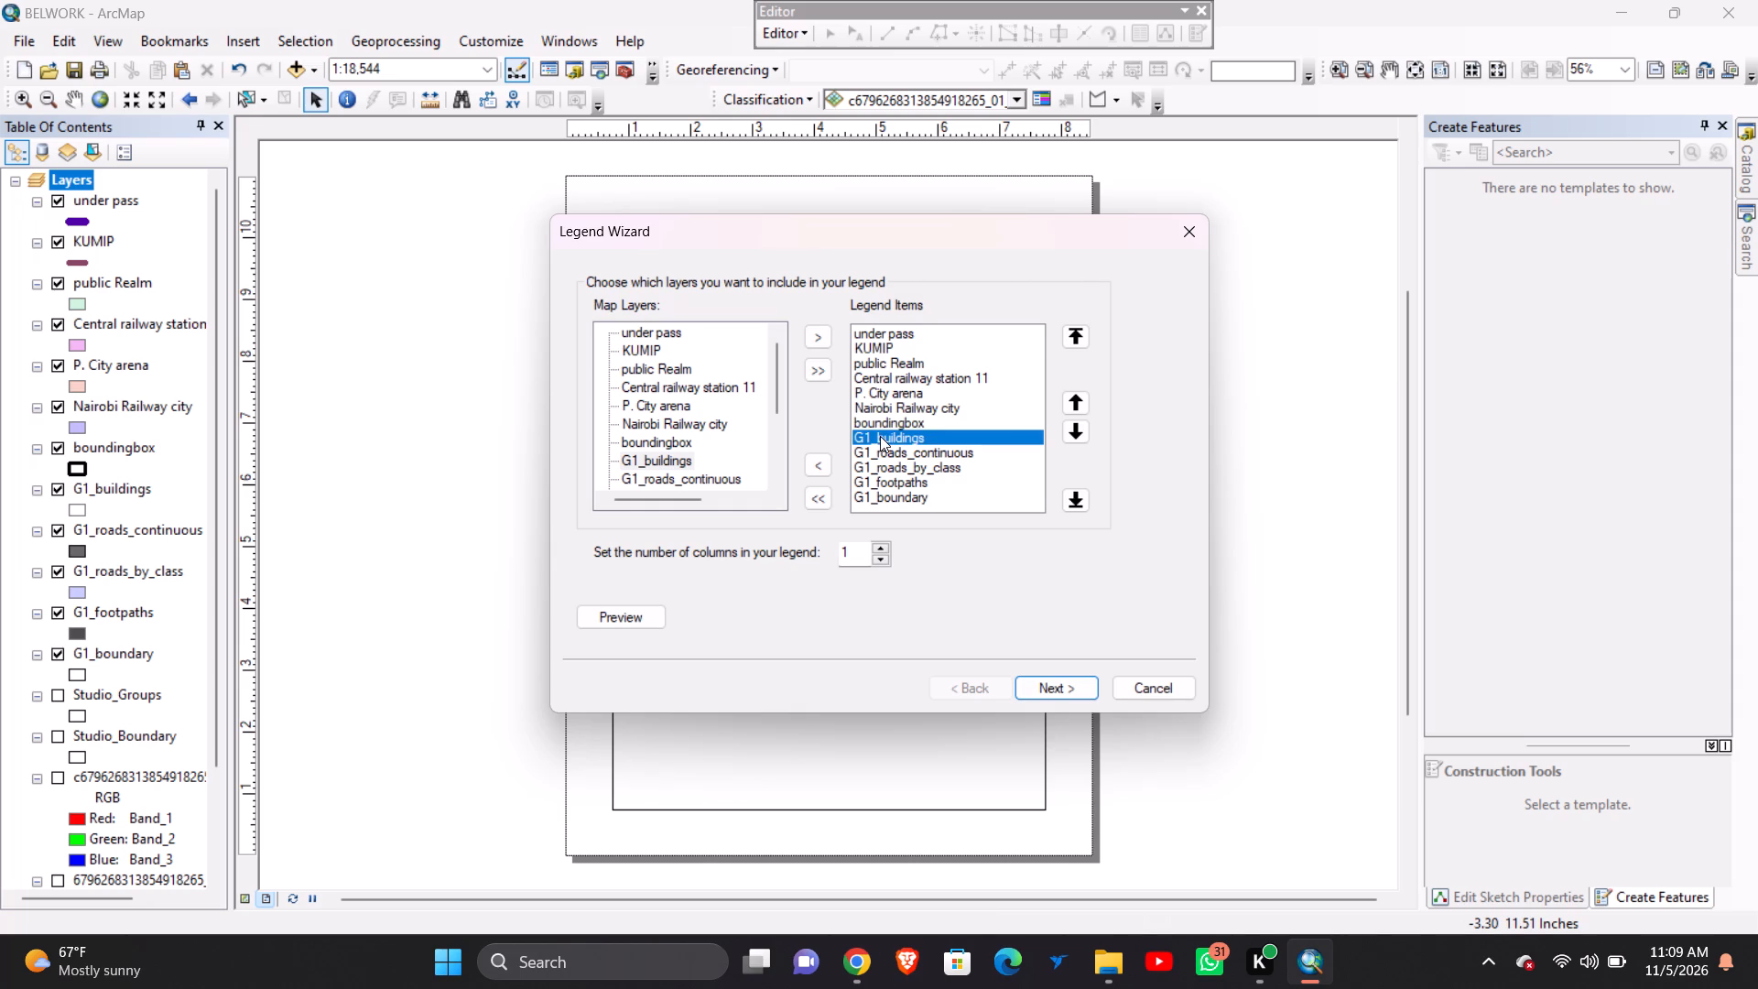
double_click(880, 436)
Remove boundingbox, G1_roads_continuous, G1_boundary, G1_footpaths, G1_roads_by_class and G1_buildings from the legend items.
left_click(877, 421)
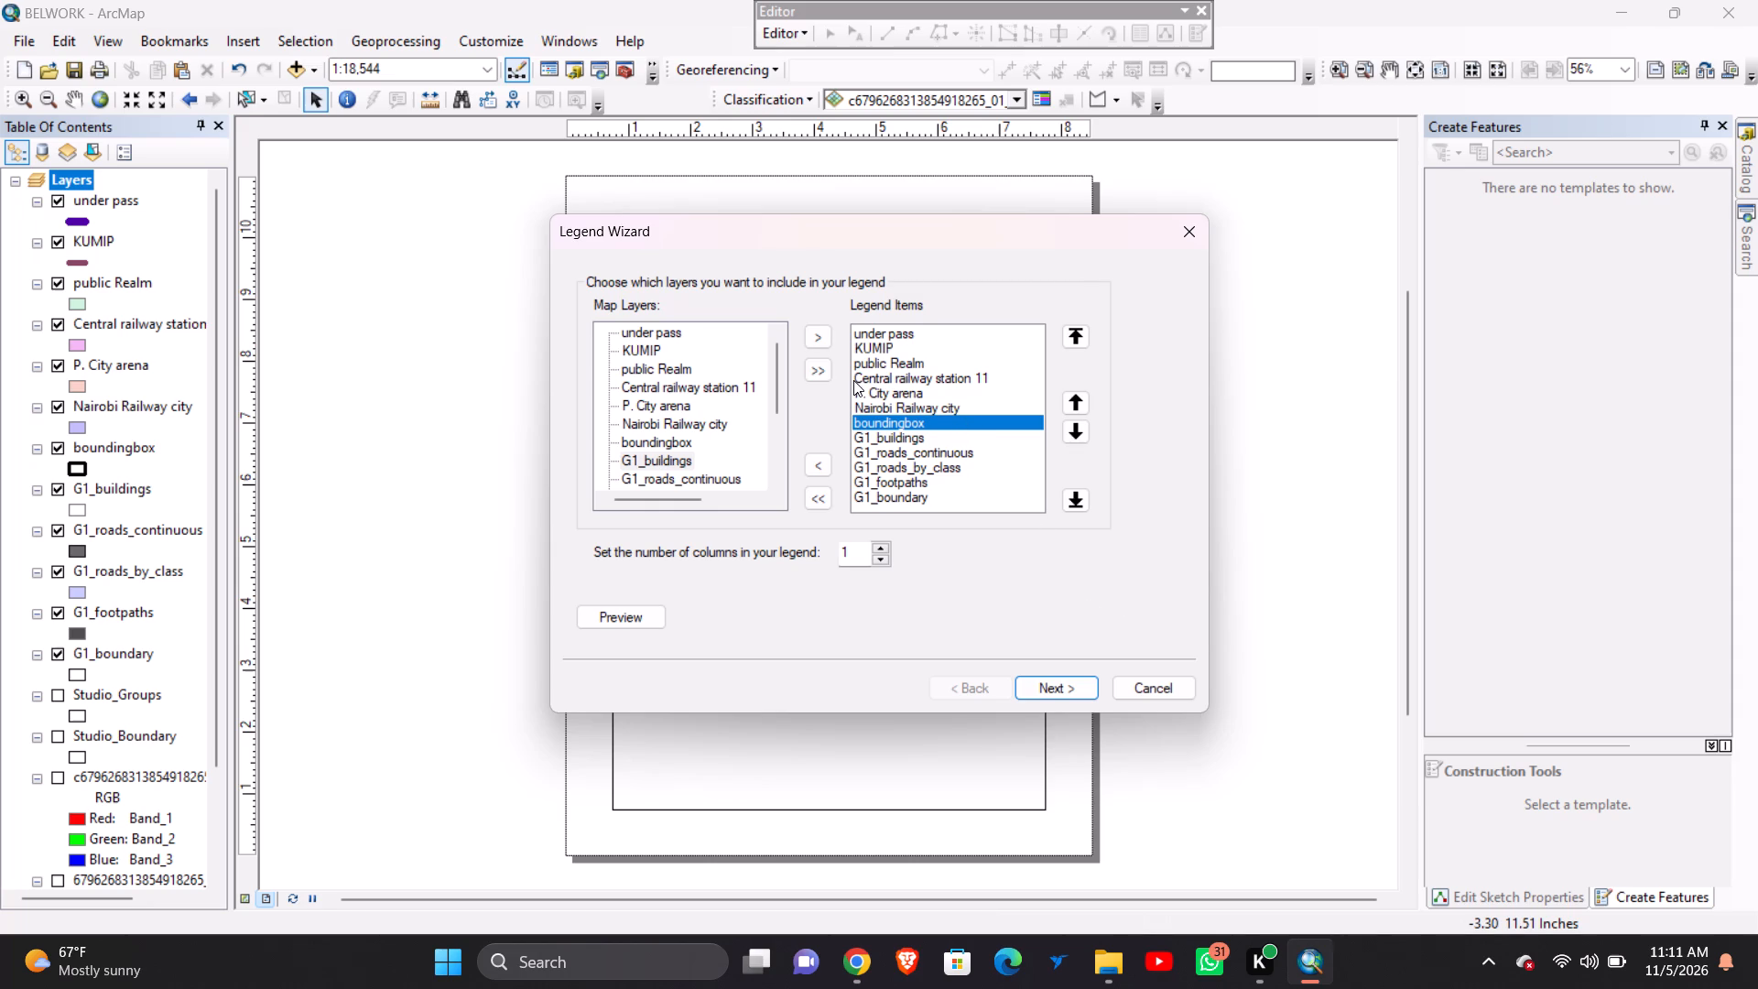
left_click(818, 471)
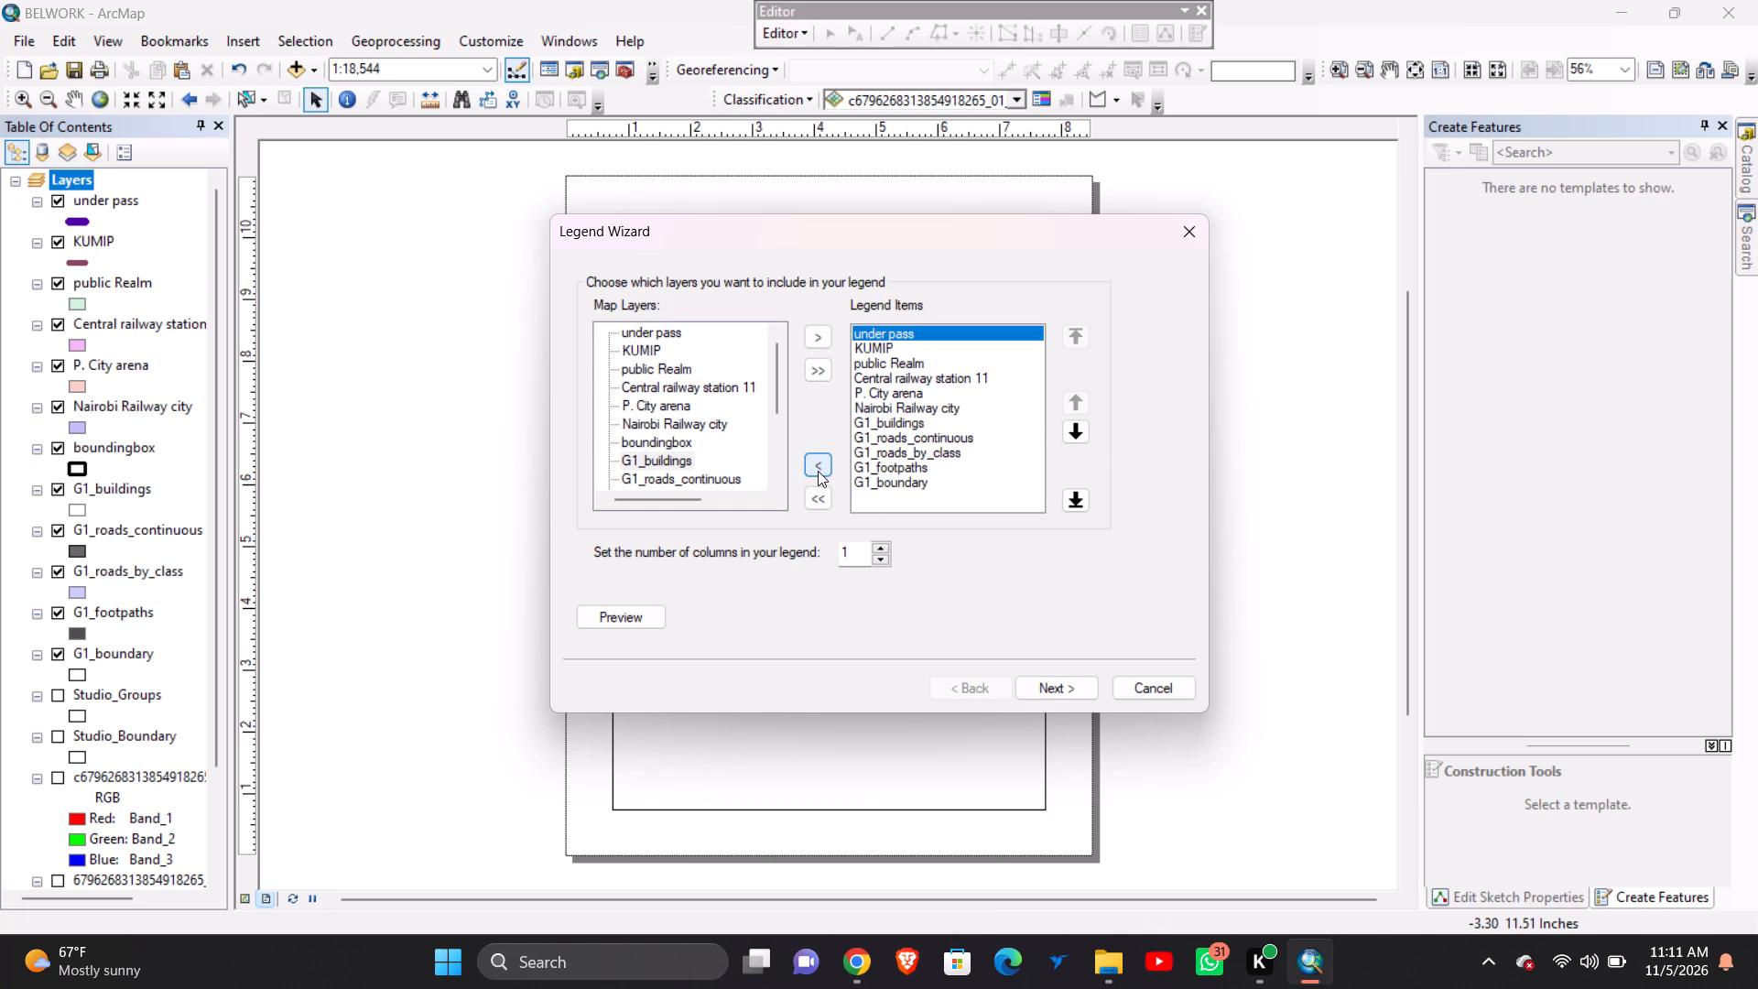
left_click(877, 429)
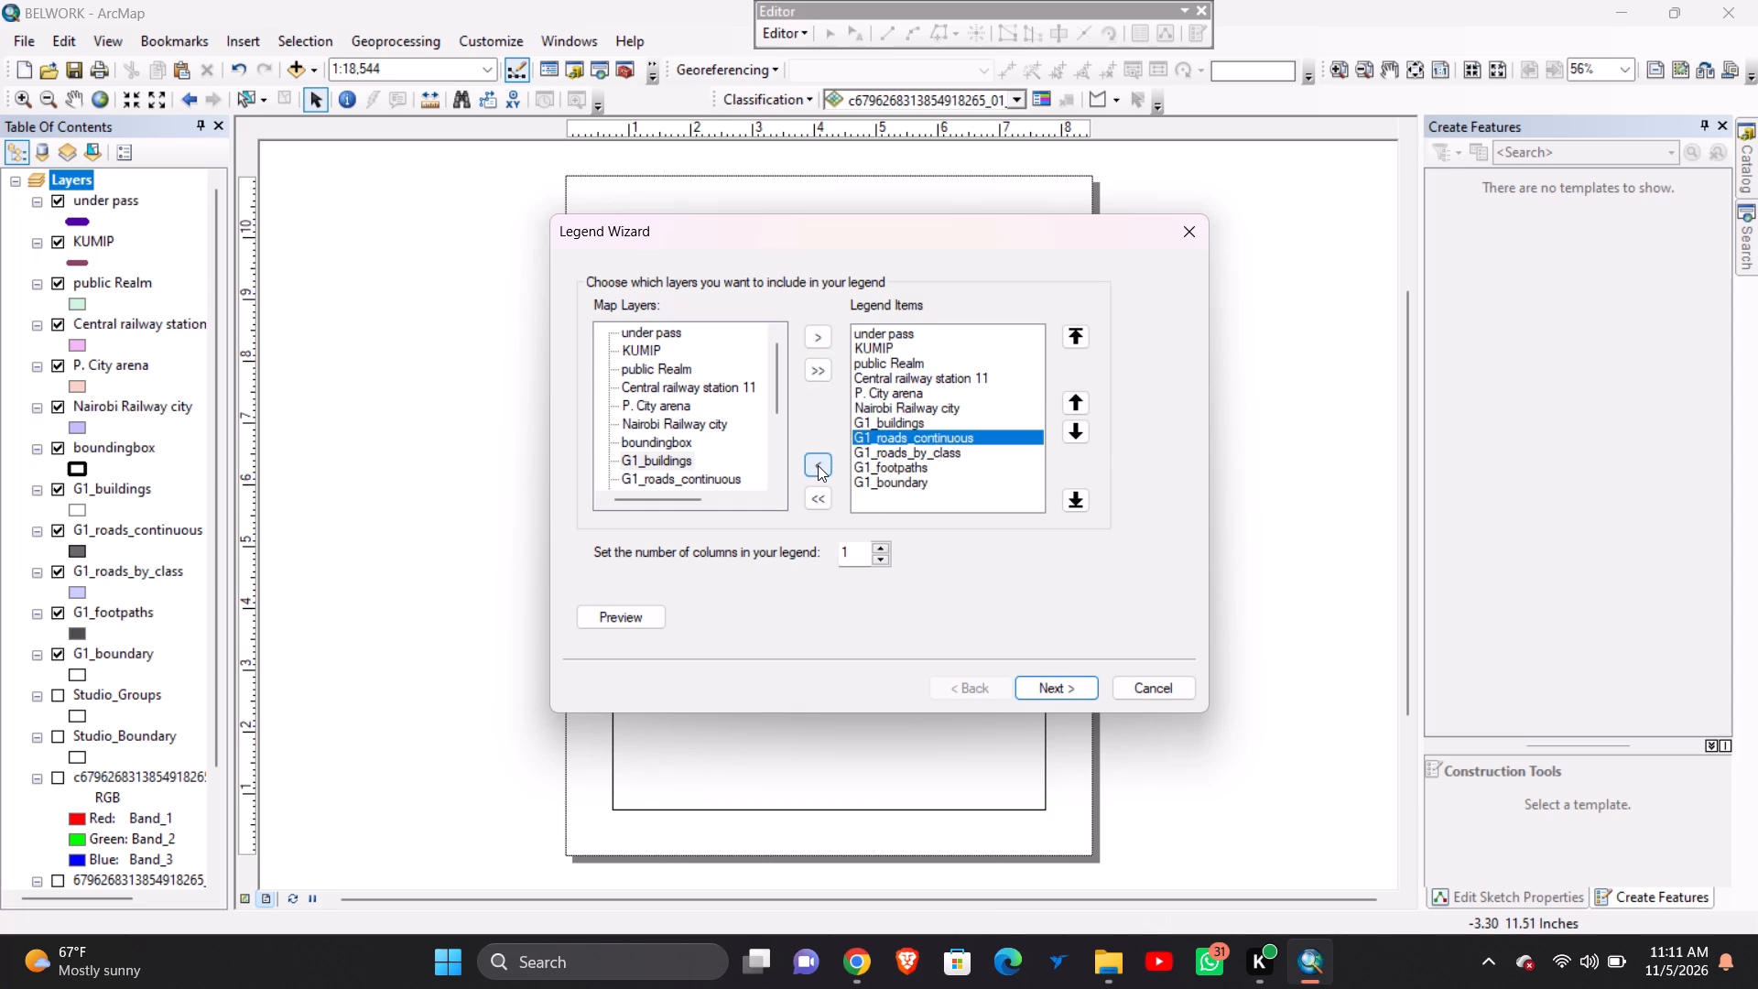
left_click(818, 465)
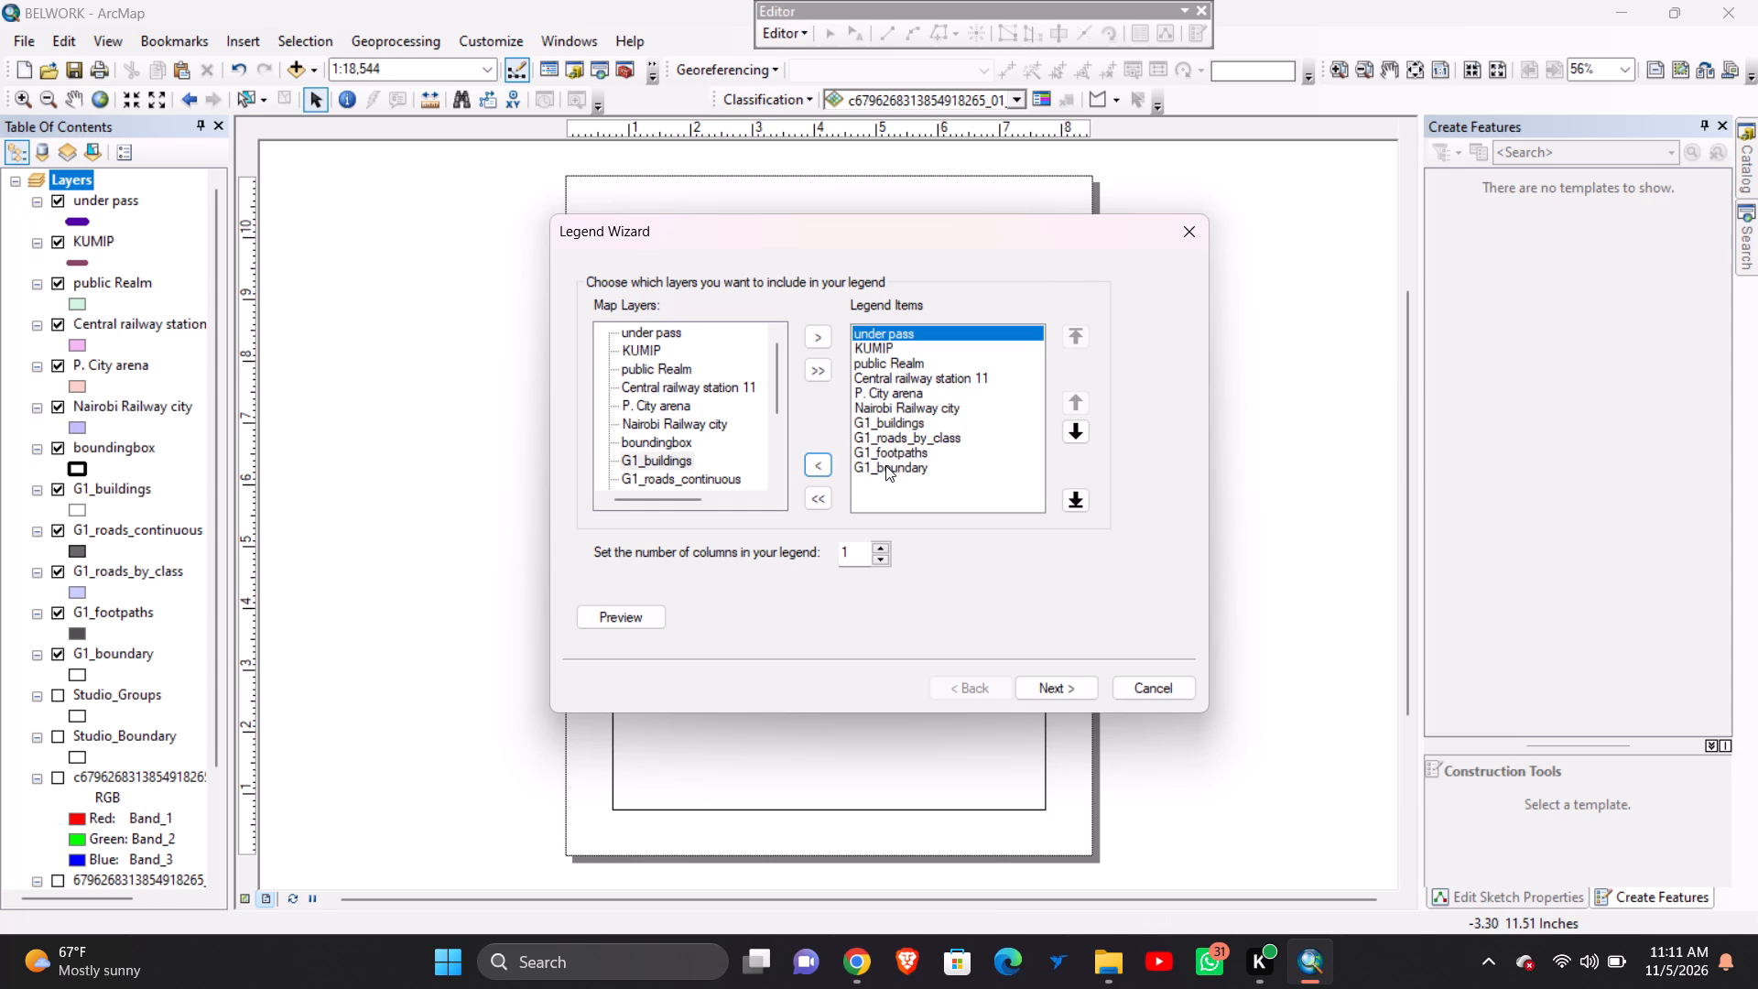
left_click(885, 467)
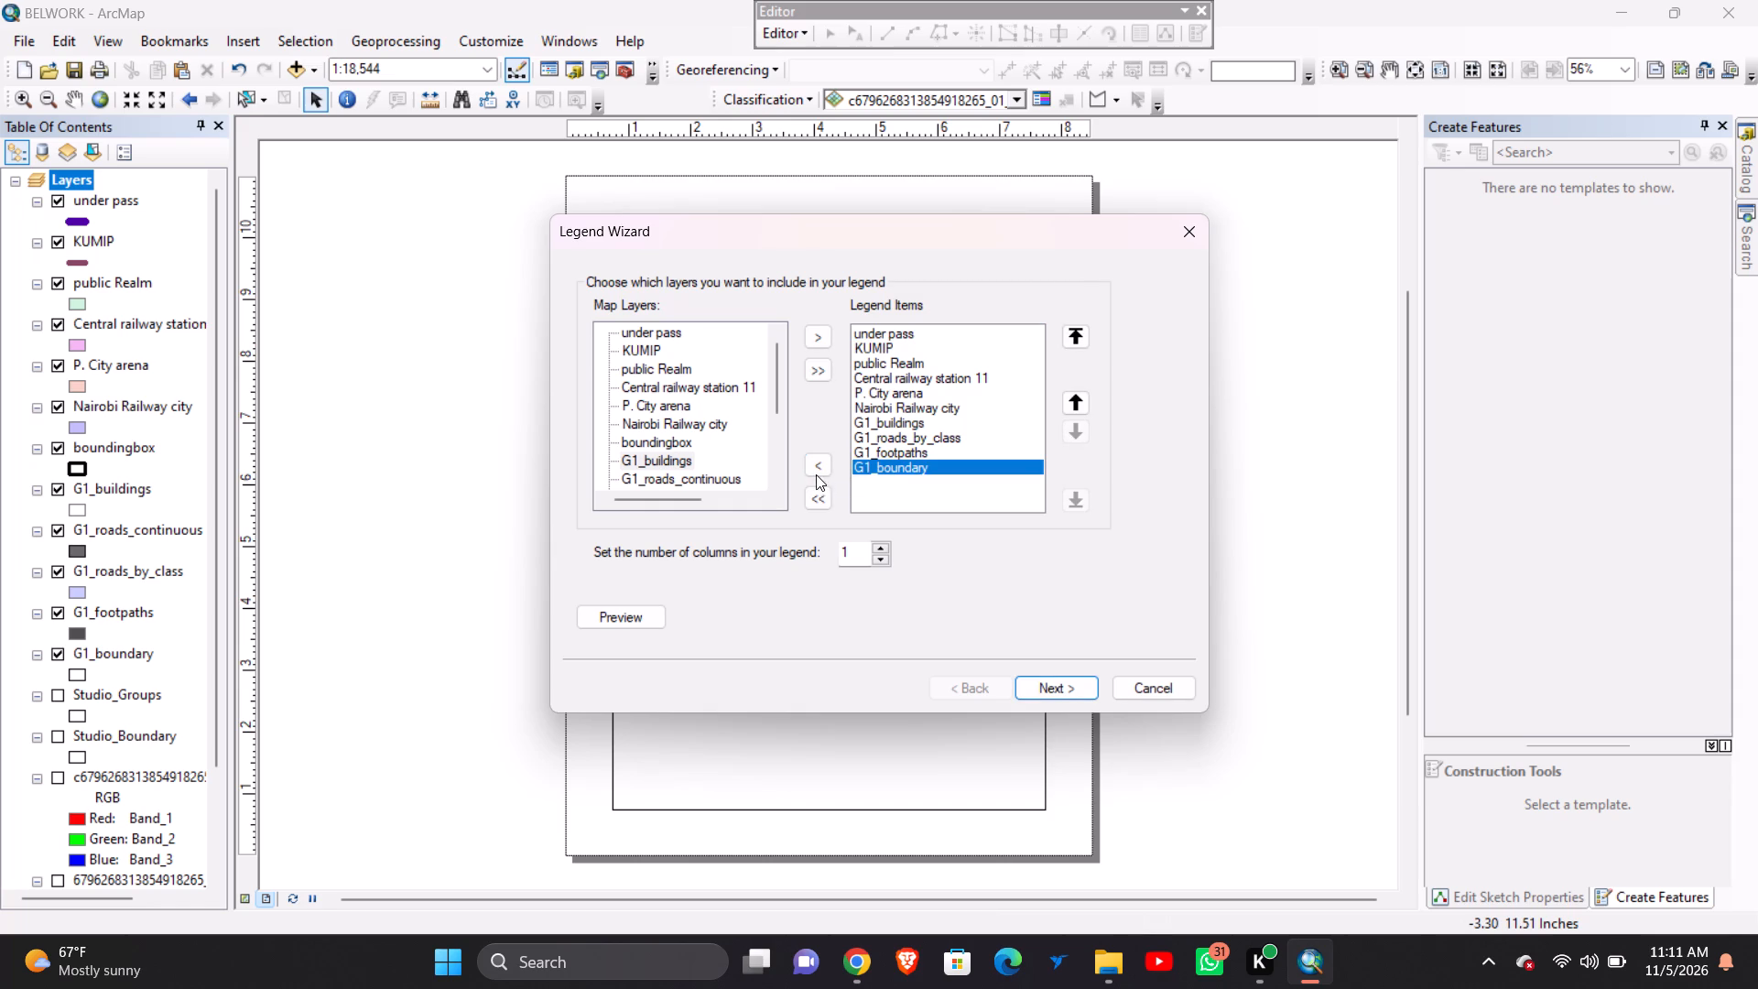
left_click(816, 465)
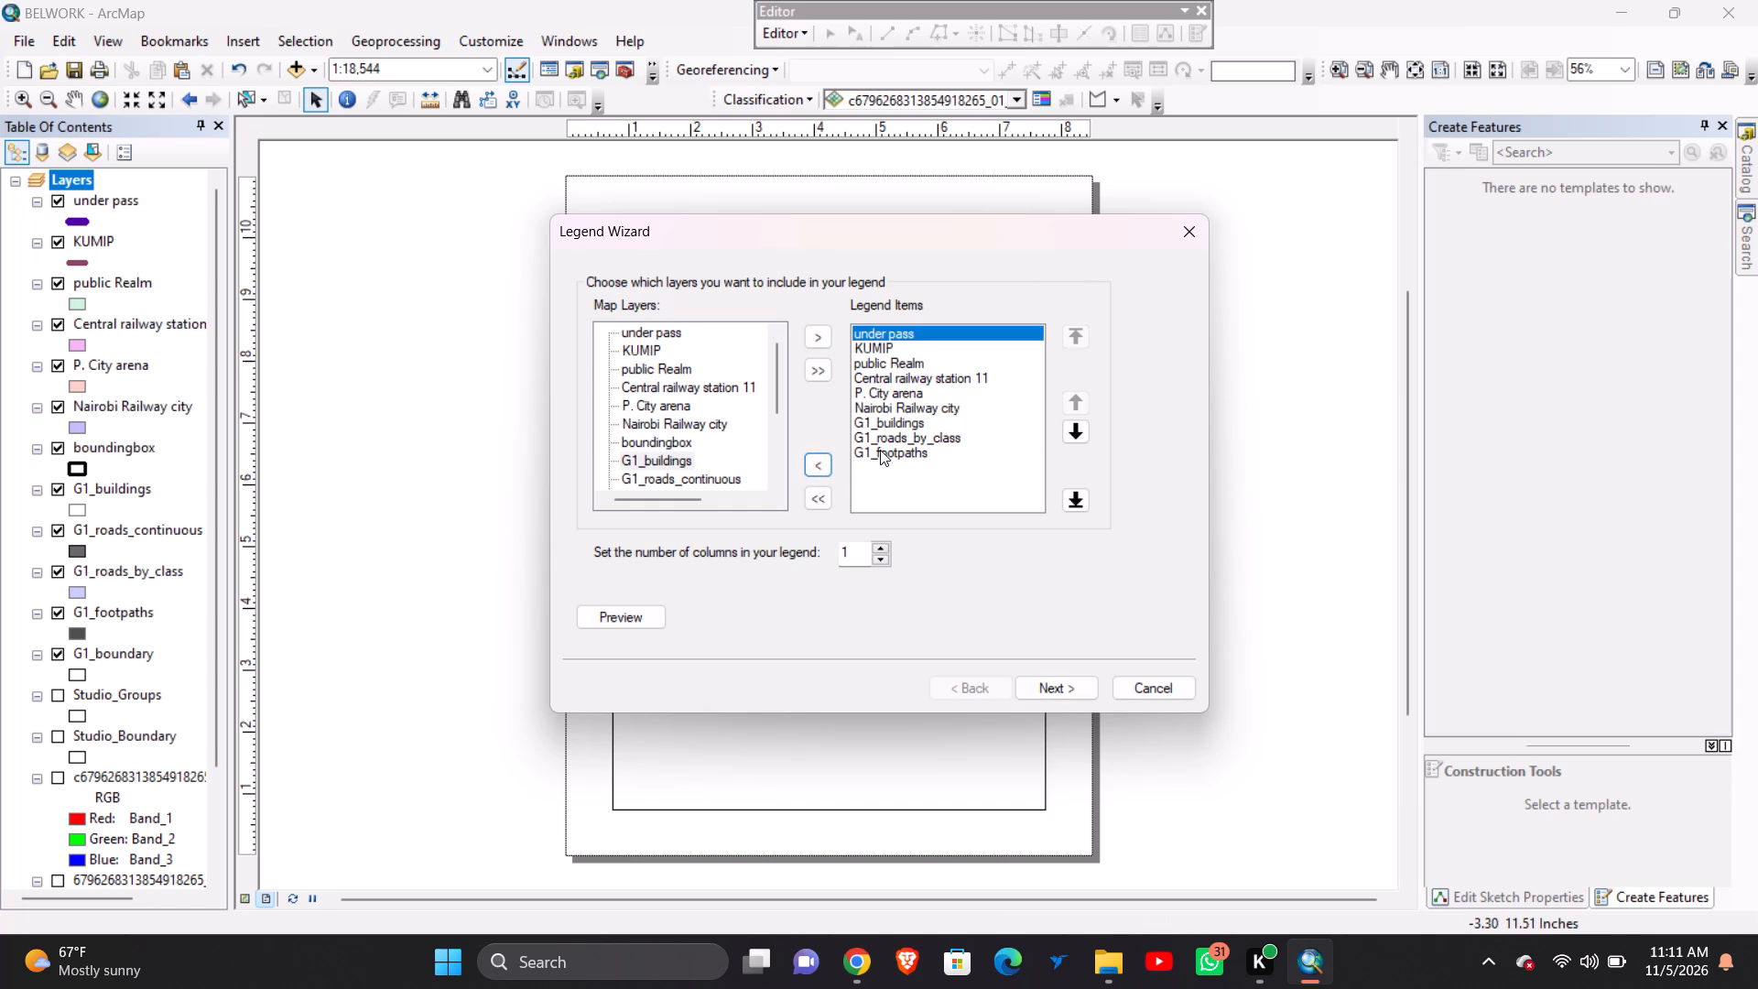
left_click(880, 450)
left_click(826, 466)
left_click(906, 435)
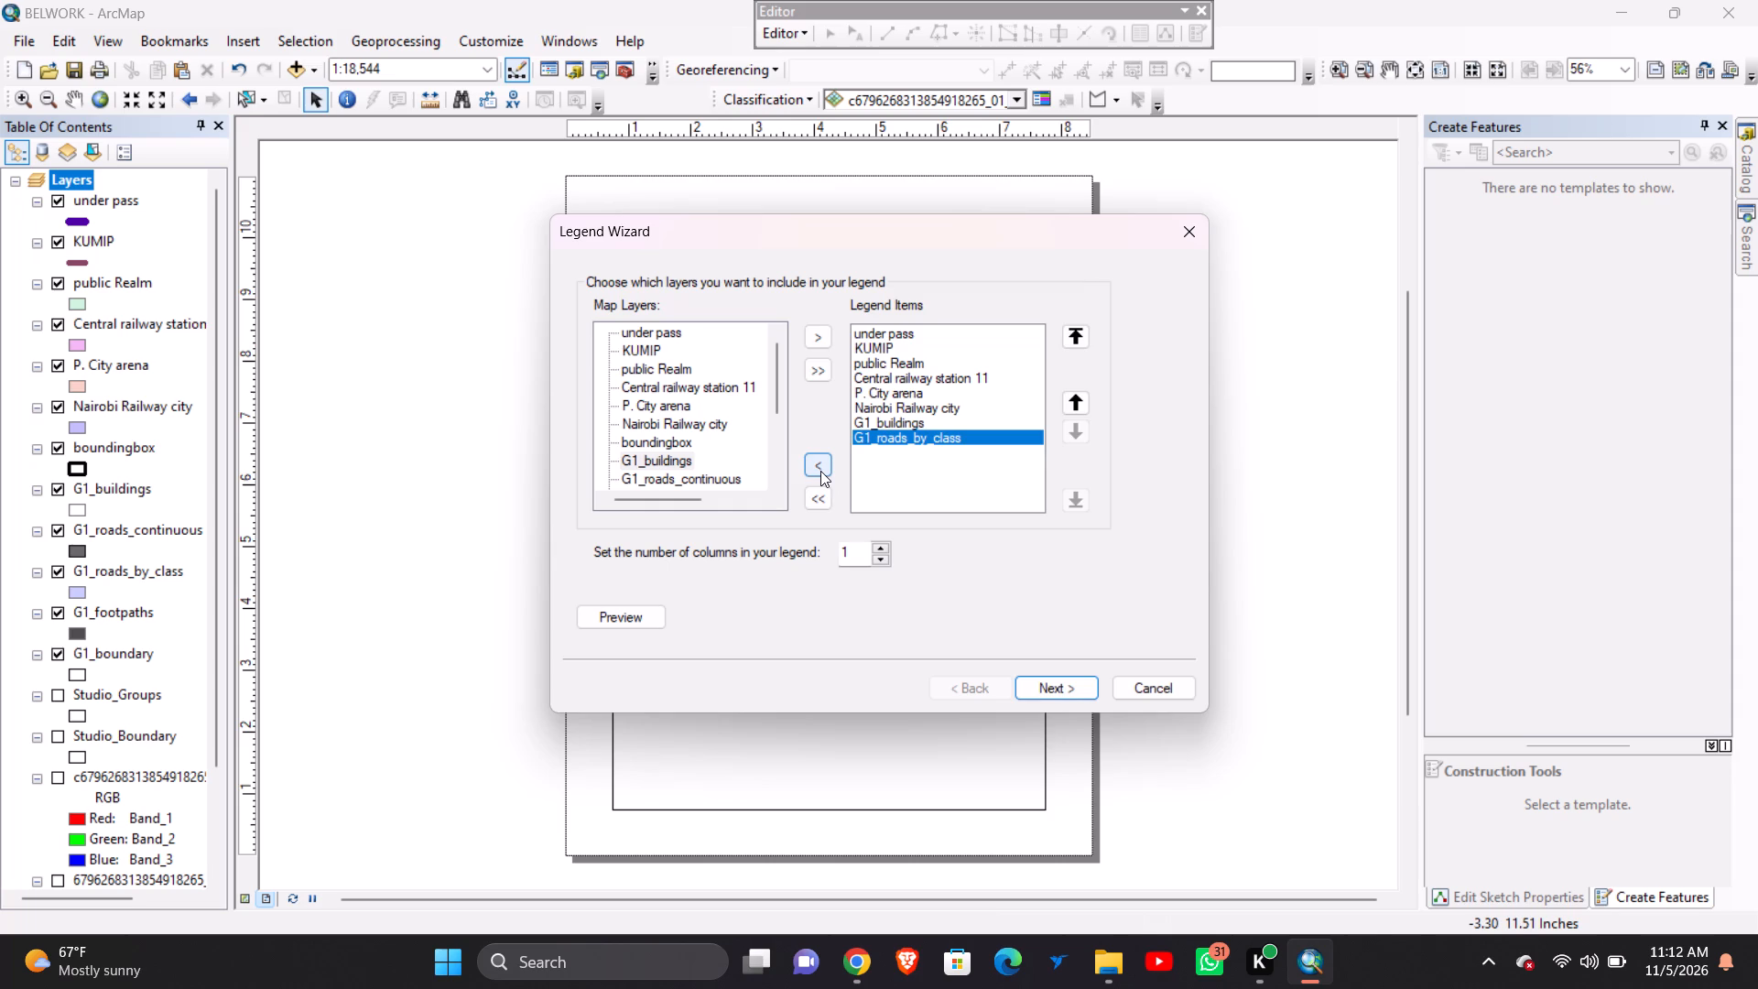
left_click(820, 471)
left_click(874, 427)
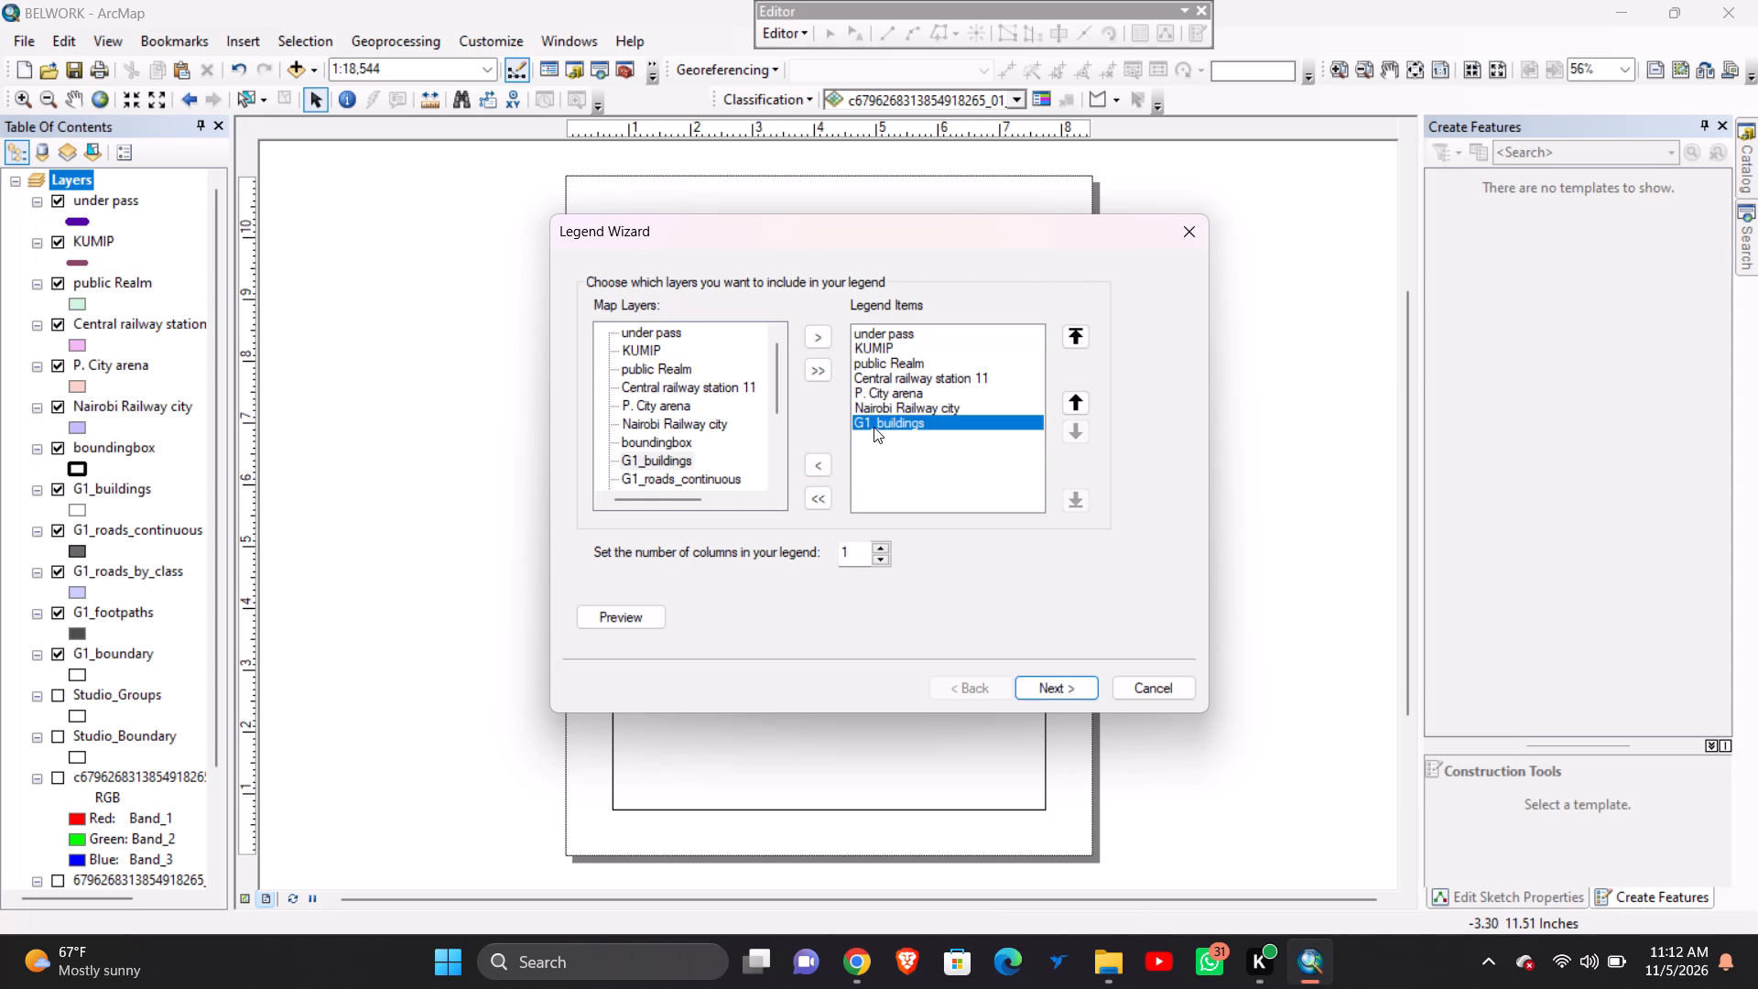
left_click(817, 471)
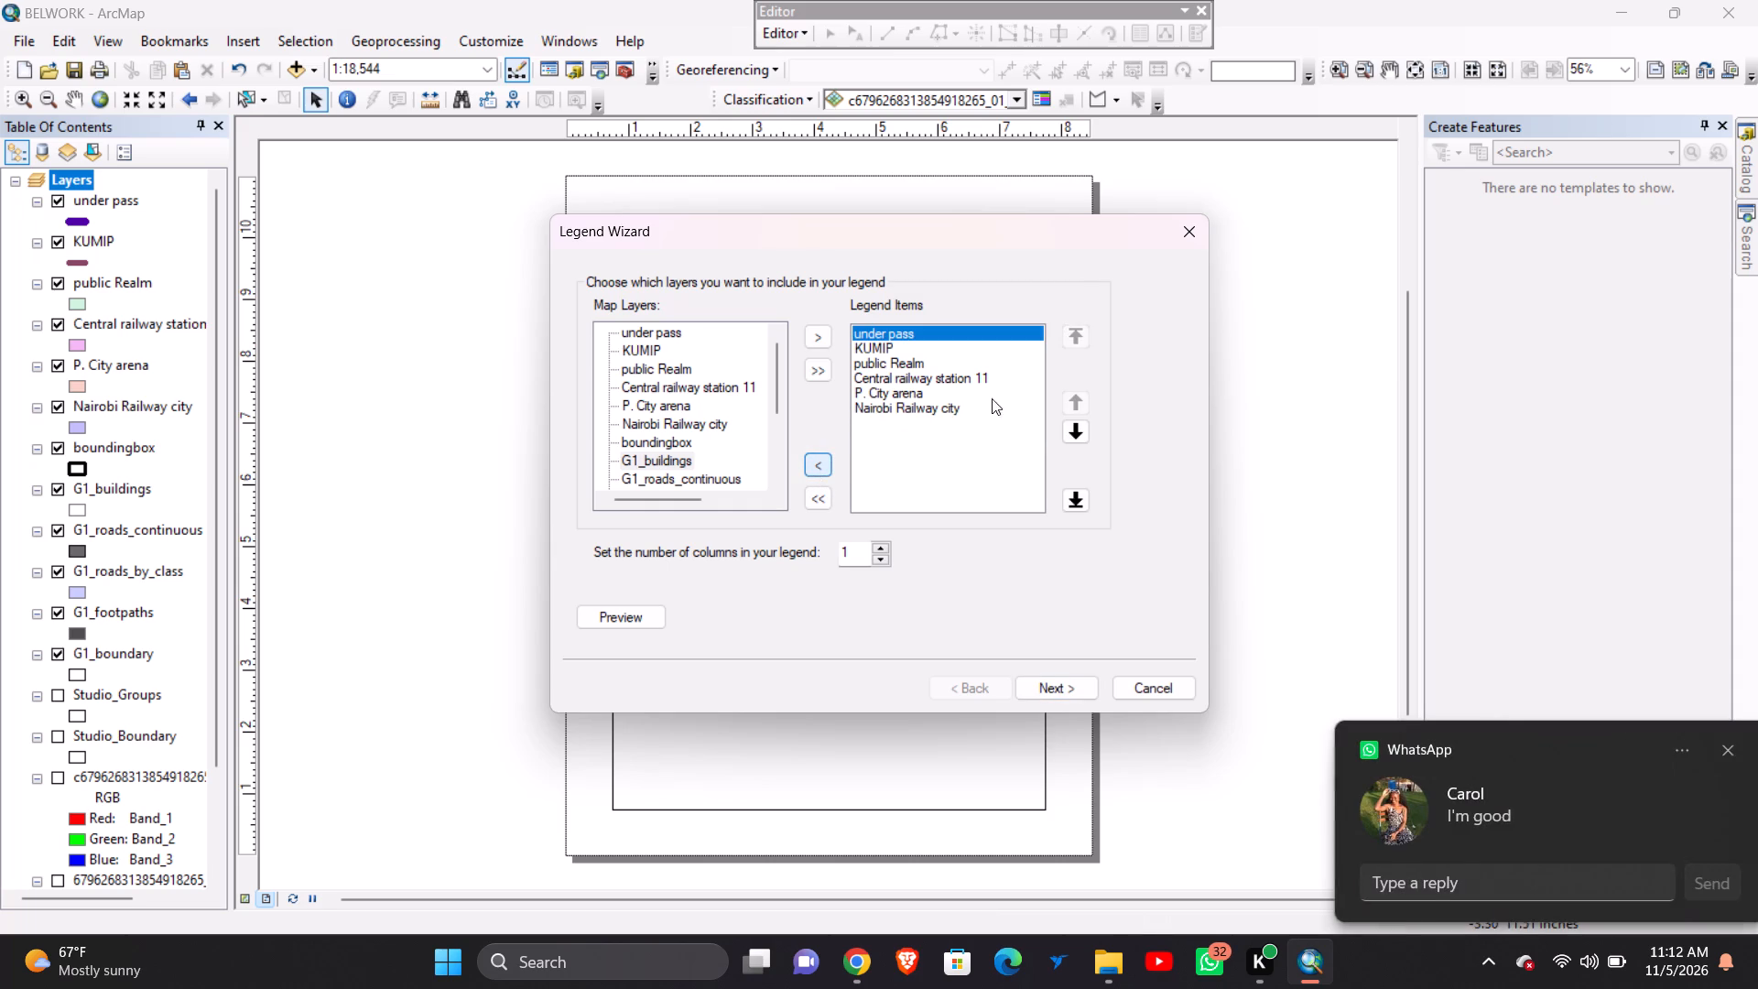
Set the legend title's font size to 16.
left_click(1072, 688)
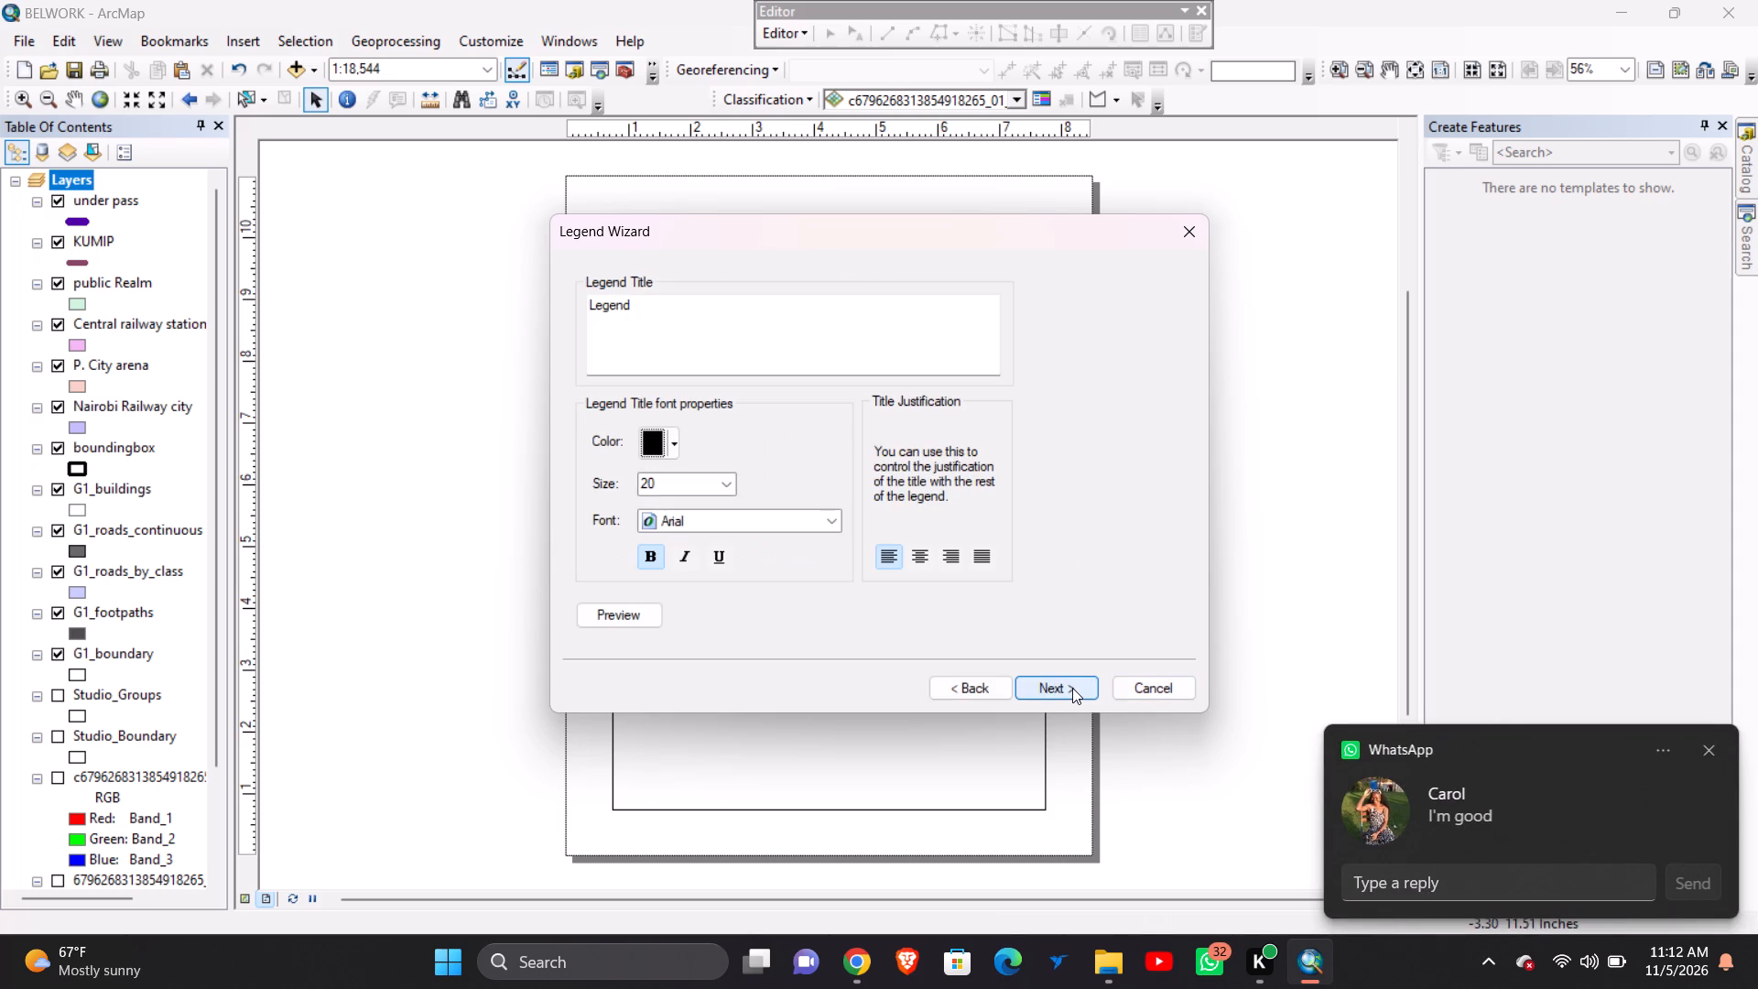
left_click(729, 483)
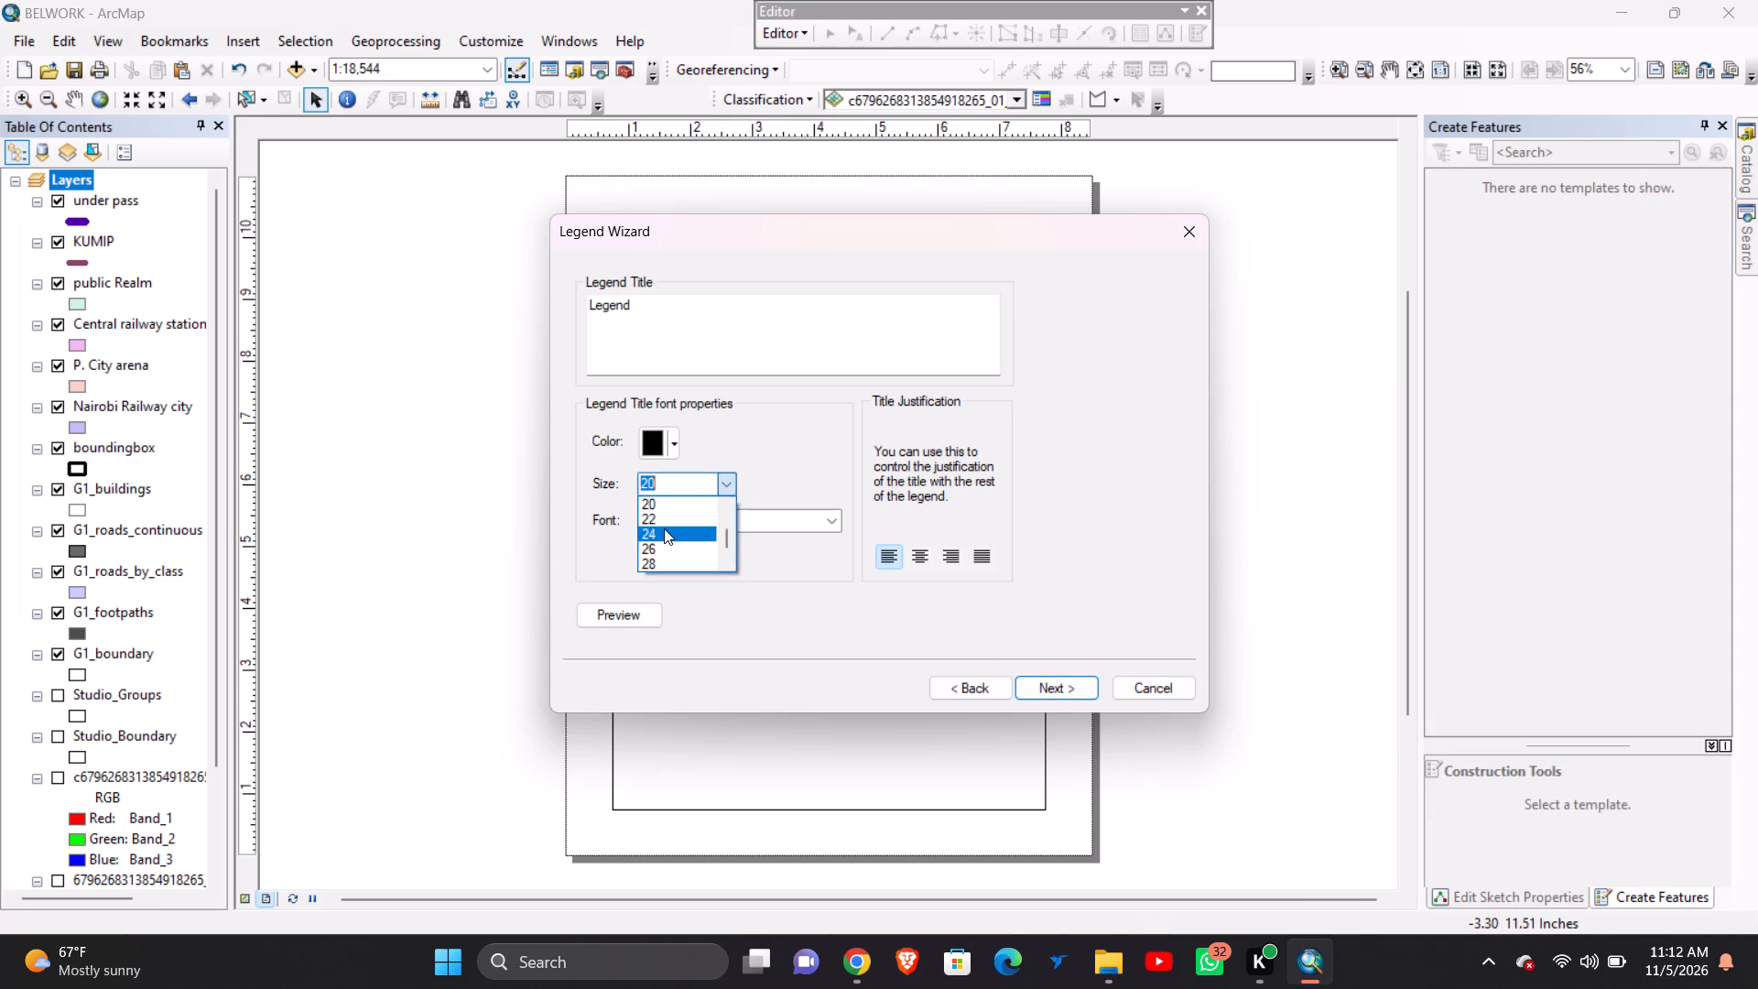
scroll(664, 528, "up", 1)
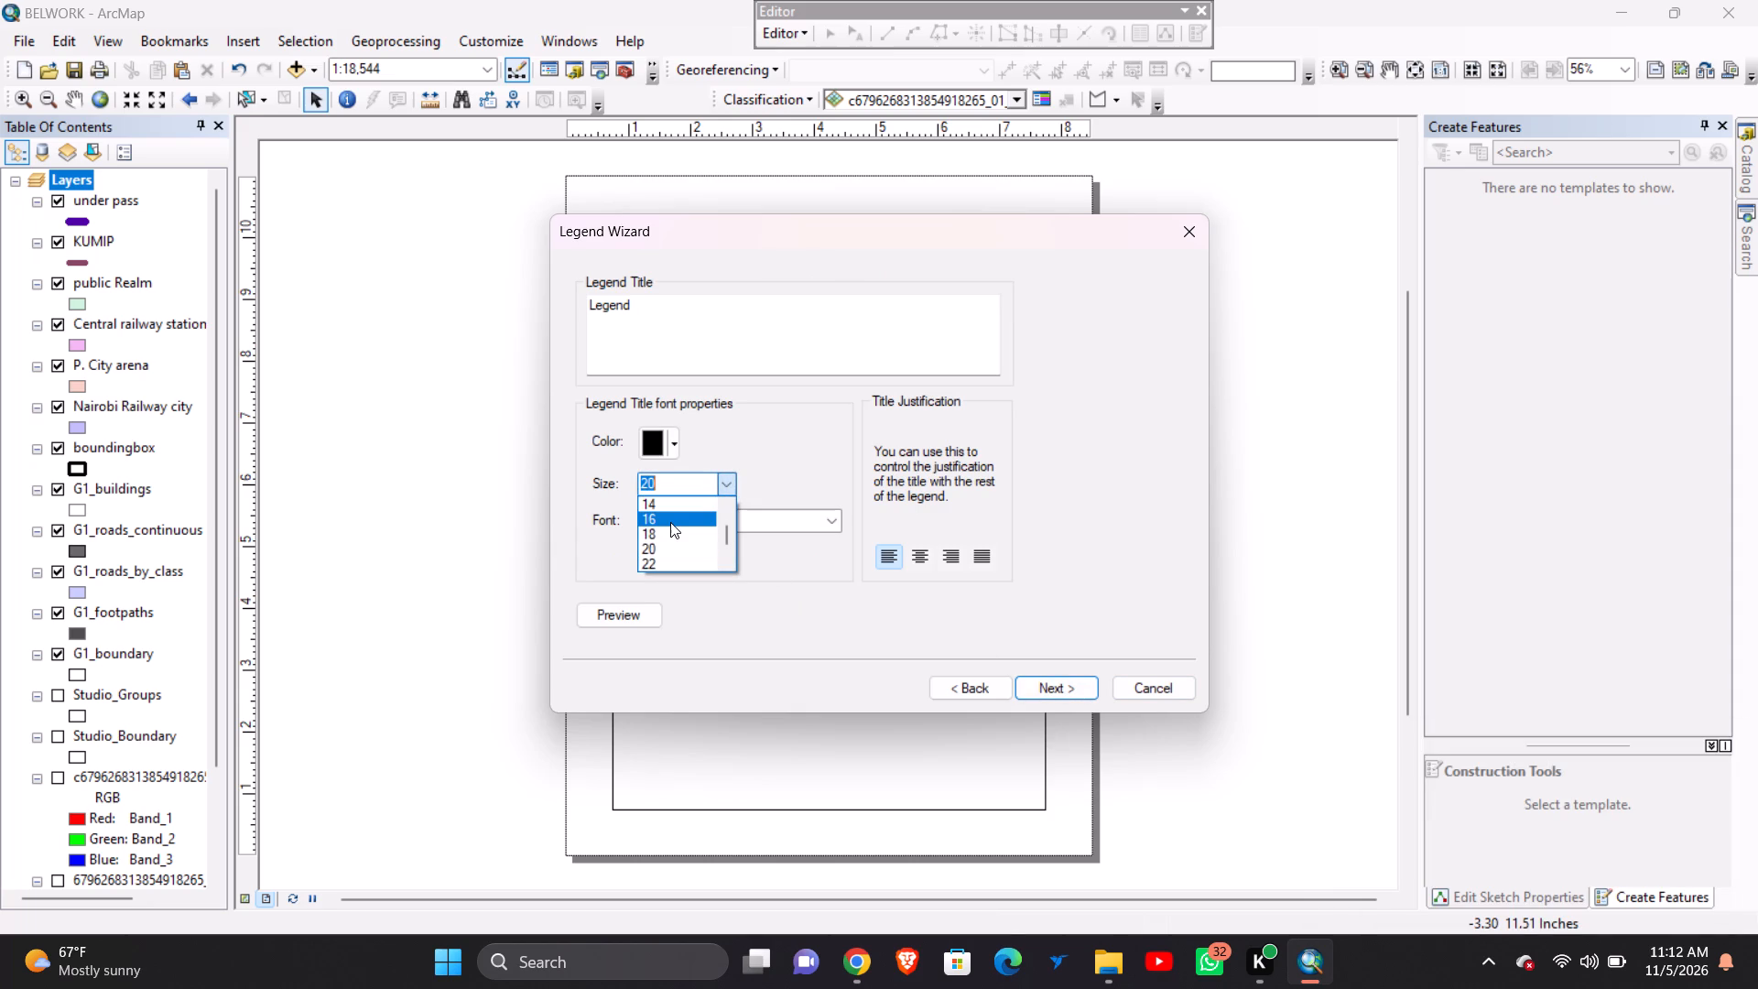
left_click(670, 522)
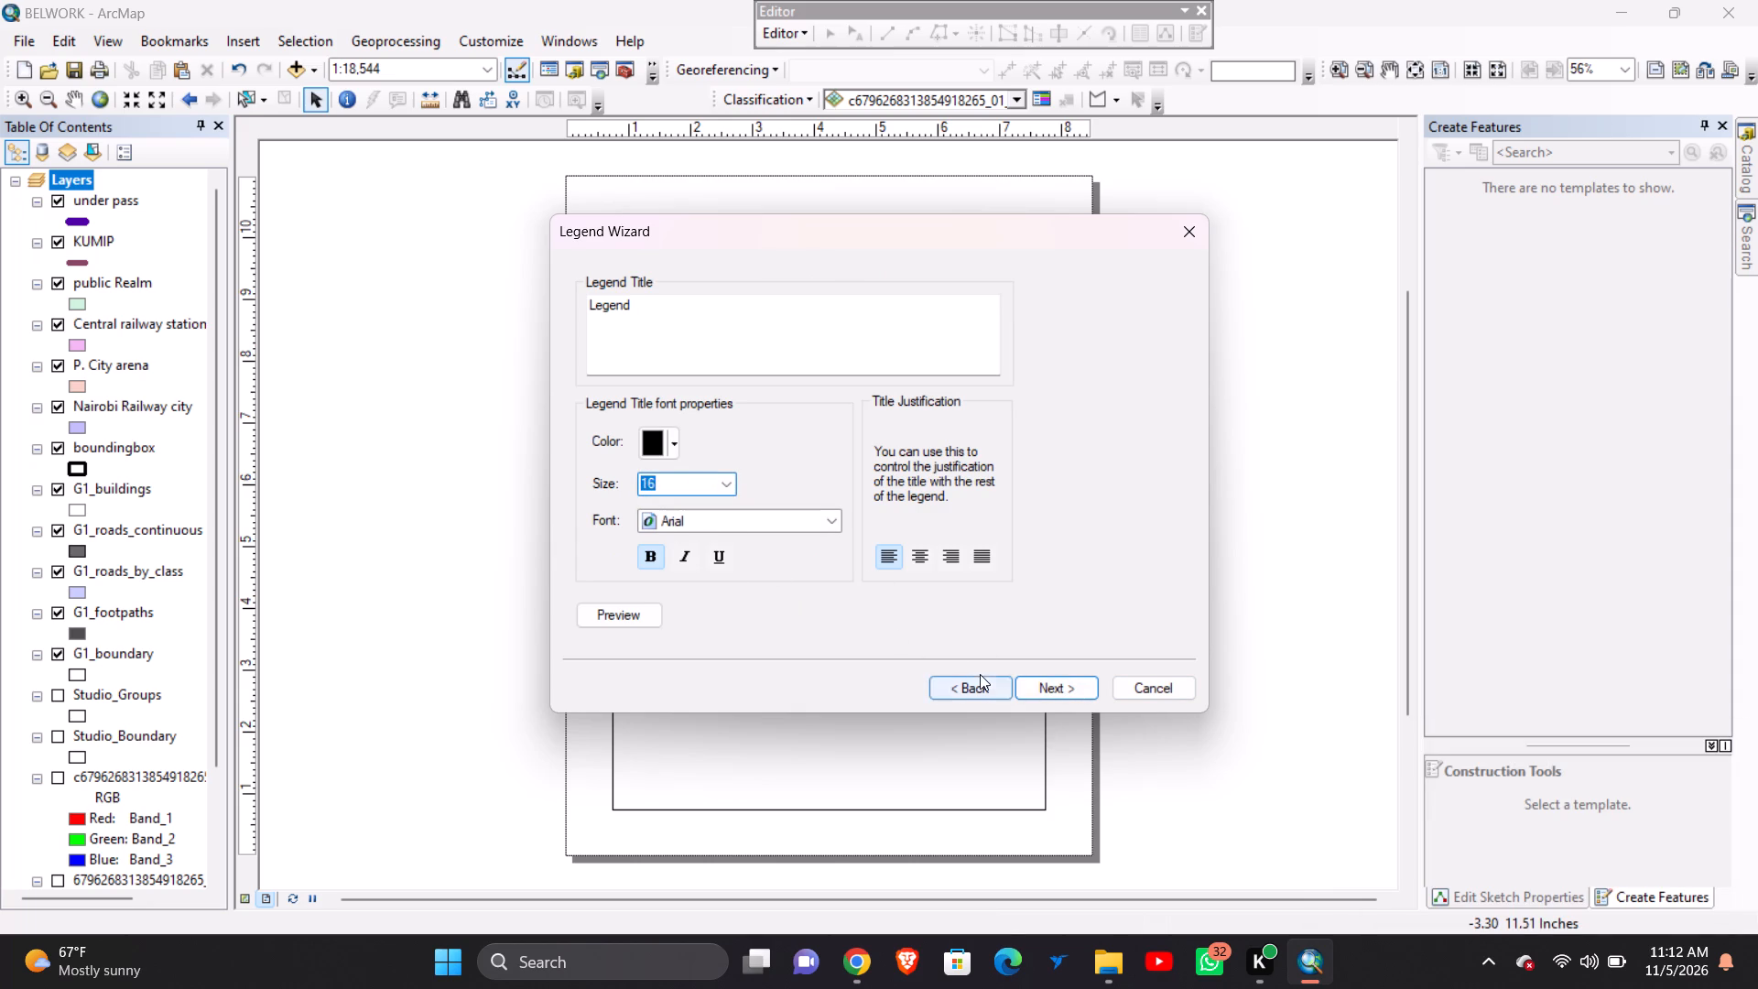
left_click(1049, 692)
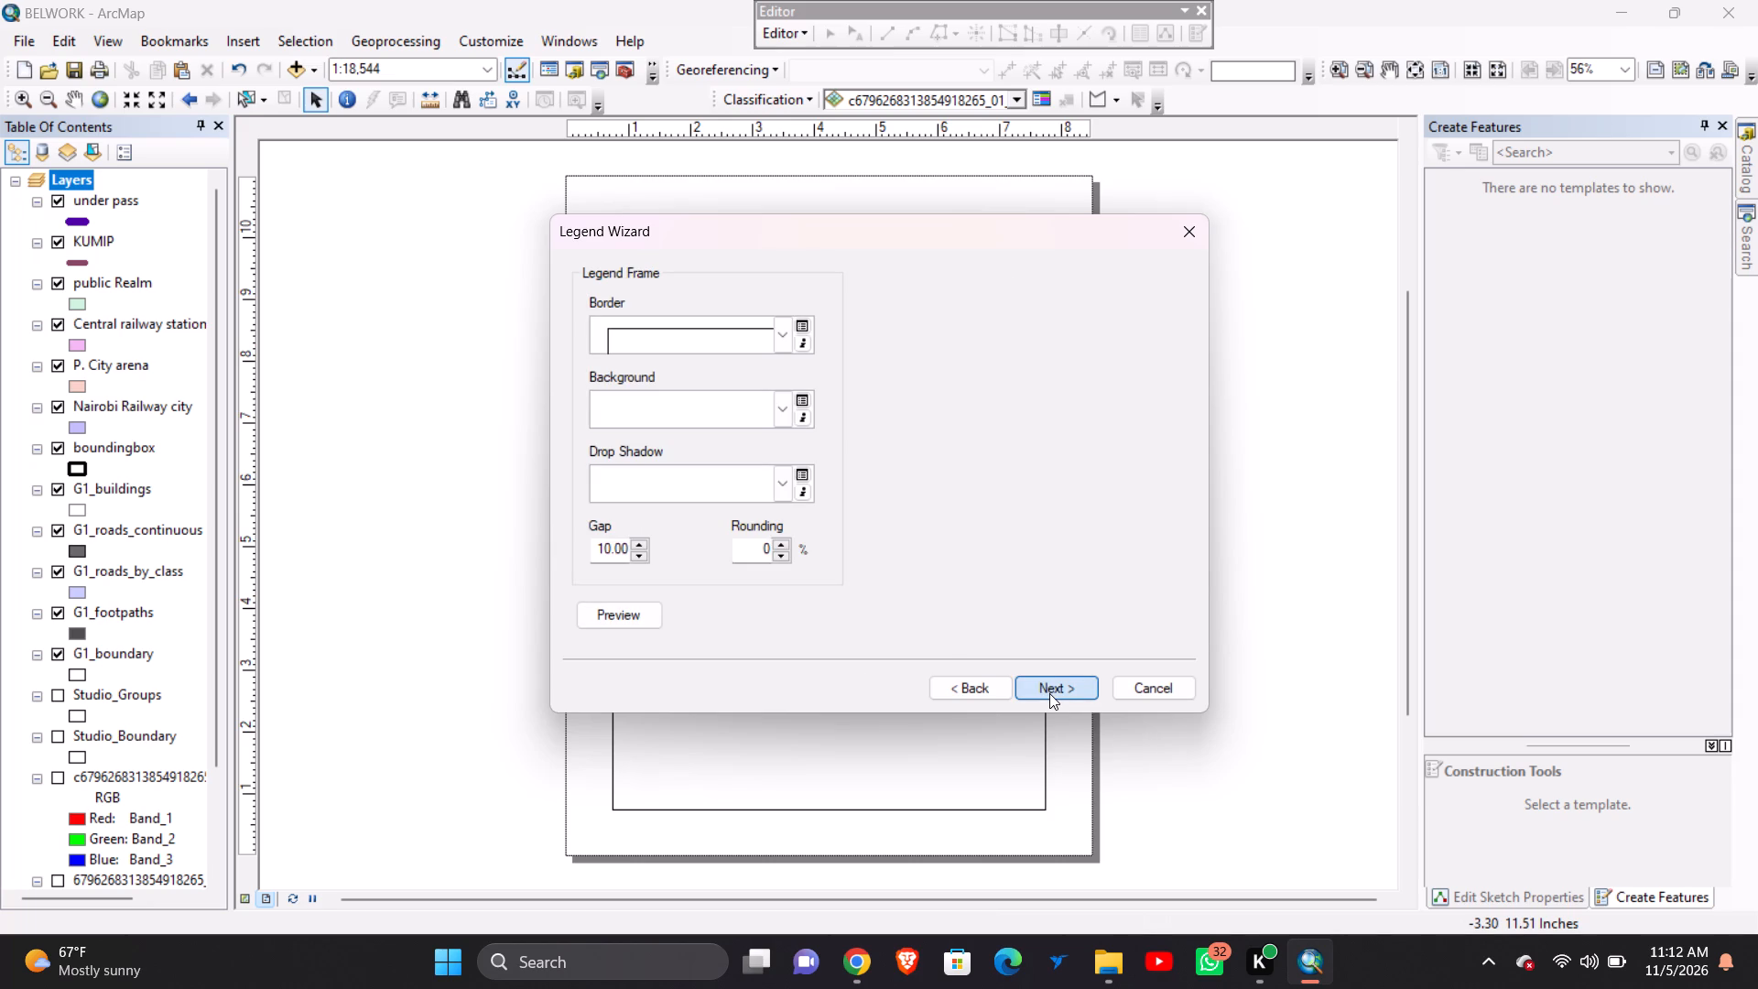
Finish the legend wizard with the current frame, patch and spacing settings, placing the legend in the layout.
left_click(1049, 693)
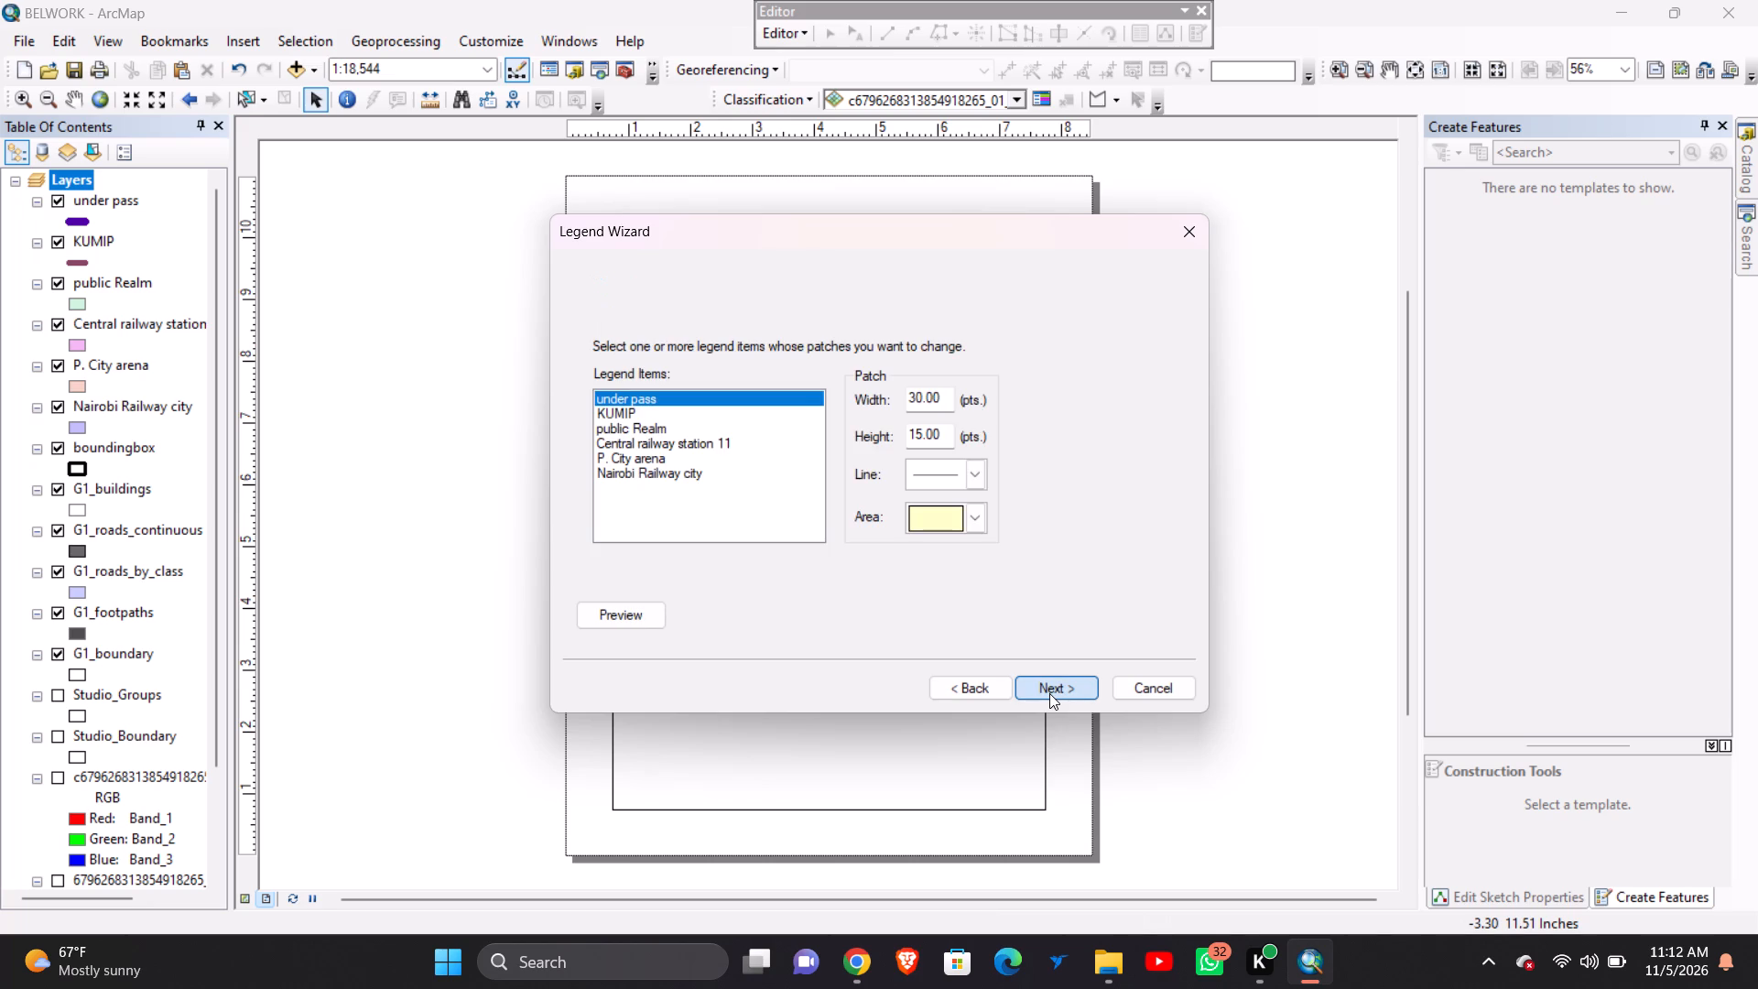
left_click(1049, 693)
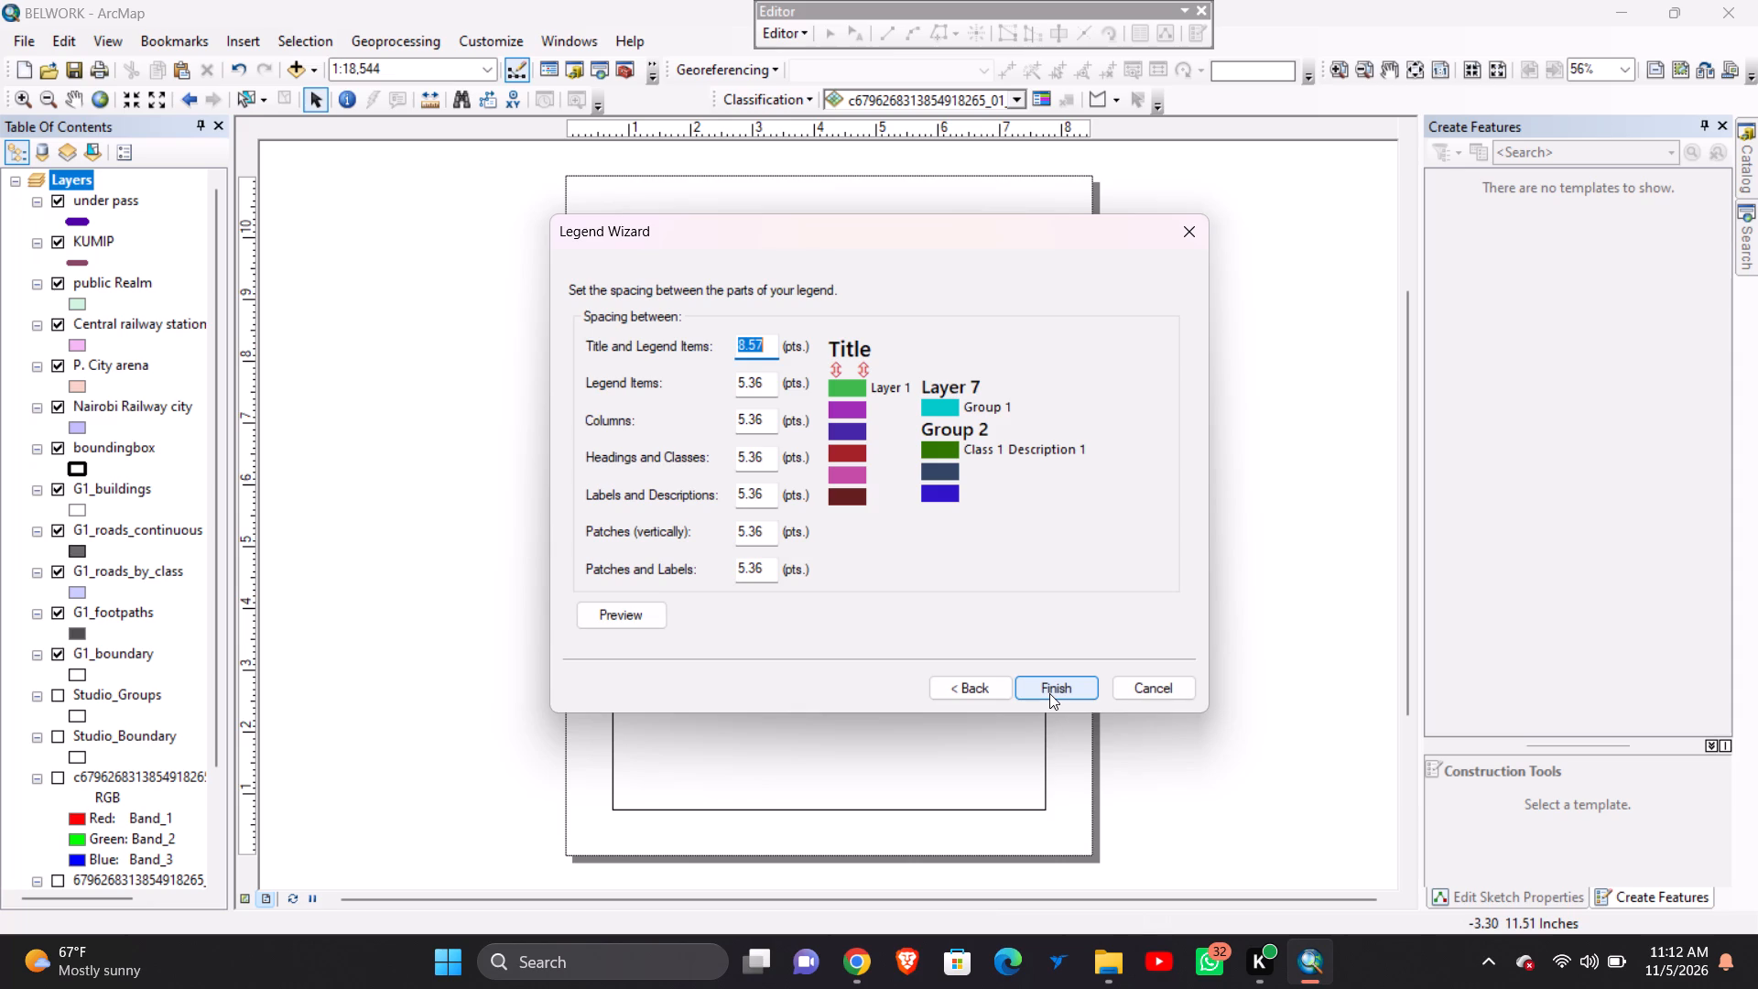
left_click(1049, 693)
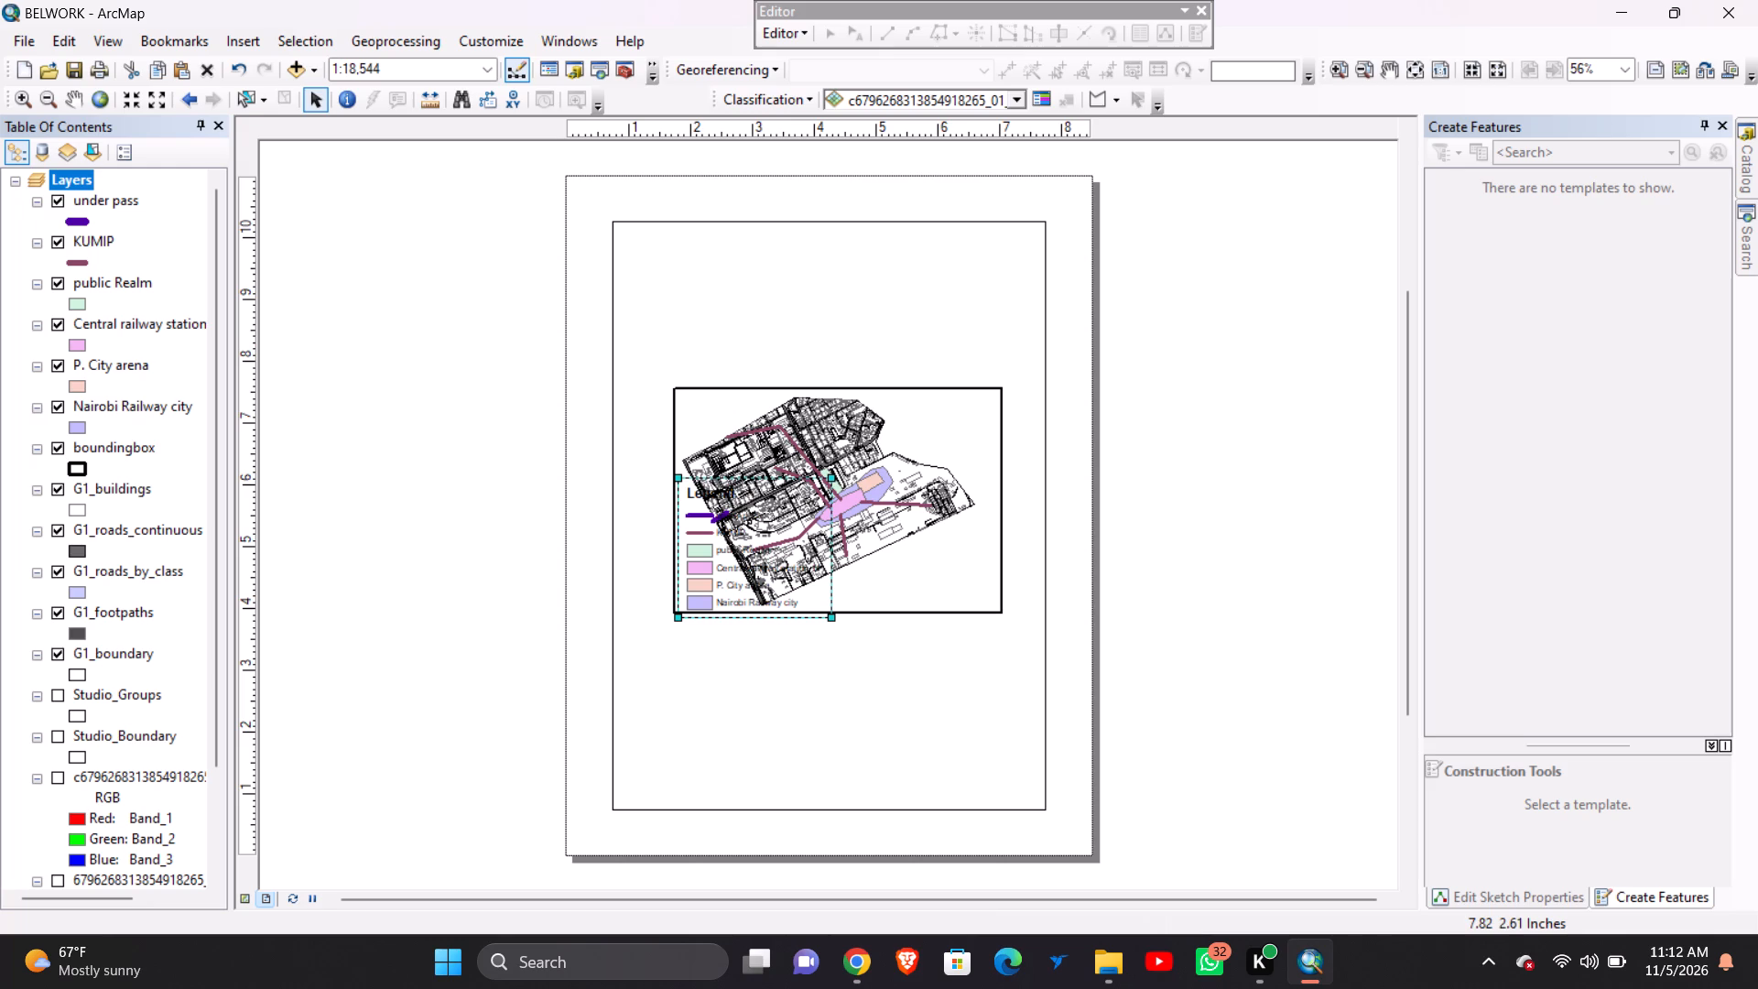
Move the legend into the upper-right corner of the map's data frame and deselect it.
scroll(960, 579, "up", 1)
scroll(960, 579, "up", 1, "ctrl")
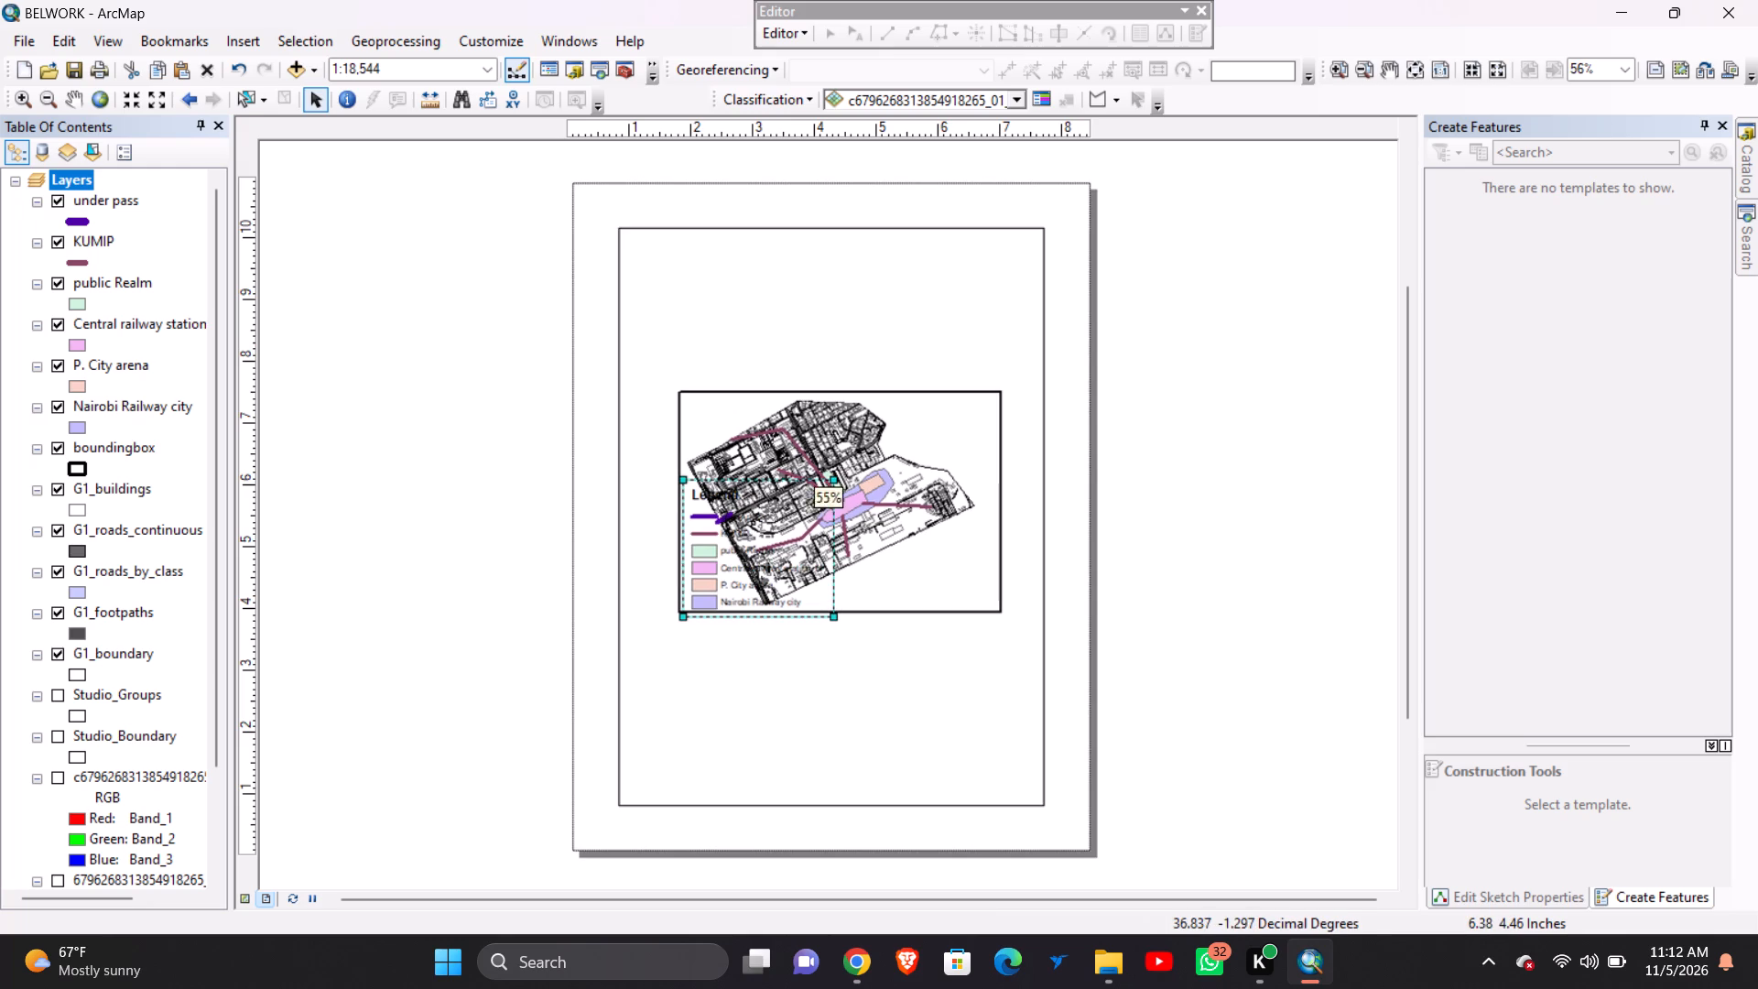
scroll(960, 579, "down", 3, "ctrl")
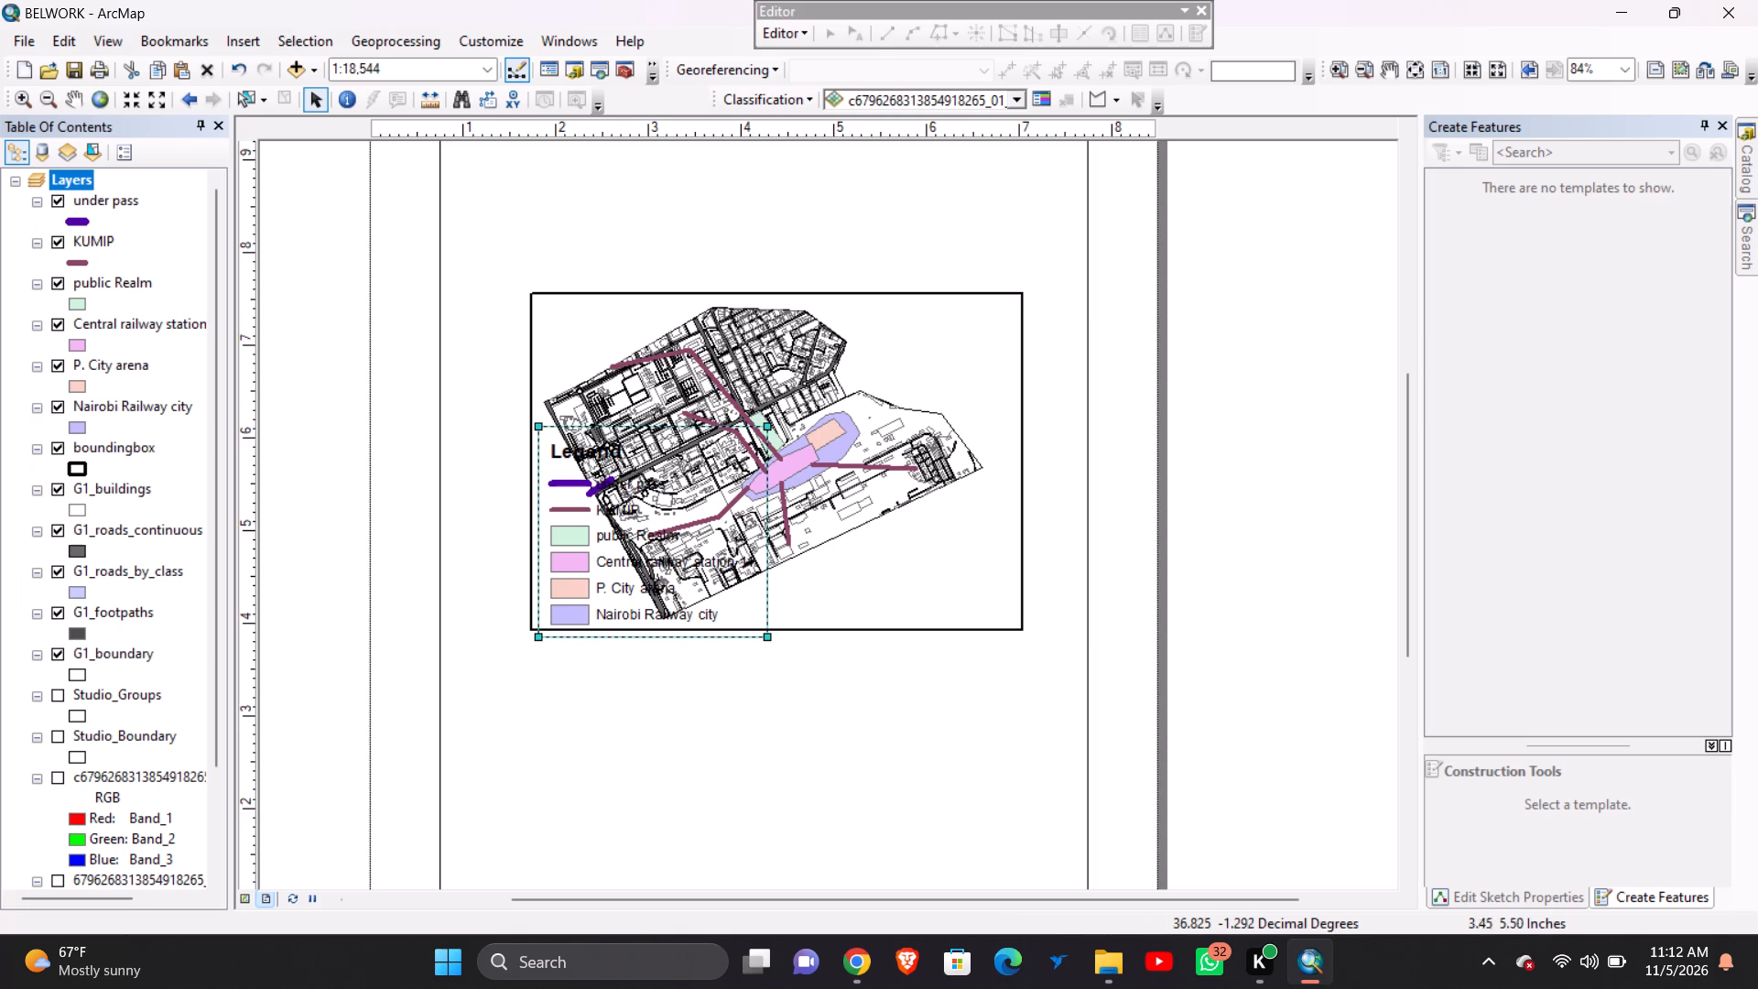
left_click_drag(673, 493, 912, 383)
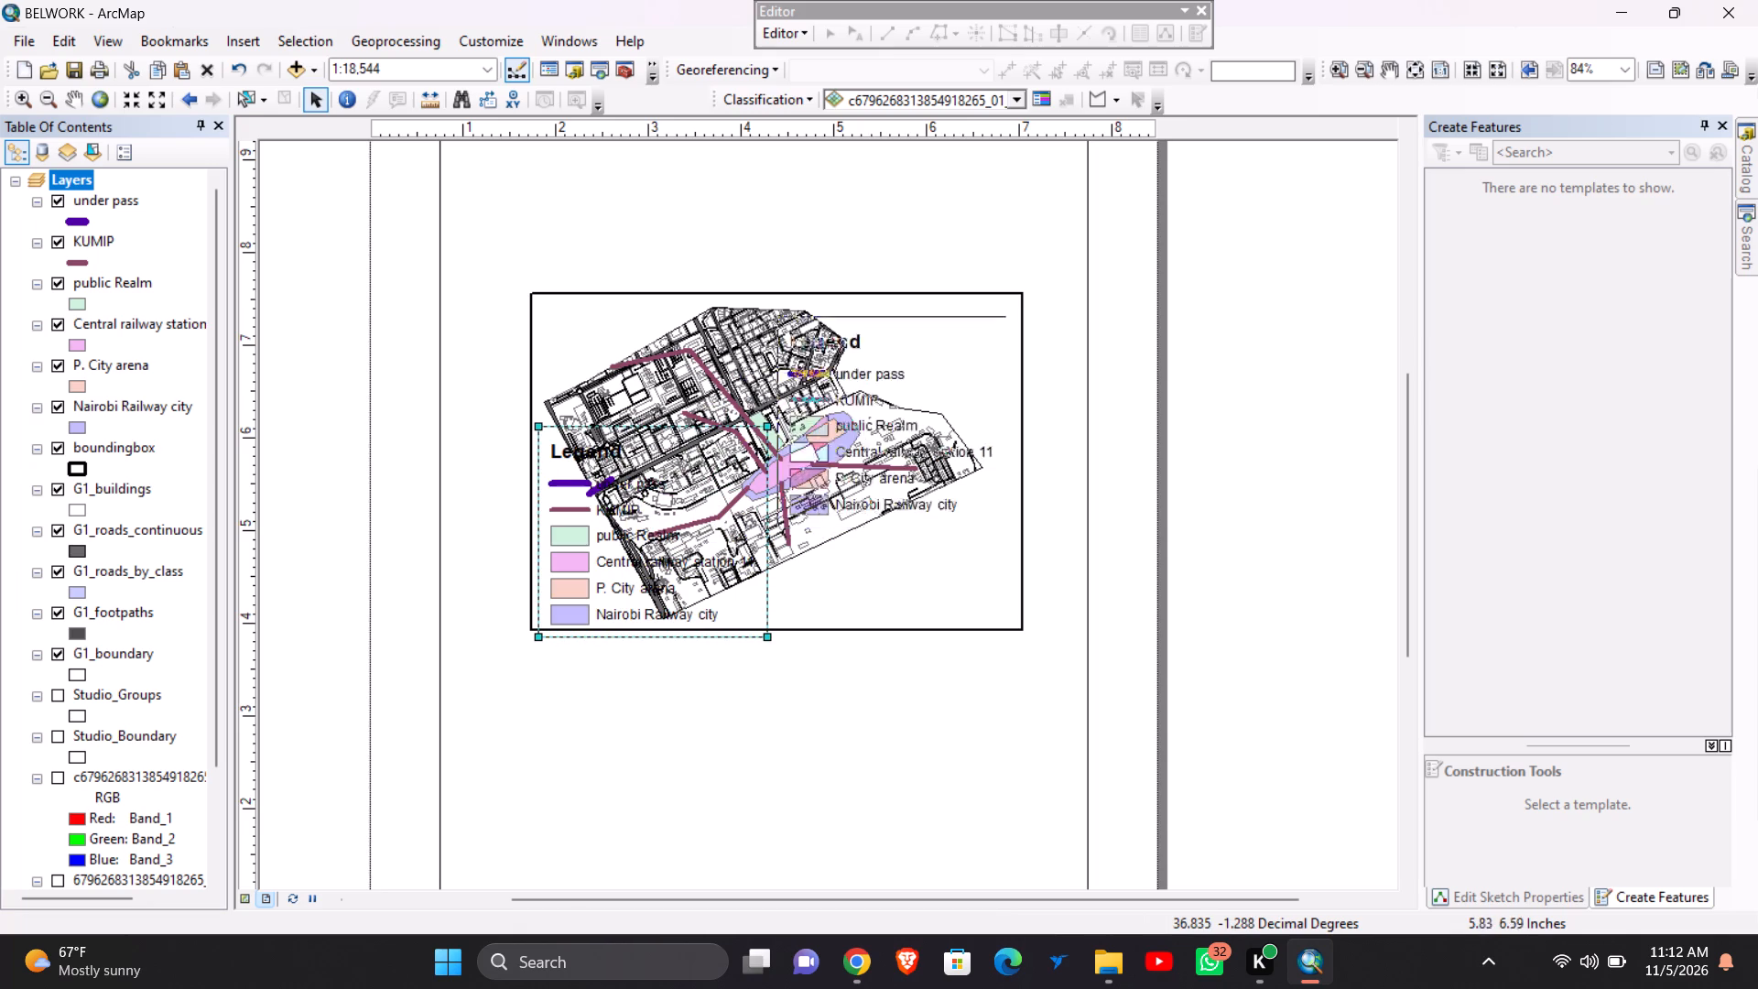
left_click_drag(912, 383, 922, 366)
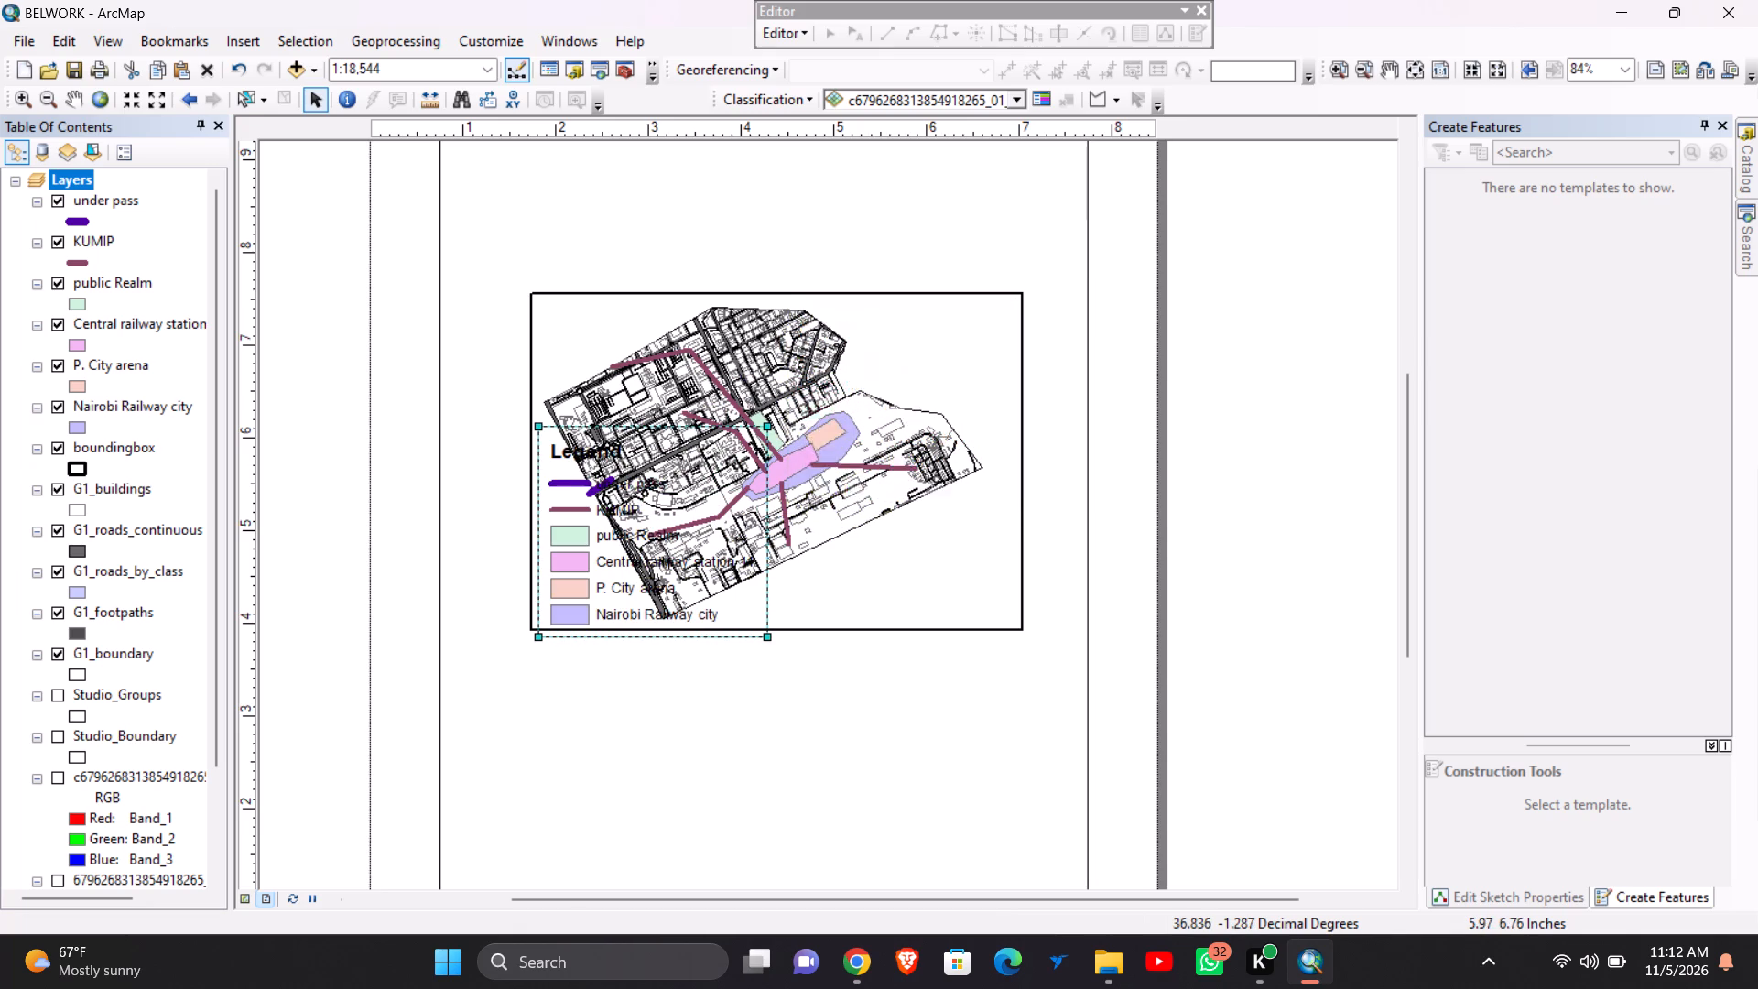
left_click(884, 508)
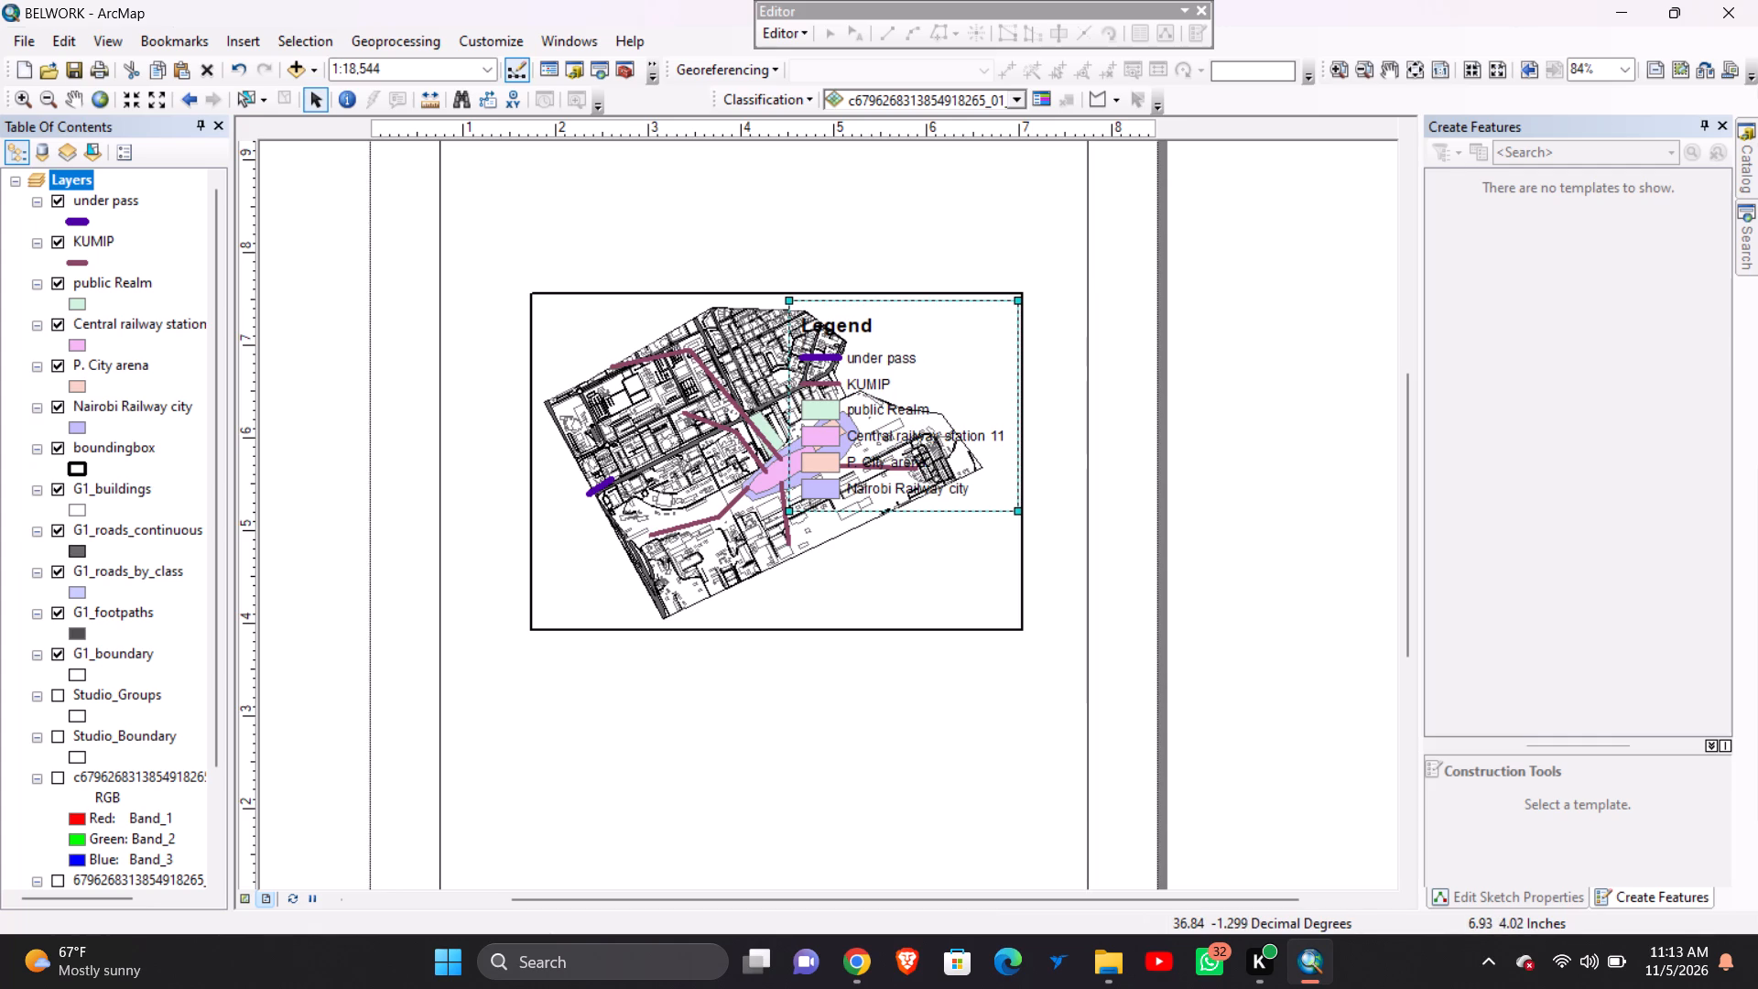
left_click_drag(1011, 623, 1022, 676)
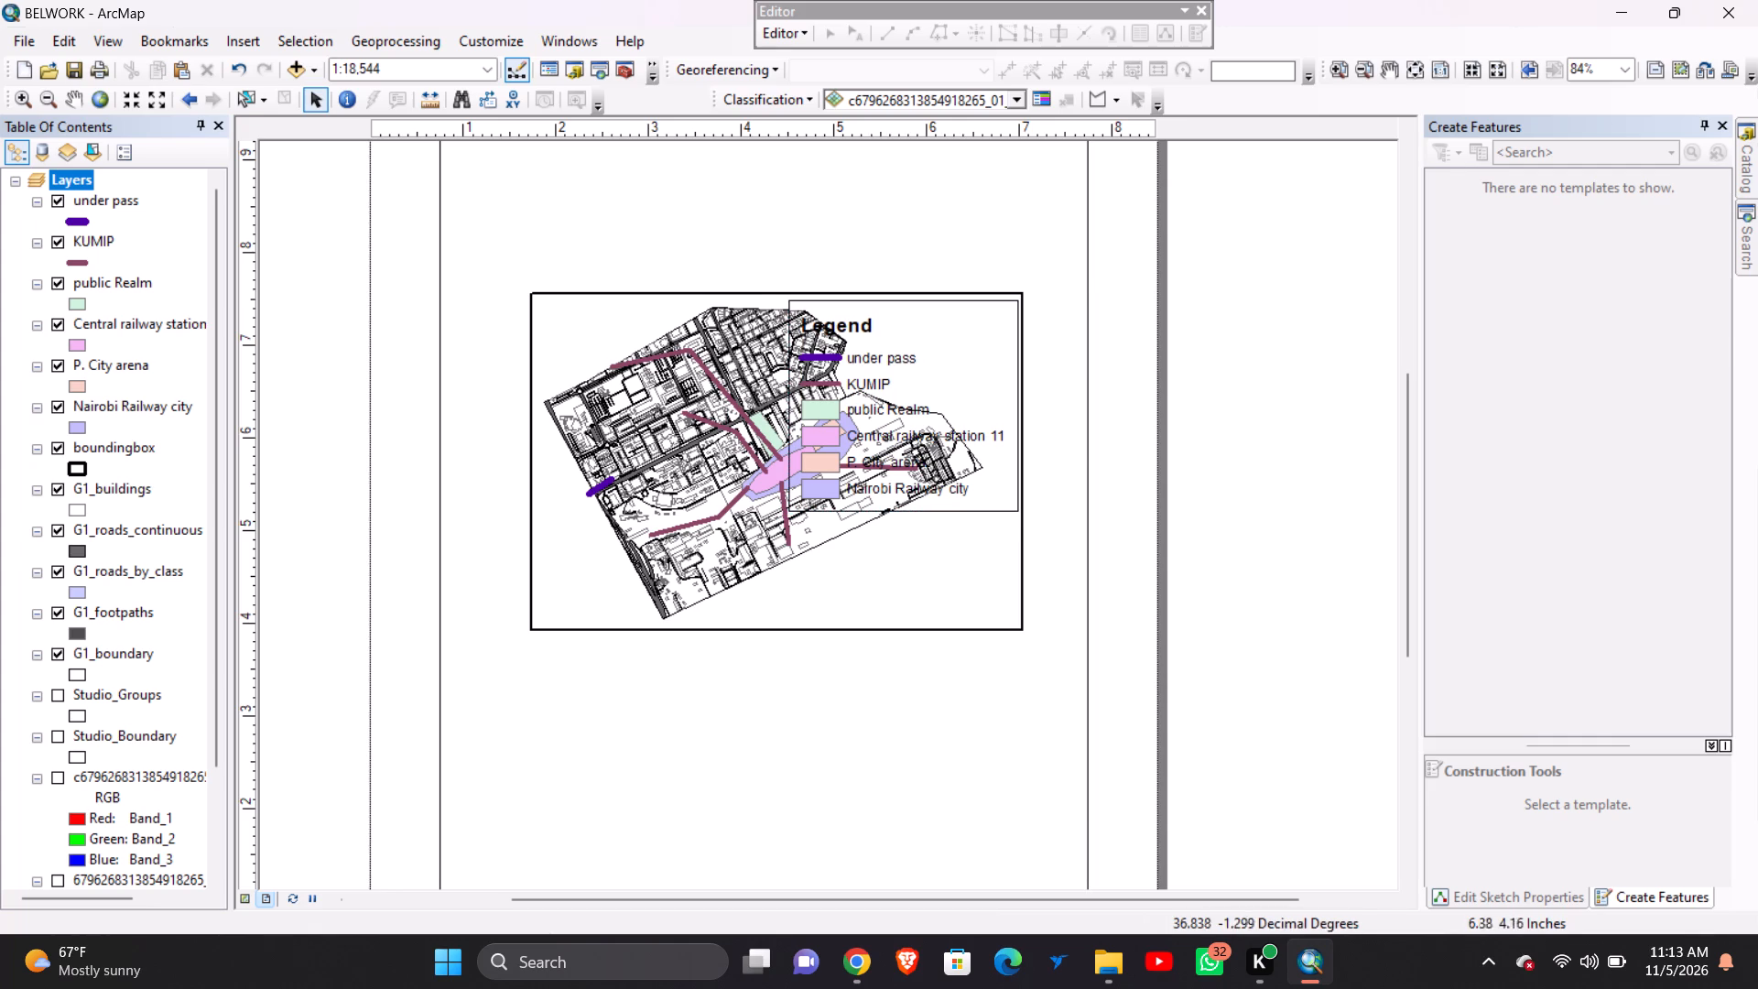
left_click(966, 474)
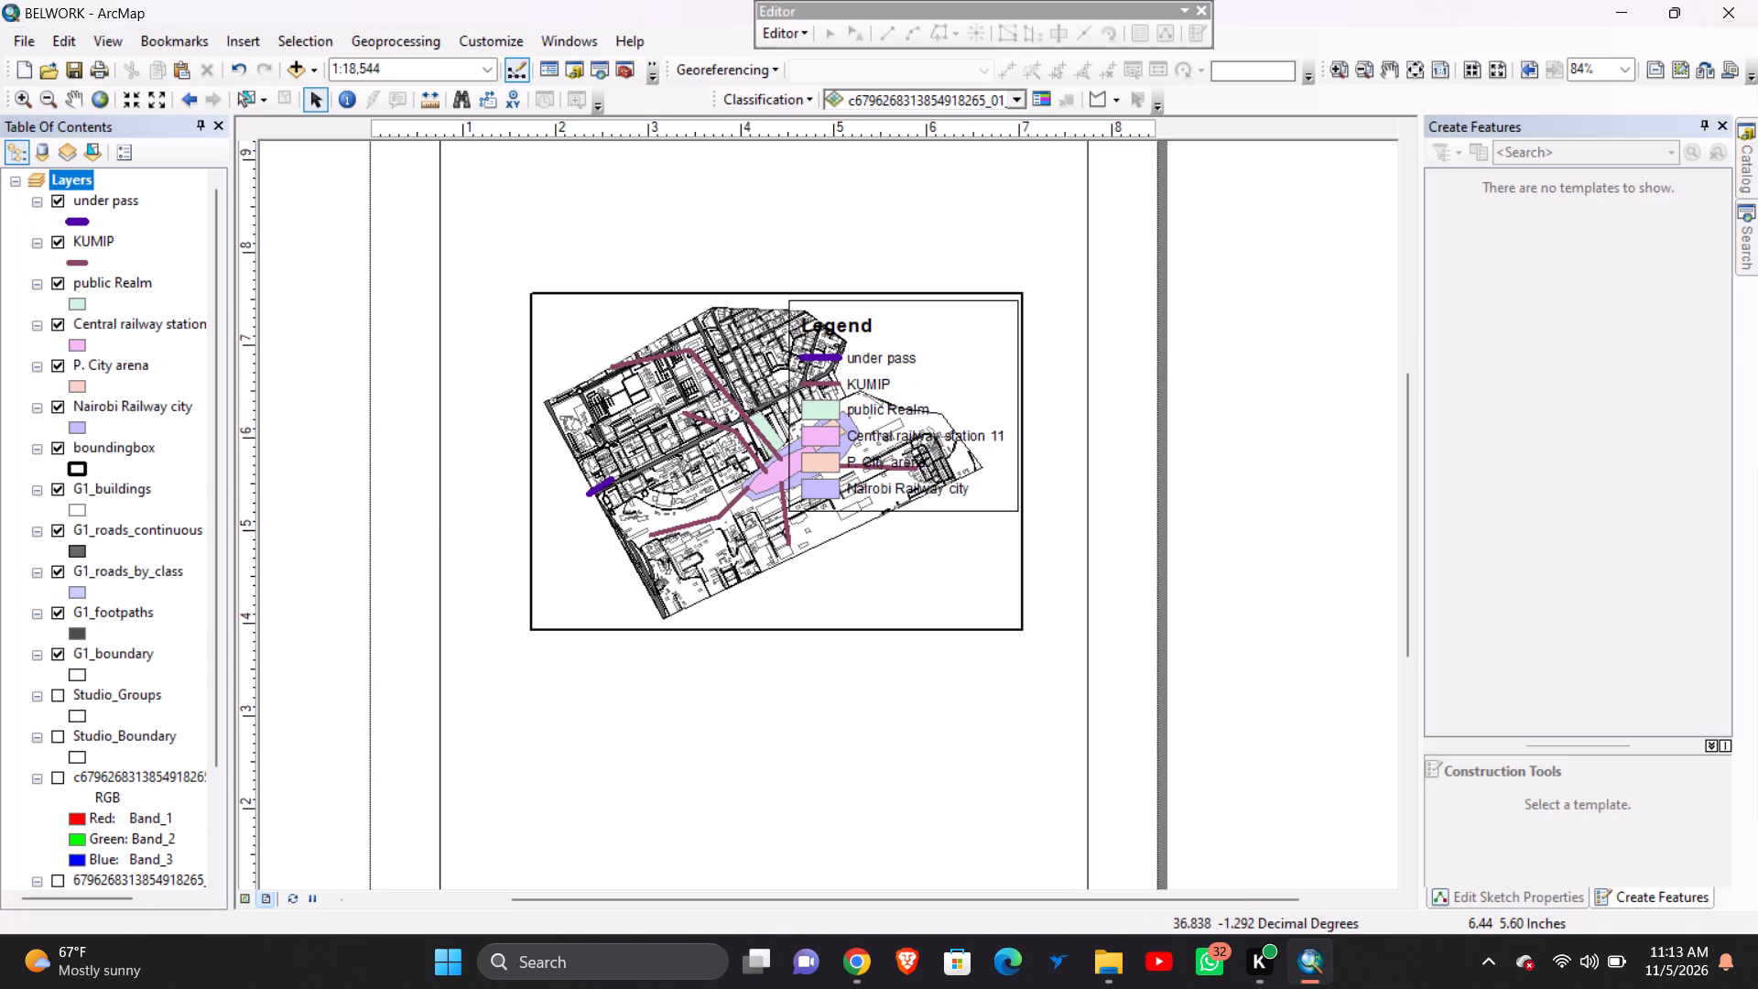
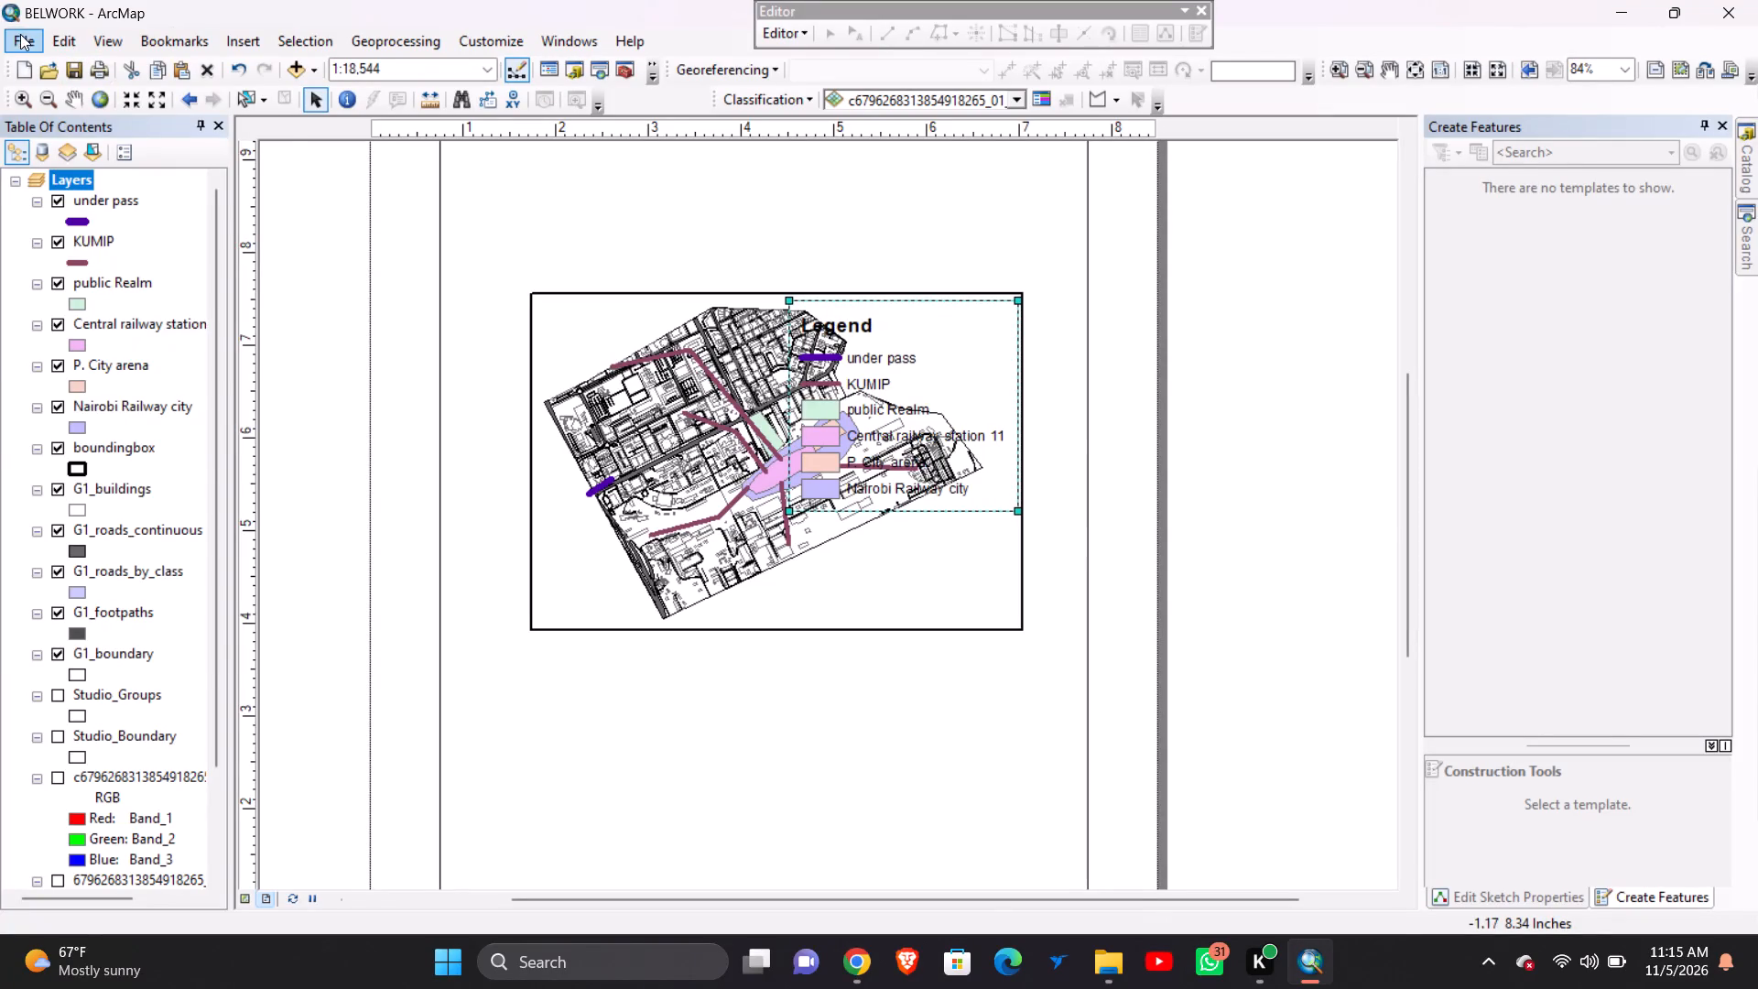
Open the page and print setup and select OneNote (Desktop) as the printer.
left_click(23, 35)
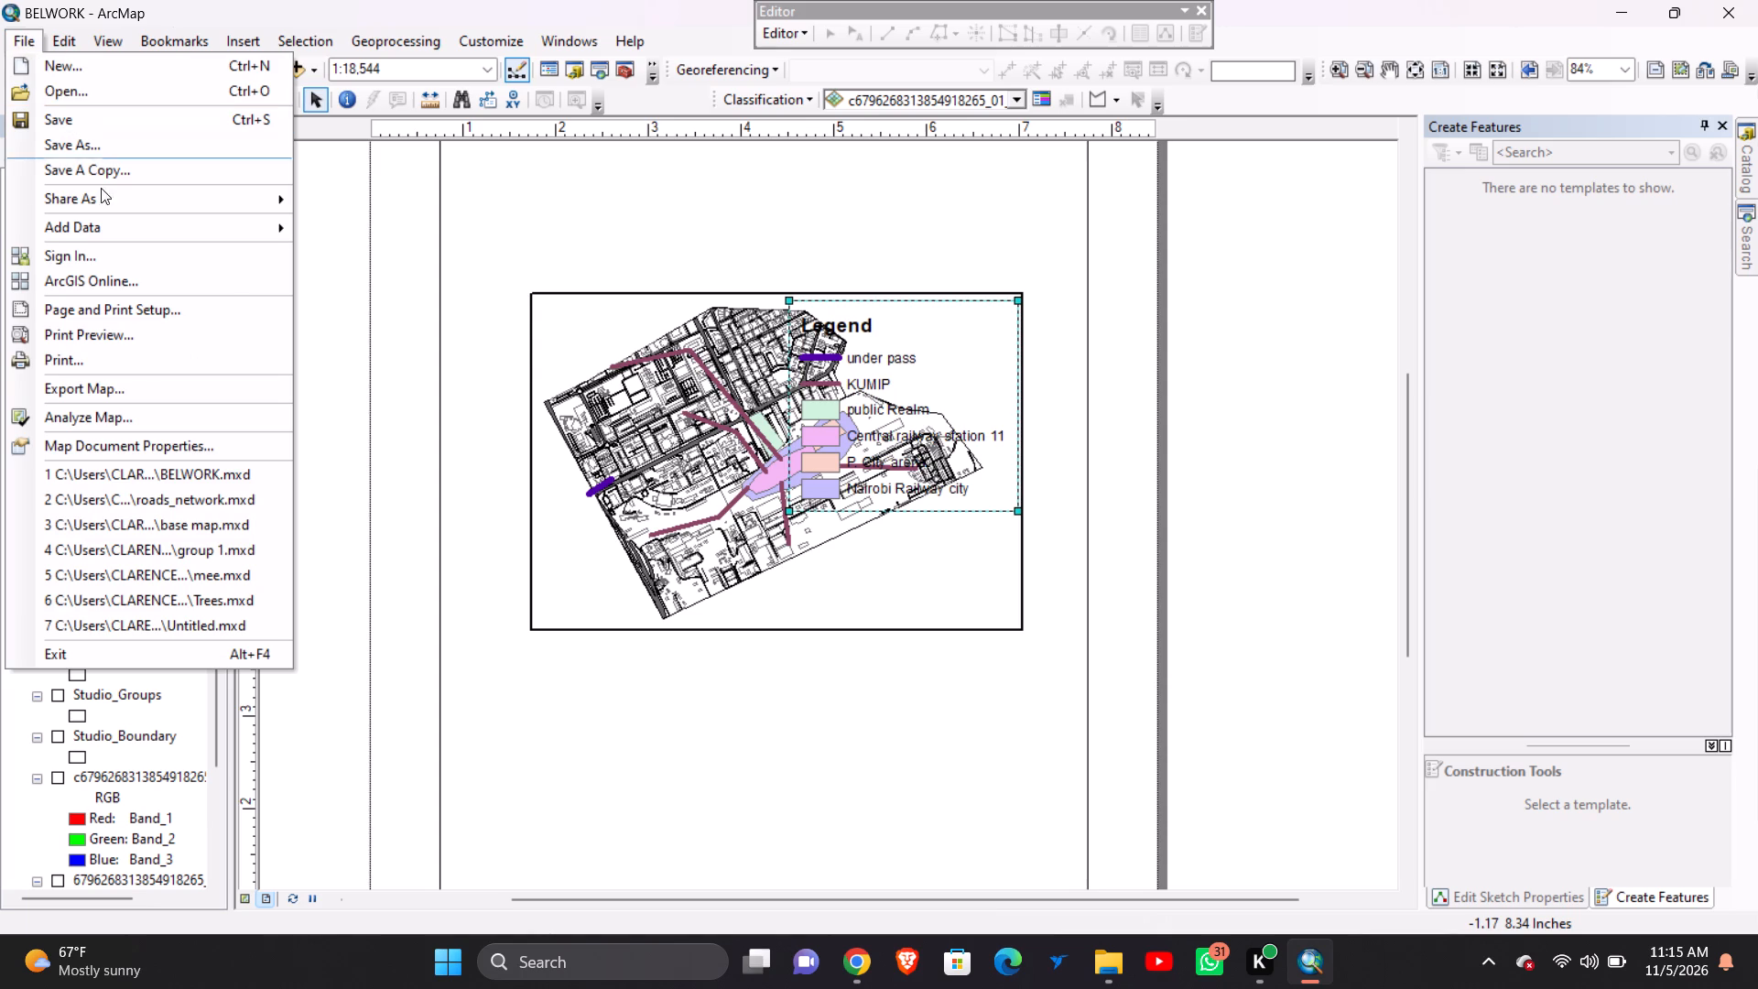
left_click(128, 317)
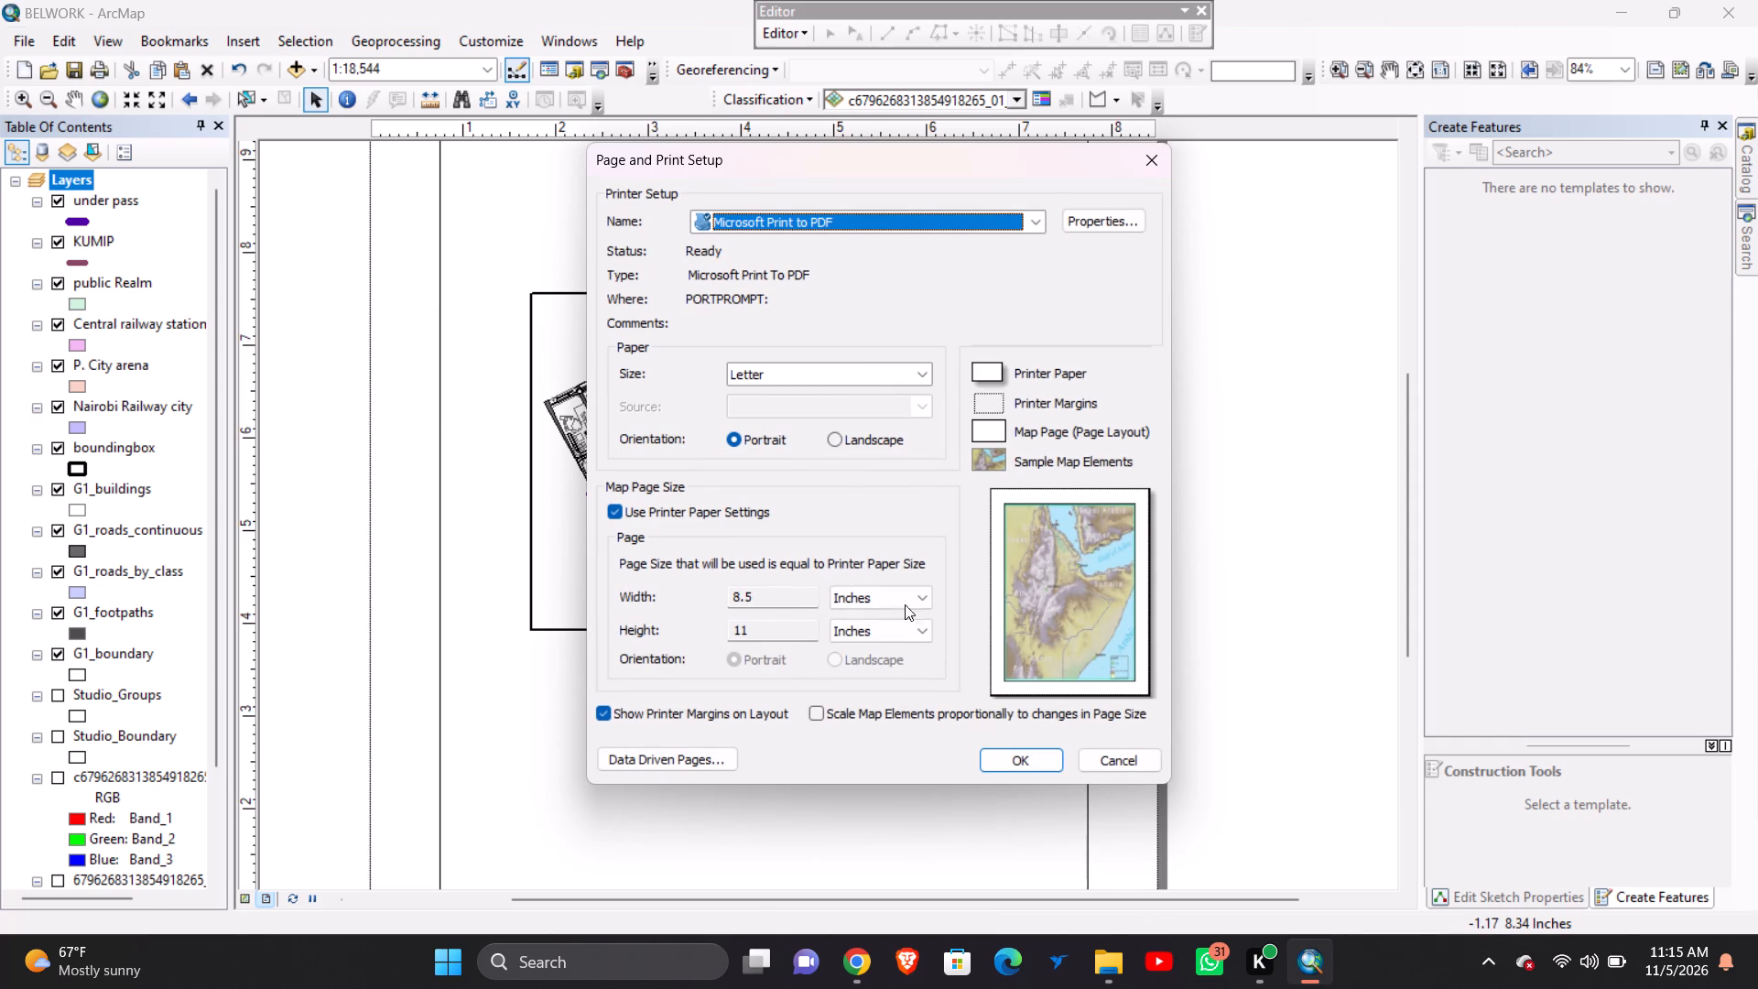
left_click(925, 367)
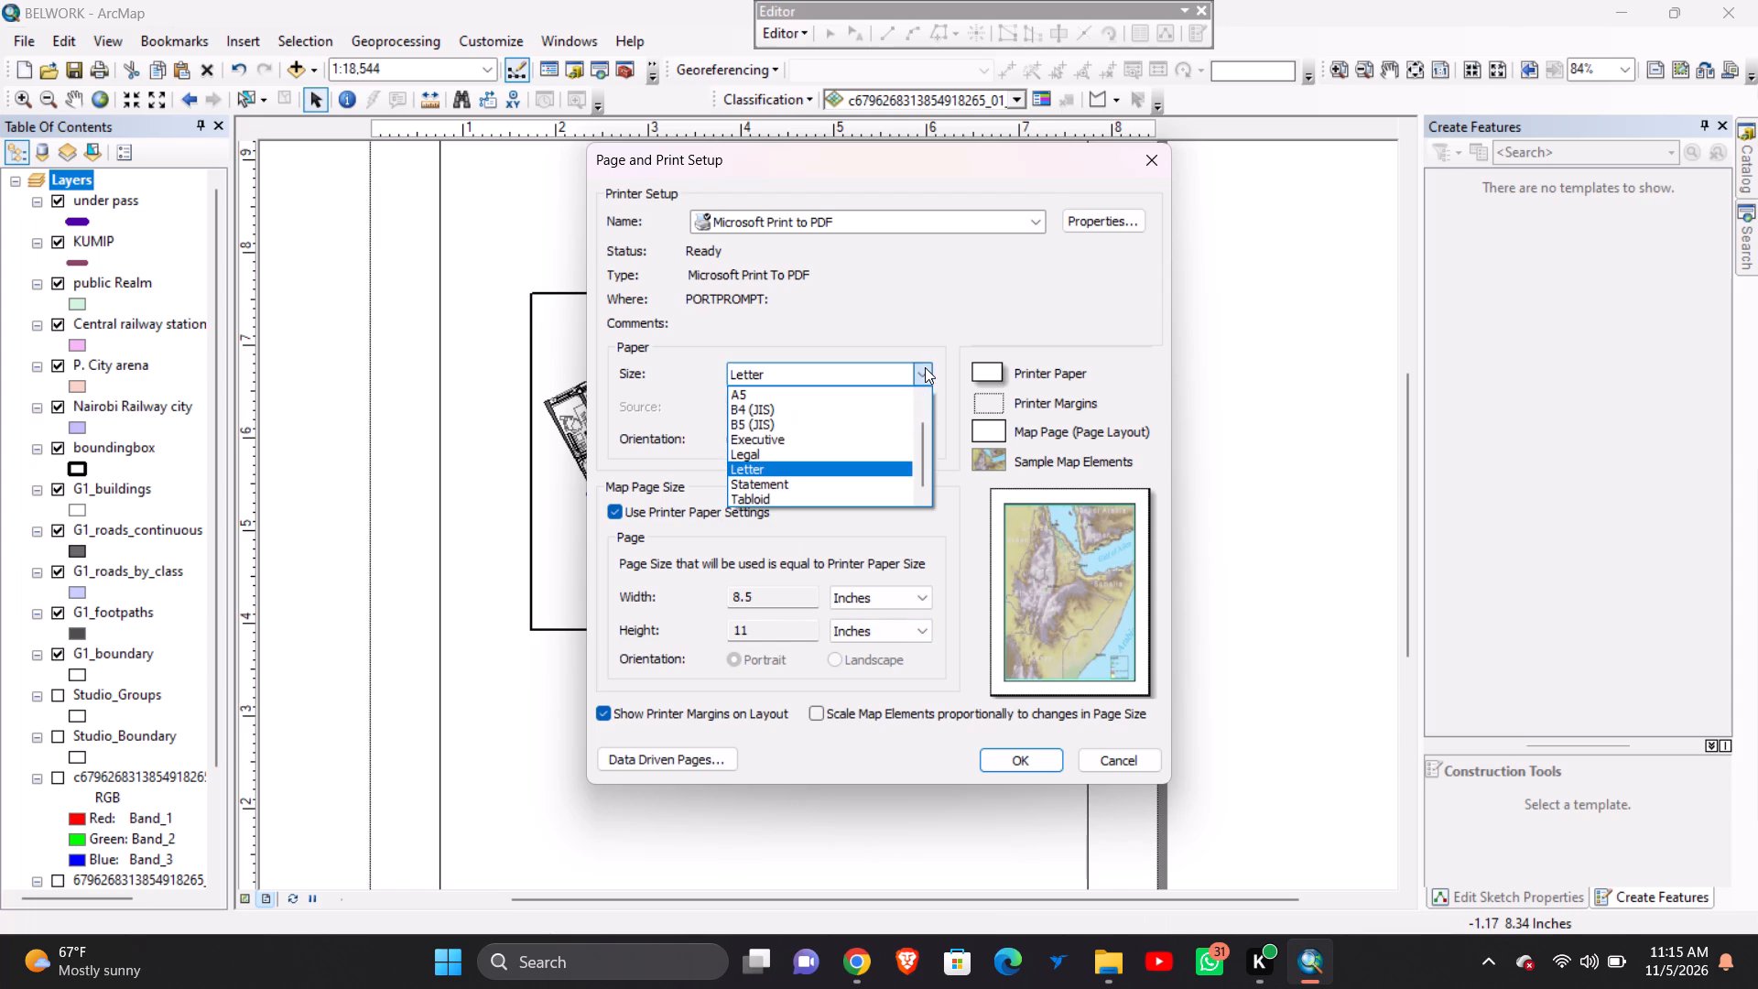
scroll(869, 423, "up", 4)
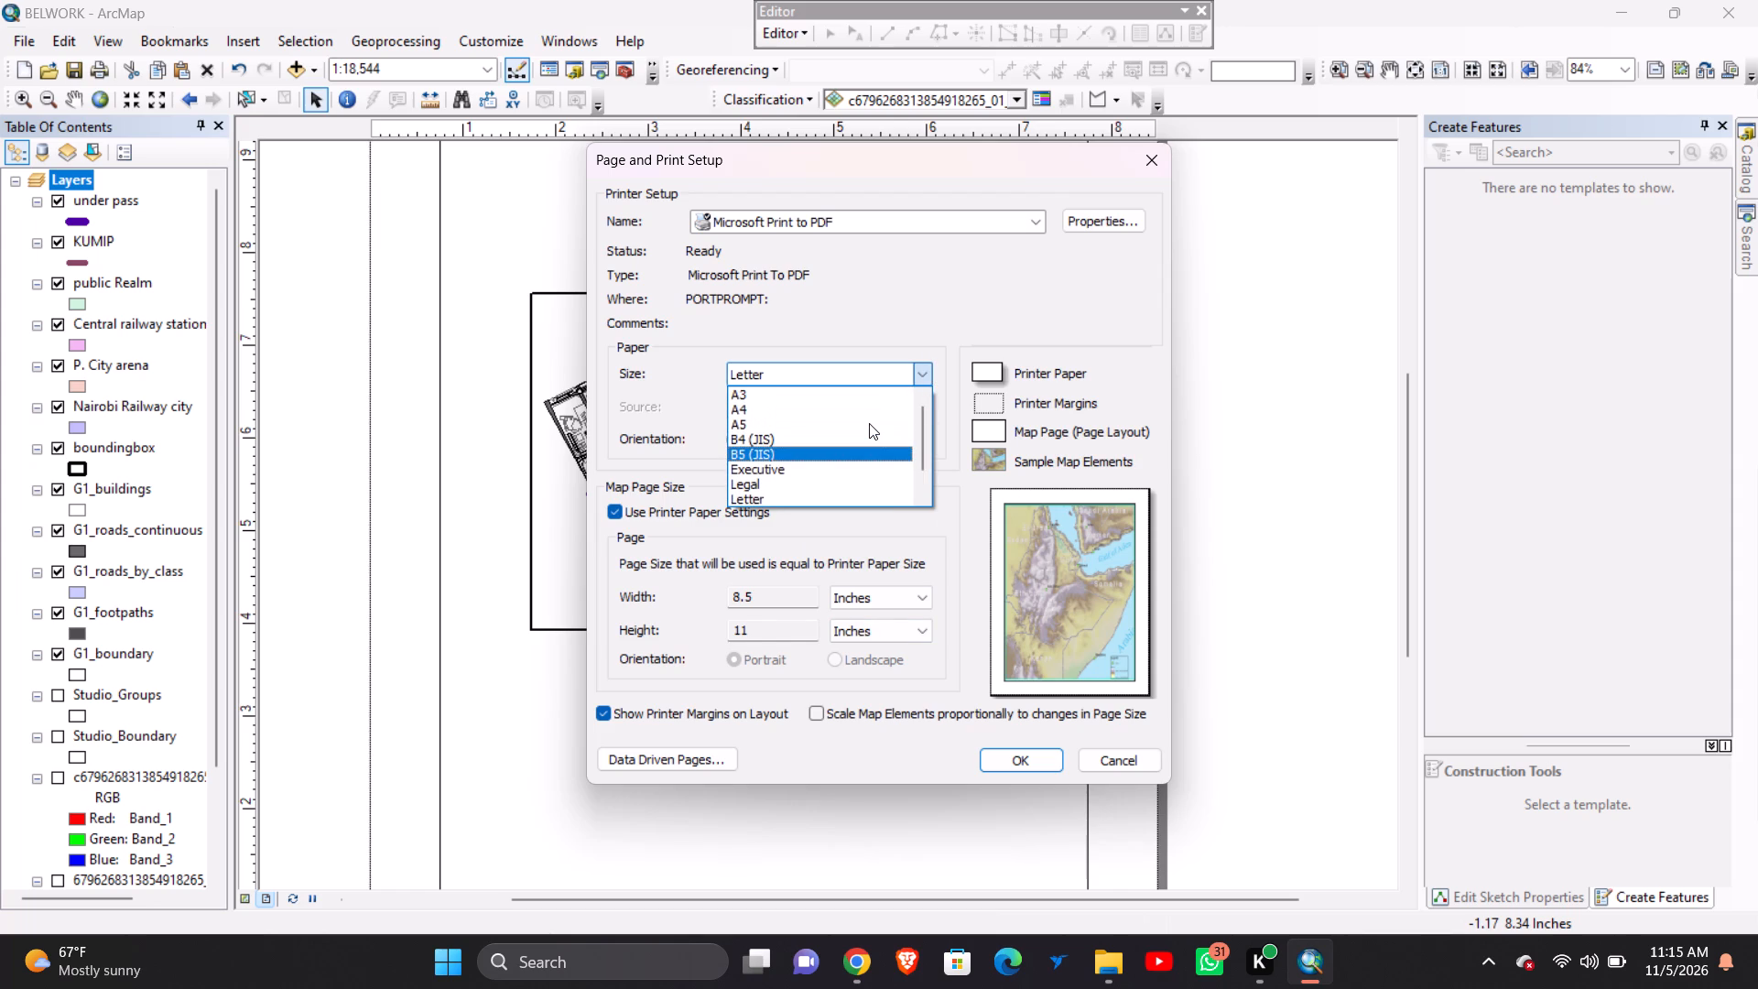
scroll(869, 423, "up", 8)
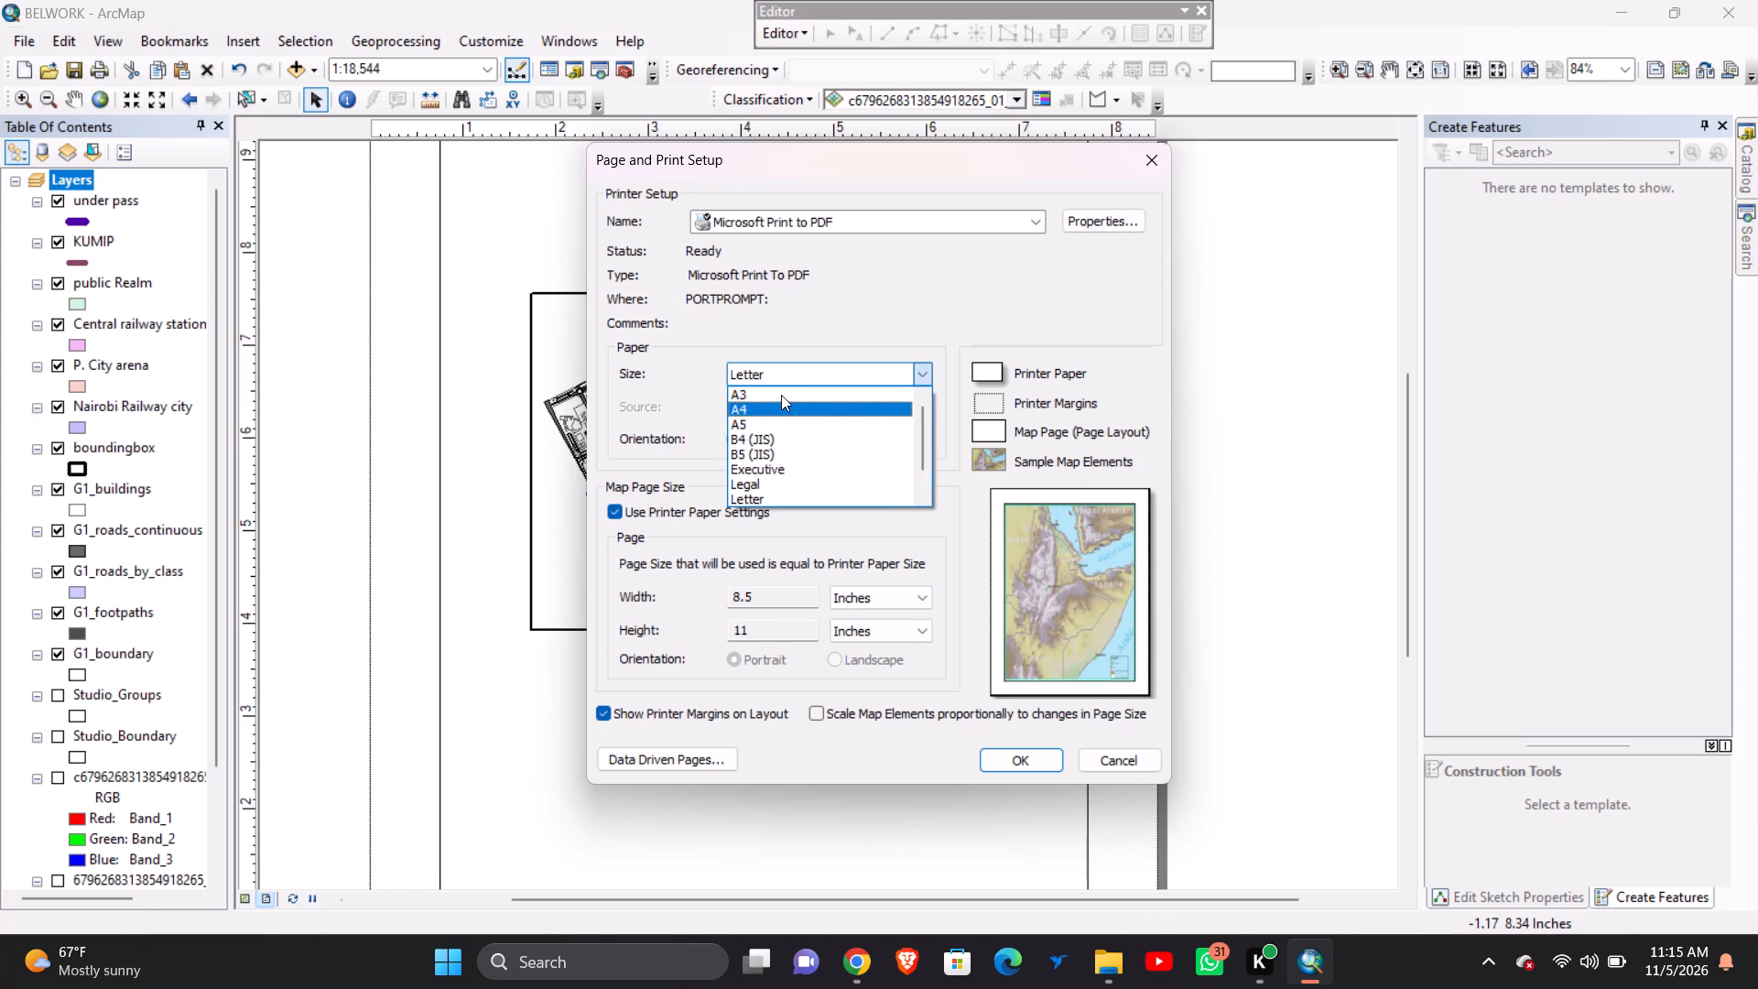
scroll(781, 395, "up", 4)
scroll(781, 395, "down", 1)
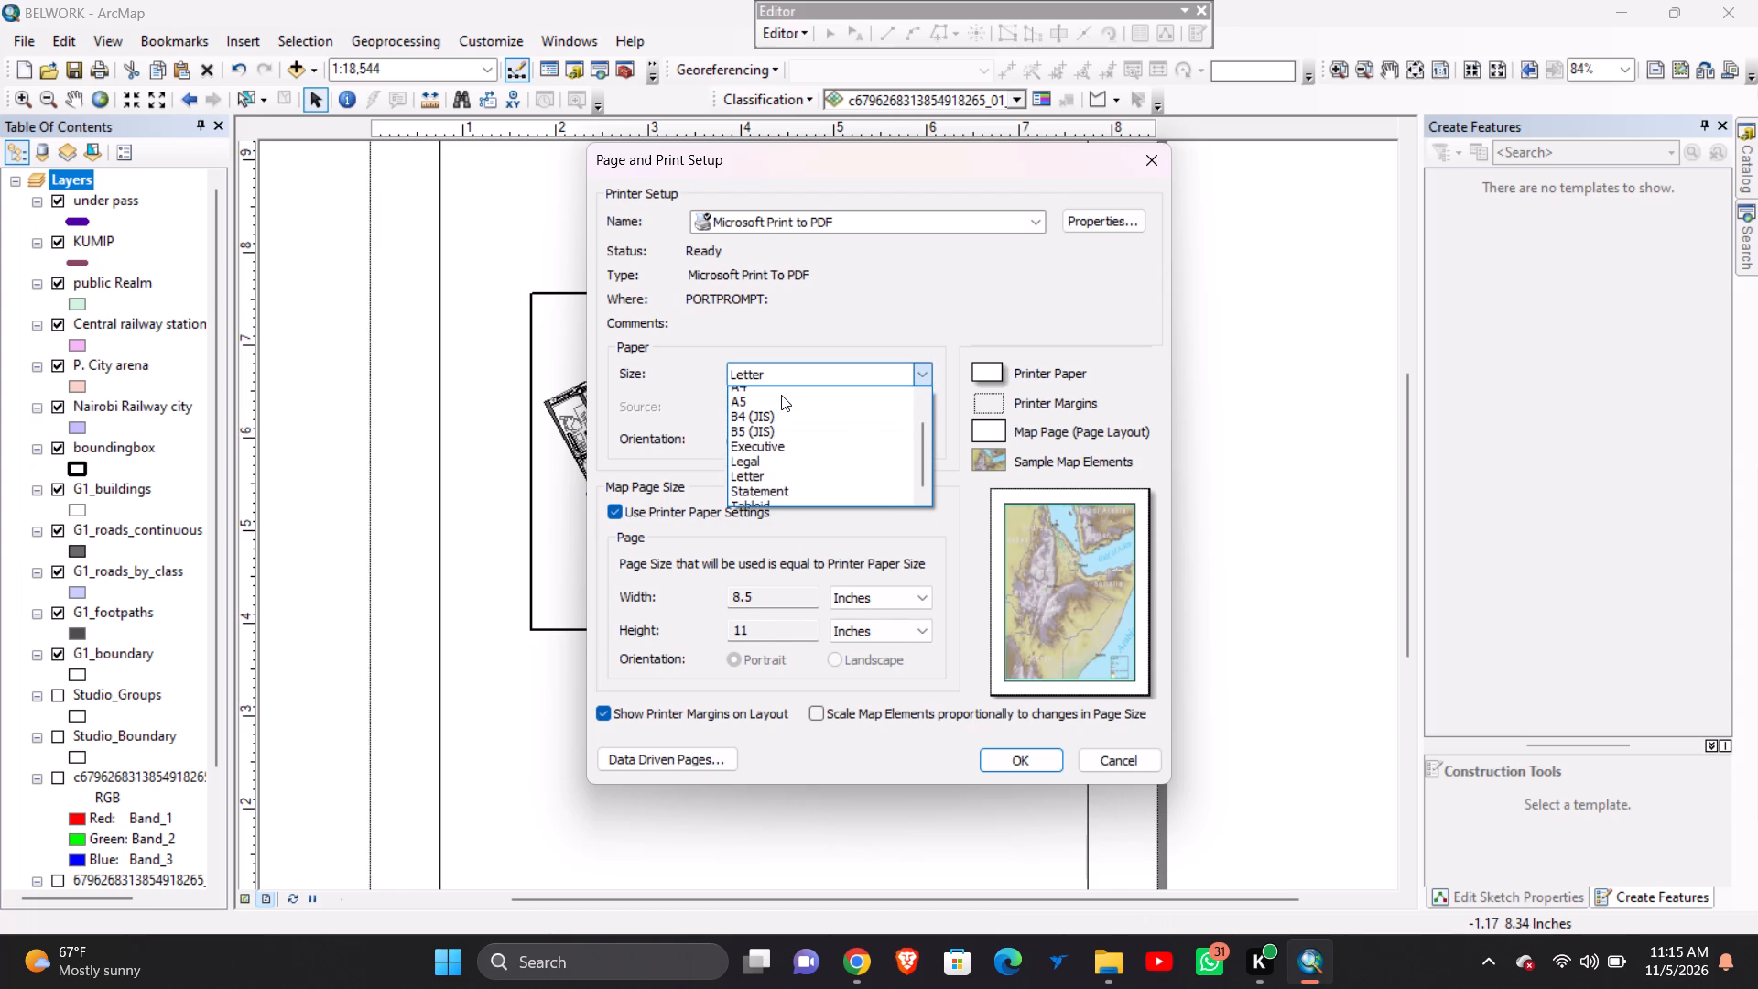
scroll(781, 395, "down", 1)
scroll(781, 395, "up", 19)
scroll(781, 395, "up", 4)
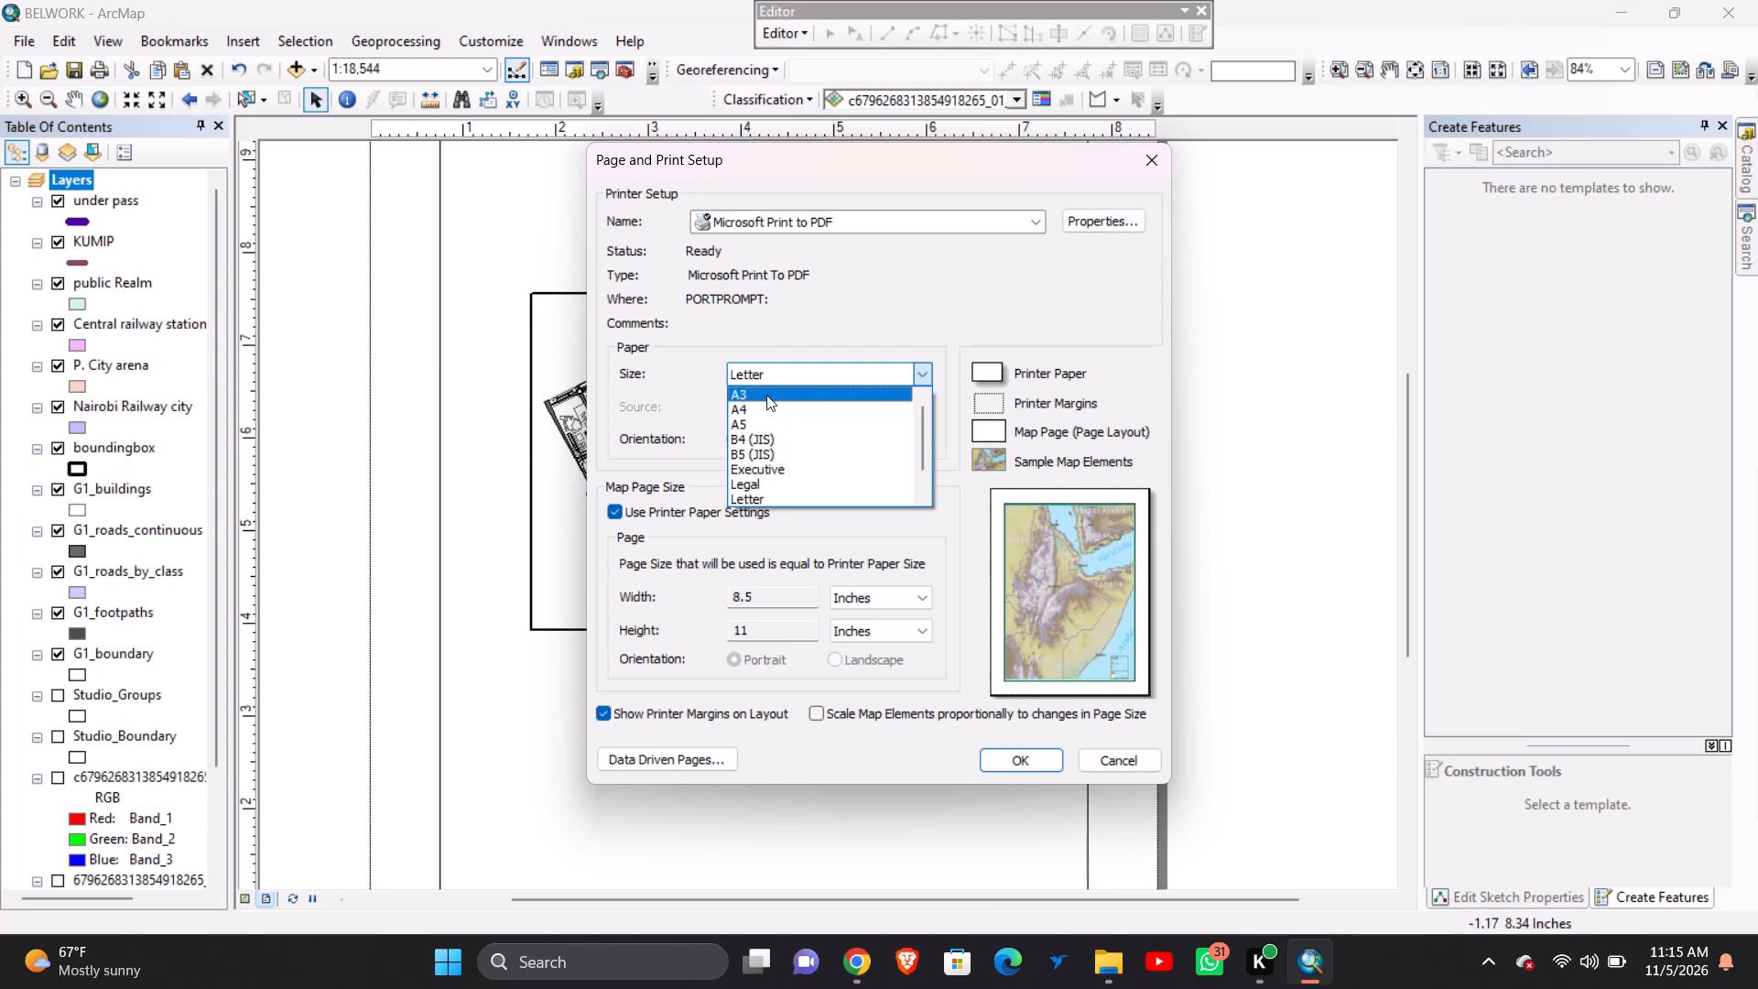
left_click(1022, 218)
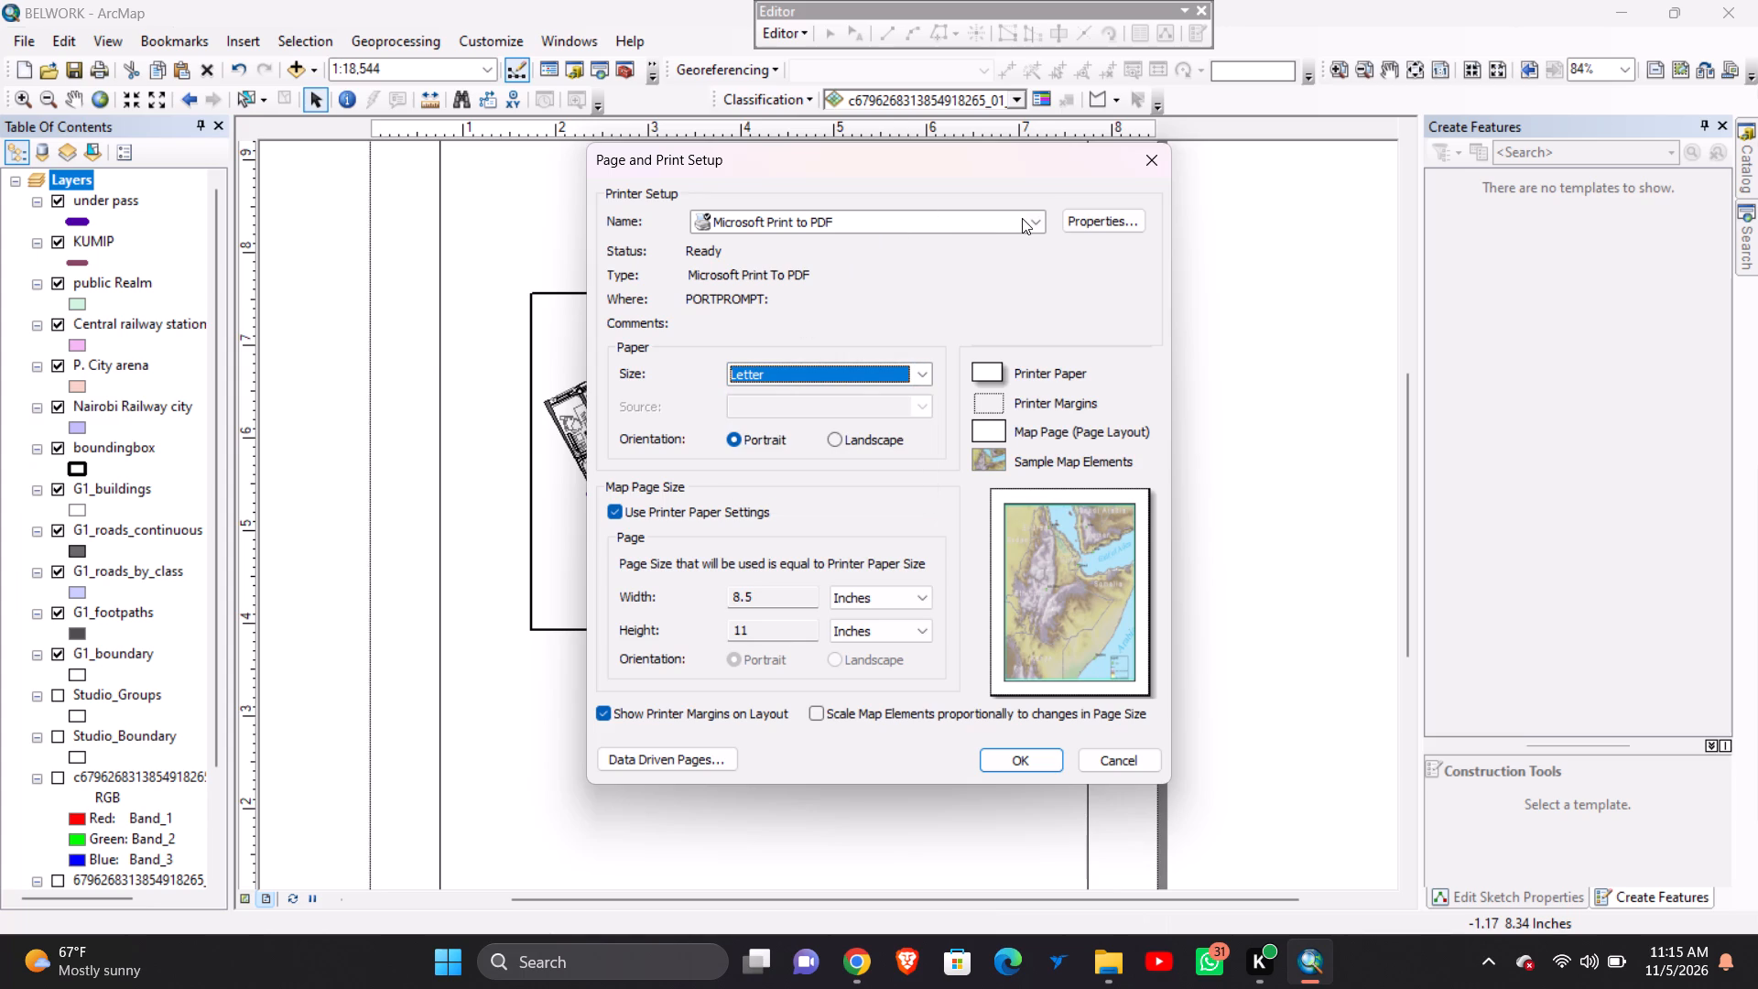
left_click(1033, 218)
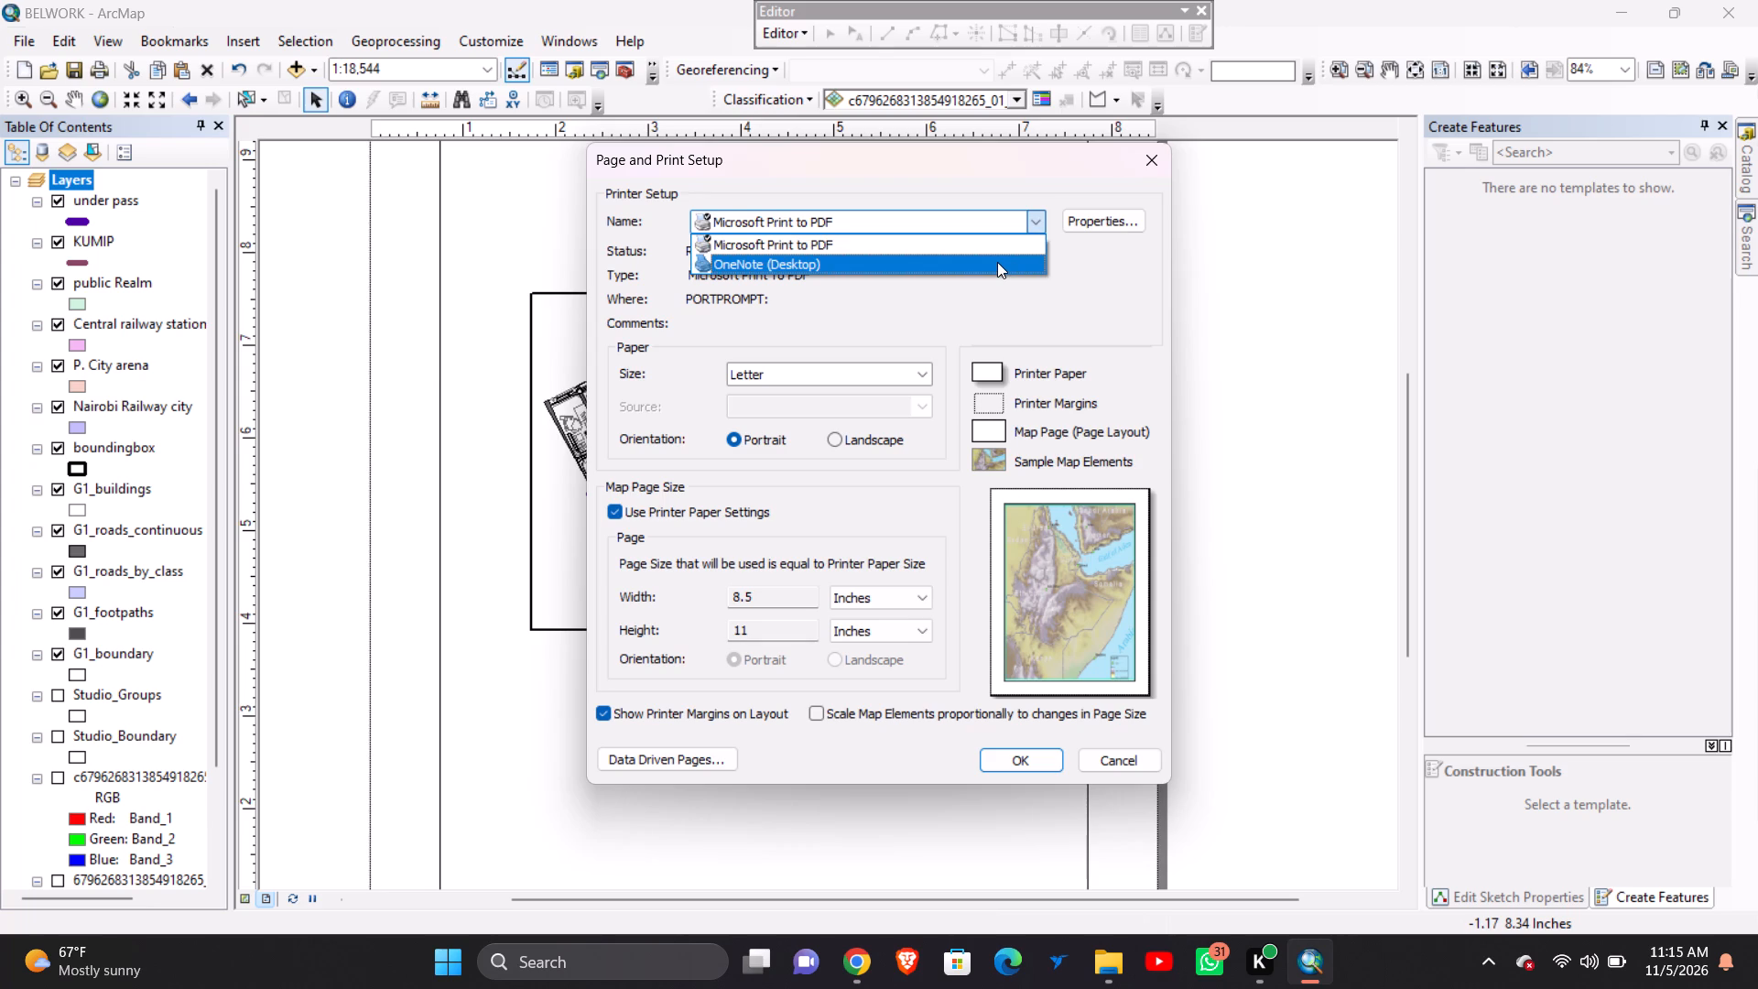
left_click(1038, 326)
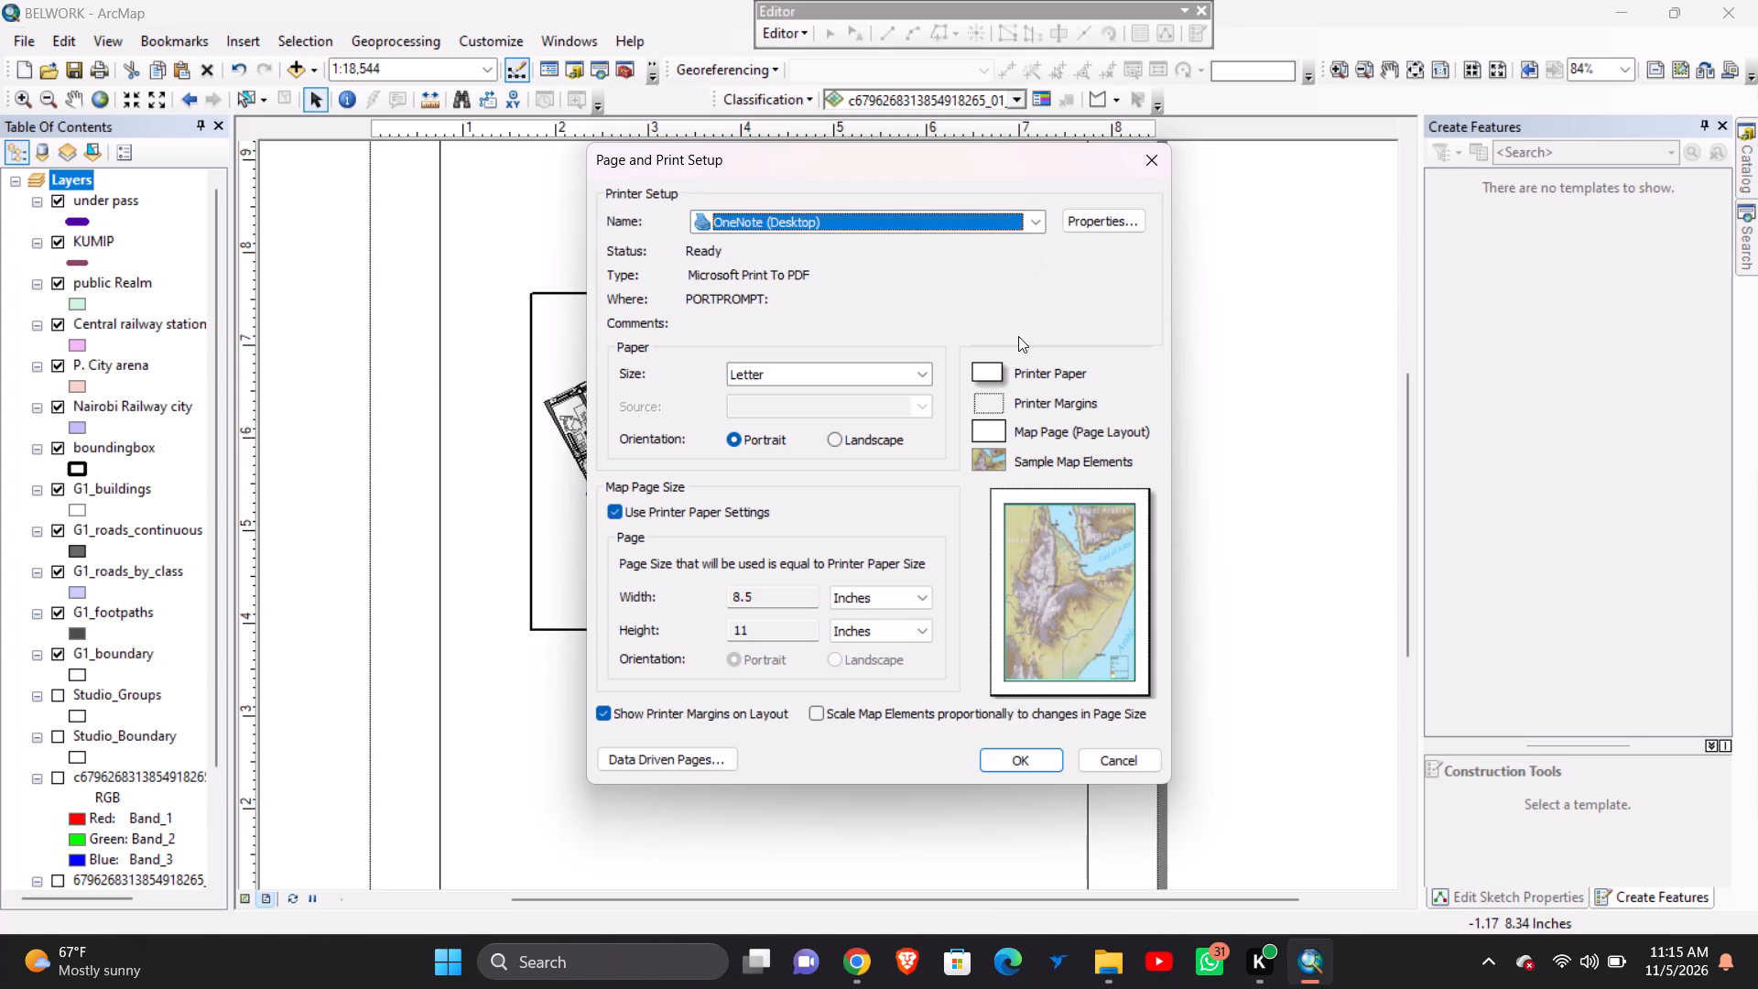
Set the printer paper to A3 size with Landscape orientation.
left_click(923, 373)
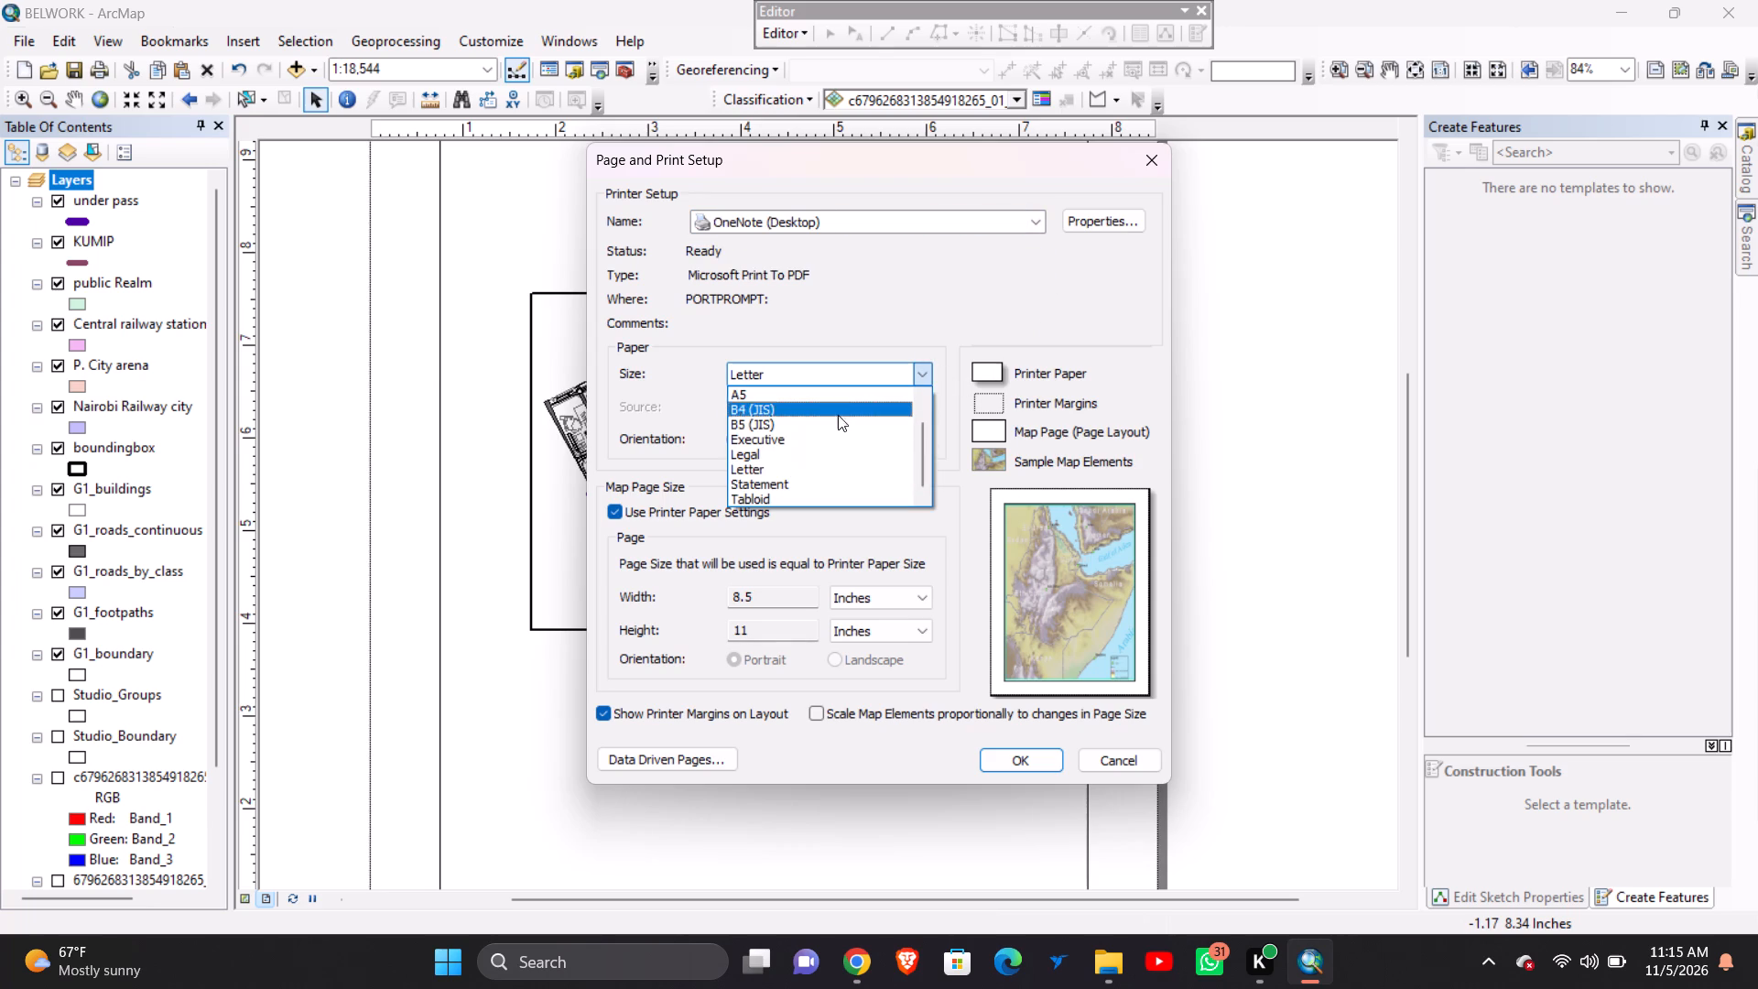
scroll(833, 419, "up", 15)
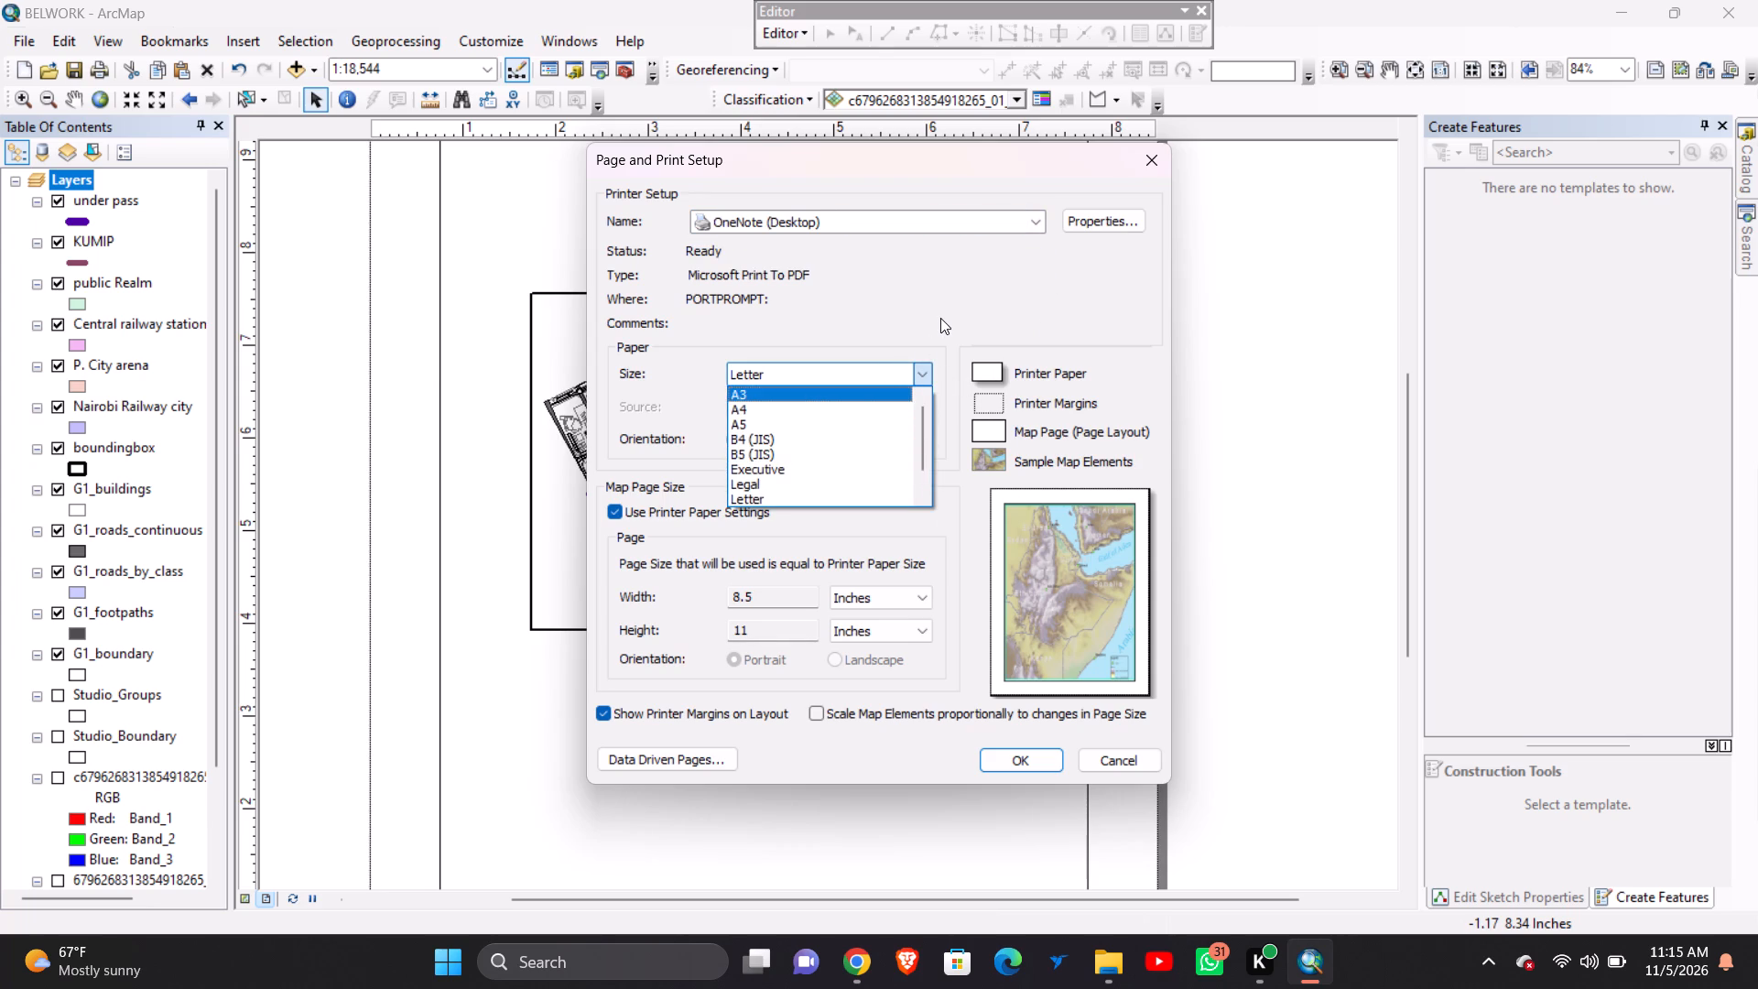
left_click(940, 318)
left_click(837, 440)
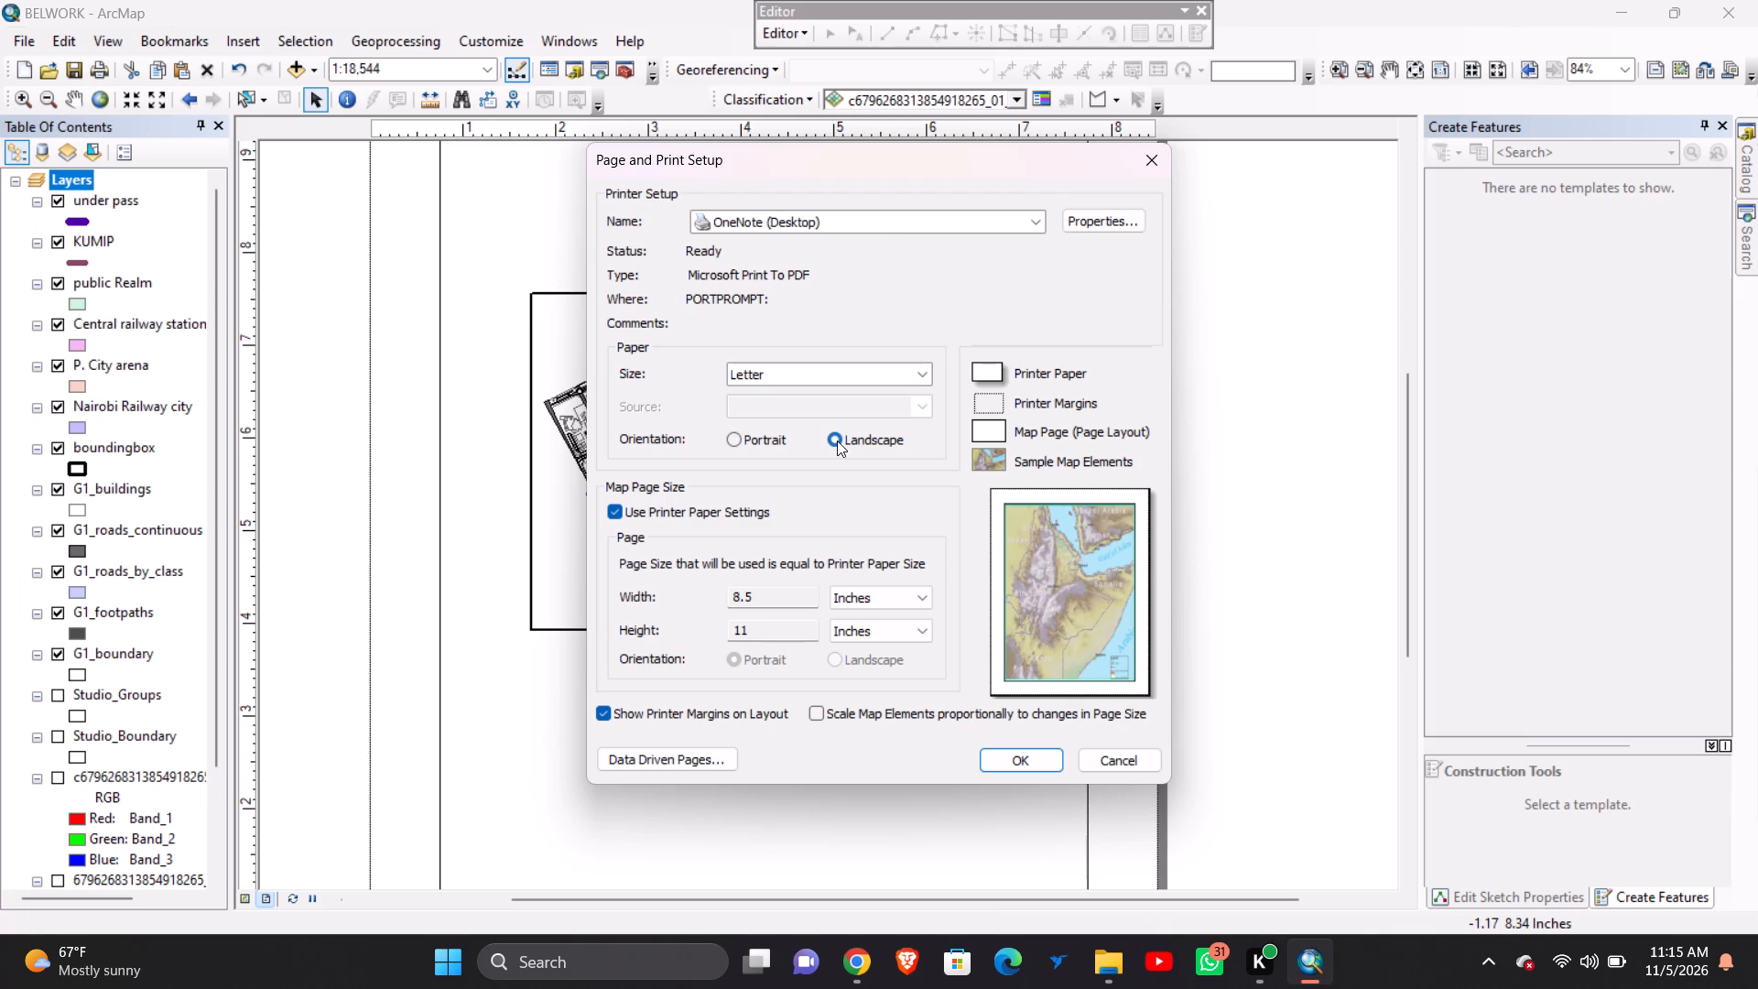
left_click(920, 375)
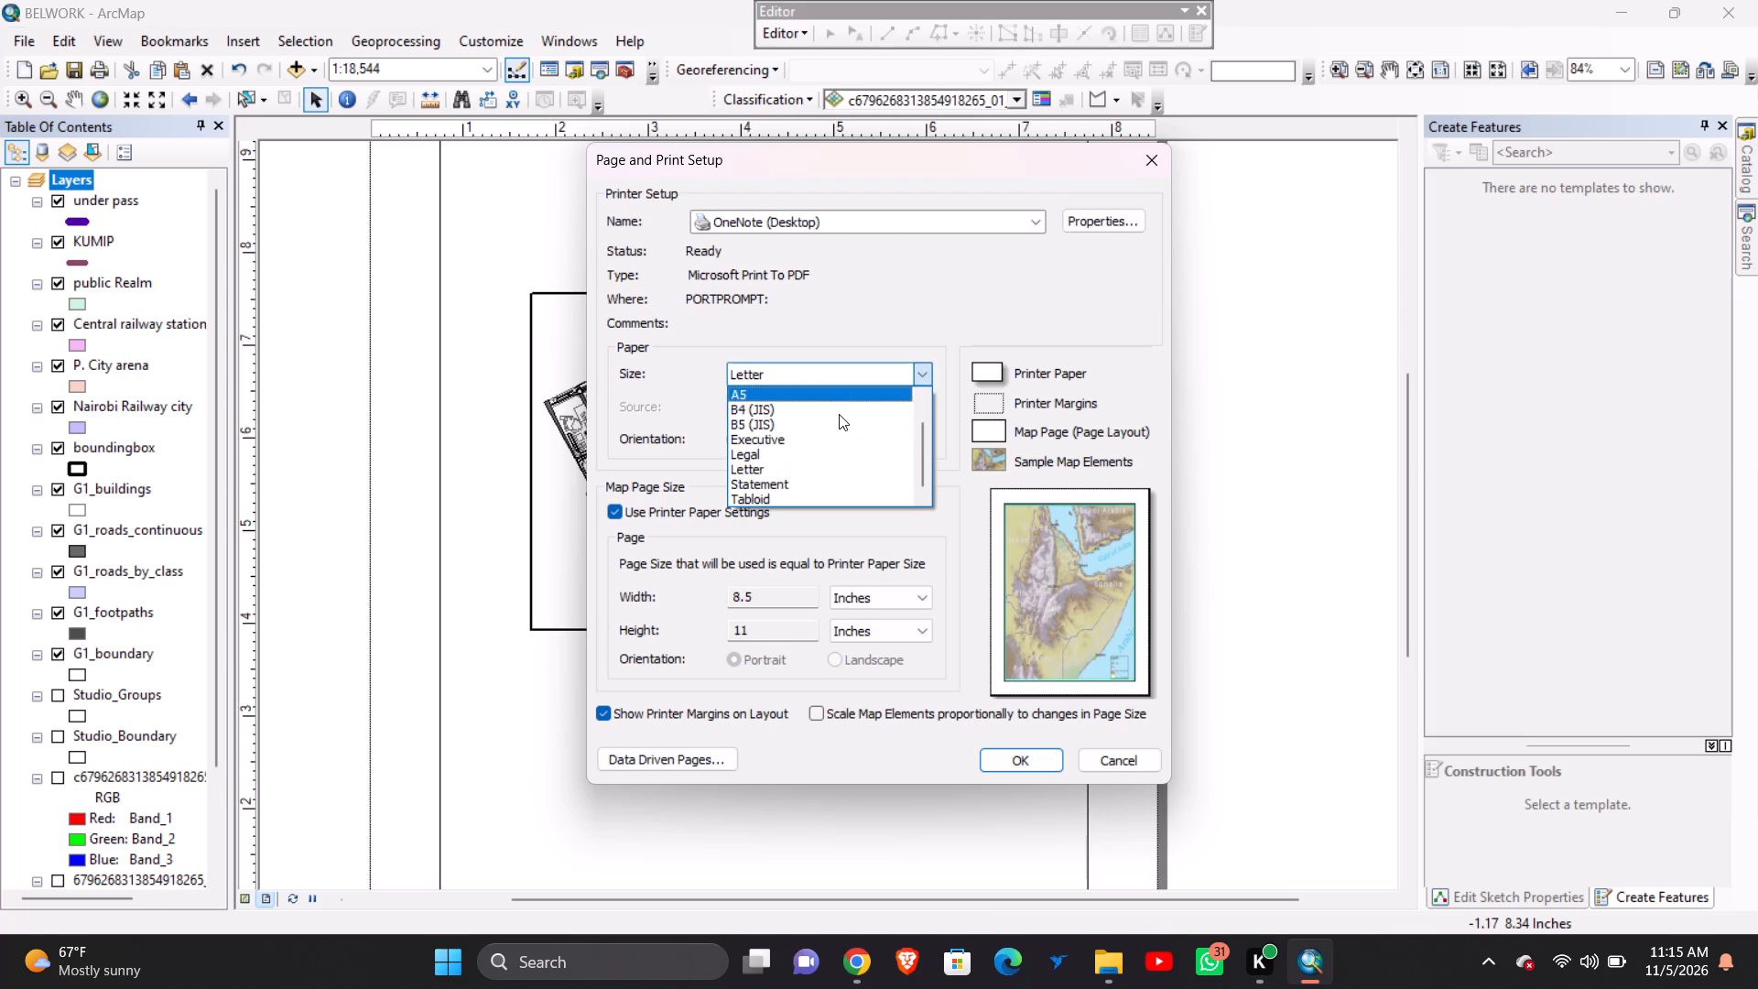
scroll(839, 414, "up", 20)
scroll(839, 414, "up", 5)
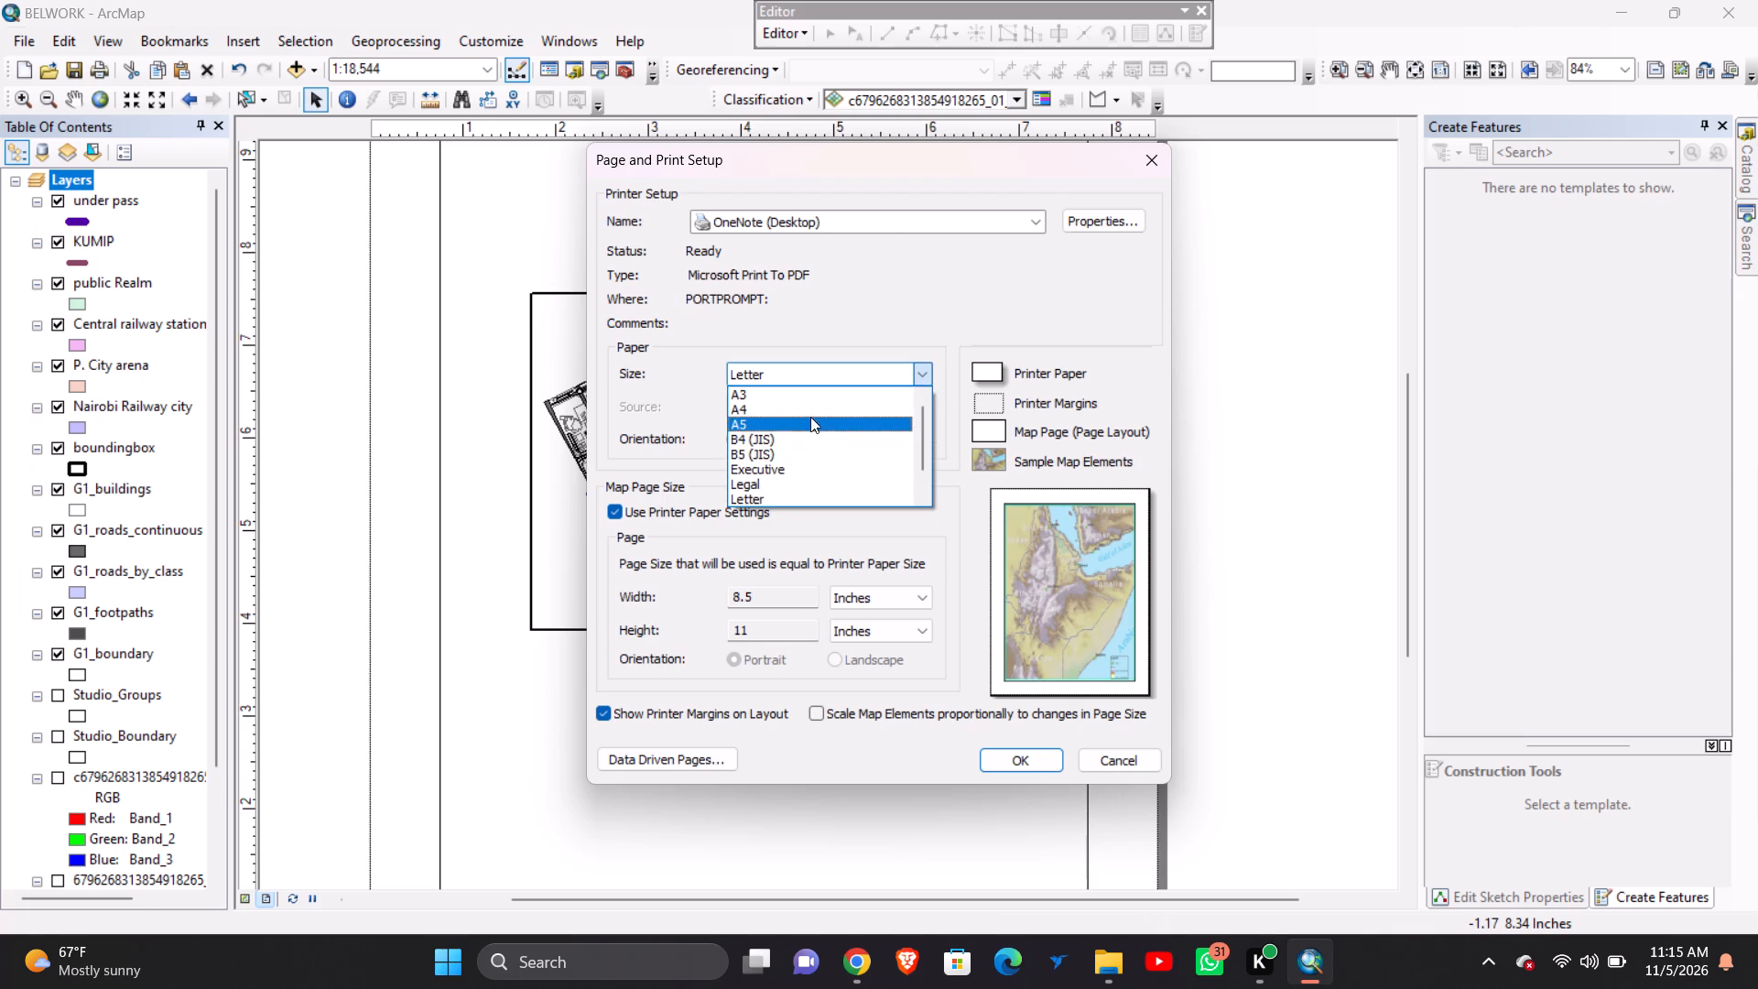
left_click(775, 394)
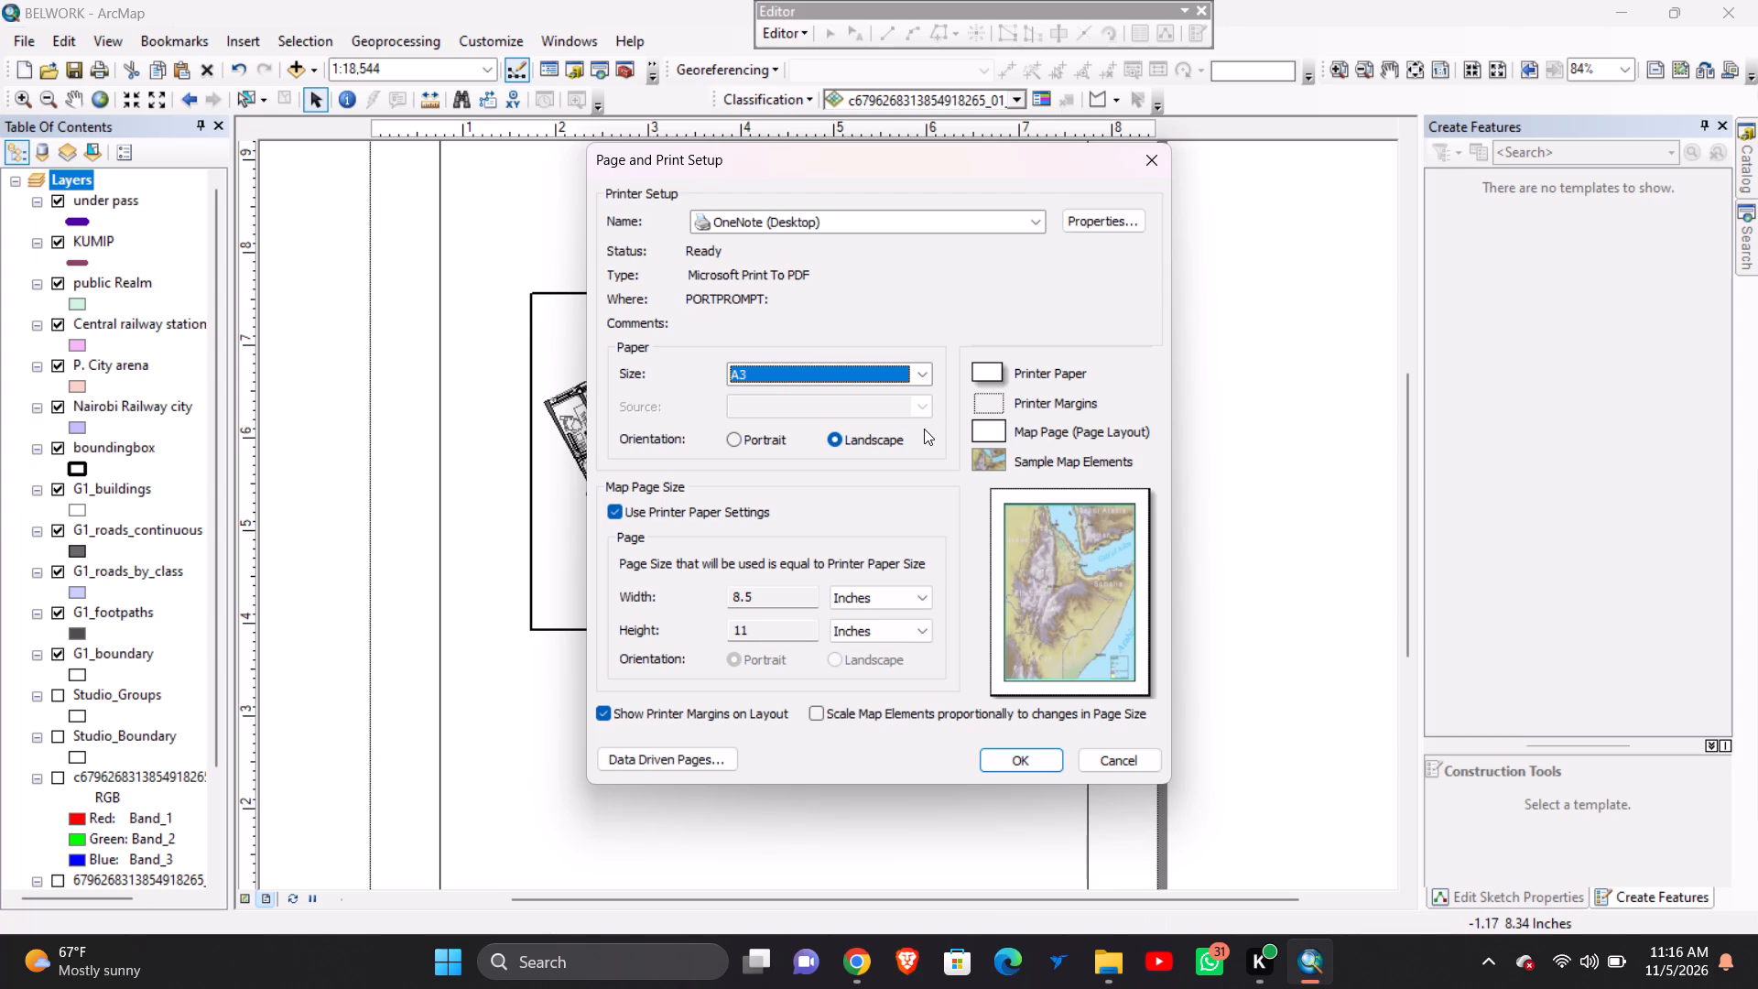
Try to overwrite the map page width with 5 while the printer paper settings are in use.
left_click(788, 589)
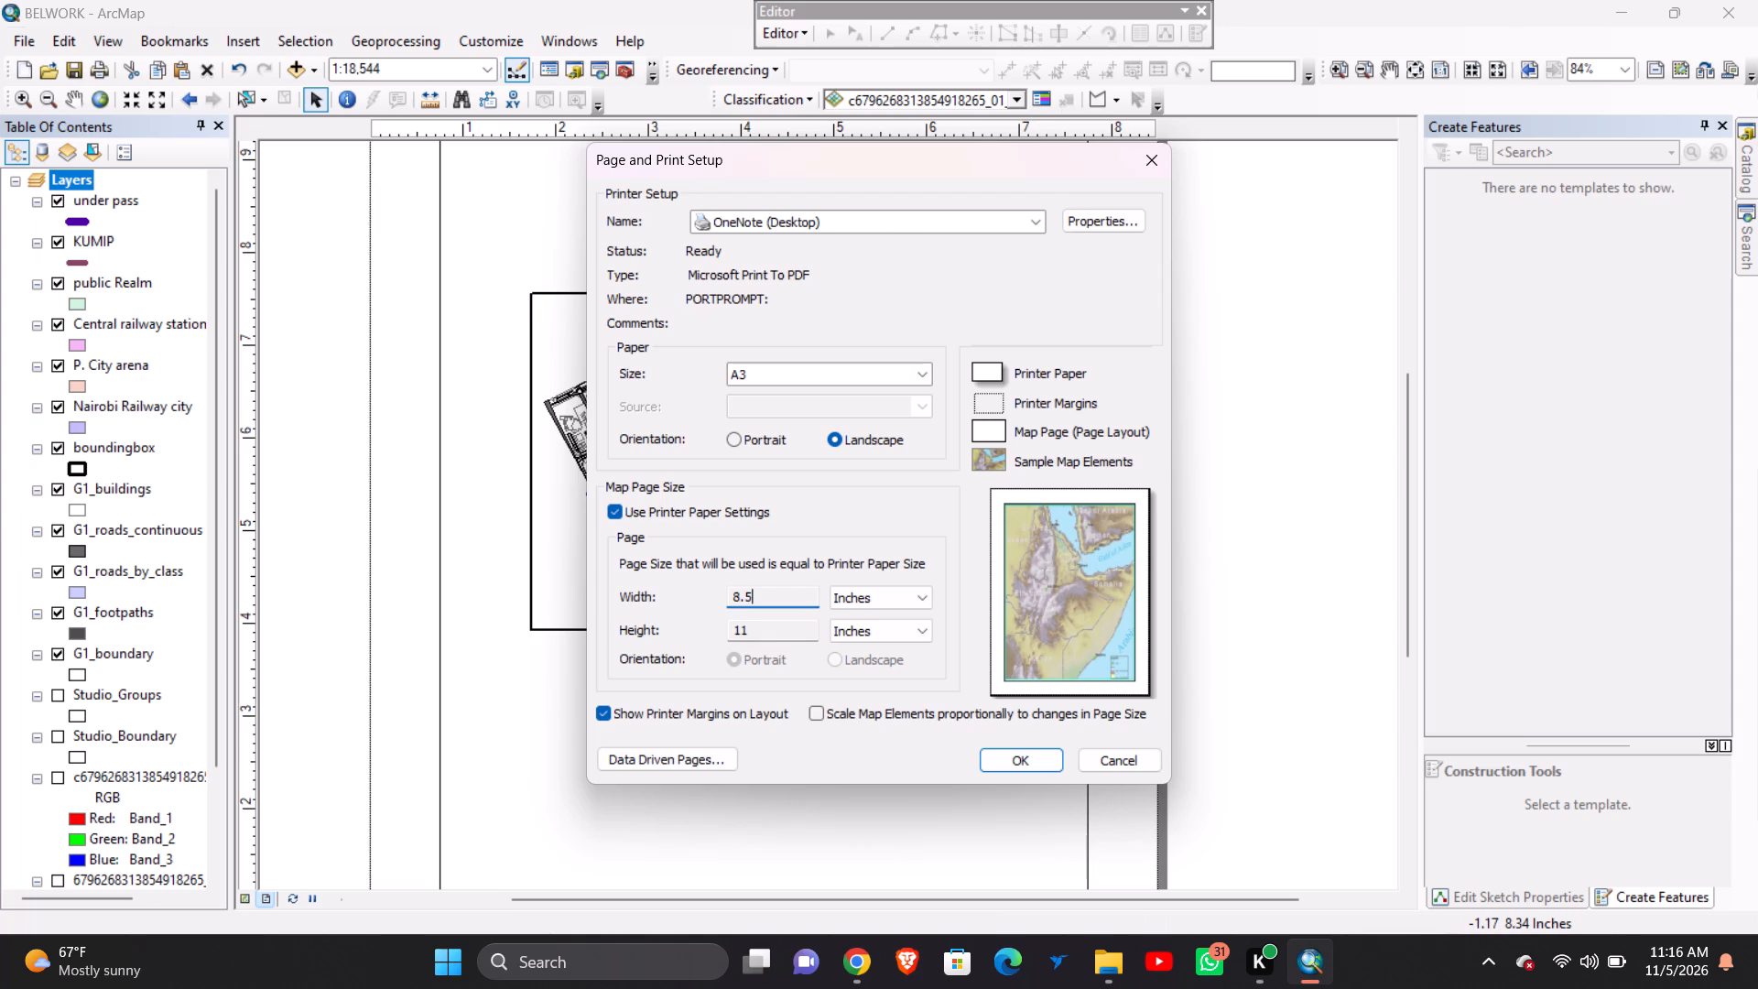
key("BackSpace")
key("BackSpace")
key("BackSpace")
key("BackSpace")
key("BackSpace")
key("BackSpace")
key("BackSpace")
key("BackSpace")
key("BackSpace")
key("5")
Change the map page width unit to Millimeters.
left_click(919, 588)
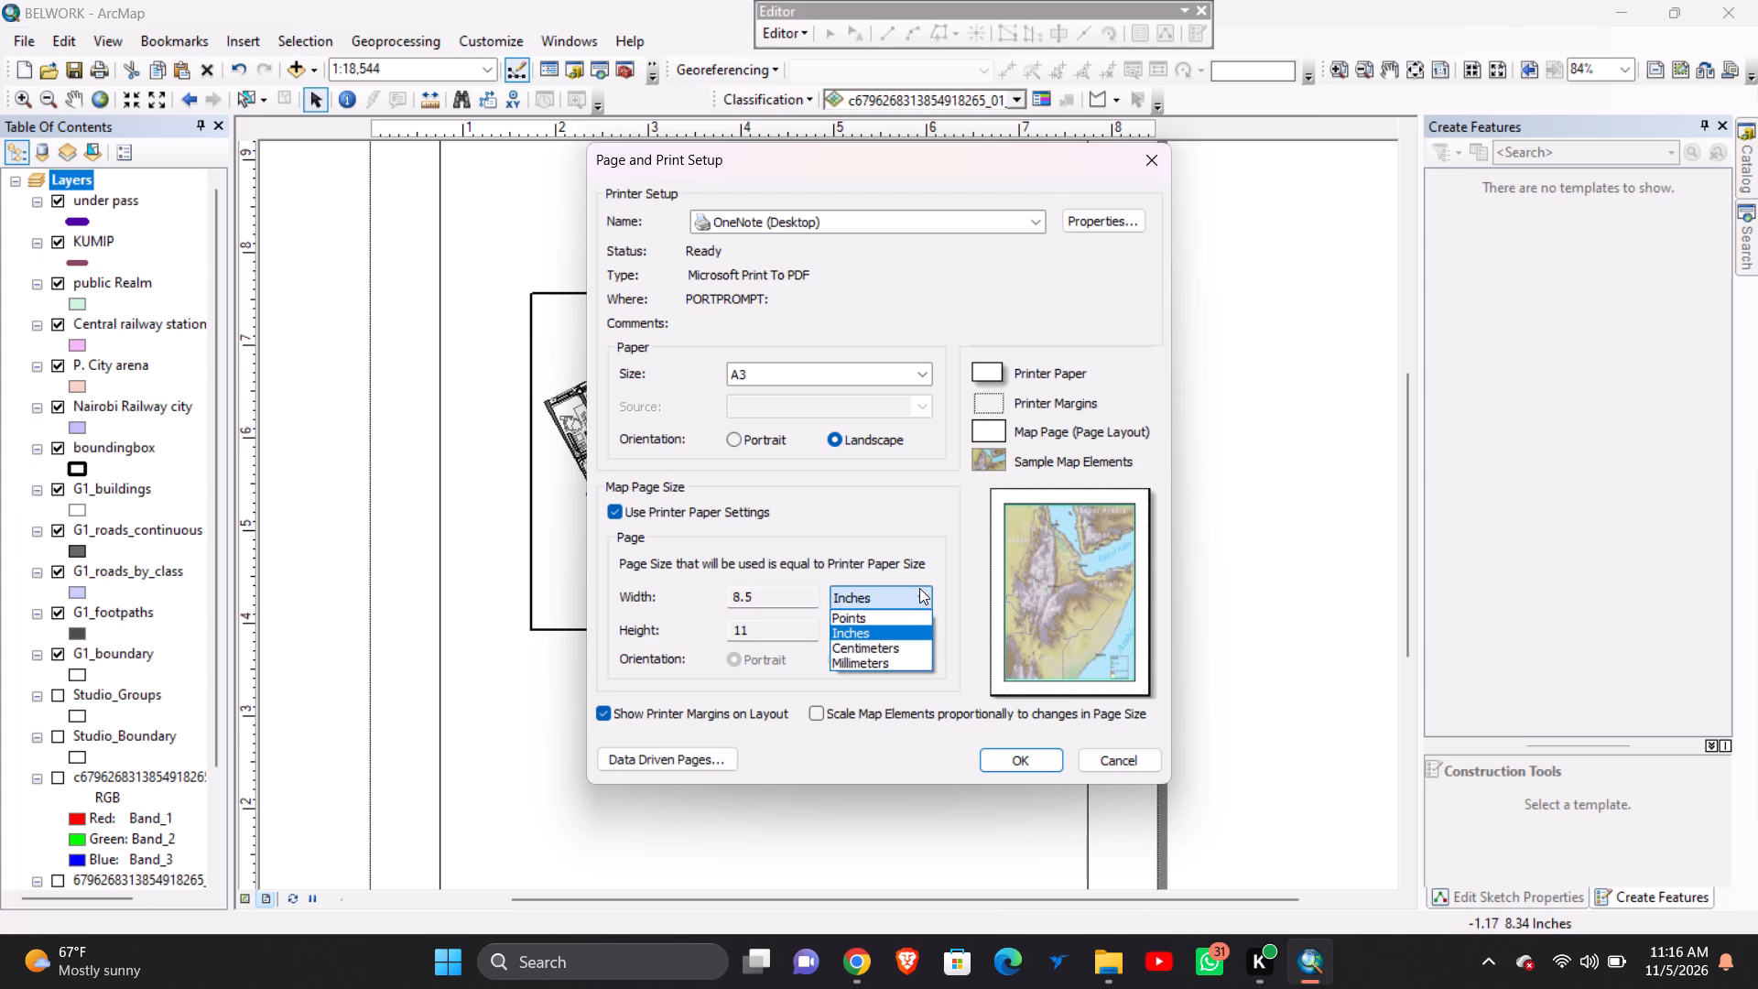
left_click(879, 659)
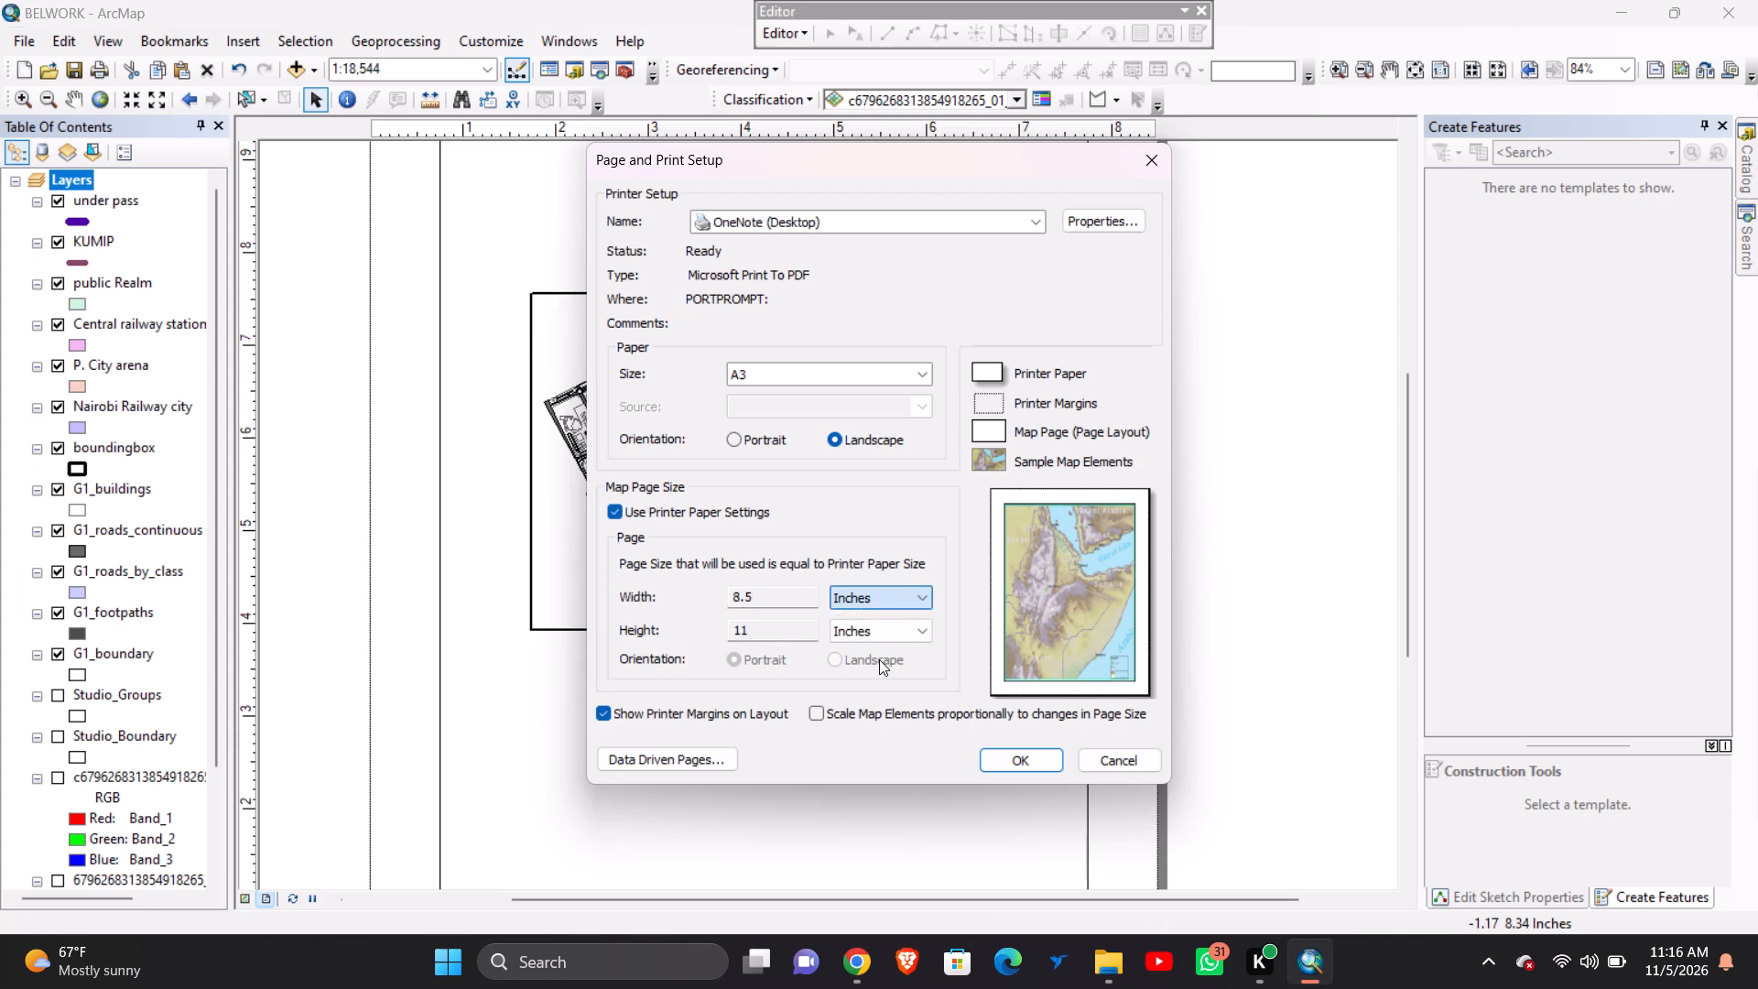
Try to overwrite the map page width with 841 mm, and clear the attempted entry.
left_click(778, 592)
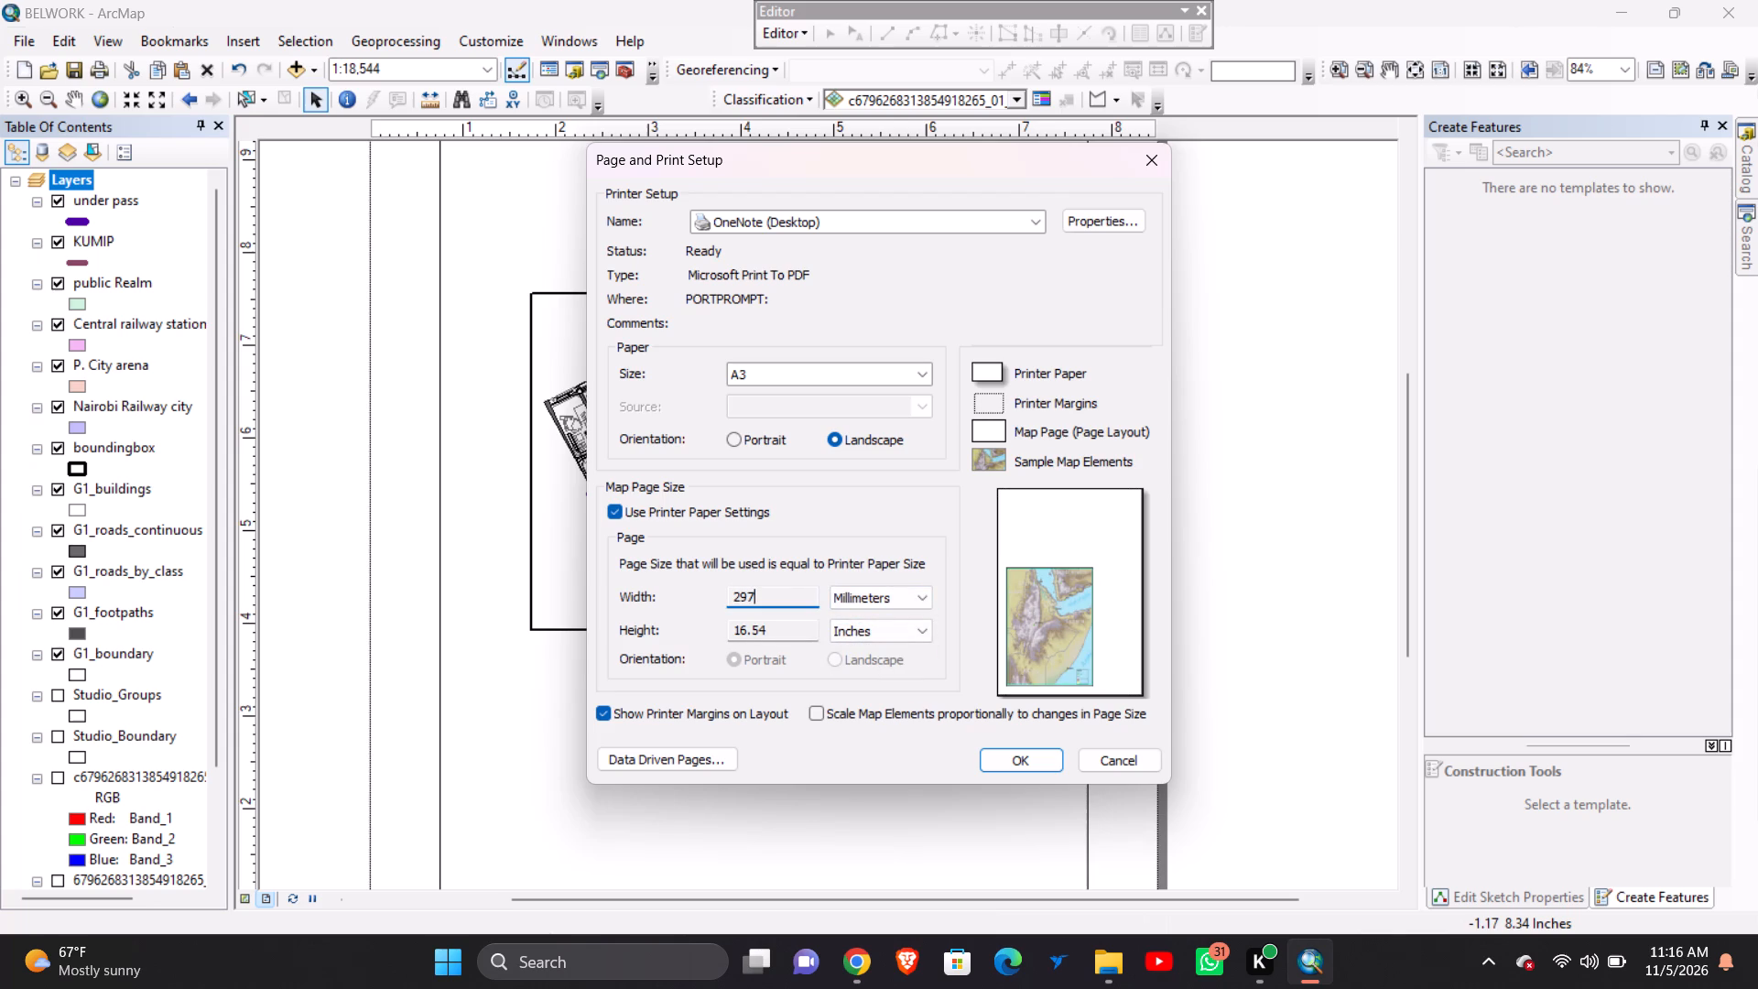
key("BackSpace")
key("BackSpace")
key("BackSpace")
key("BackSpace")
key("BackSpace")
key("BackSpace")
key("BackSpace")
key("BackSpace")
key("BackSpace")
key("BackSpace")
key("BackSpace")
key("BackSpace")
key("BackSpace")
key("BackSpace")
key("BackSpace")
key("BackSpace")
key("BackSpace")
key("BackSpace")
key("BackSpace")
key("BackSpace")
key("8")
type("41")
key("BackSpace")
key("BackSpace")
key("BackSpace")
Change the map page height unit to Millimeters.
left_click(922, 637)
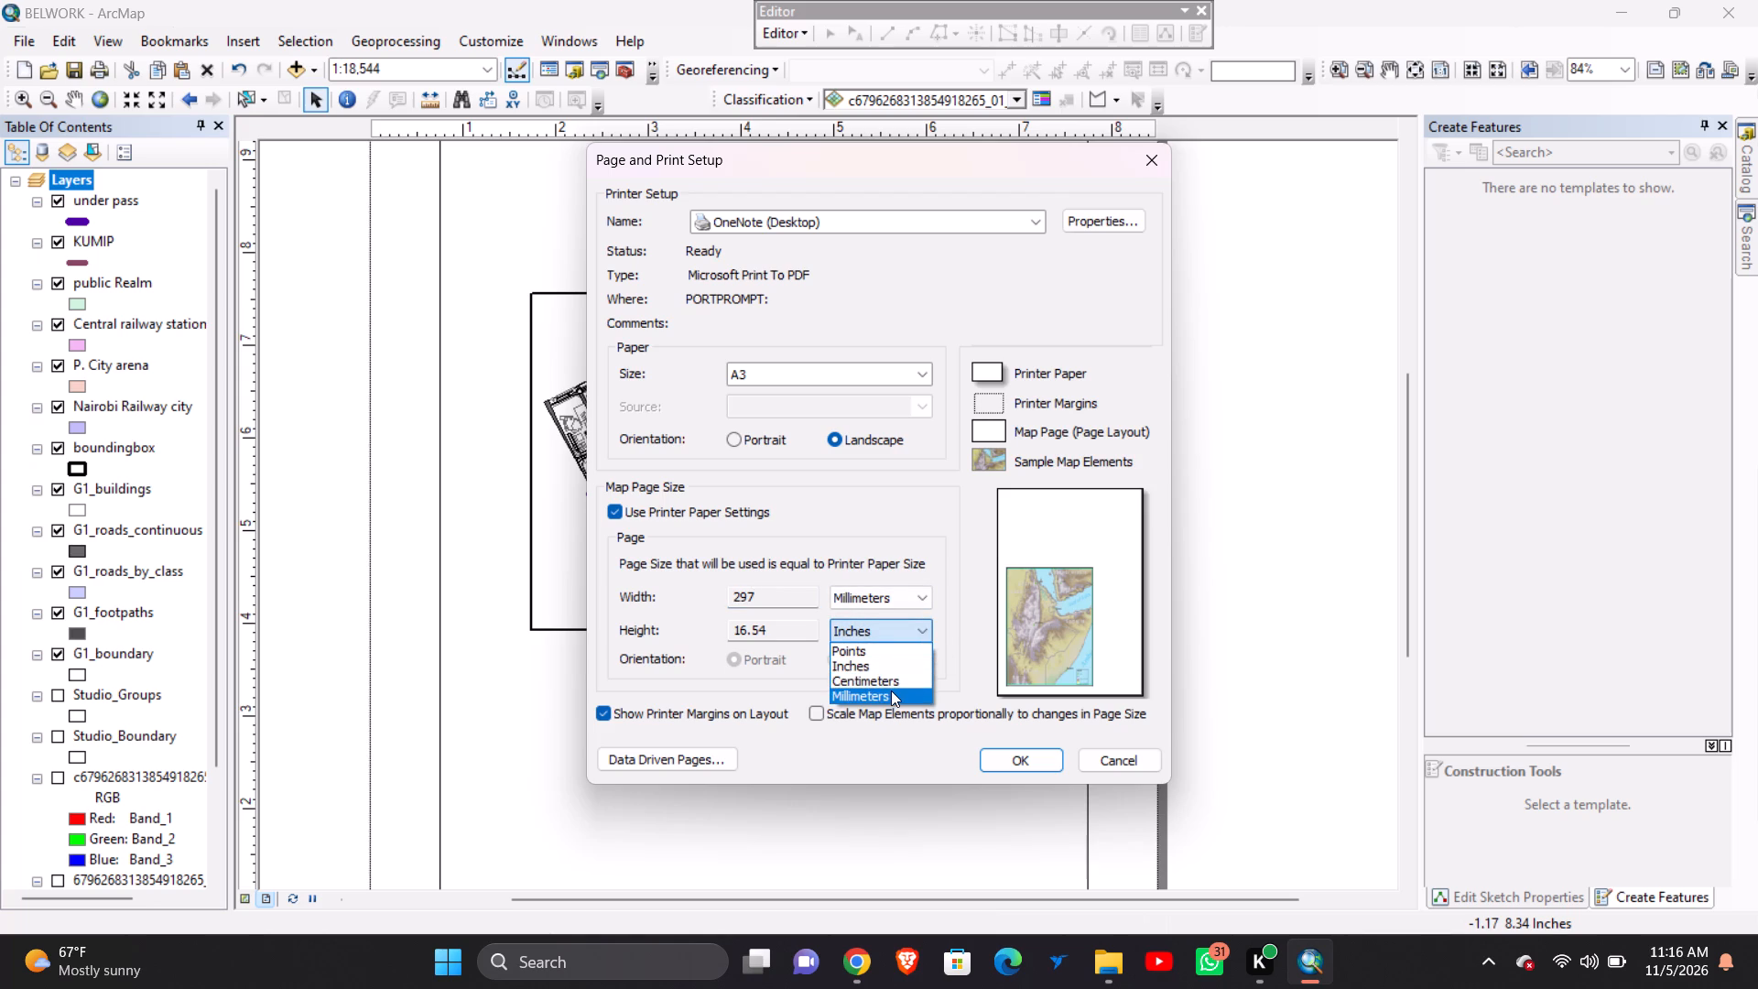
left_click(891, 690)
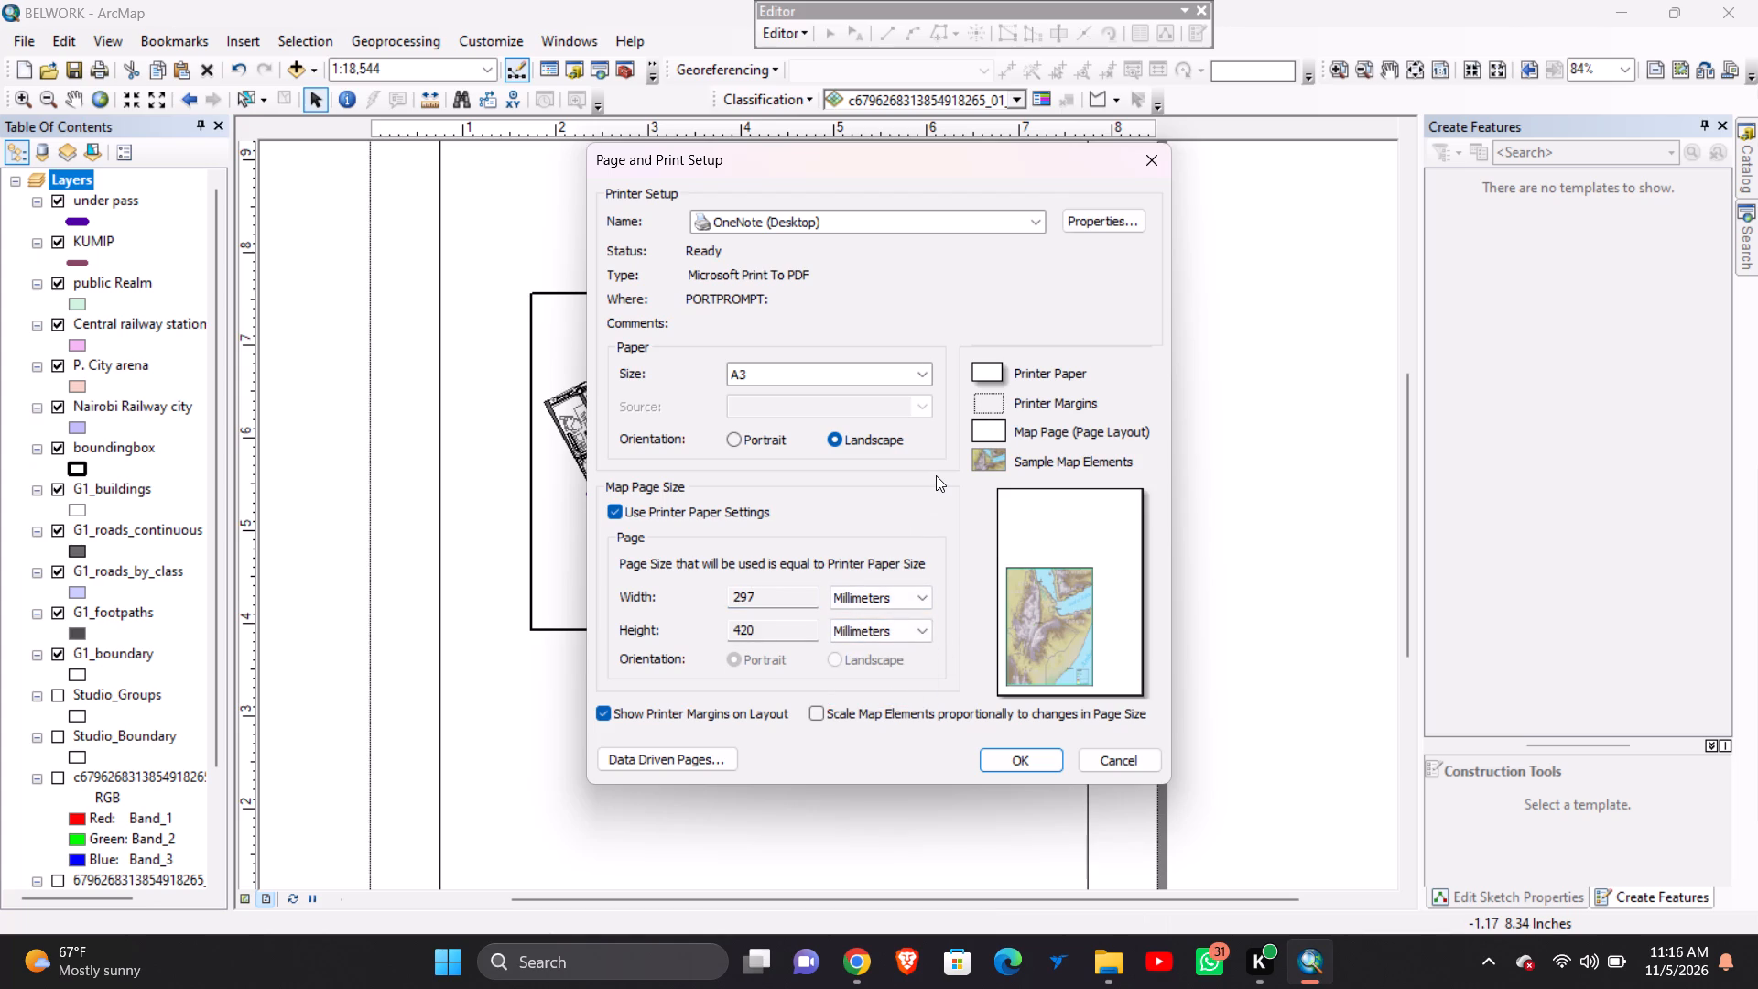
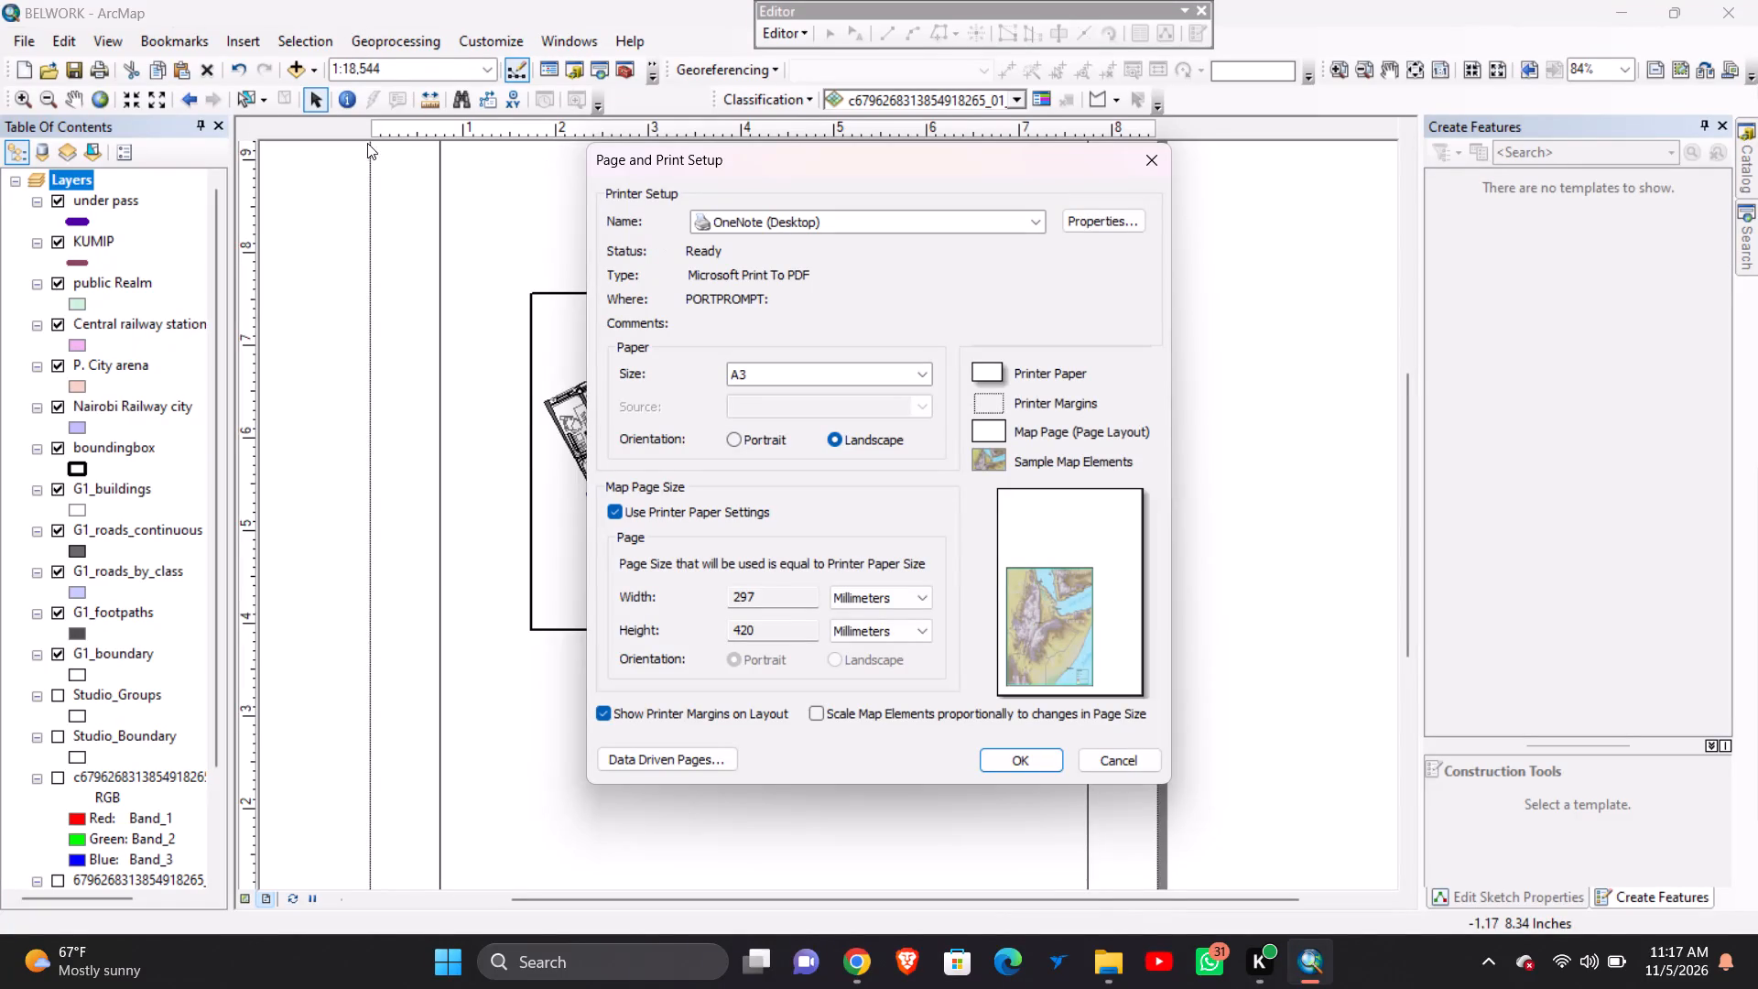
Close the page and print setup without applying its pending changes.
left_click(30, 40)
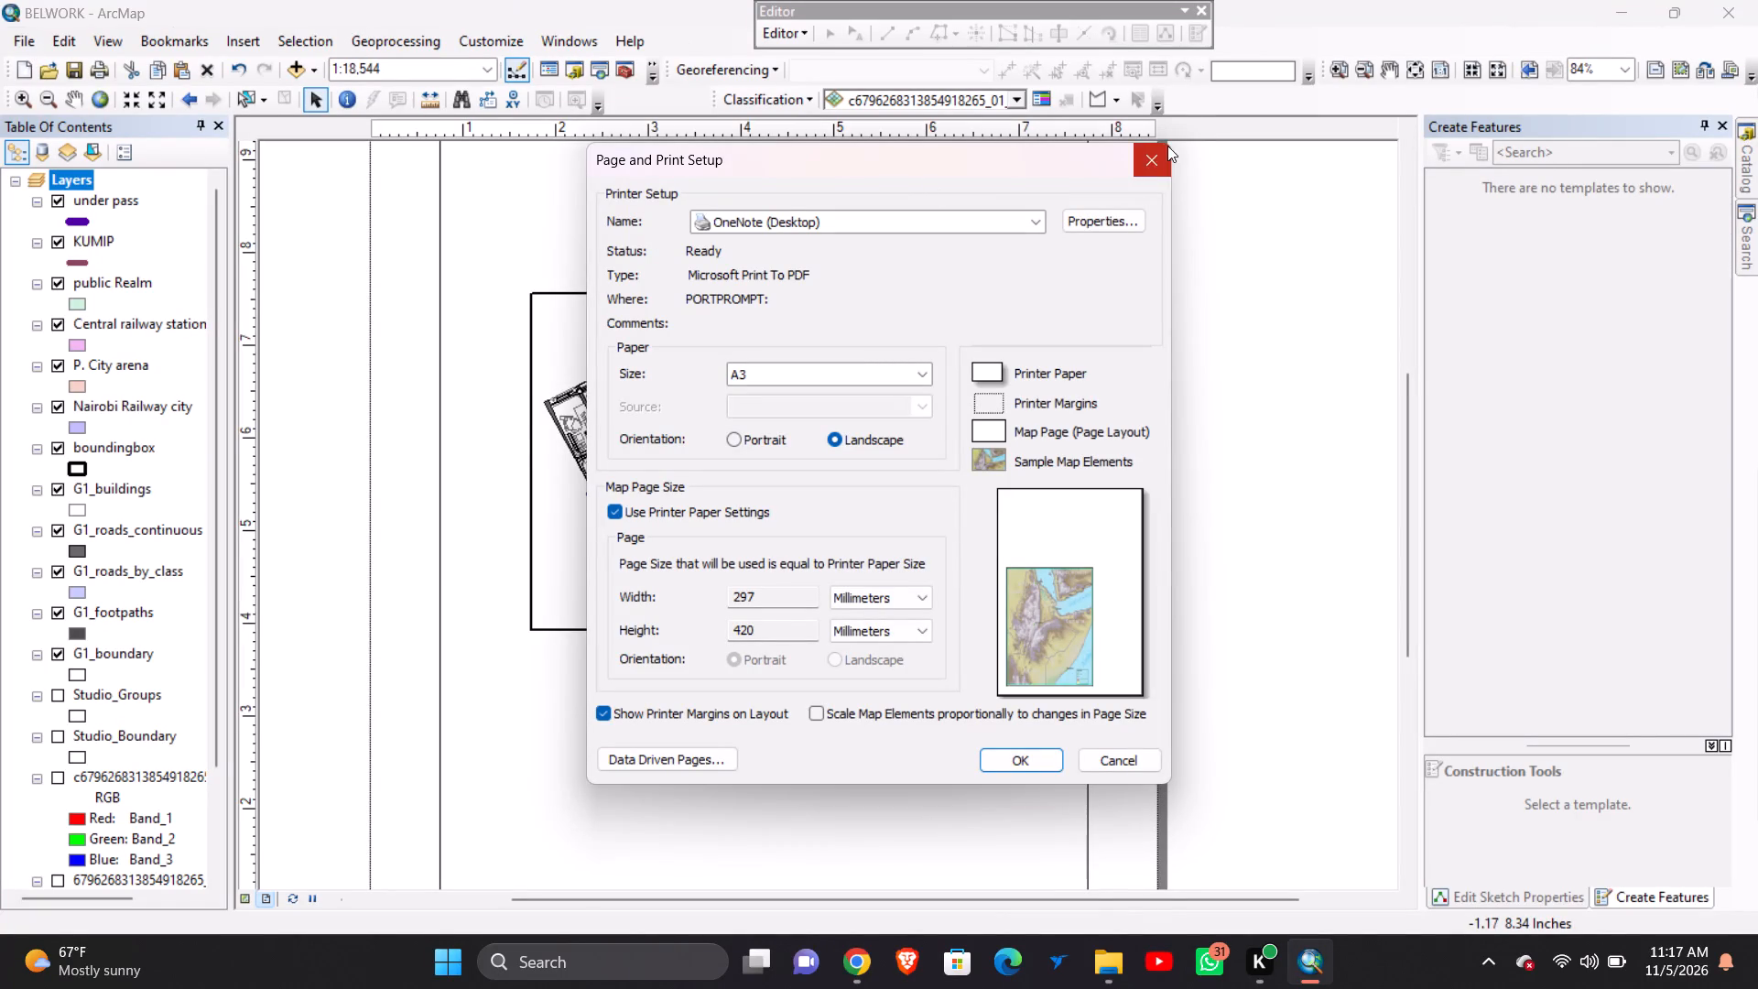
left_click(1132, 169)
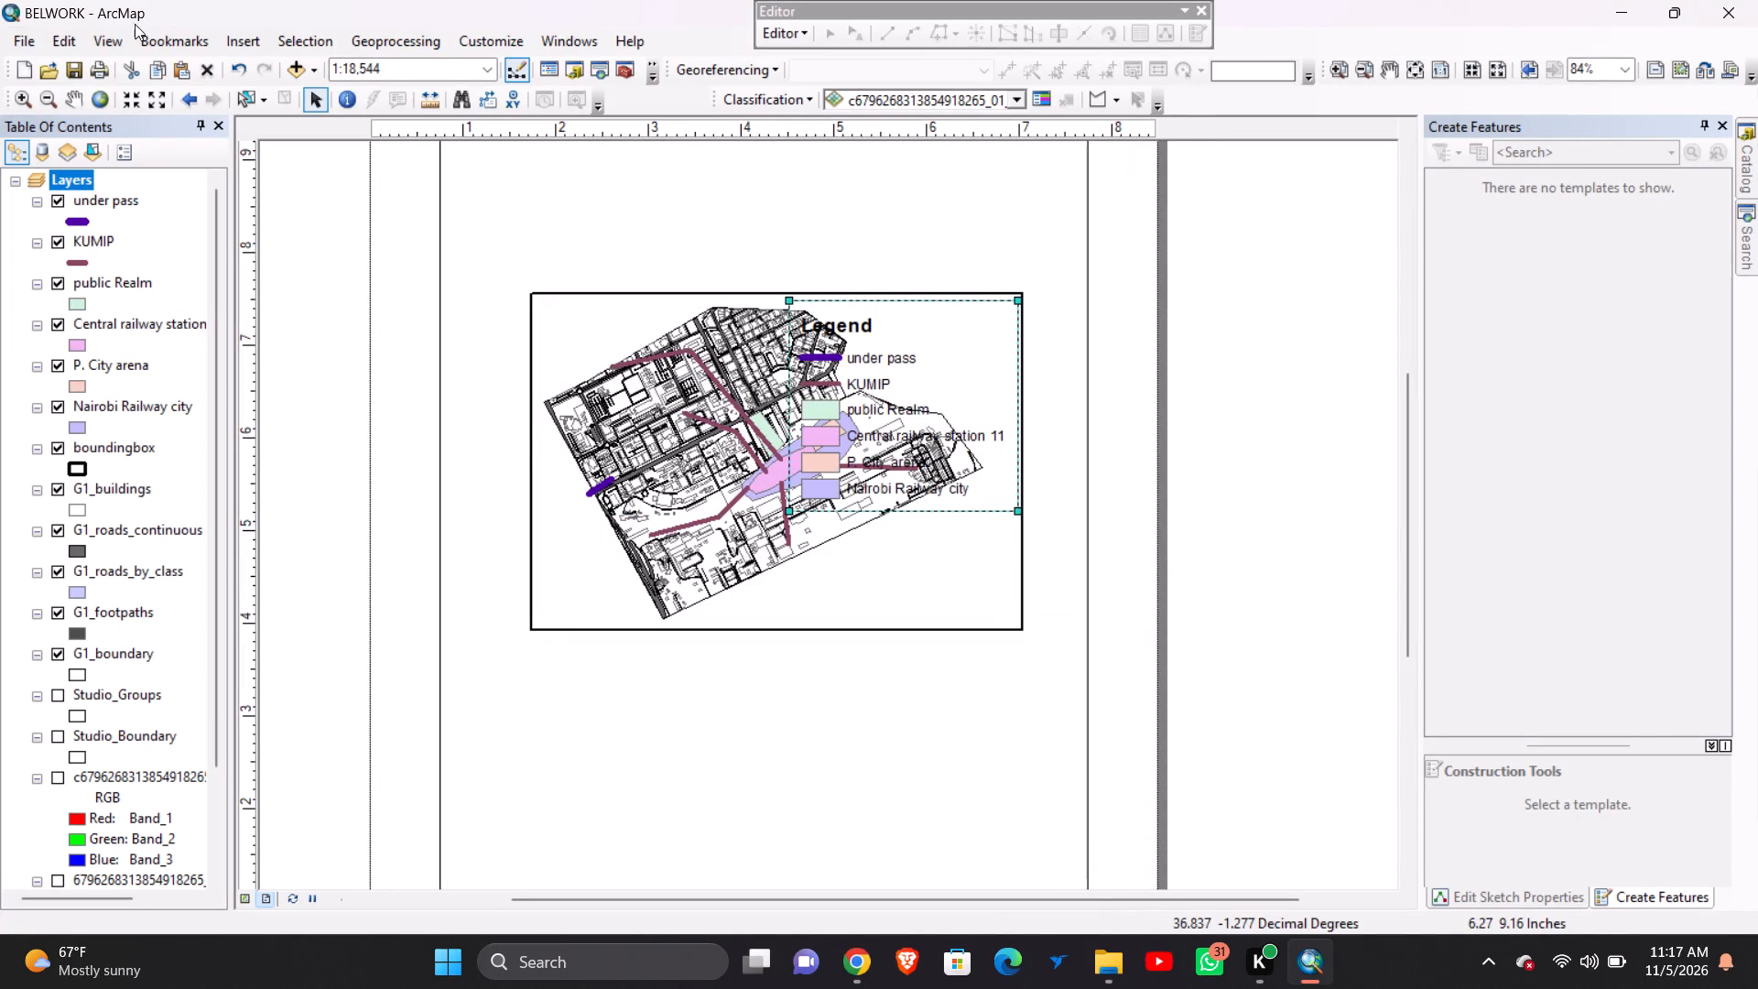
Review the map's print settings and the available printer engines, and leave without printing.
left_click(21, 46)
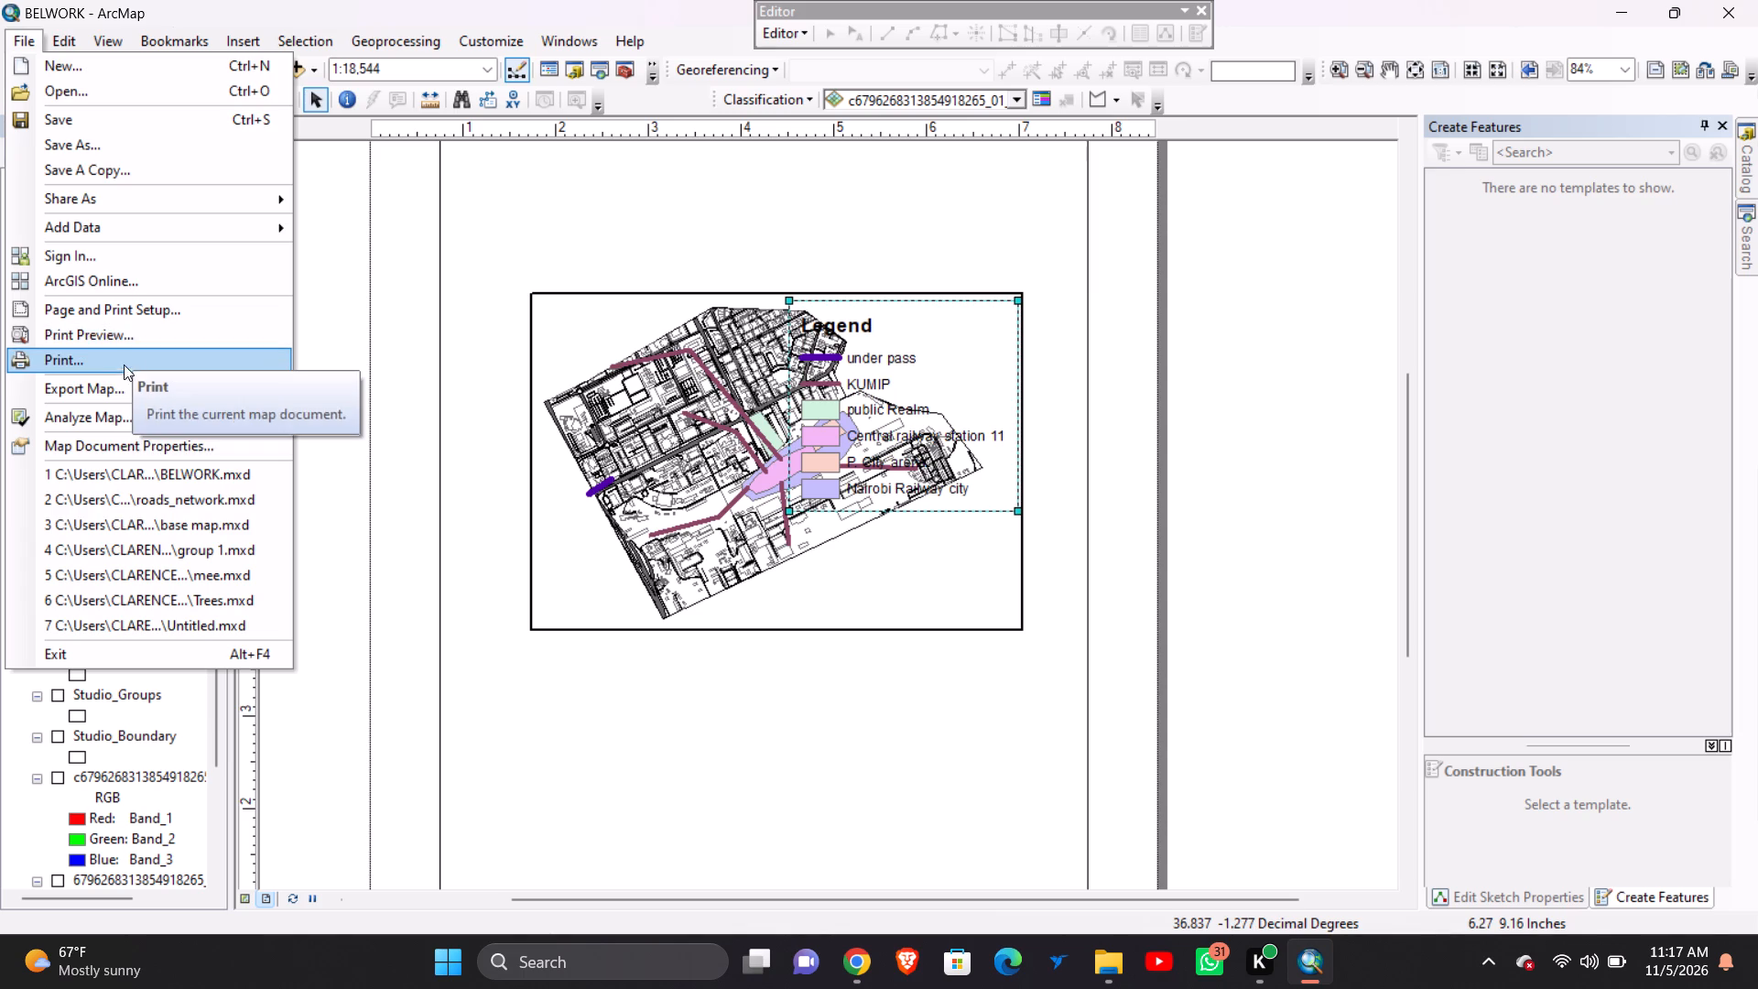
left_click(117, 364)
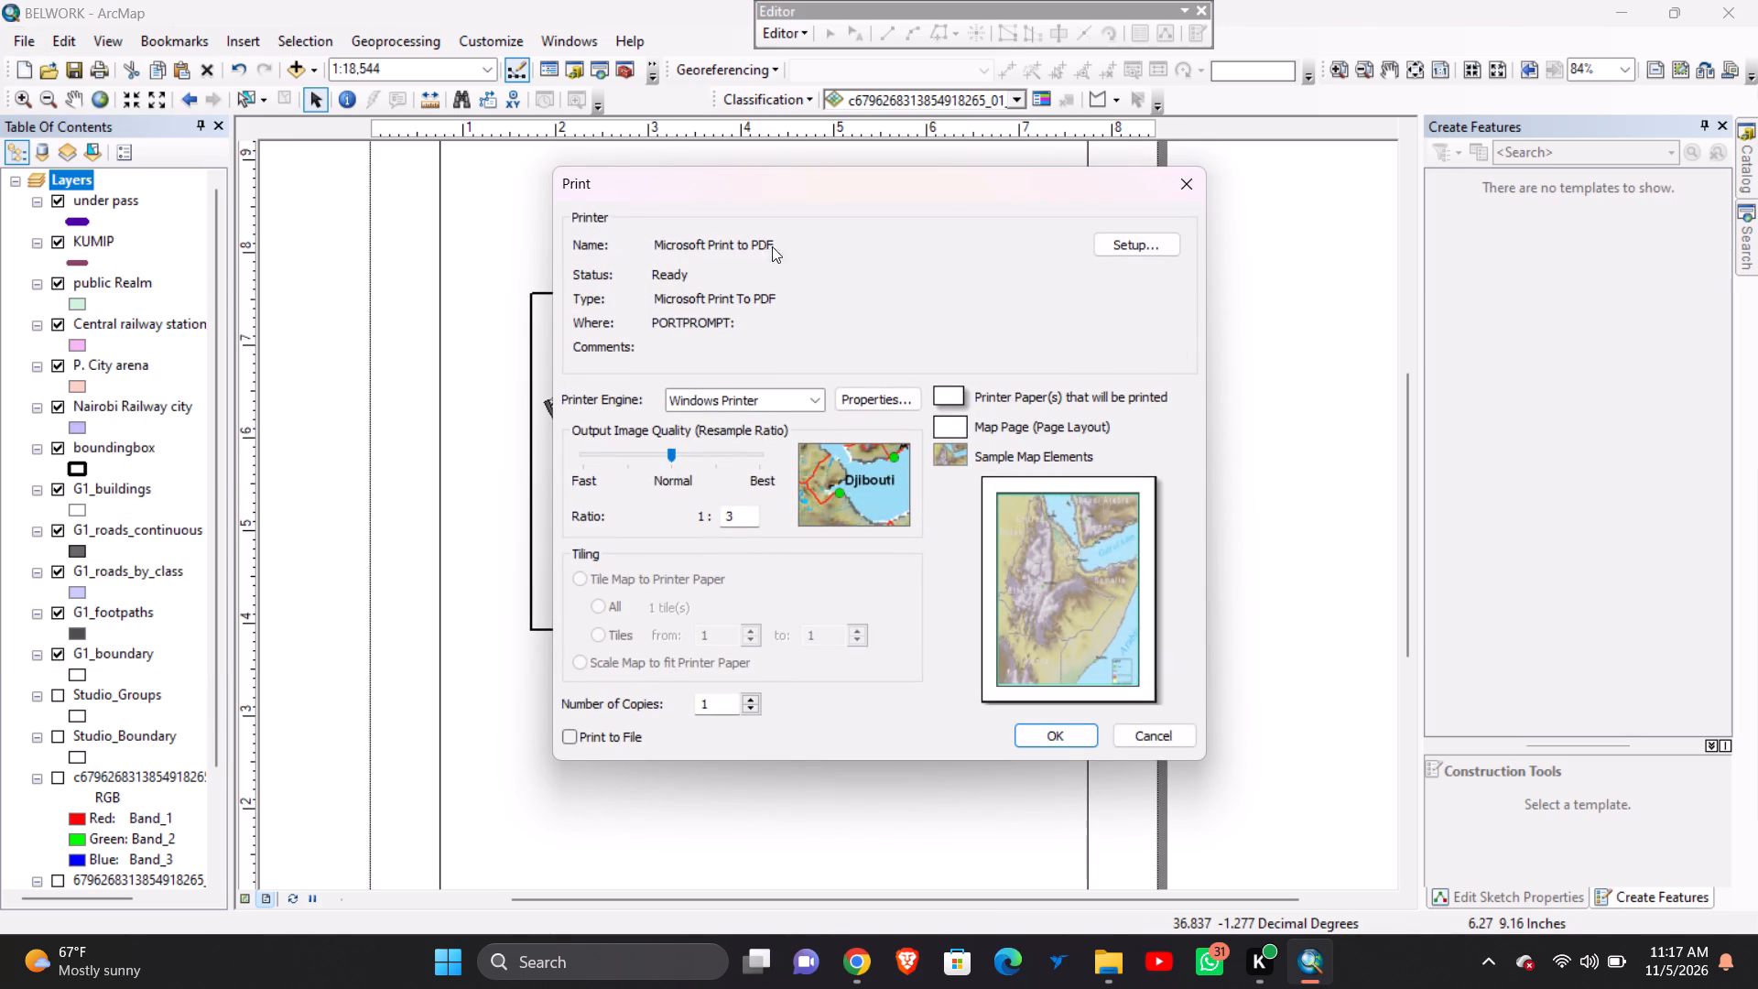
left_click(843, 241)
left_click(815, 397)
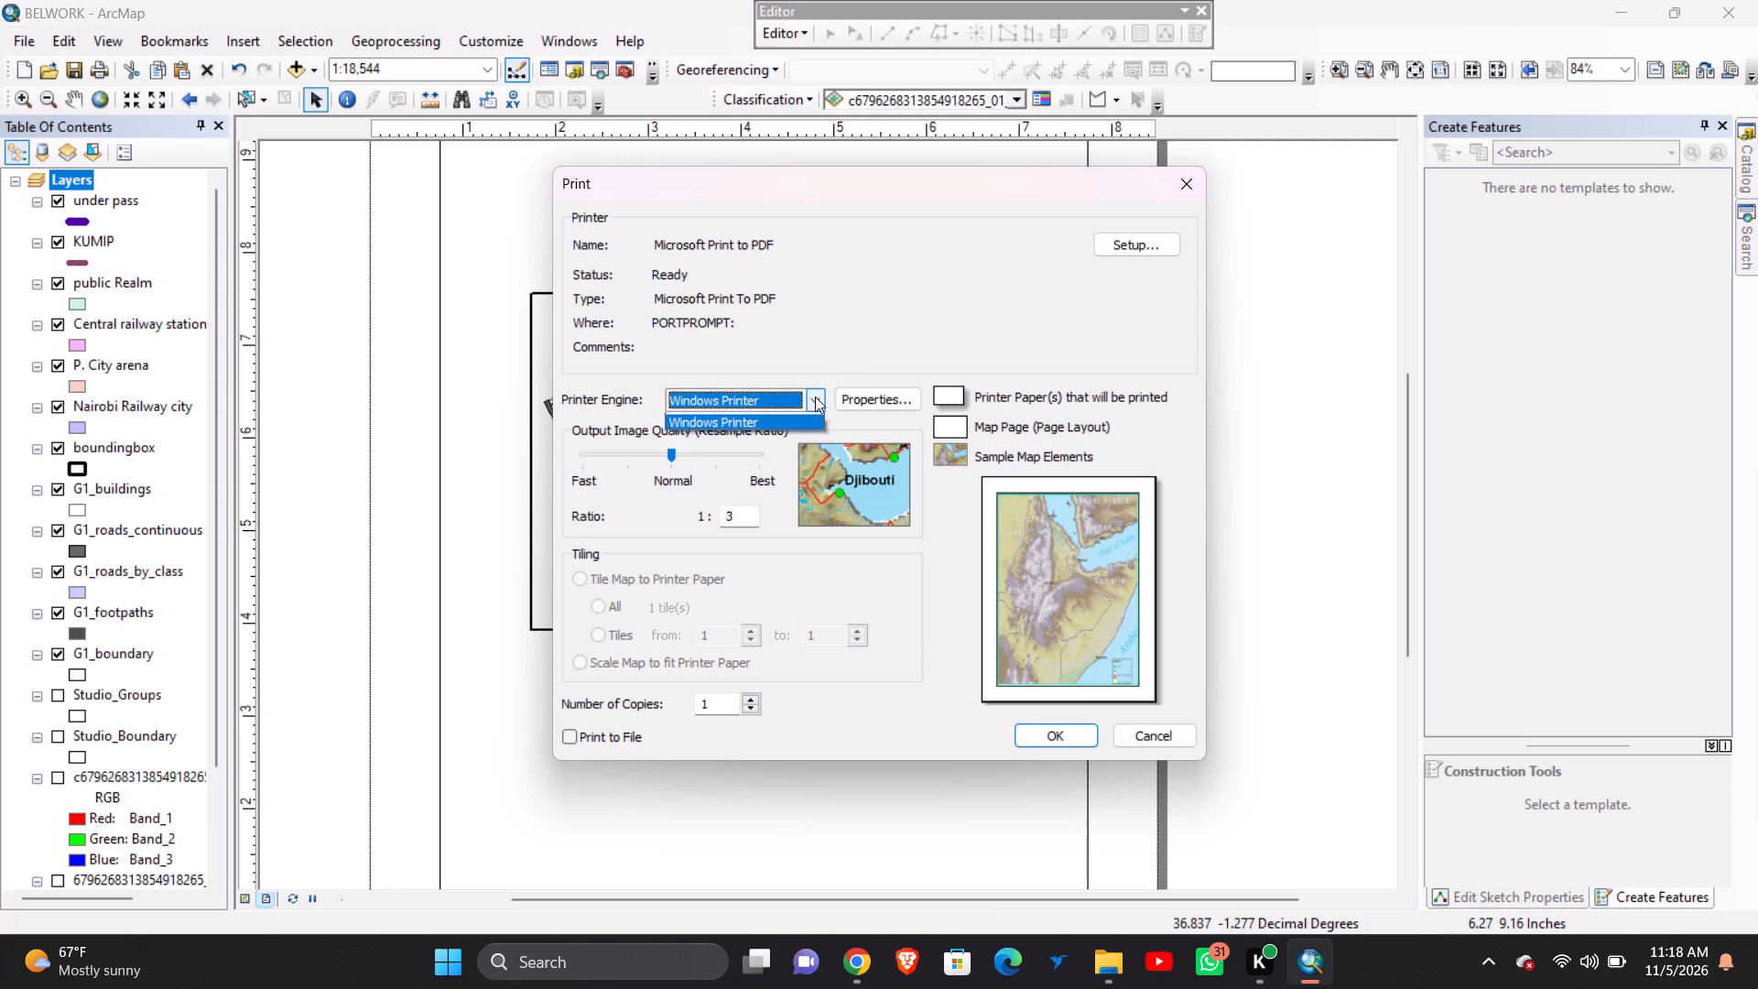
left_click(815, 397)
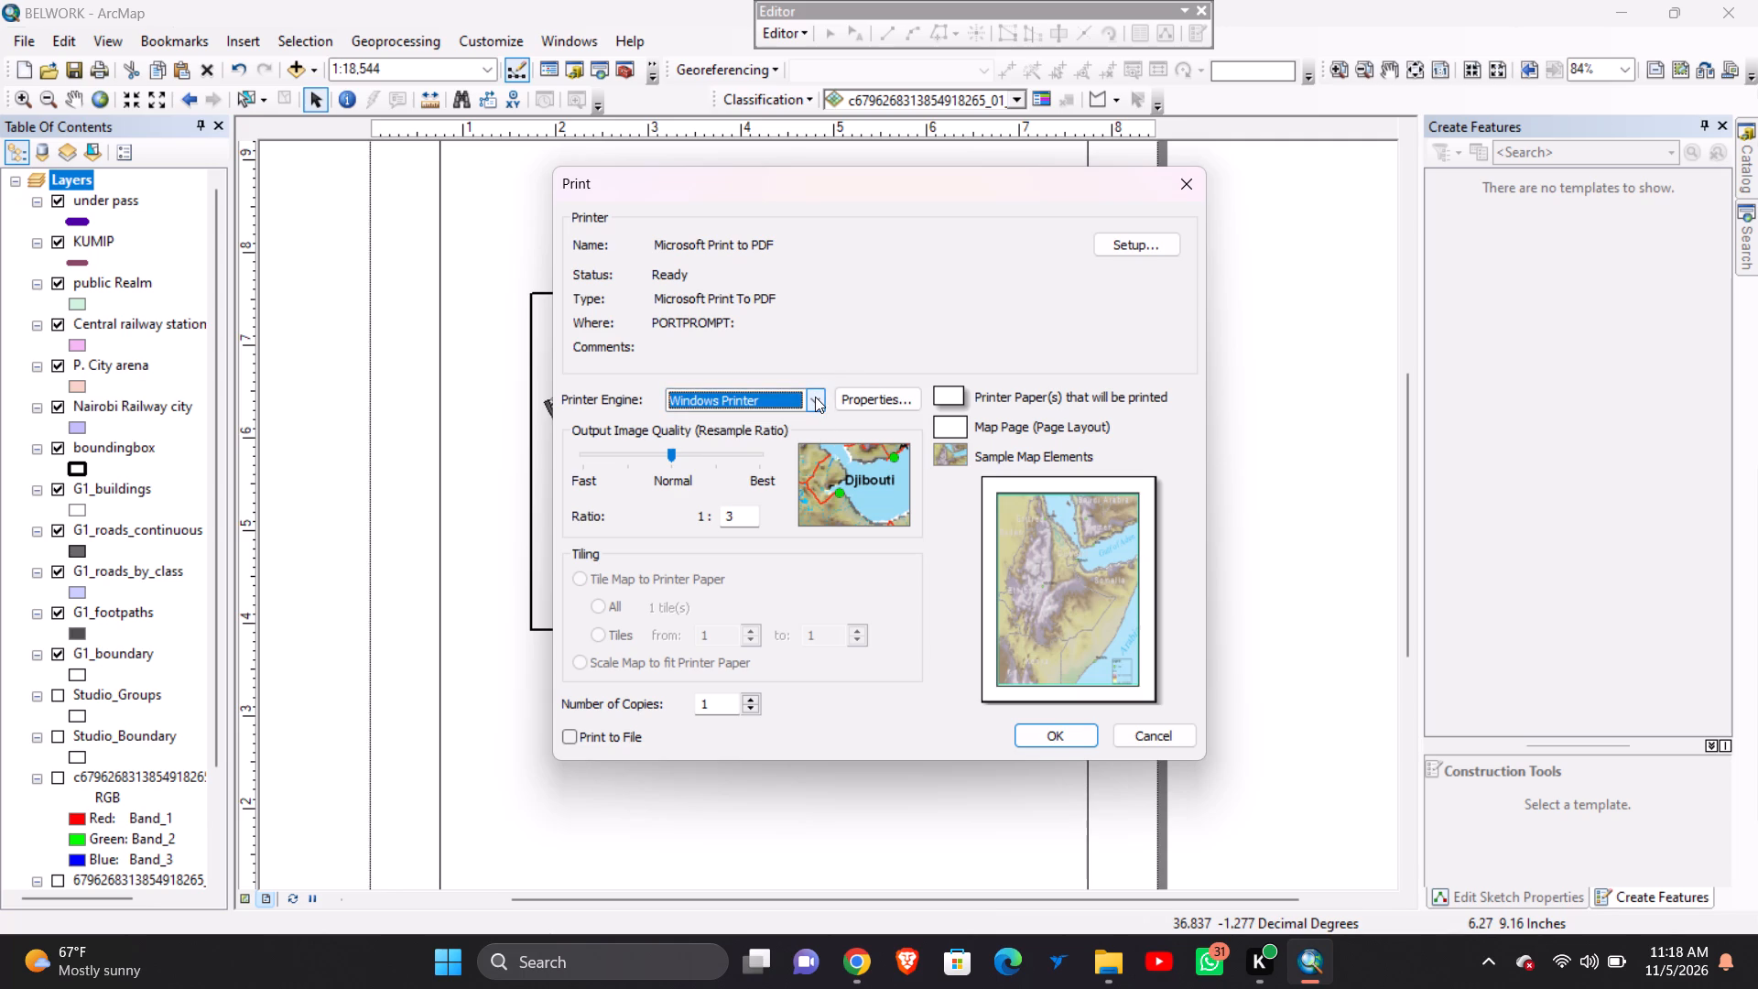
left_click(1171, 179)
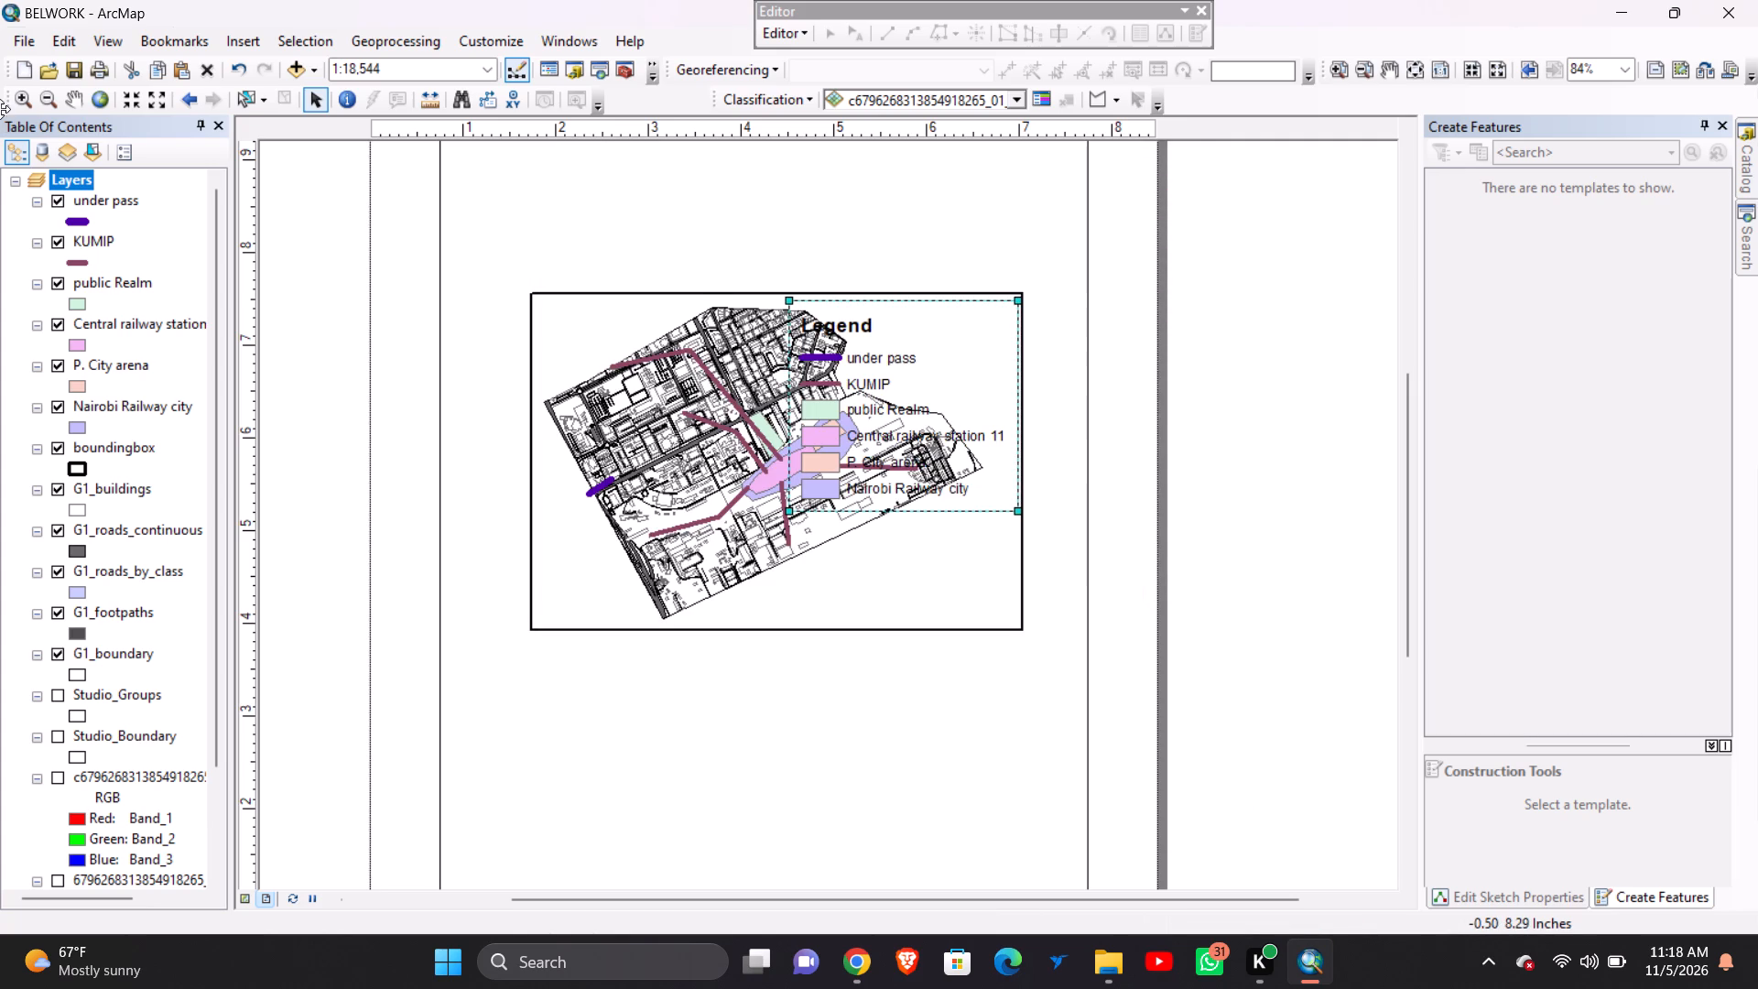
Preview how the map layout prints on the page, and return to the layout.
left_click(30, 41)
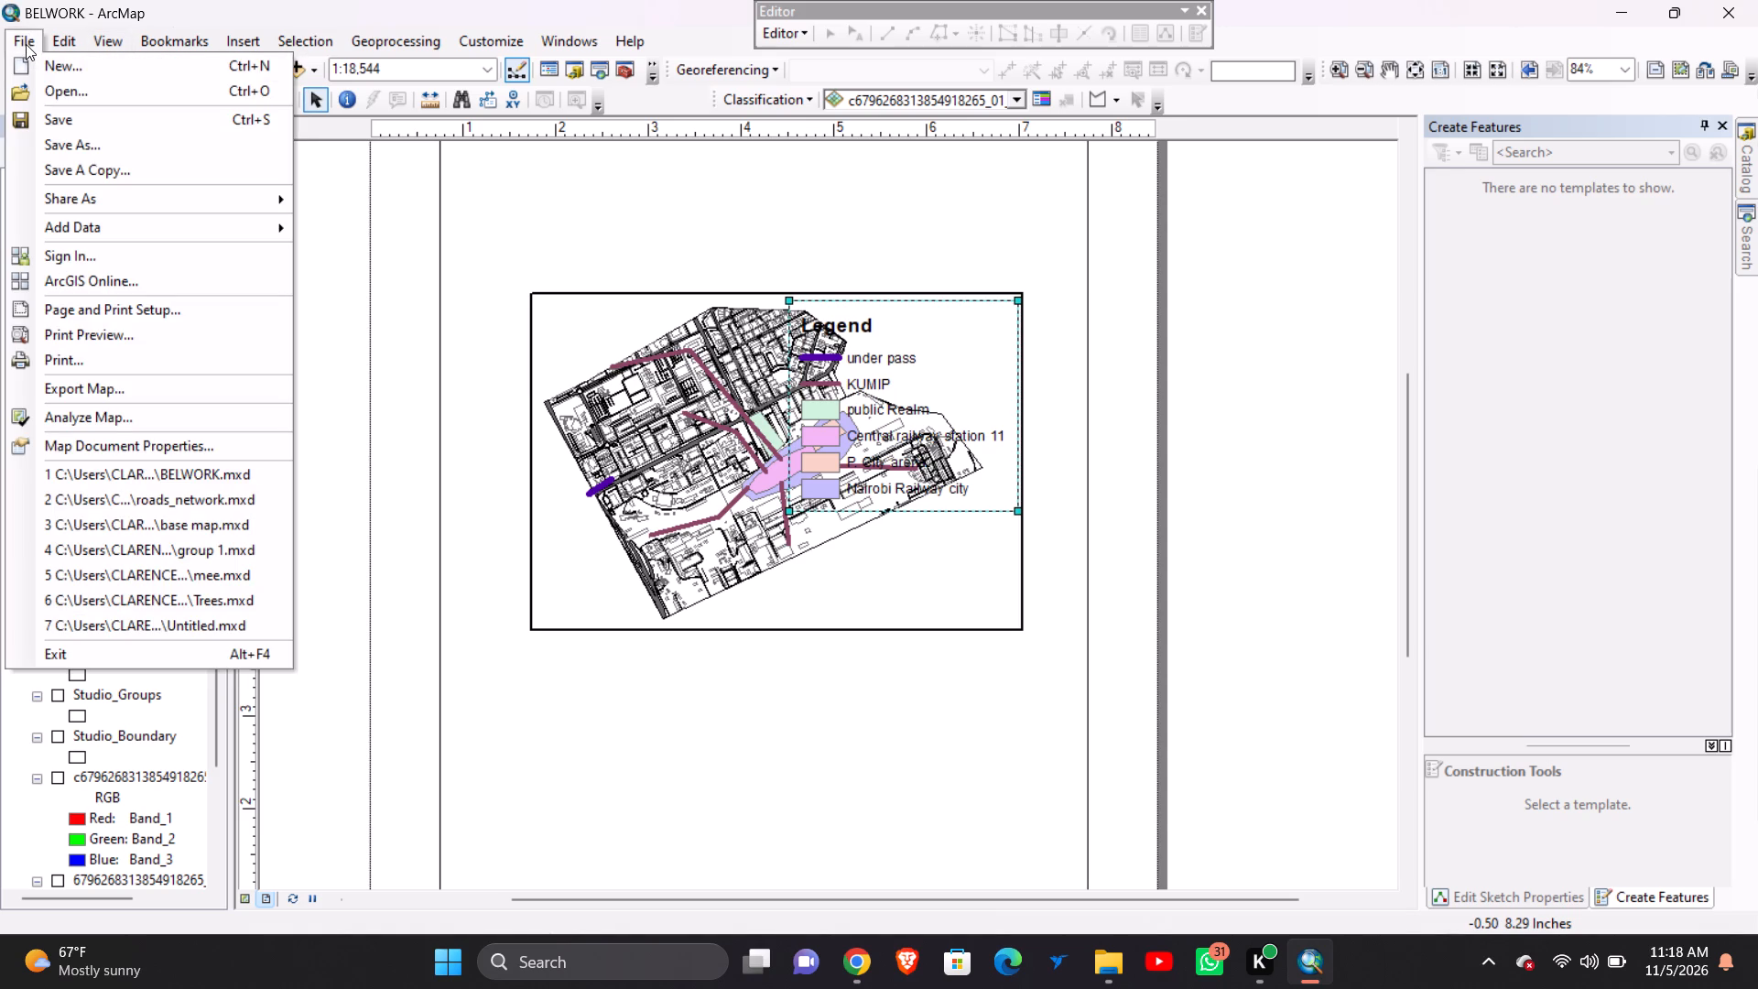
left_click(81, 327)
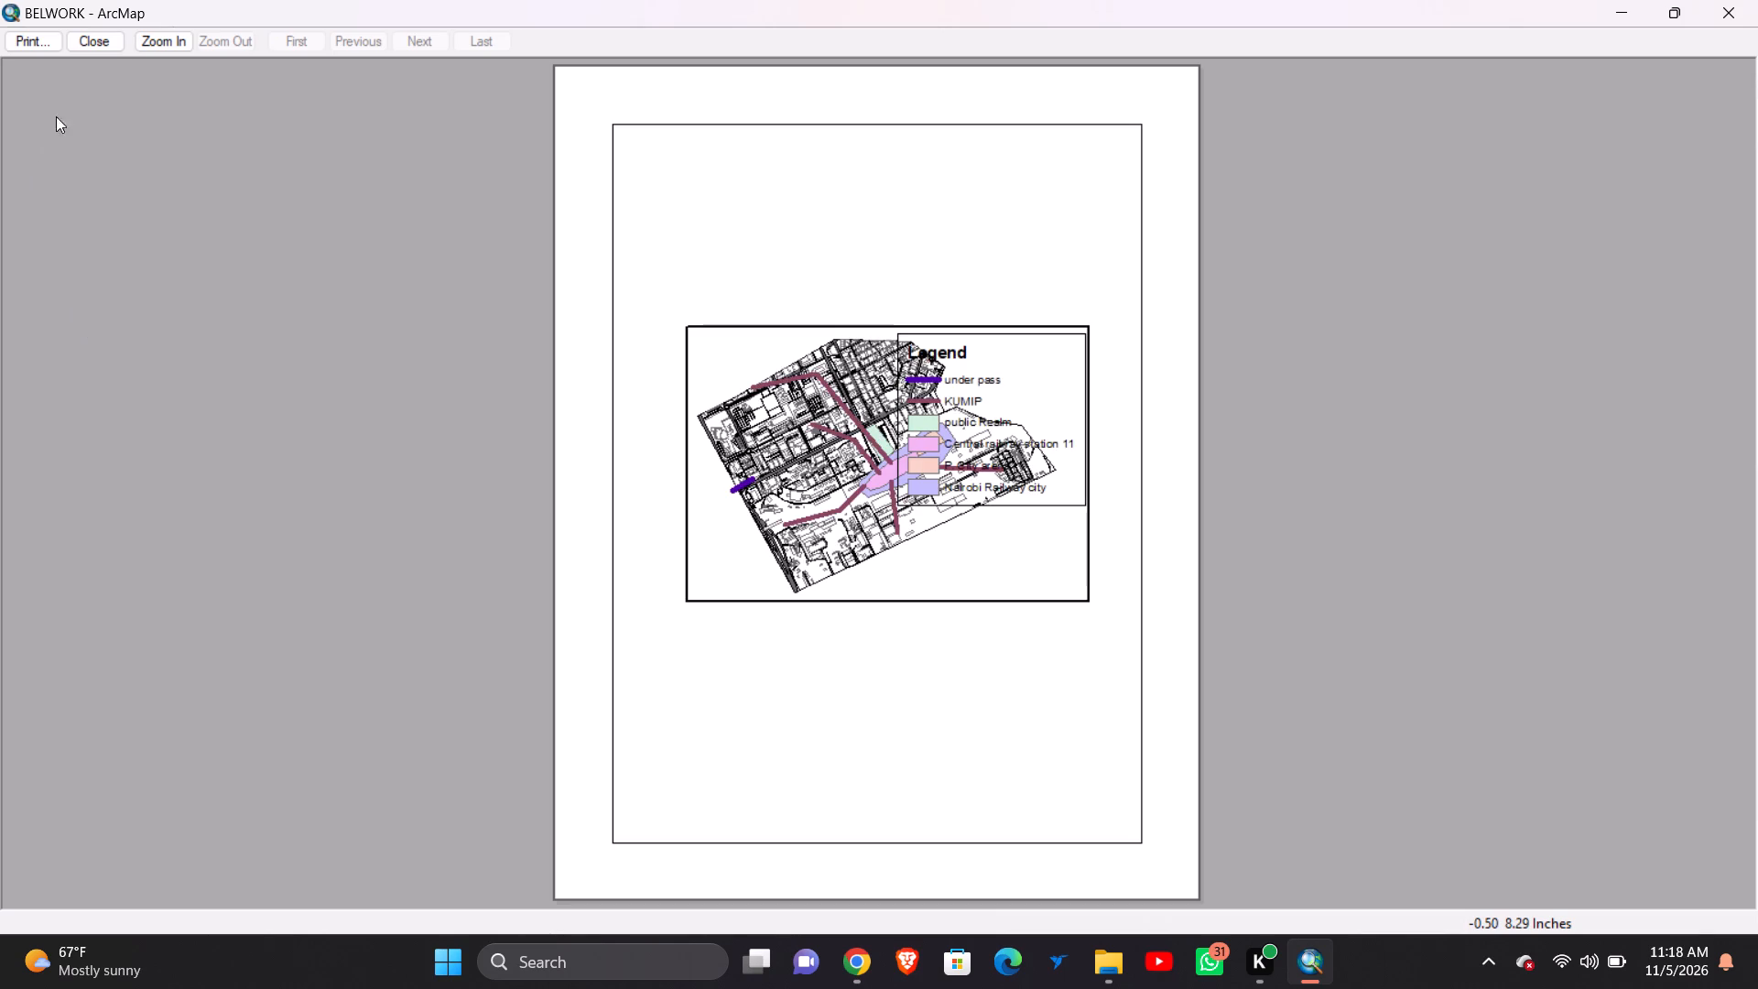
left_click(107, 46)
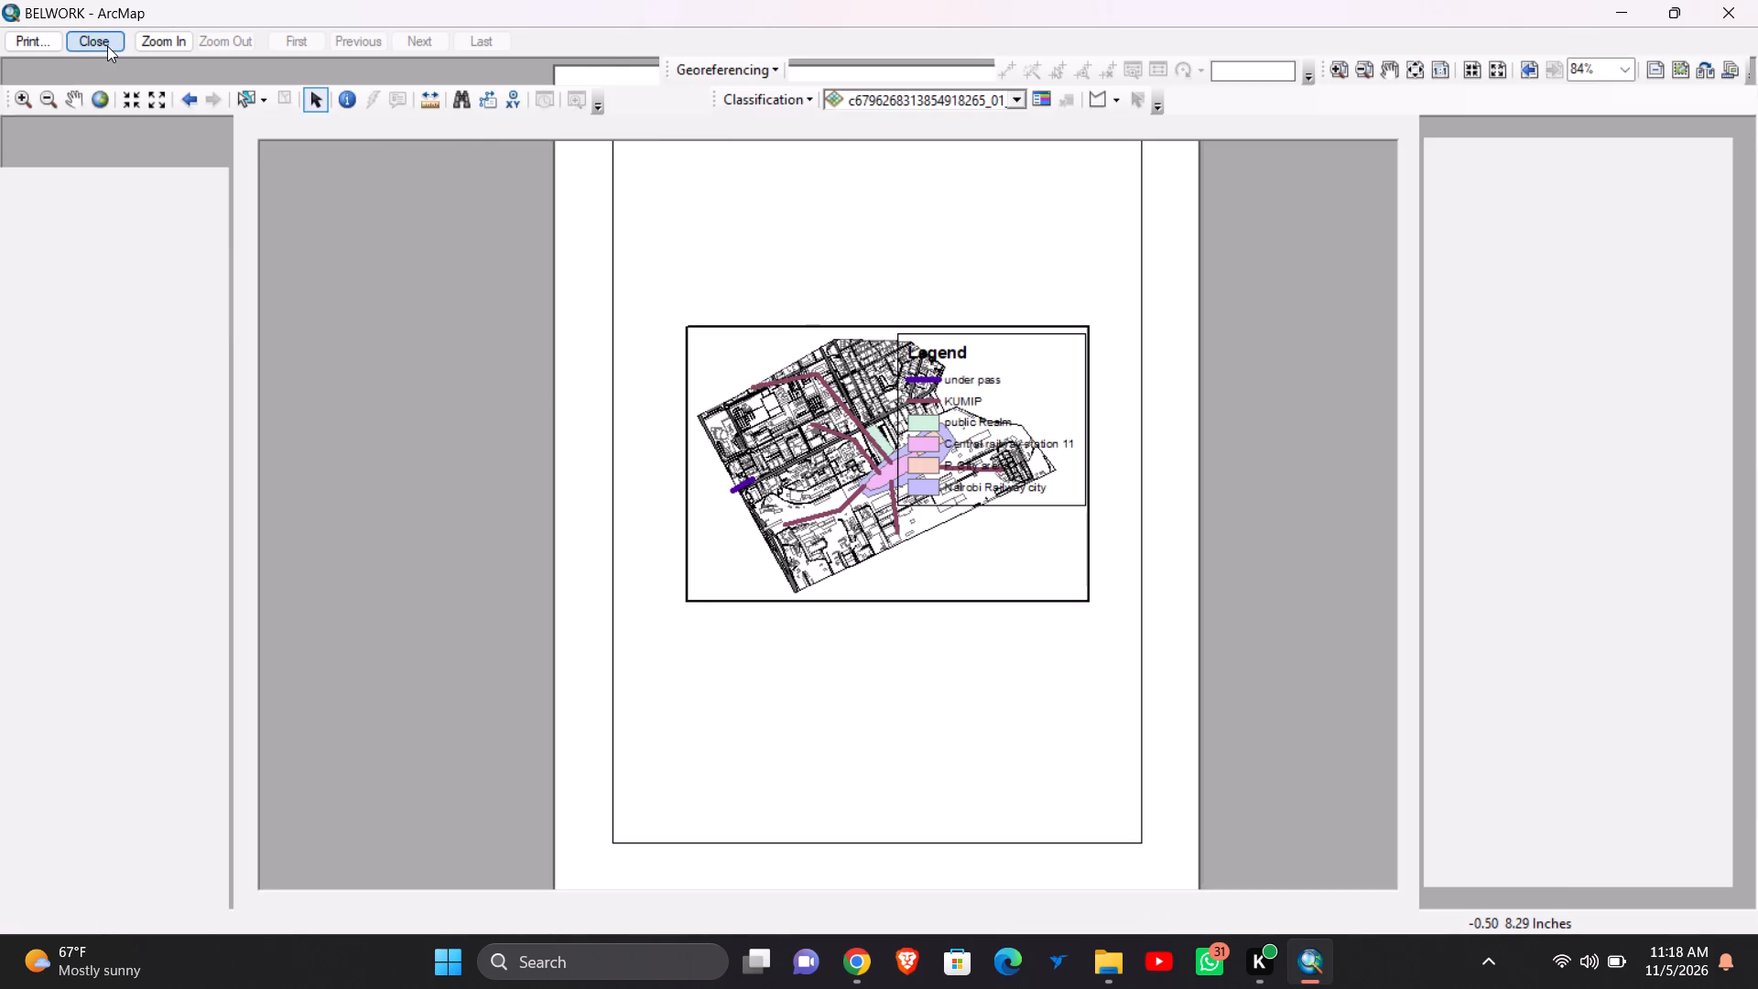
In the page and print setup, stop the map page size from using the printer paper settings.
left_click(20, 40)
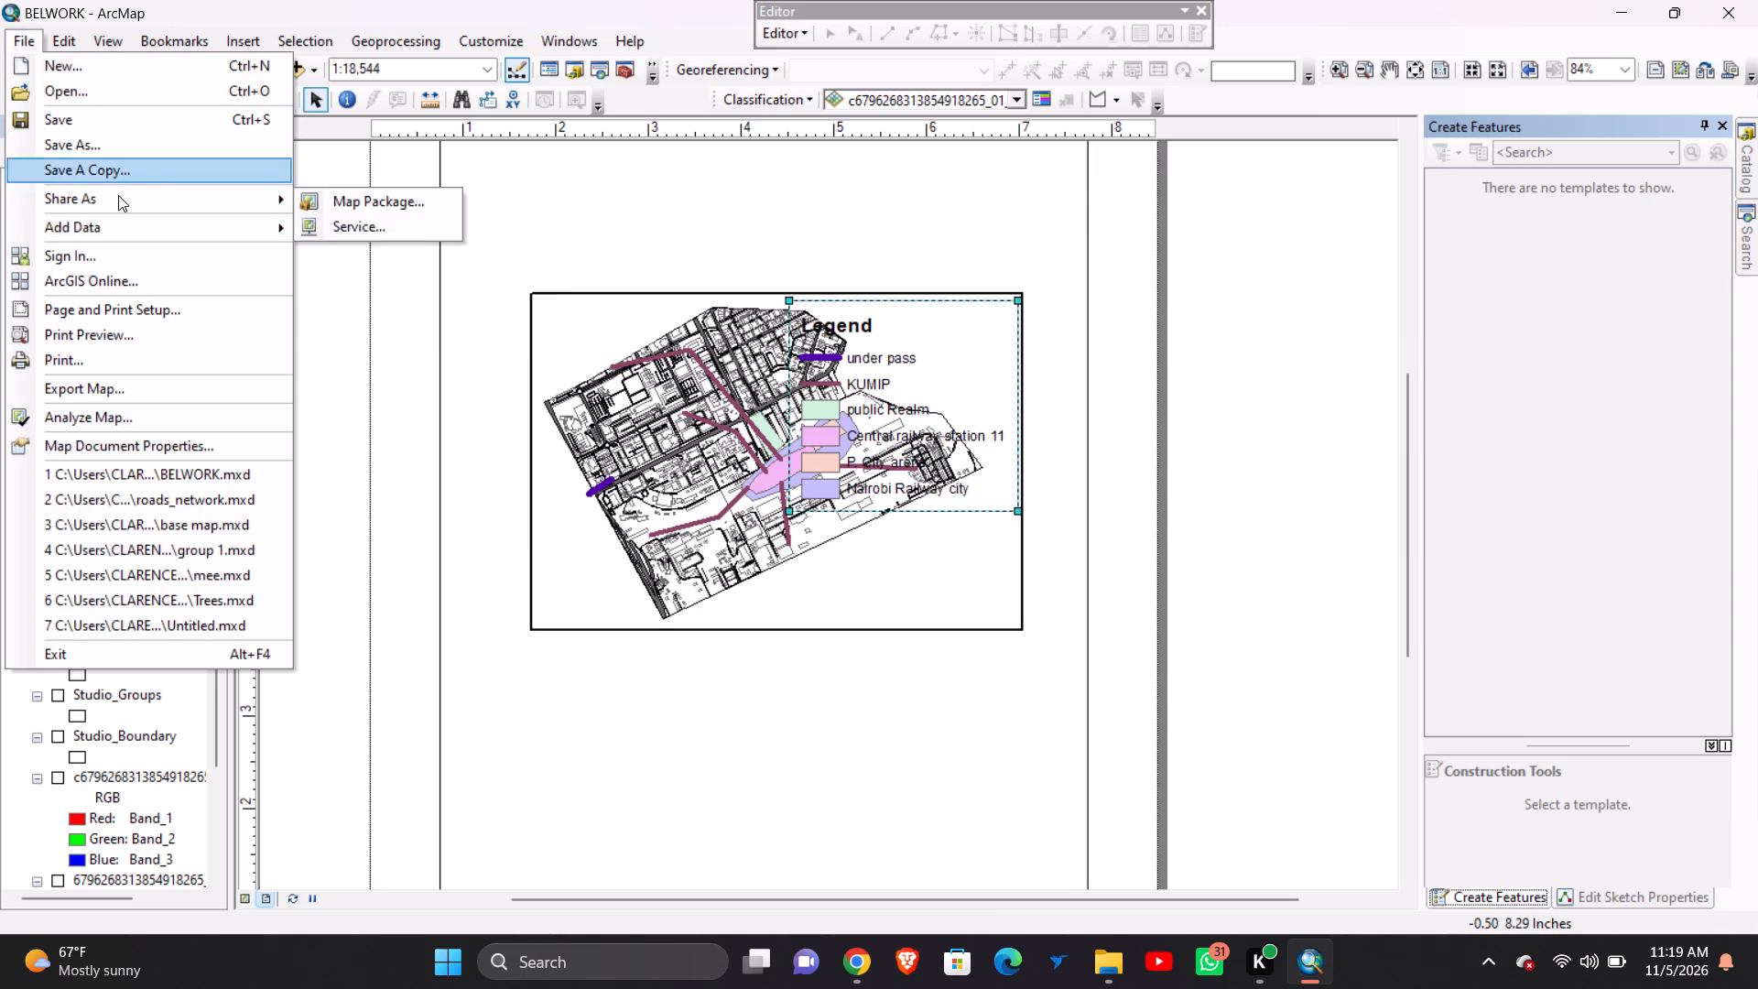
left_click(150, 308)
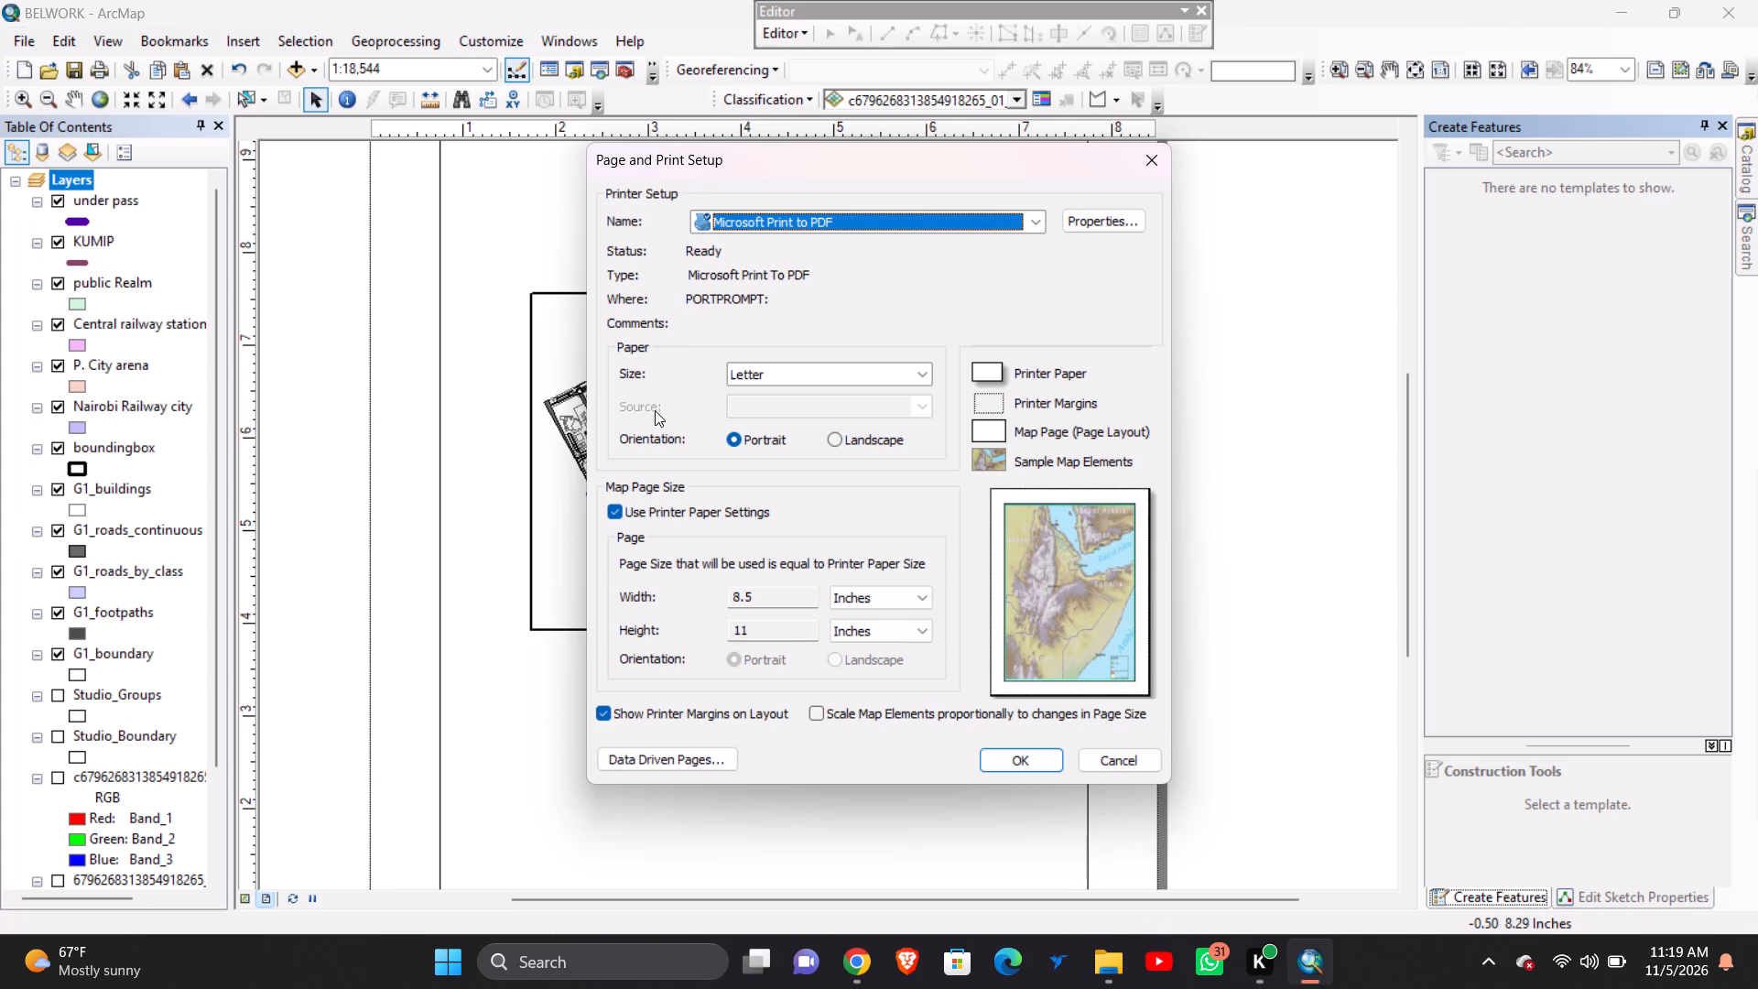
left_click(618, 516)
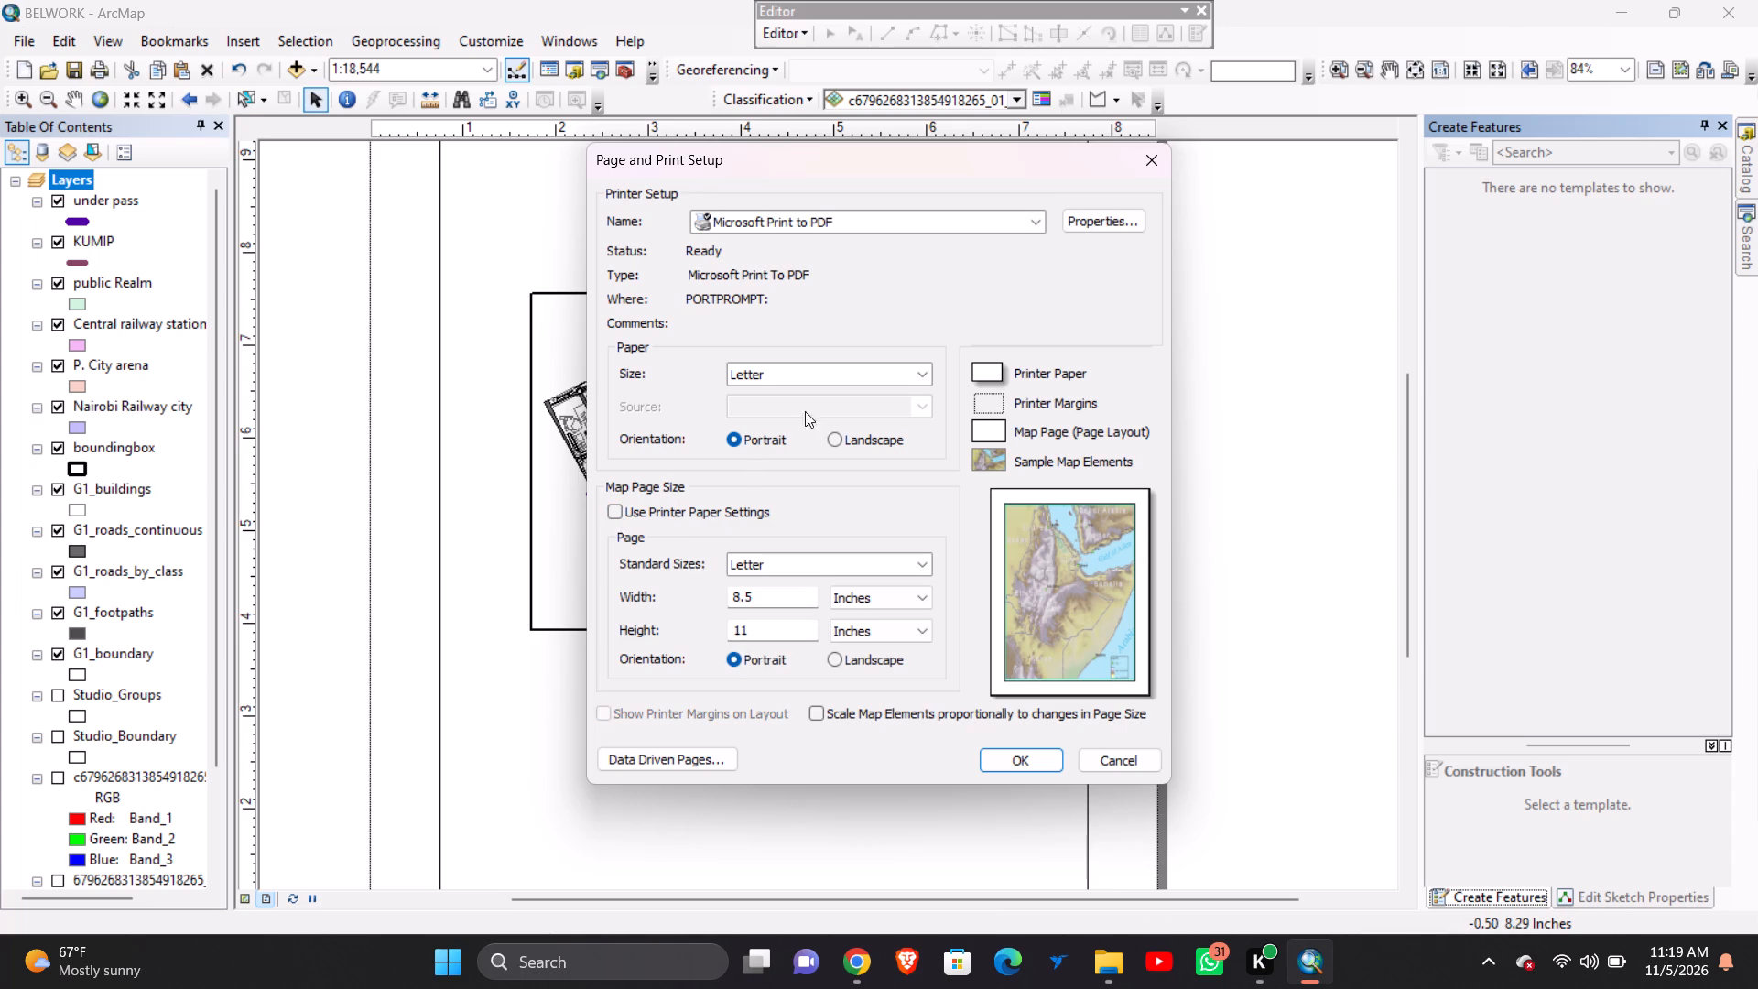
Browse the paper sizes available for the Microsoft Print to PDF printer.
left_click(923, 376)
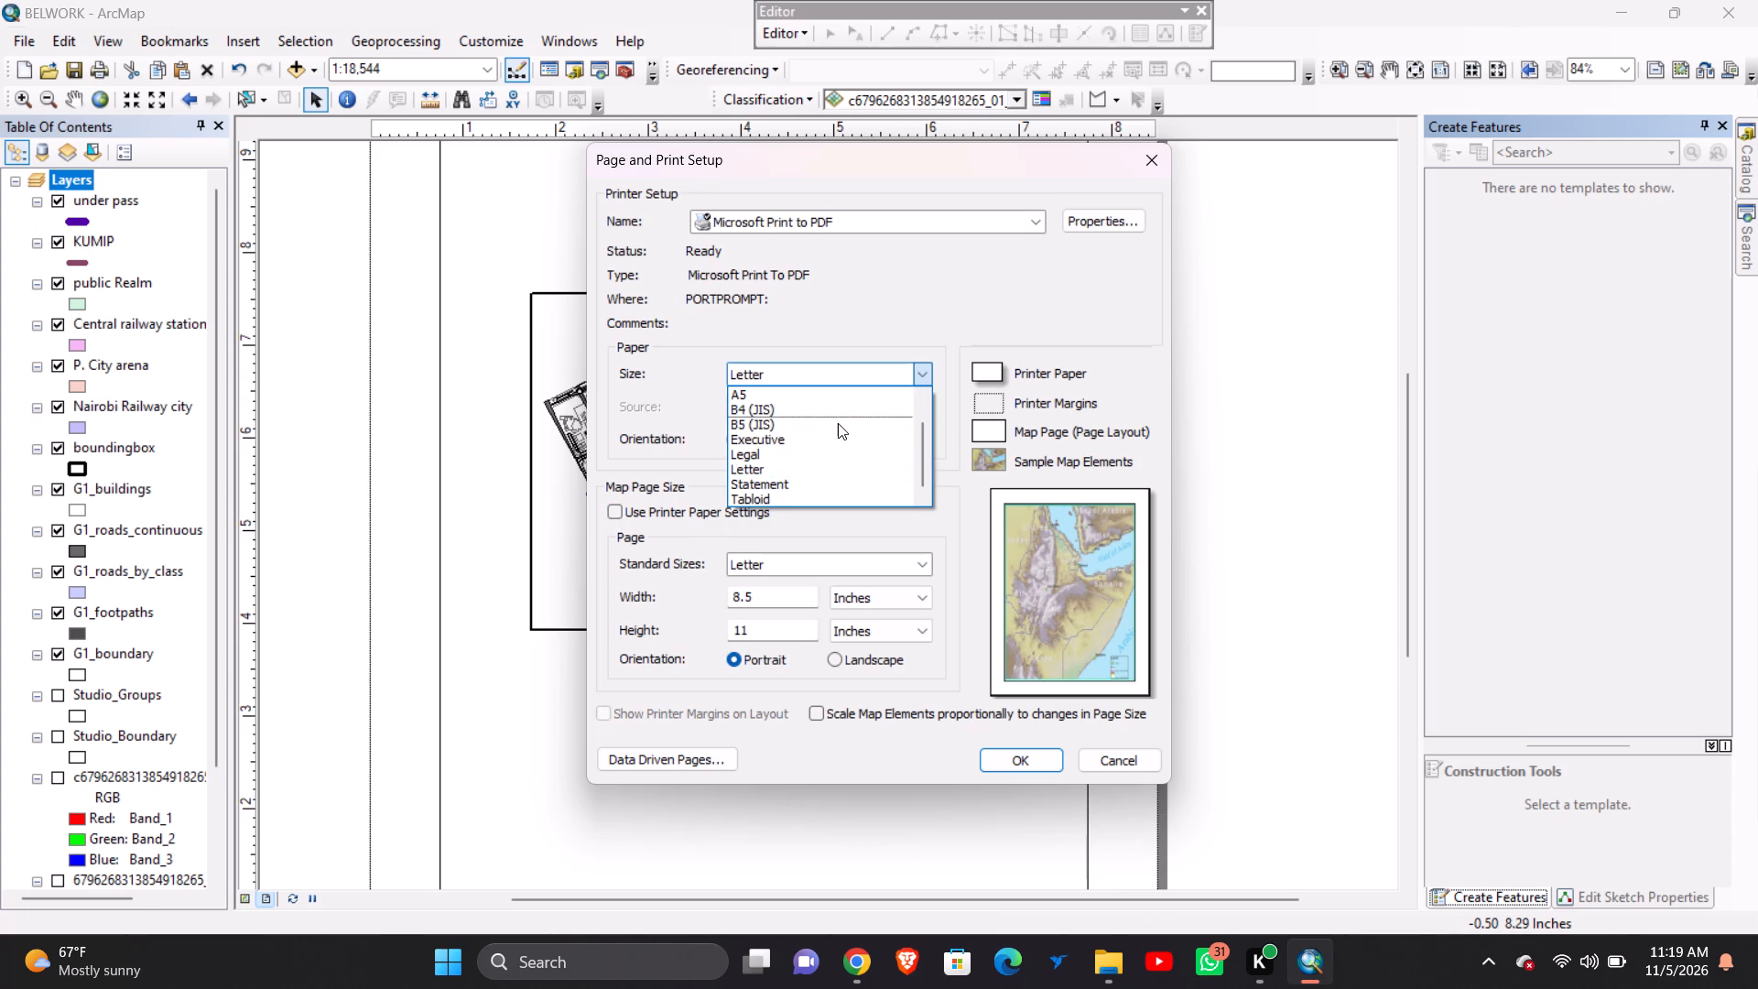
scroll(838, 423, "up", 16)
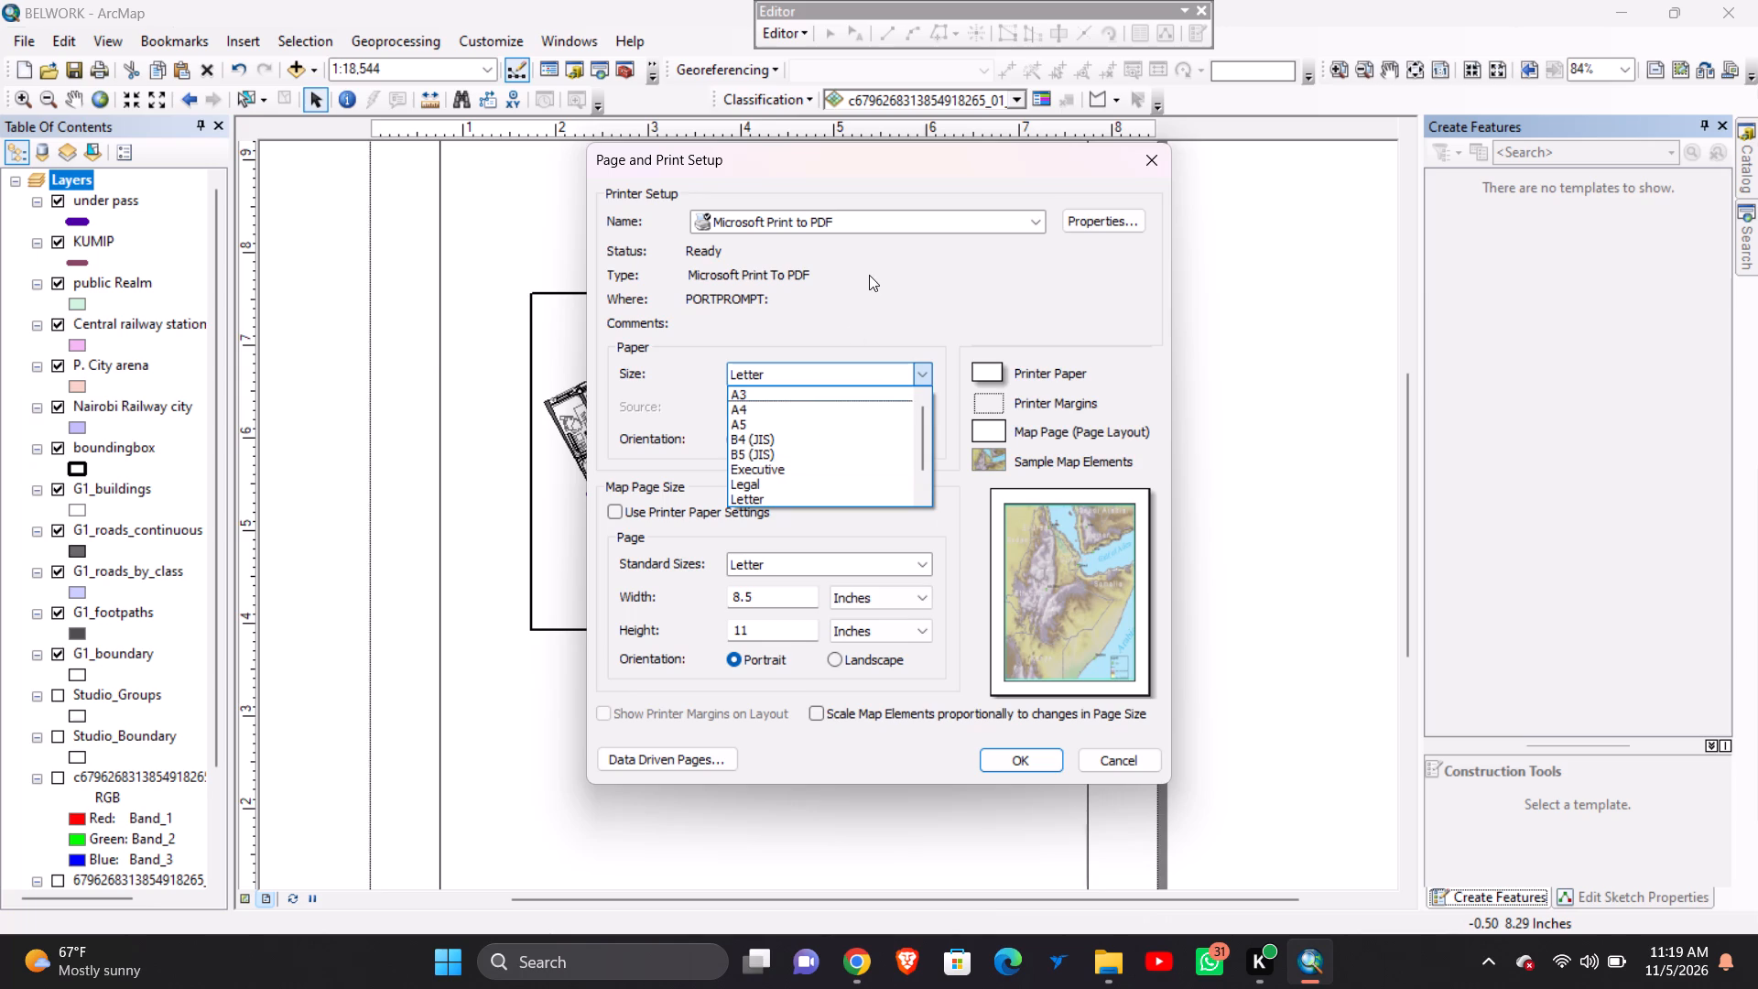
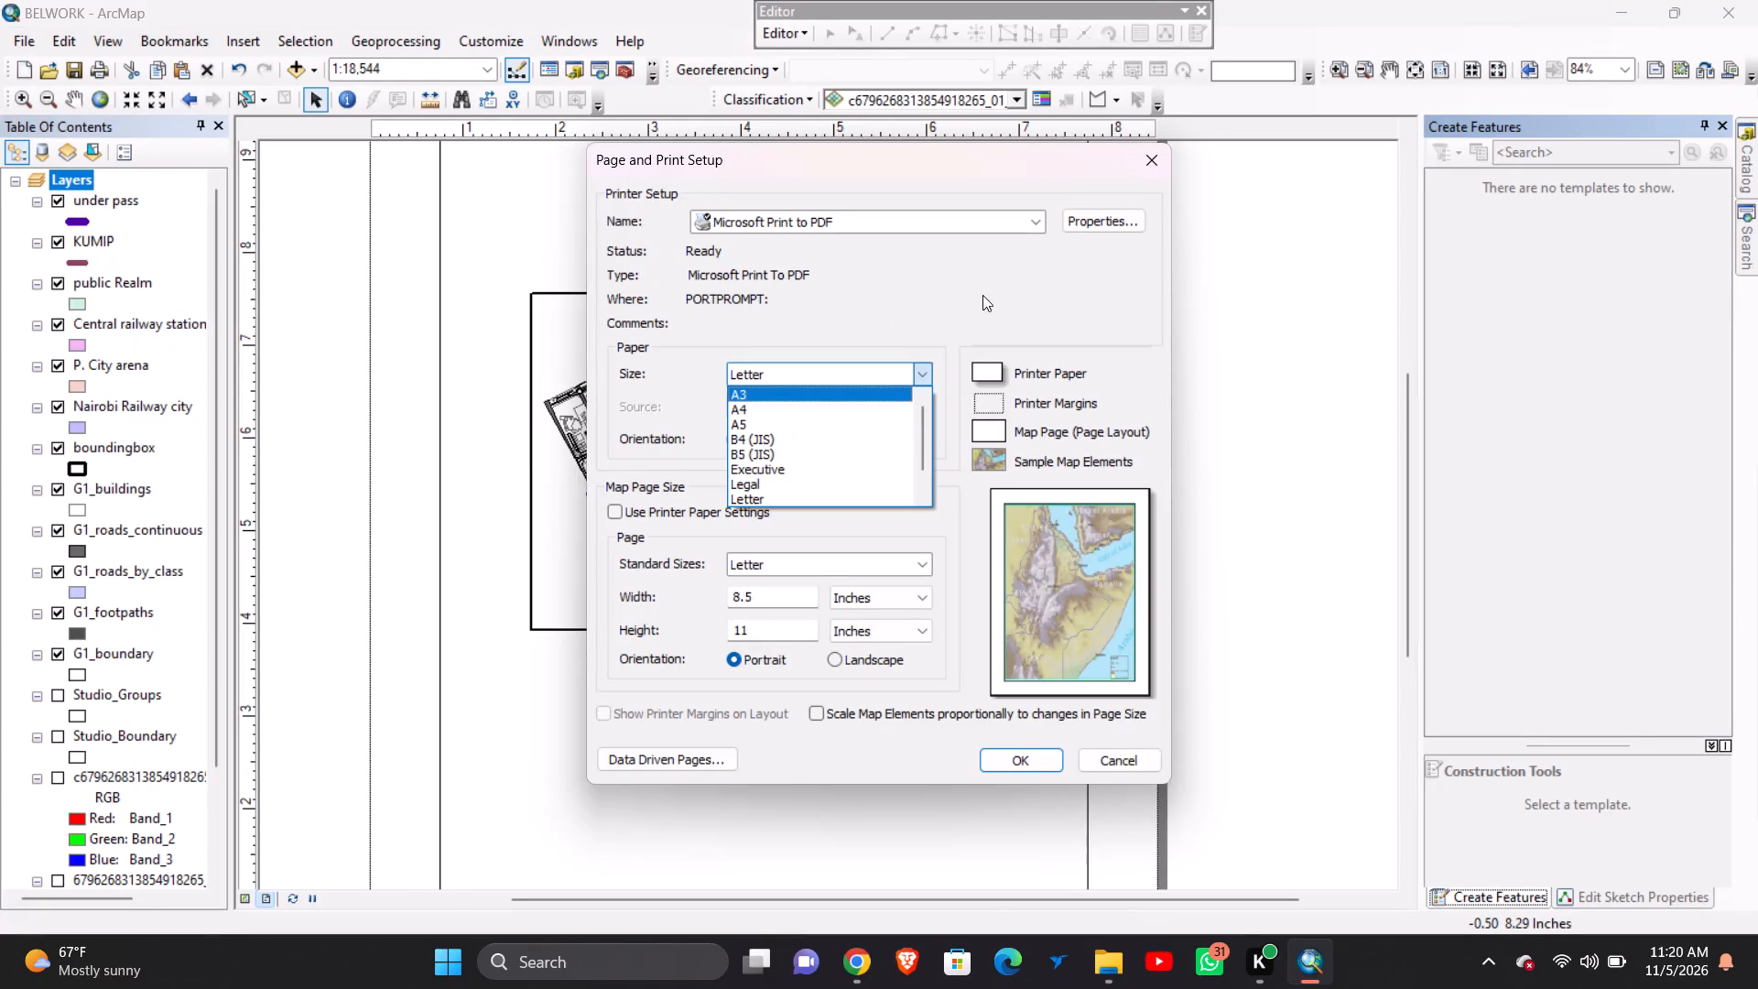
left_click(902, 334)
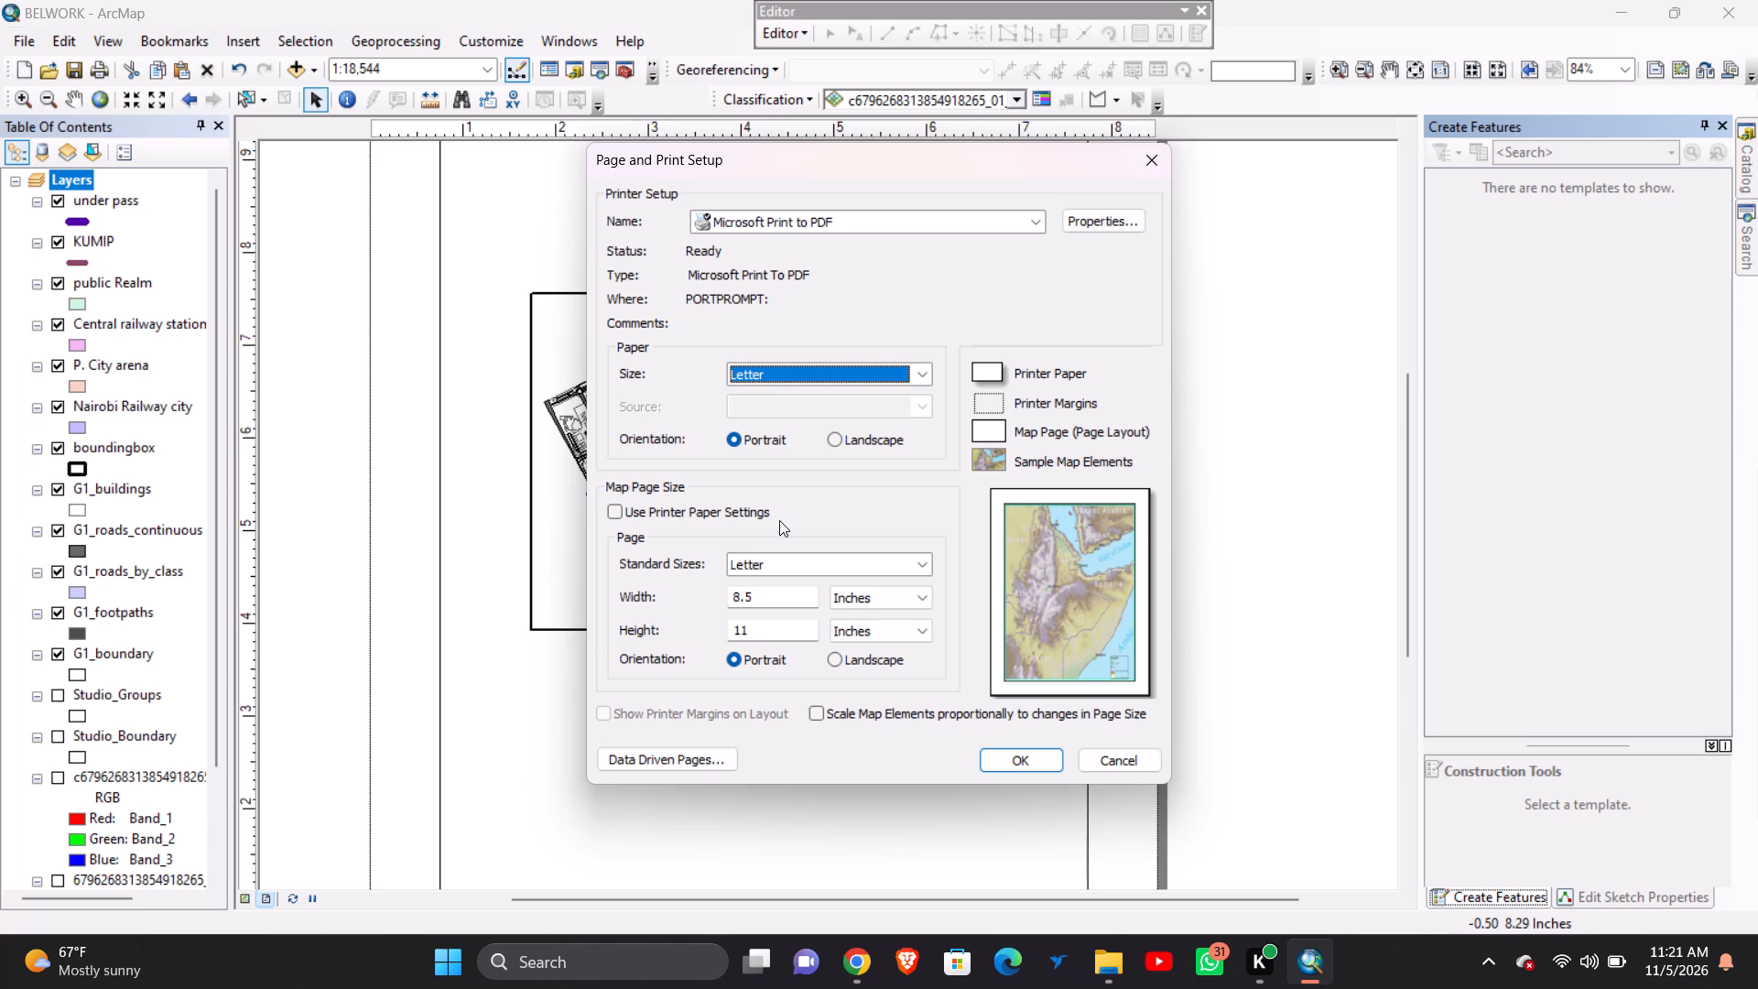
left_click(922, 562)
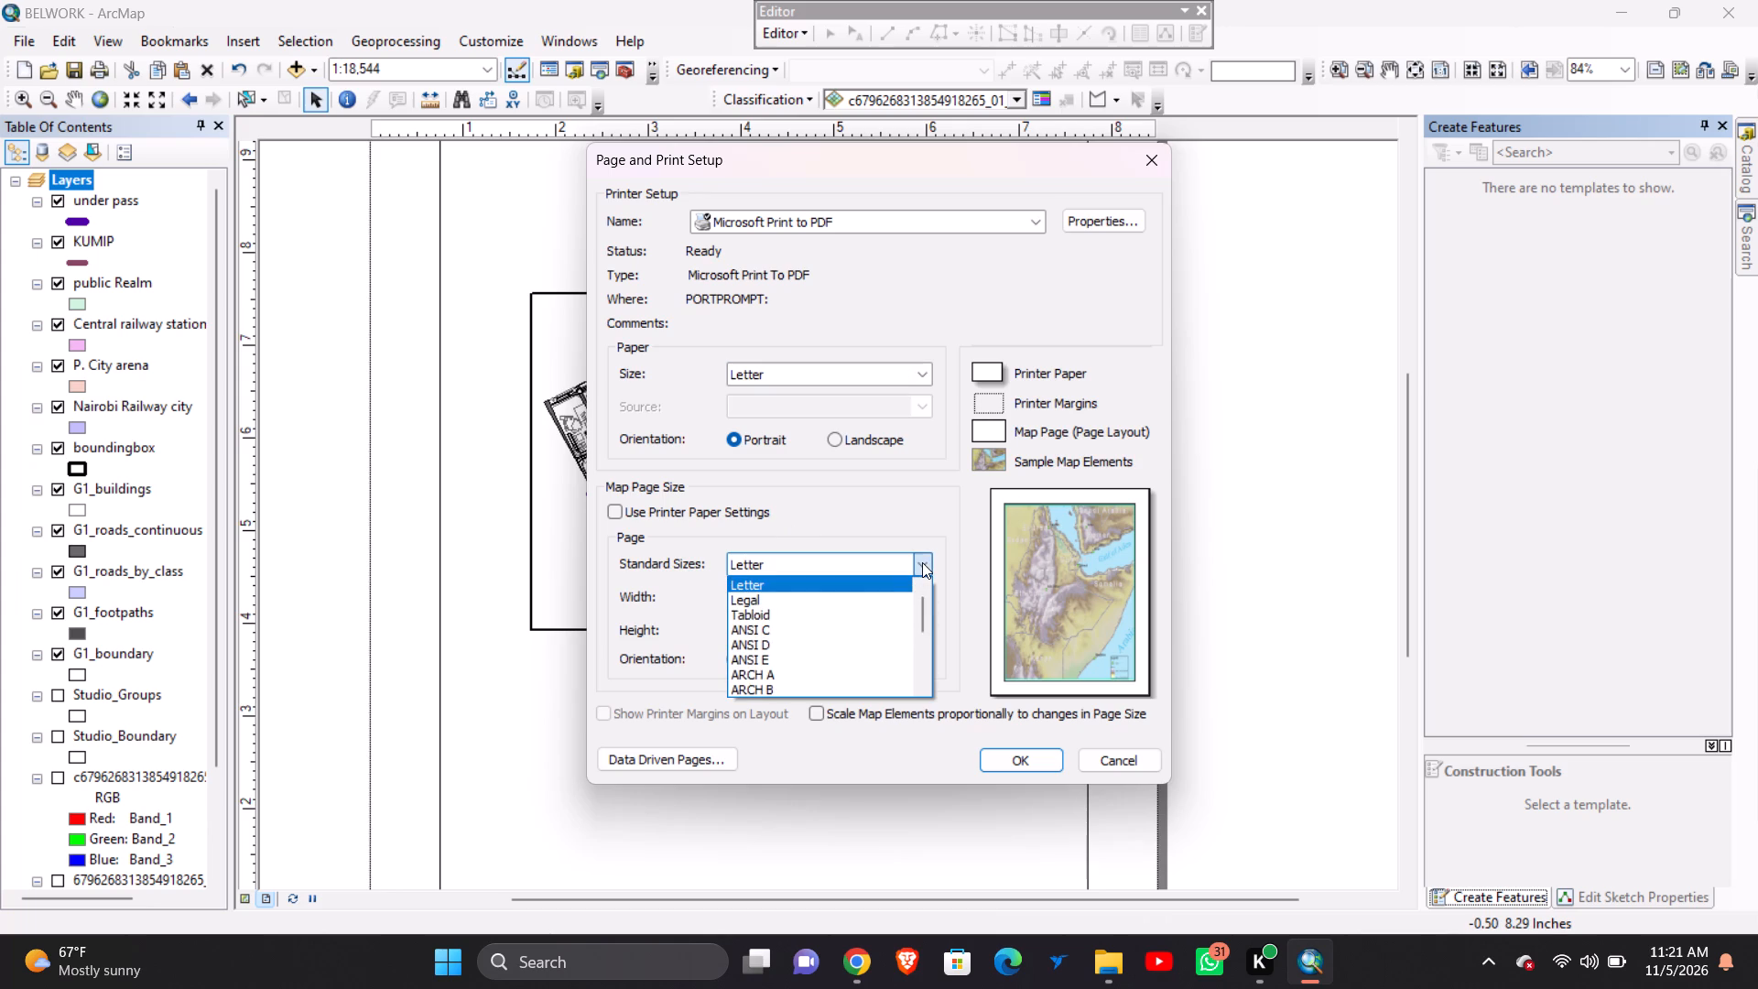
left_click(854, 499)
Set the map page width to 33.11 inches.
left_click(771, 594)
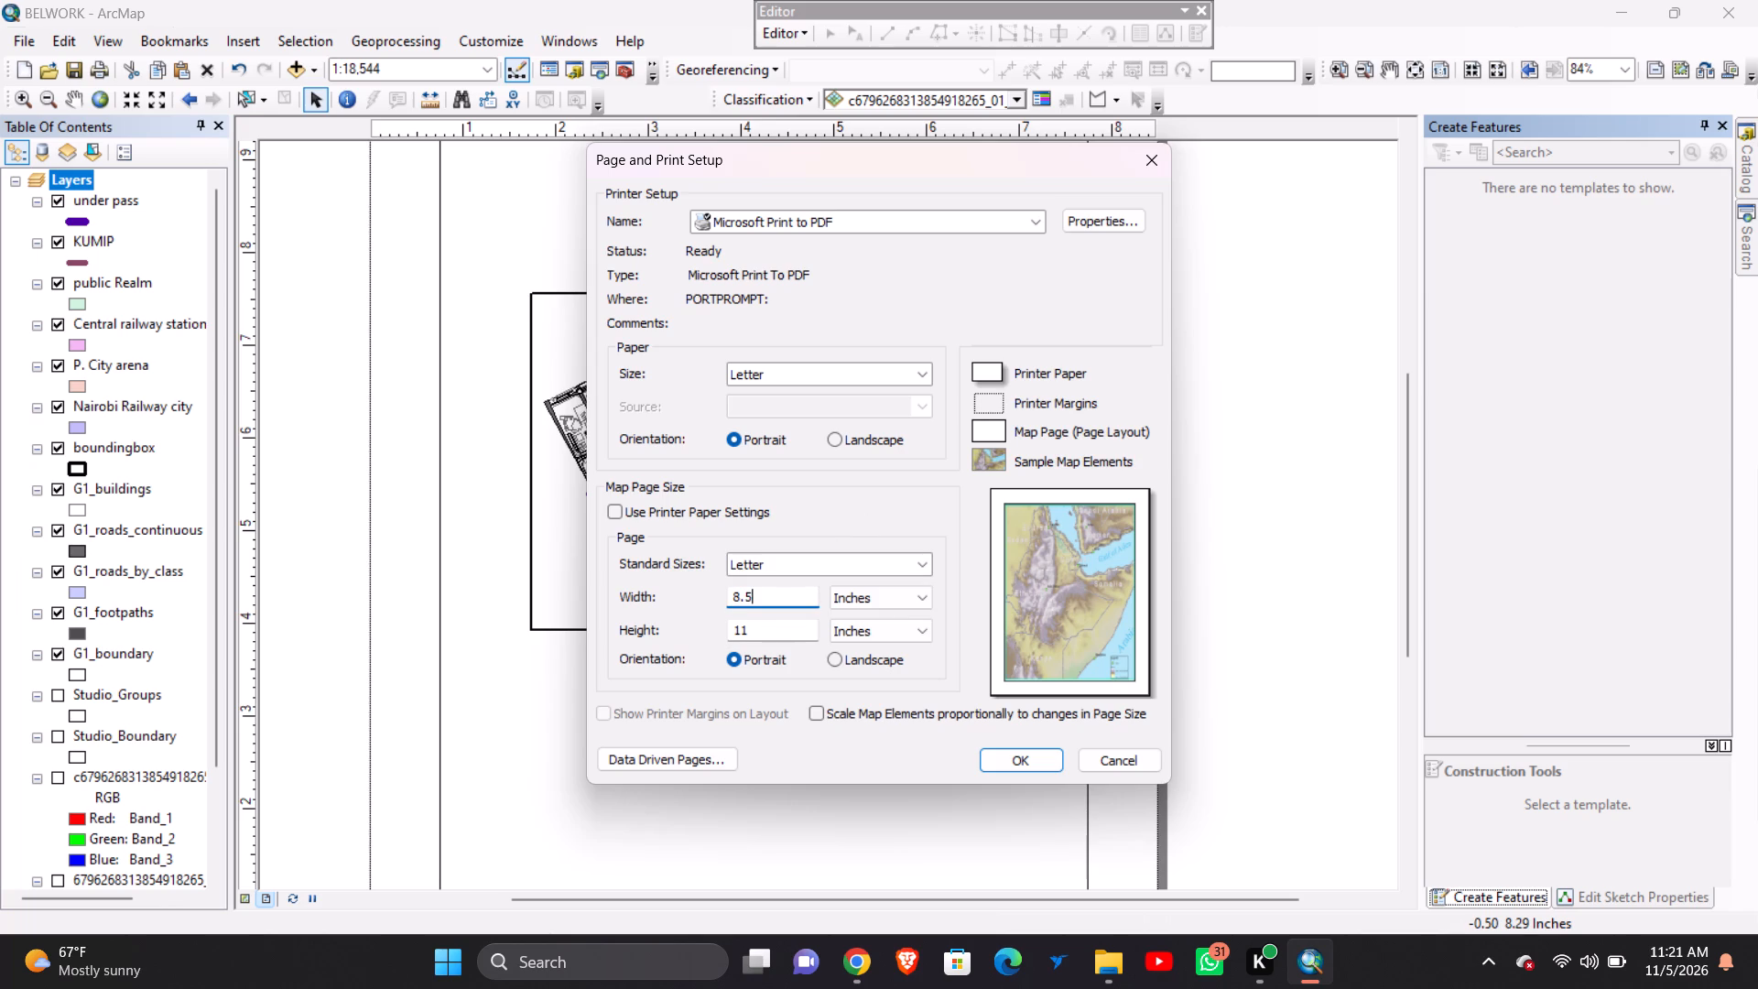
key("BackSpace")
key("BackSpace")
key("BackSpace")
key("BackSpace")
key("BackSpace")
key("BackSpace")
key("BackSpace")
key("BackSpace")
key("BackSpace")
key("BackSpace")
key("BackSpace")
key("BackSpace")
key("BackSpace")
key("BackSpace")
key("BackSpace")
key("BackSpace")
key("BackSpace")
key("BackSpace")
key("BackSpace")
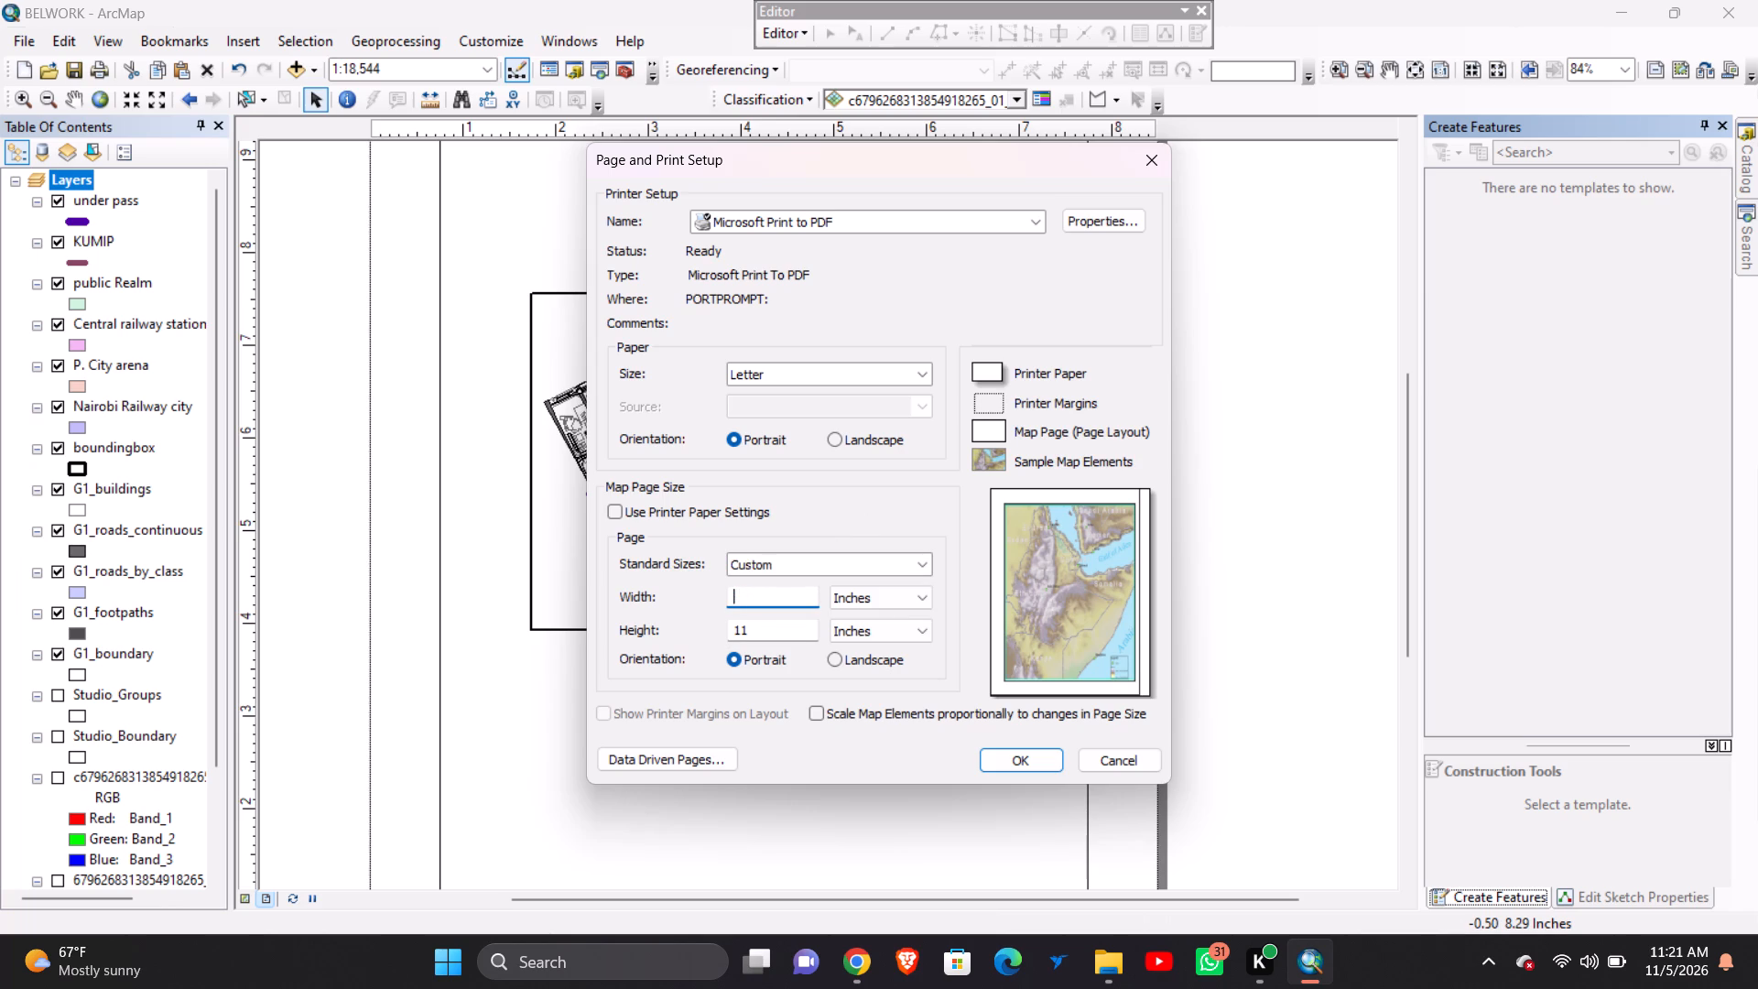
type("33")
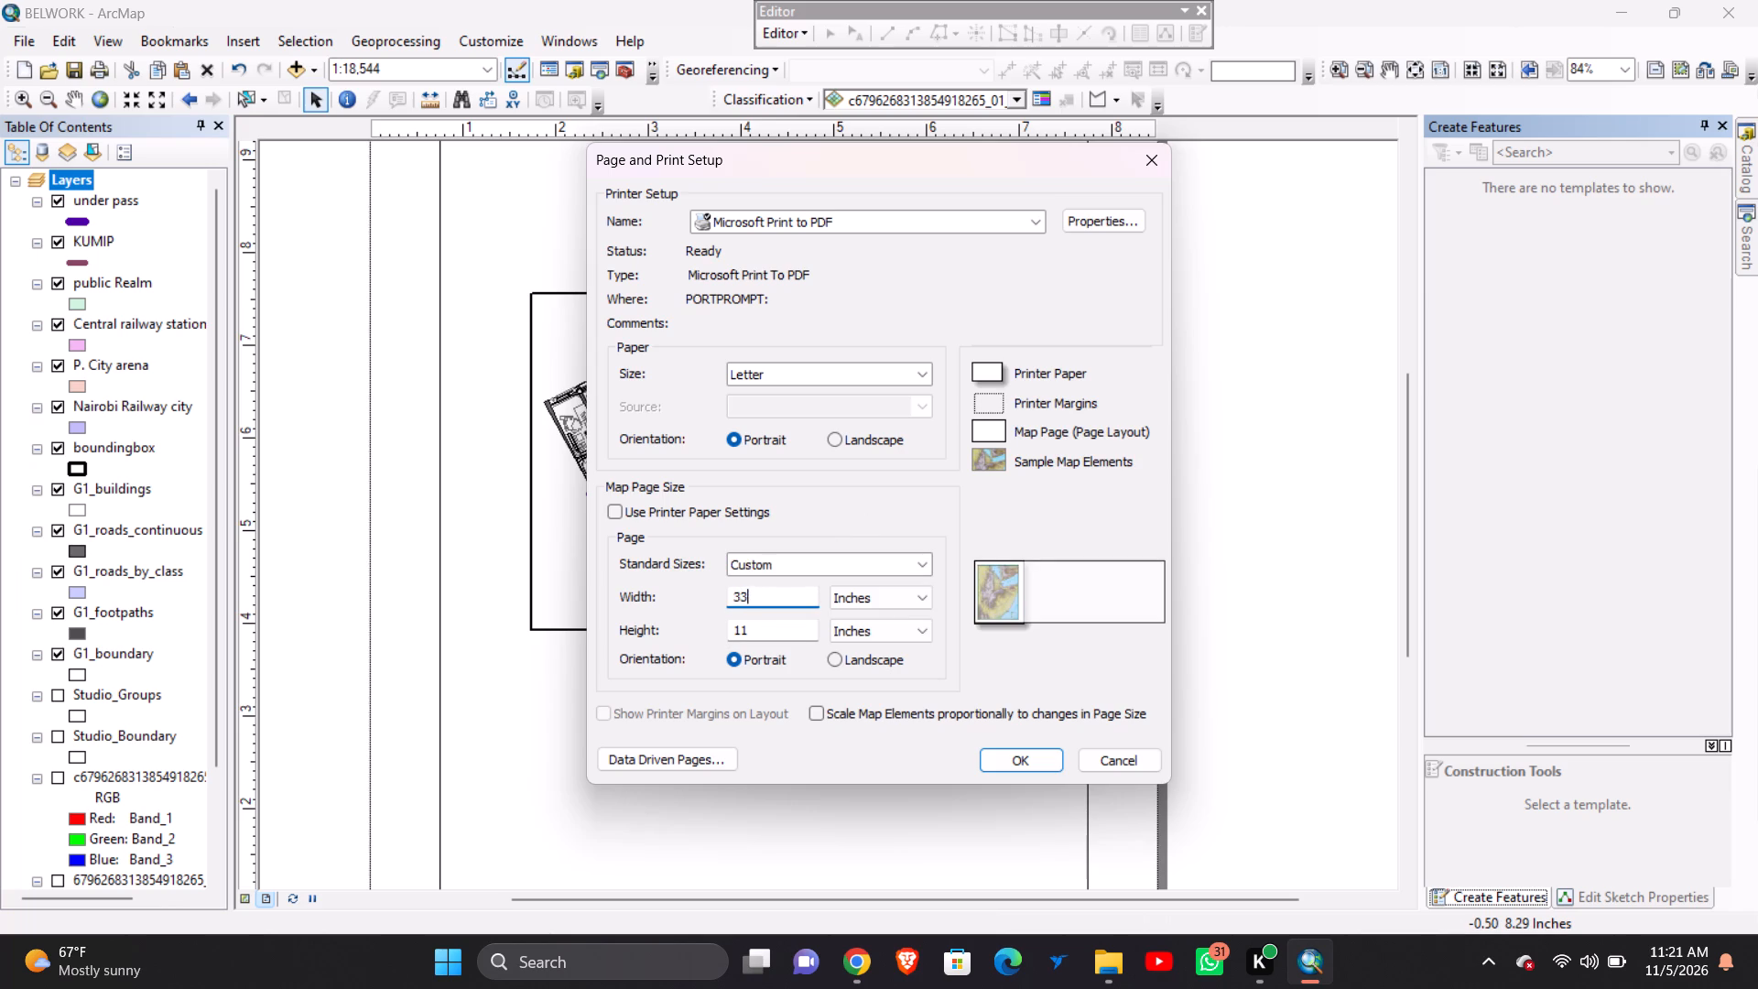
key("period")
type("11")
Set the map page height to 23.39 inches.
left_click(749, 625)
key("BackSpace")
key("BackSpace")
key("BackSpace")
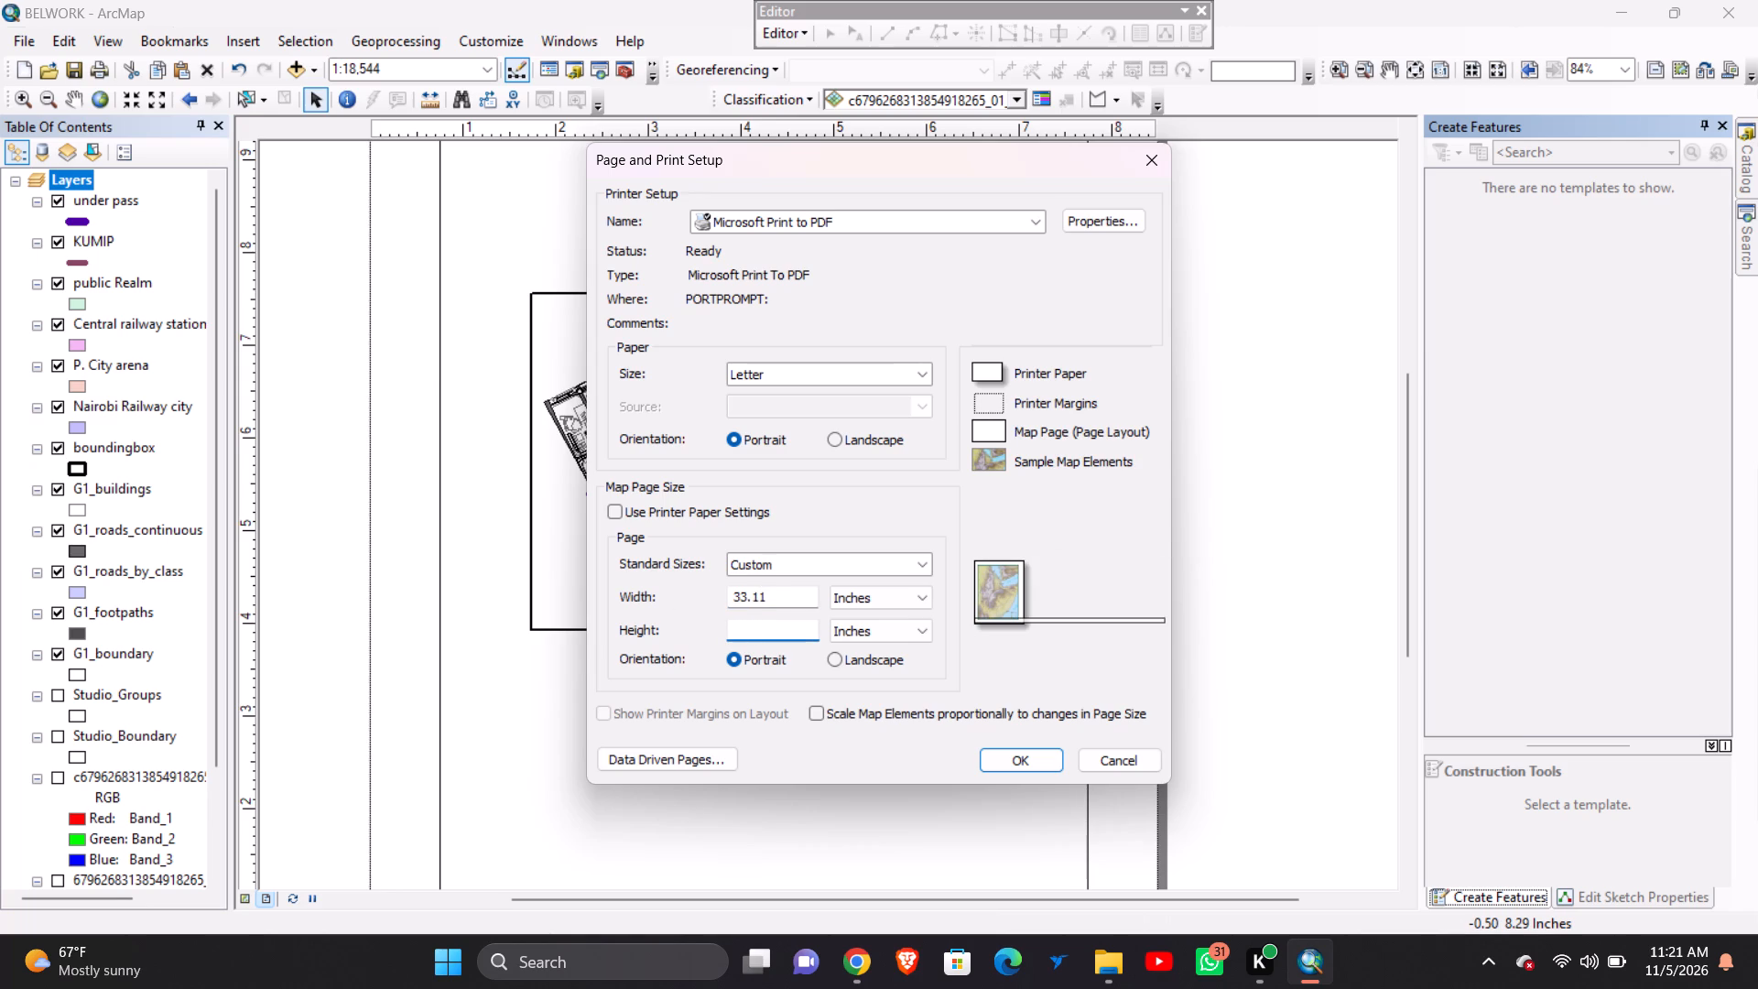
type("23")
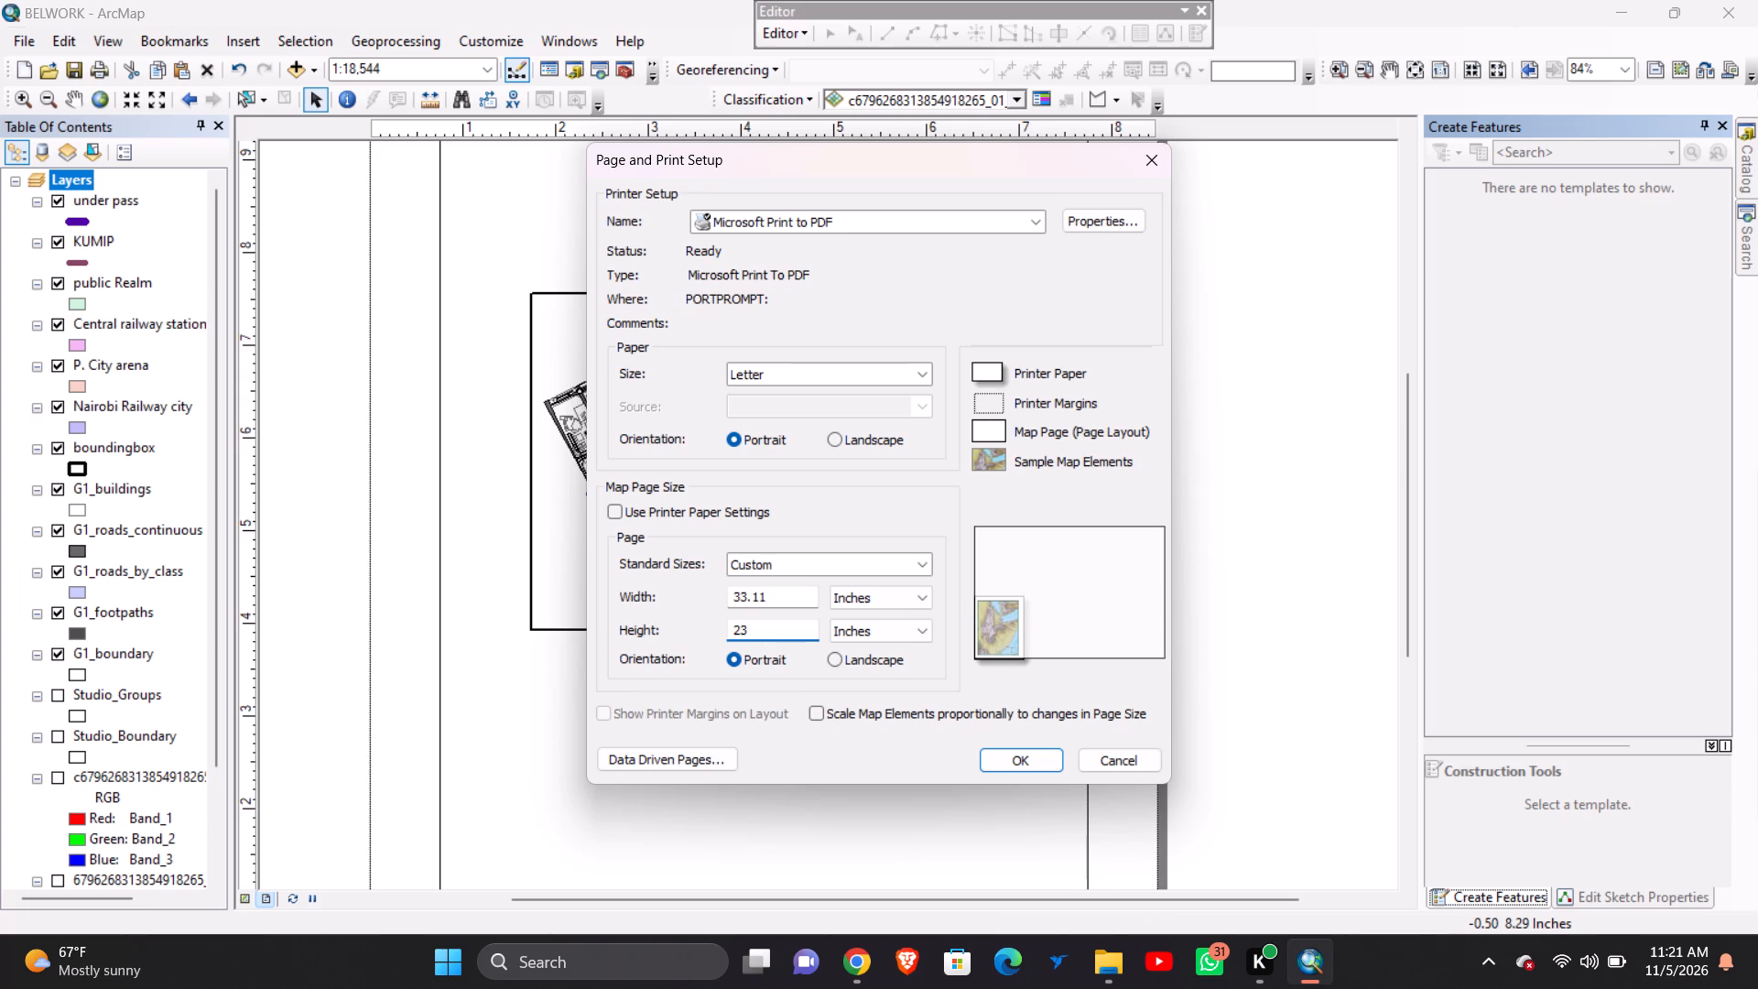
key("period")
key("3")
key("9")
Switch the map page orientation to landscape and apply the page setup.
left_click(830, 655)
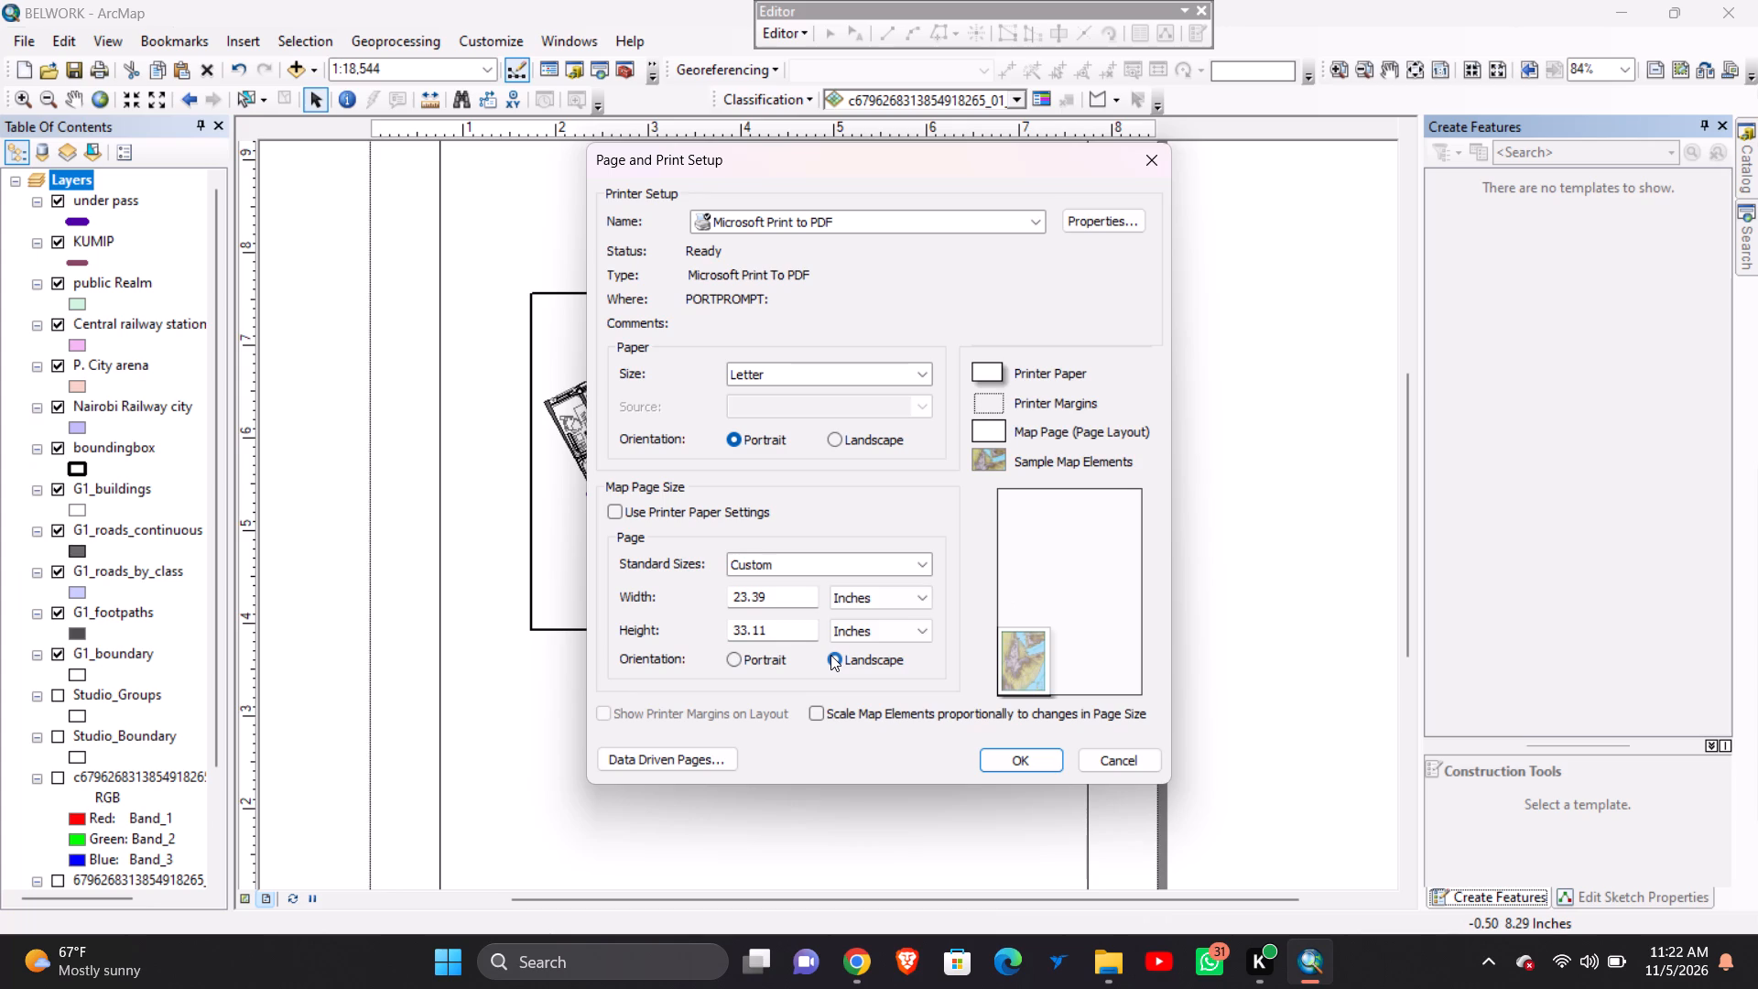
left_click(1000, 764)
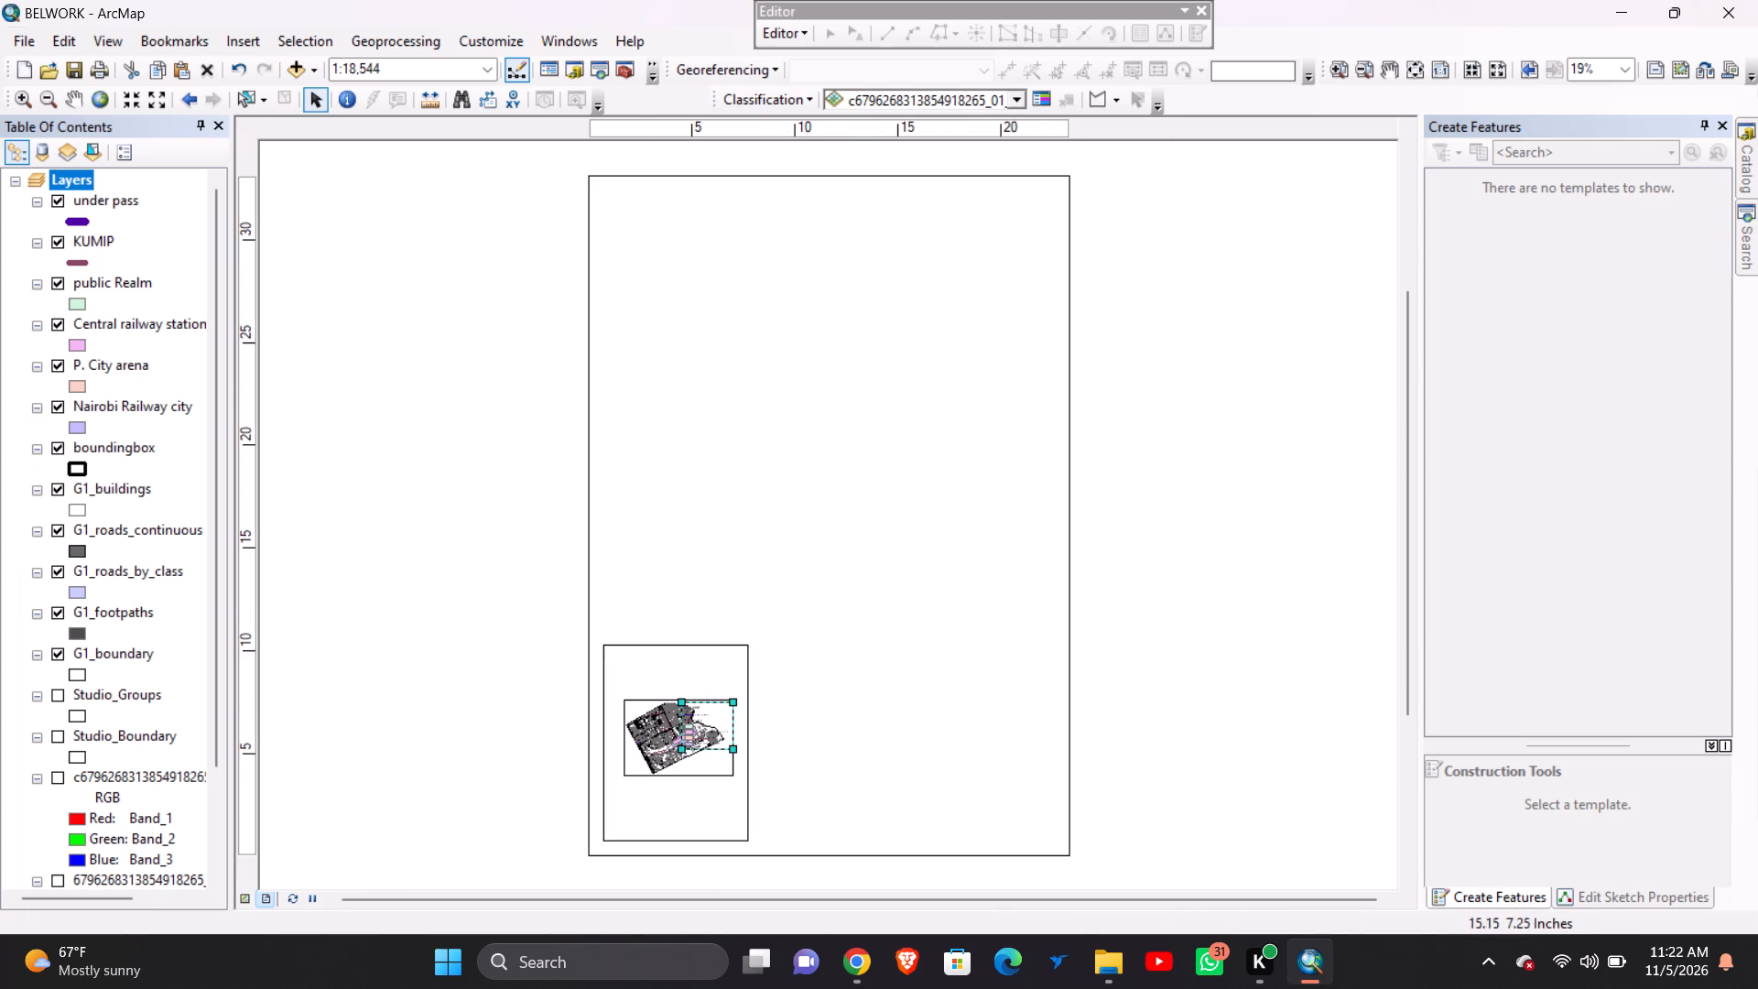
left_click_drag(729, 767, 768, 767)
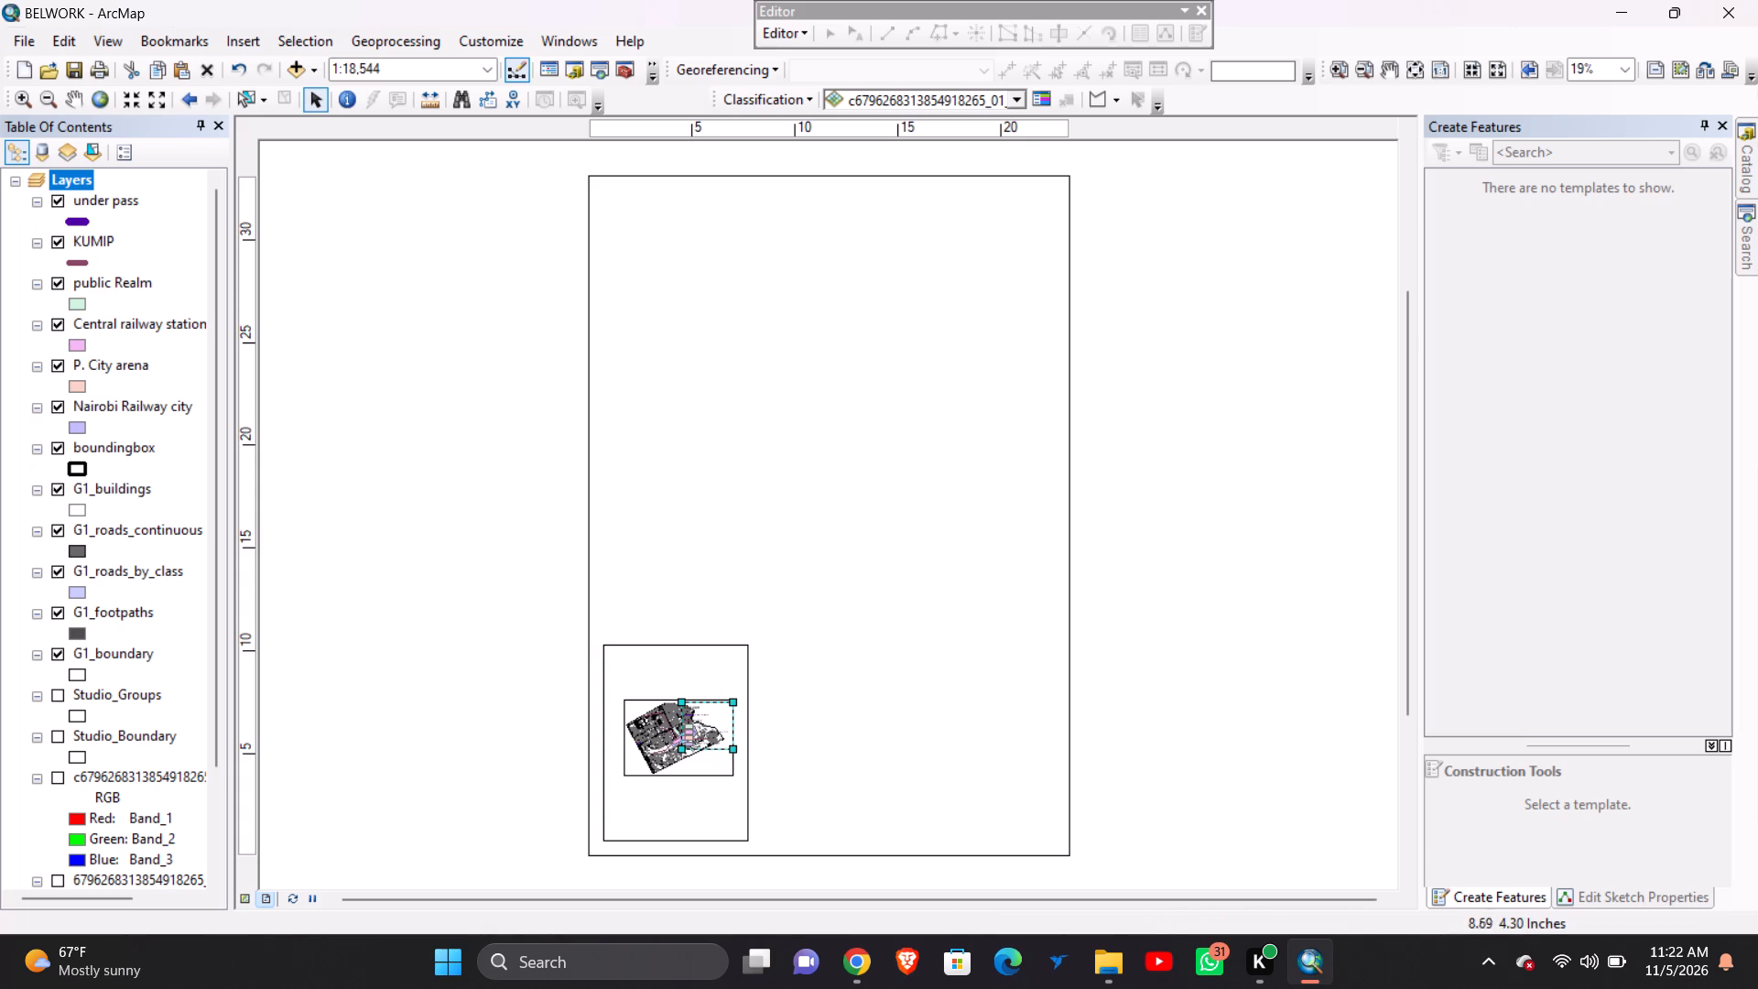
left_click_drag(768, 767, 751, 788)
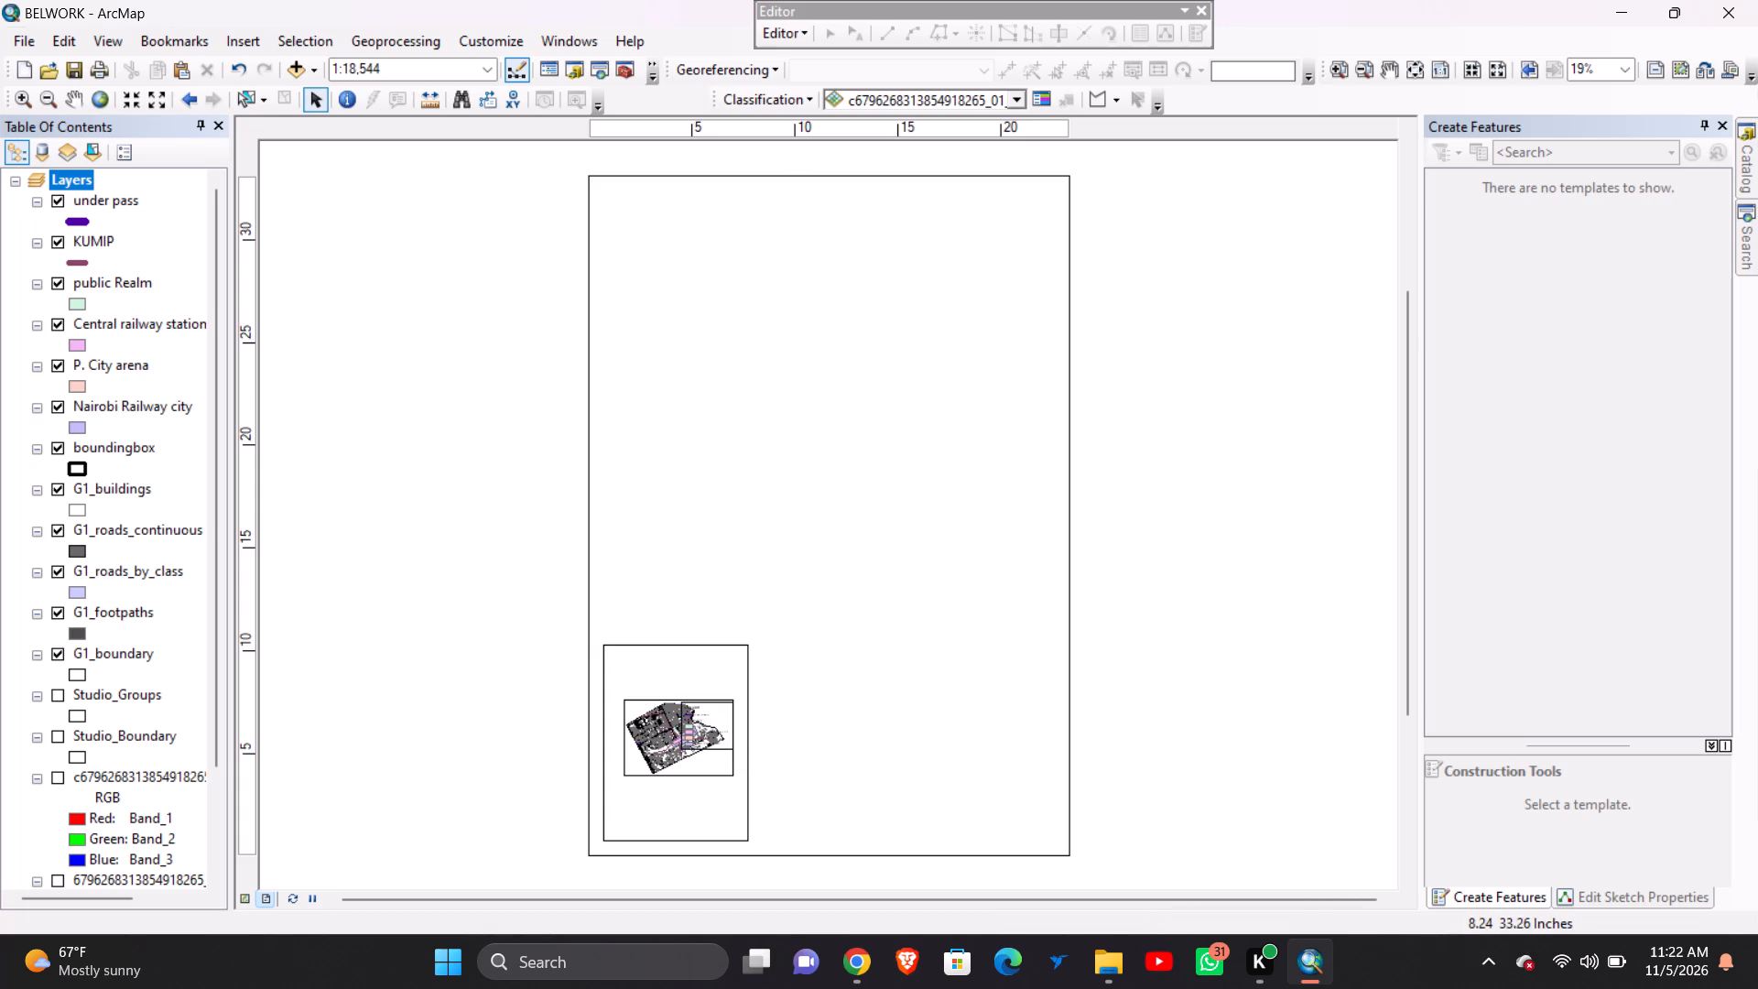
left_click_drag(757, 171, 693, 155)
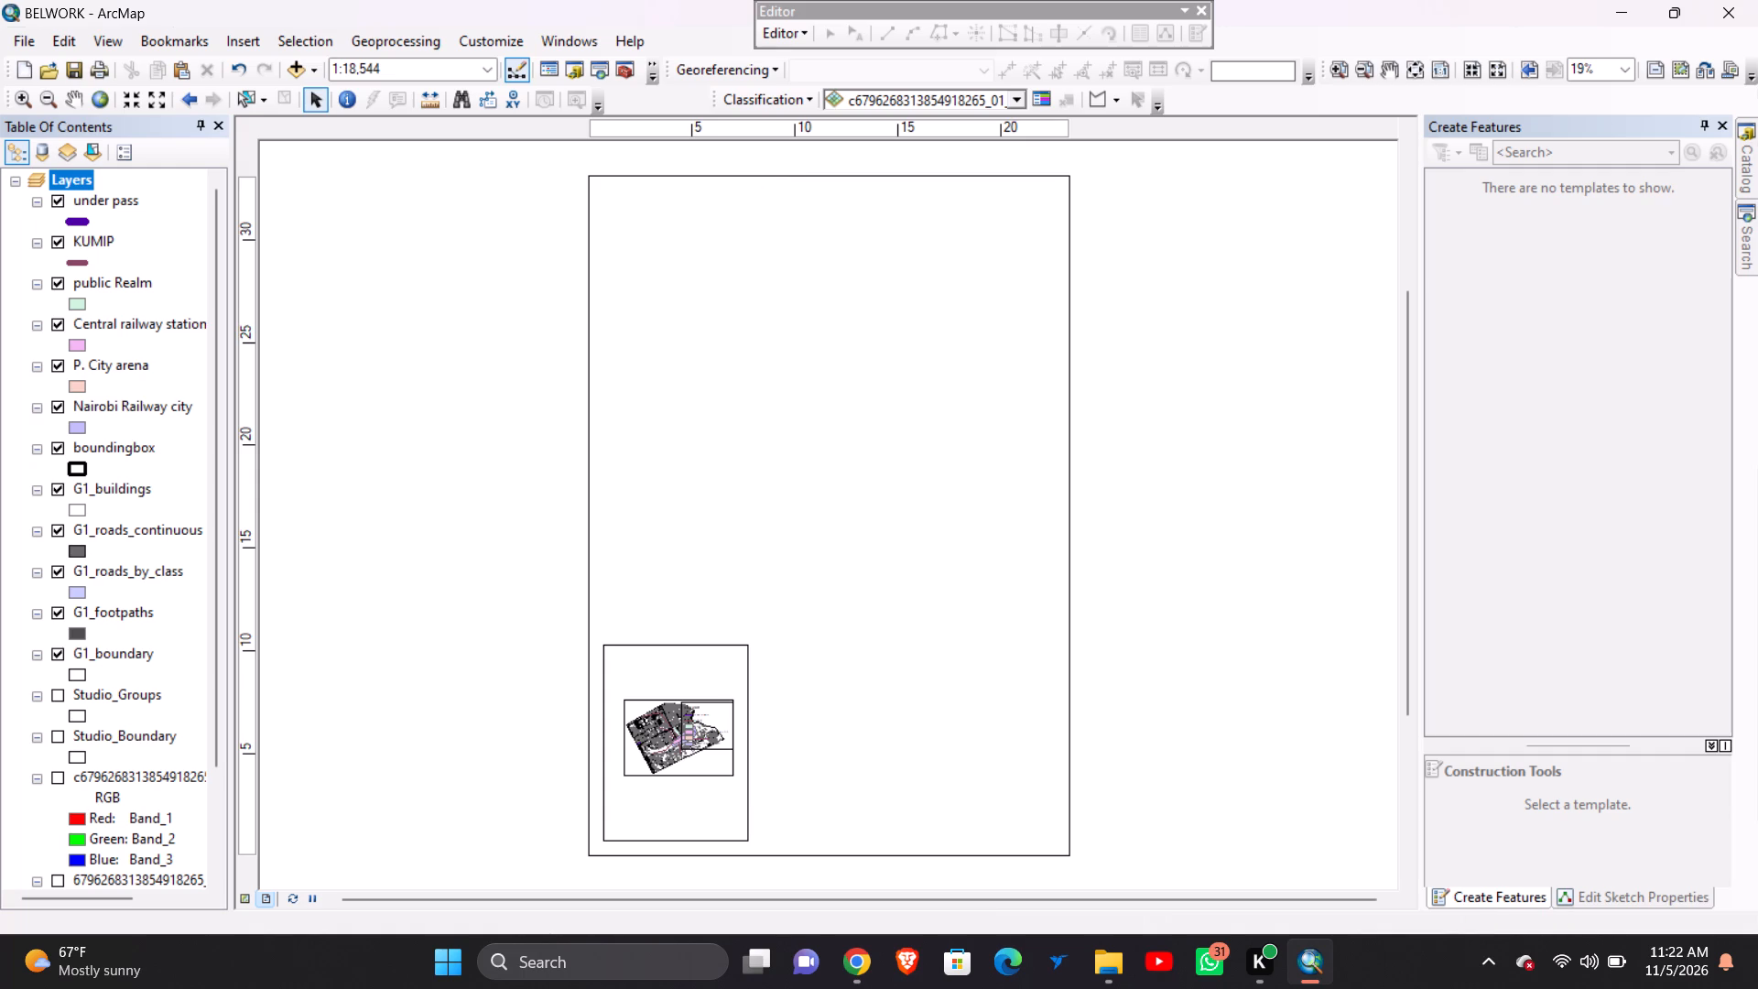
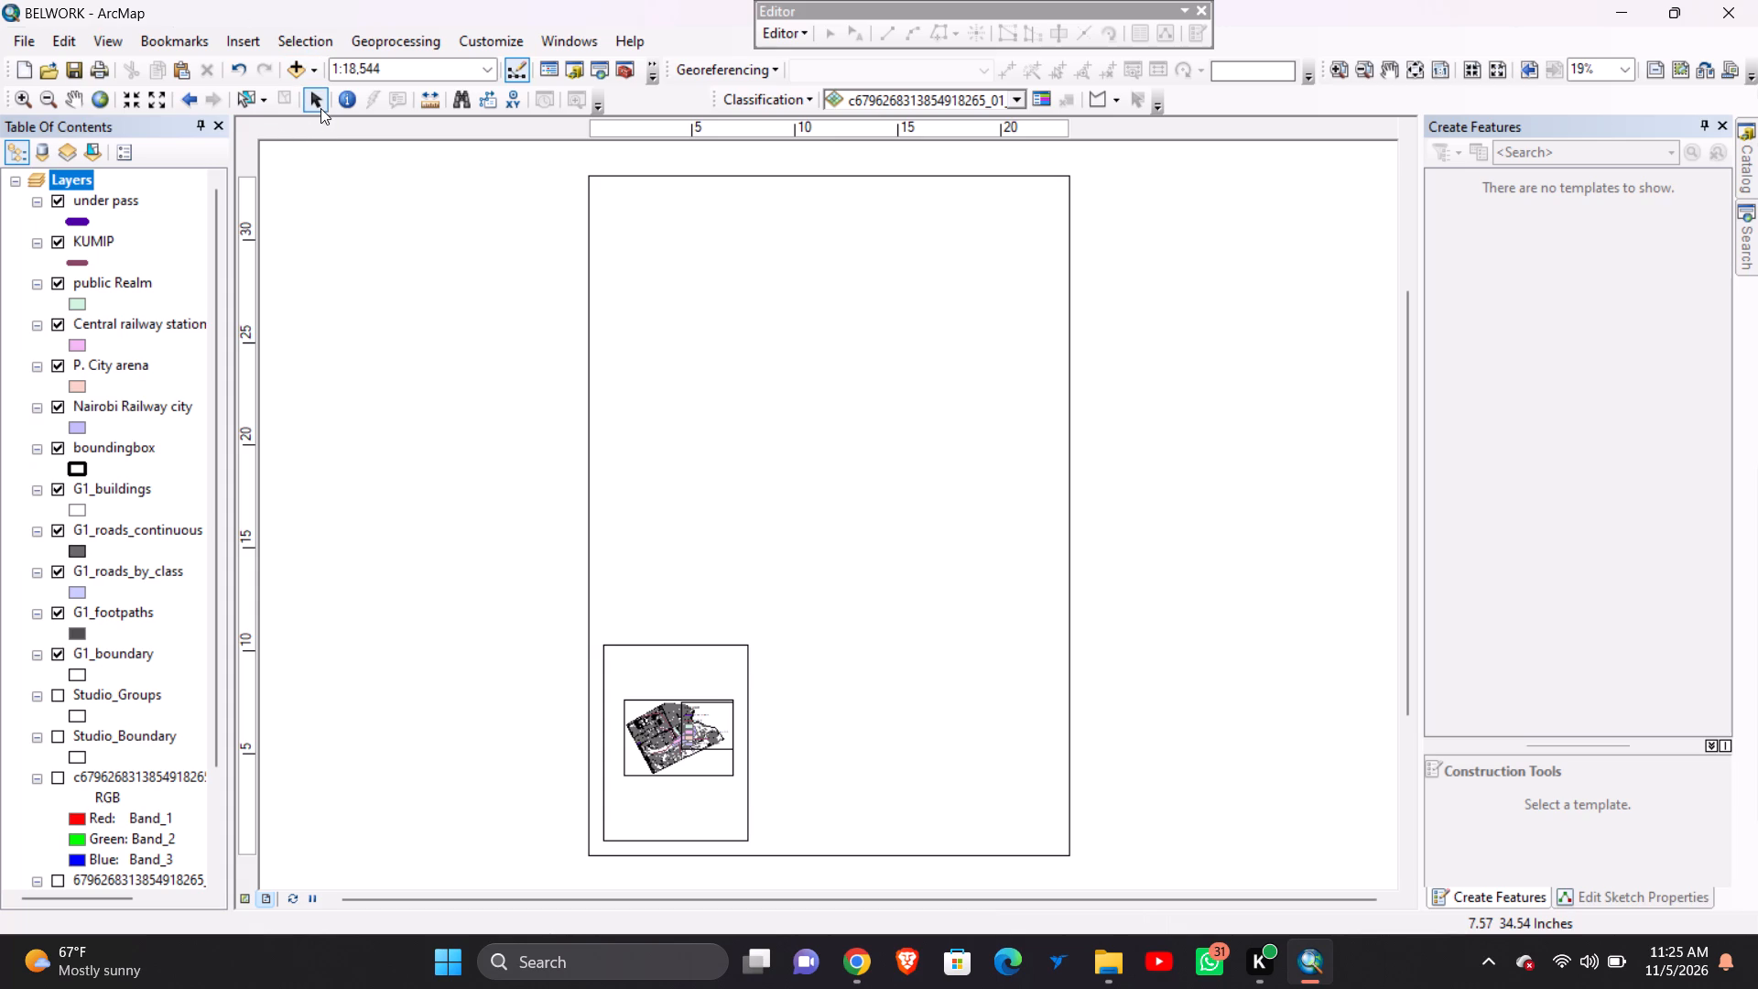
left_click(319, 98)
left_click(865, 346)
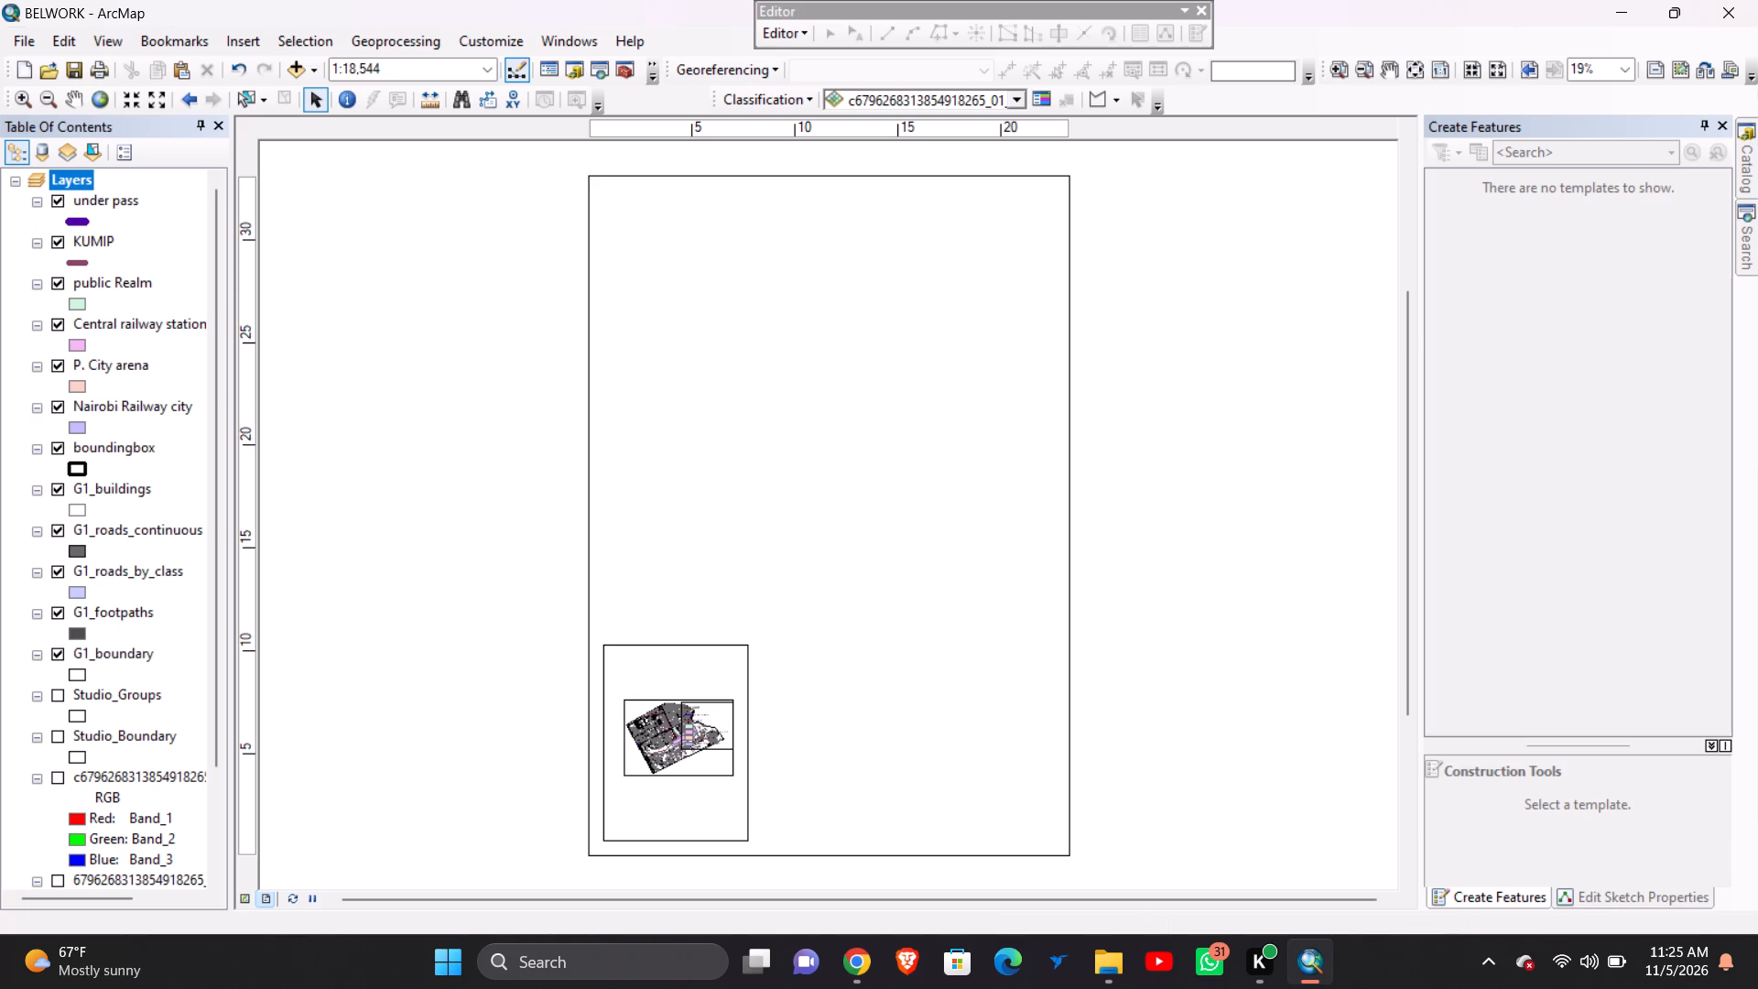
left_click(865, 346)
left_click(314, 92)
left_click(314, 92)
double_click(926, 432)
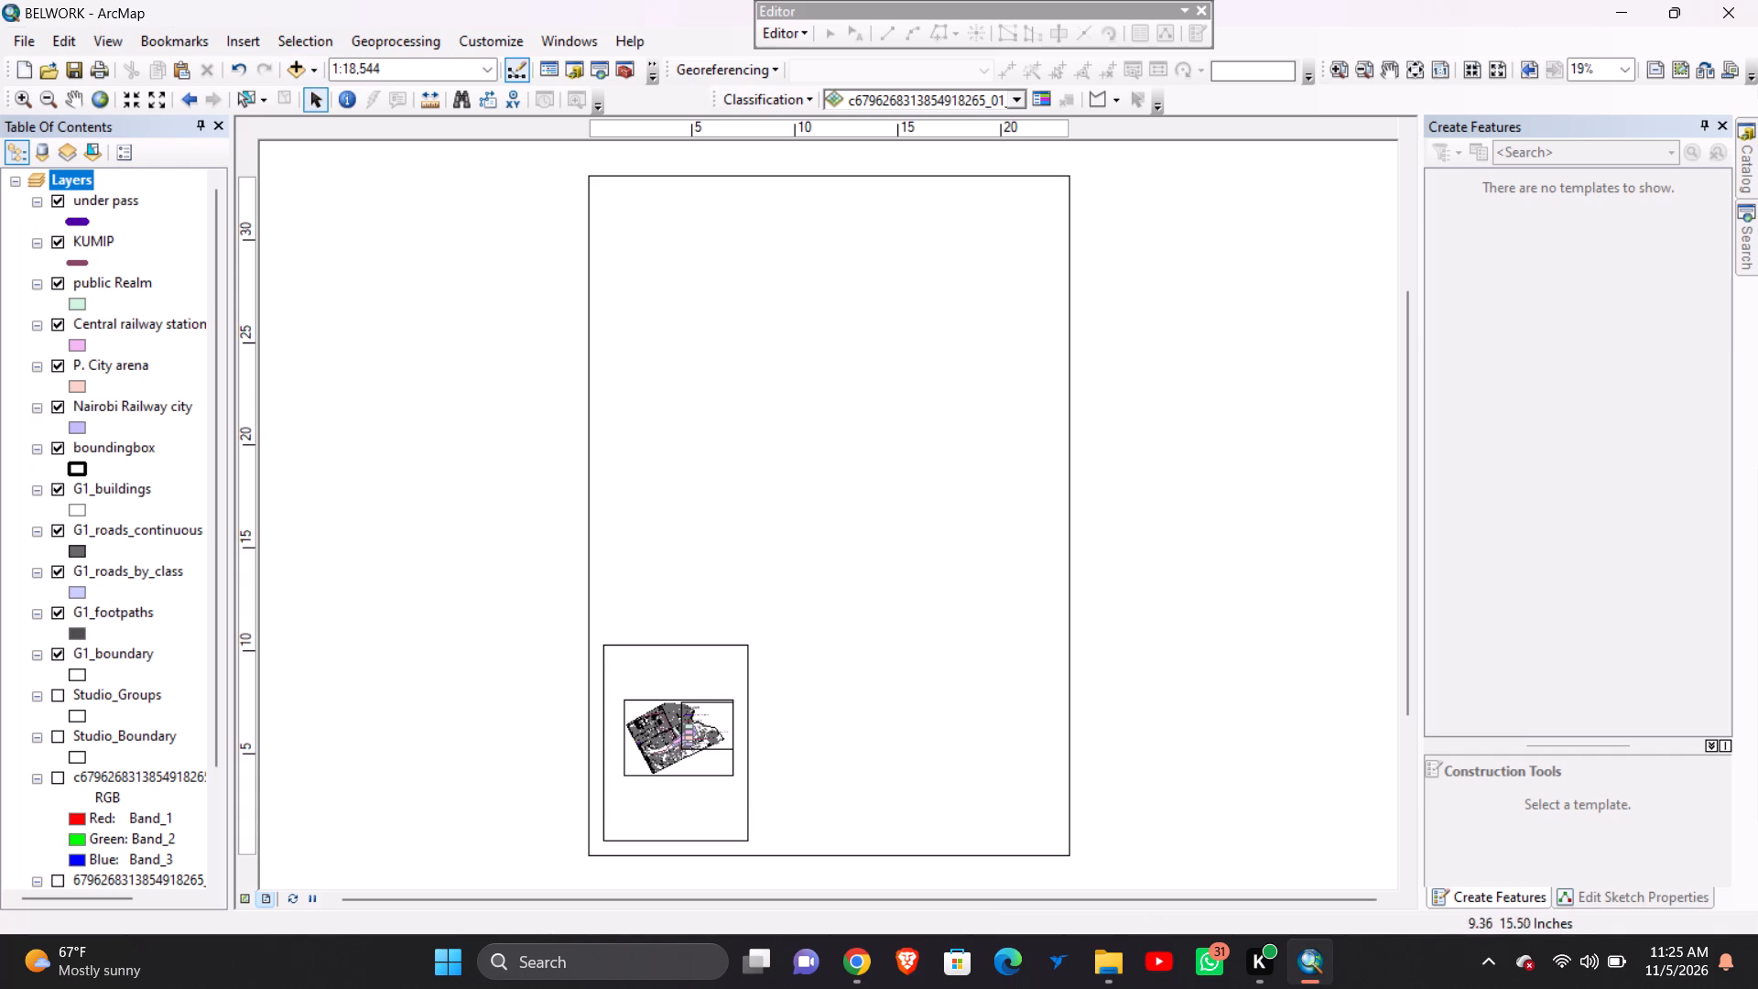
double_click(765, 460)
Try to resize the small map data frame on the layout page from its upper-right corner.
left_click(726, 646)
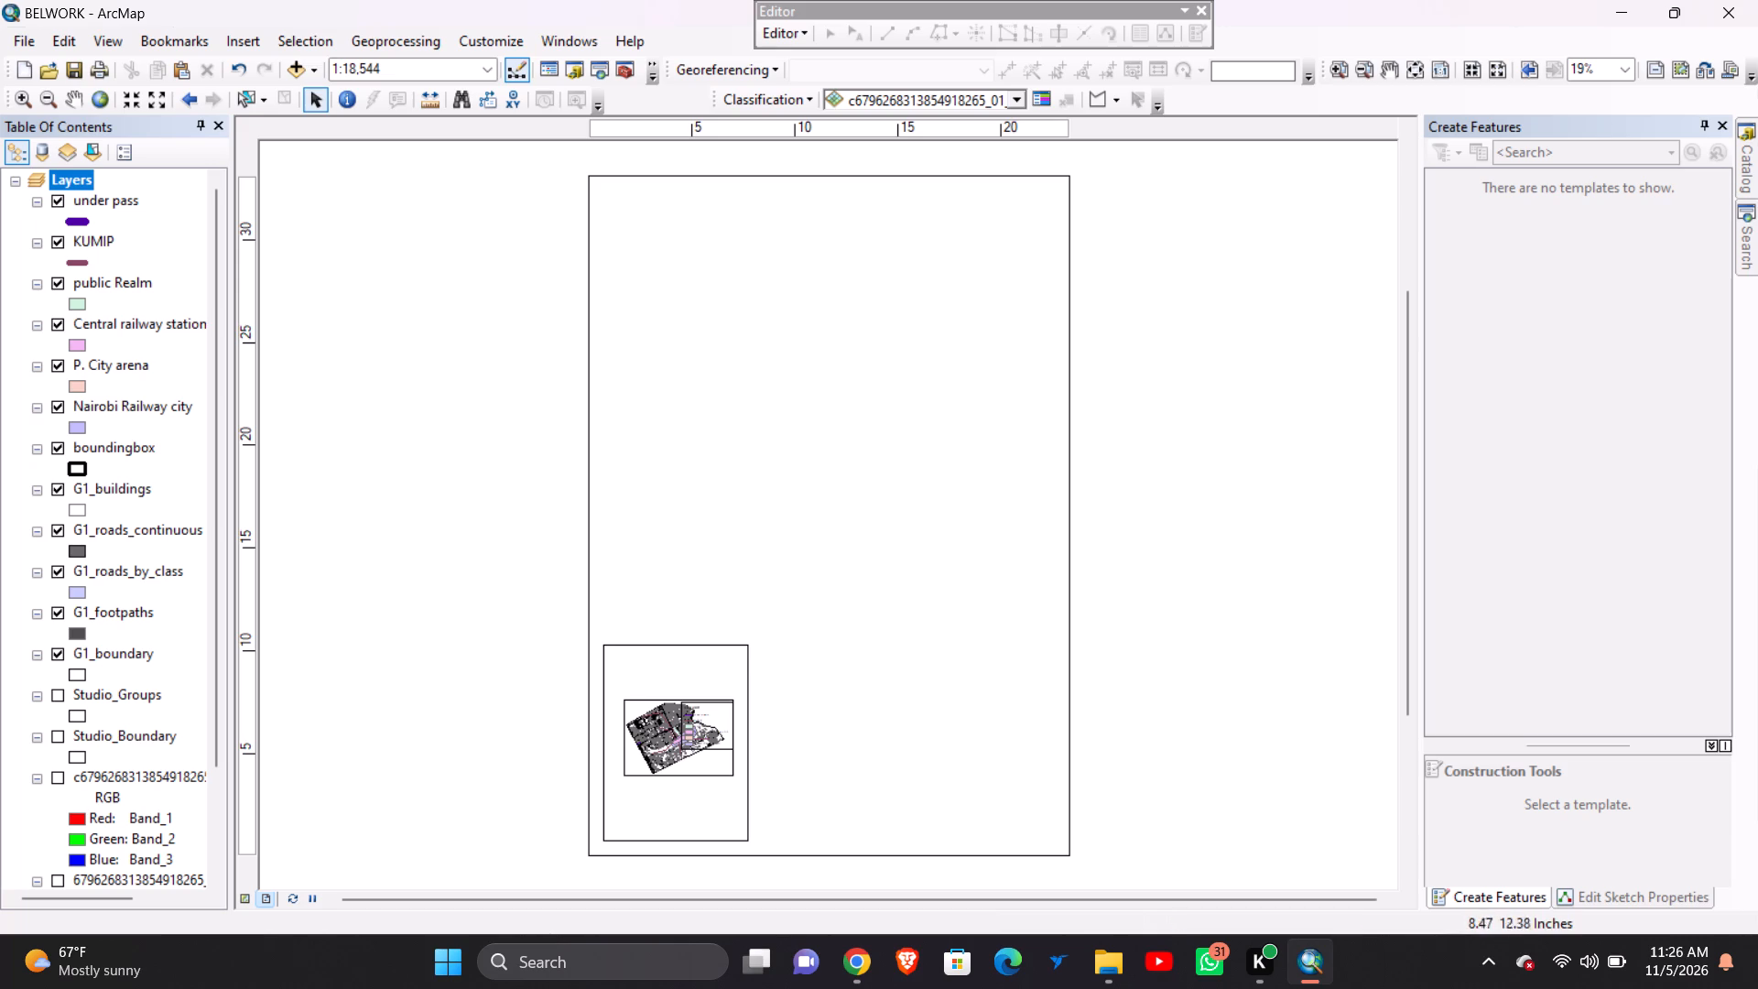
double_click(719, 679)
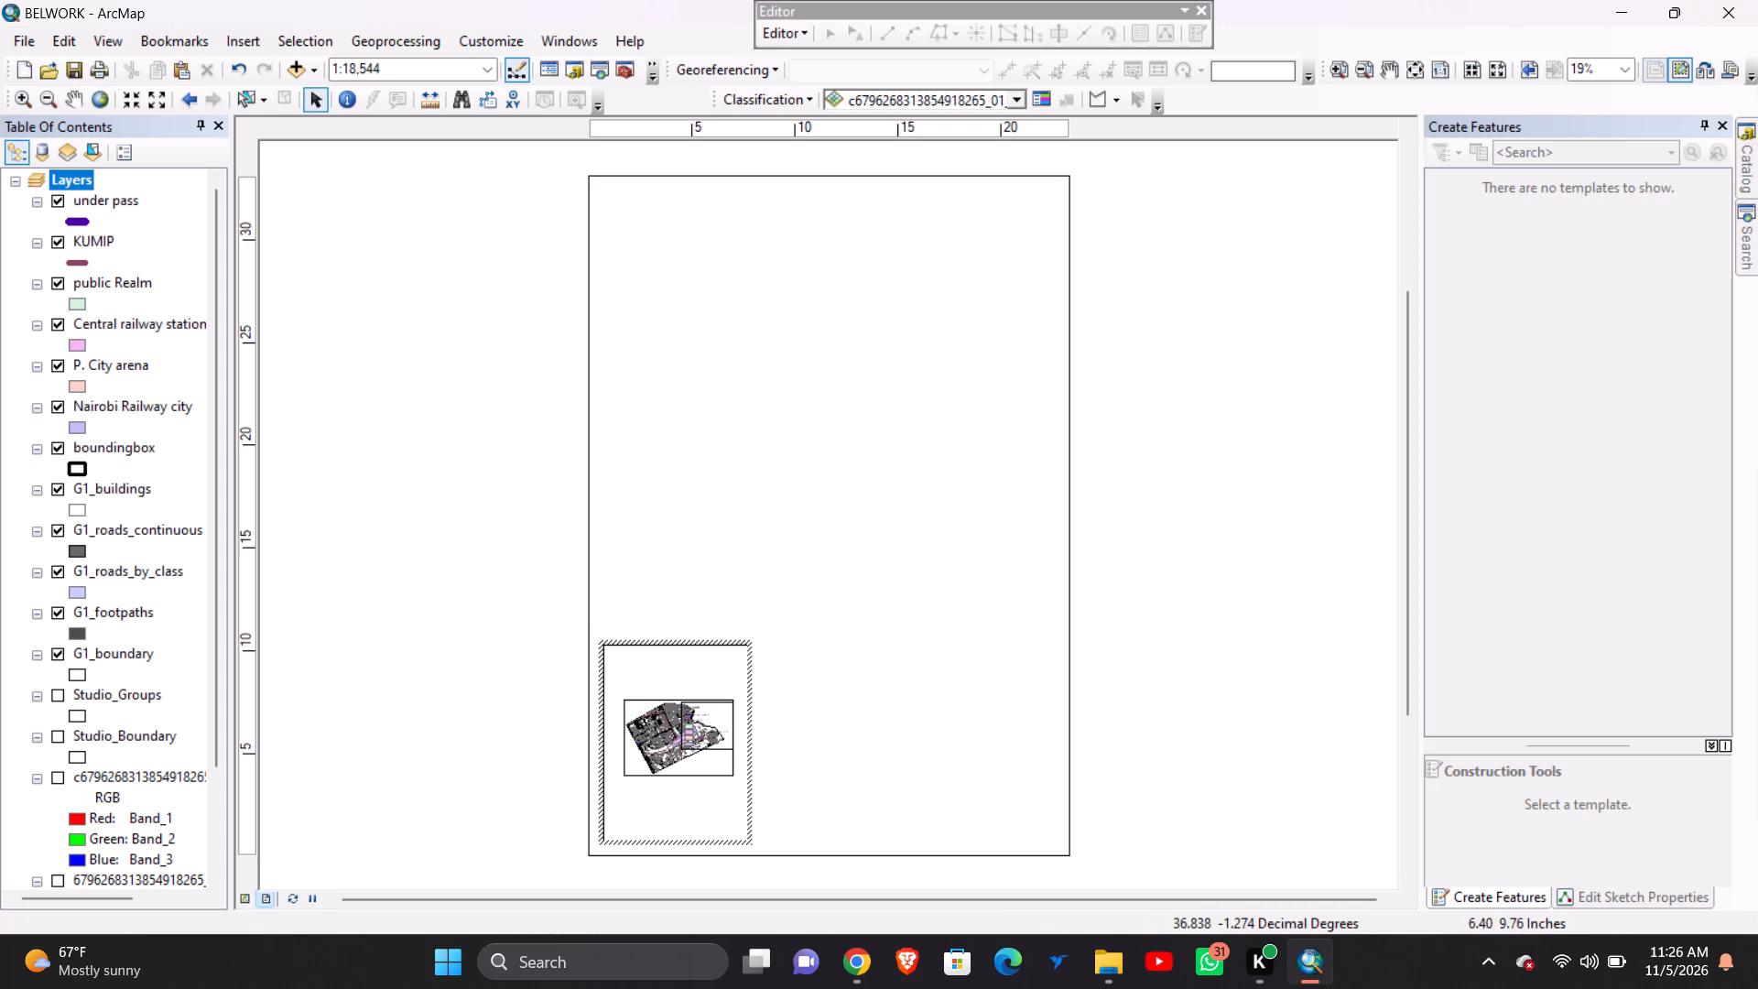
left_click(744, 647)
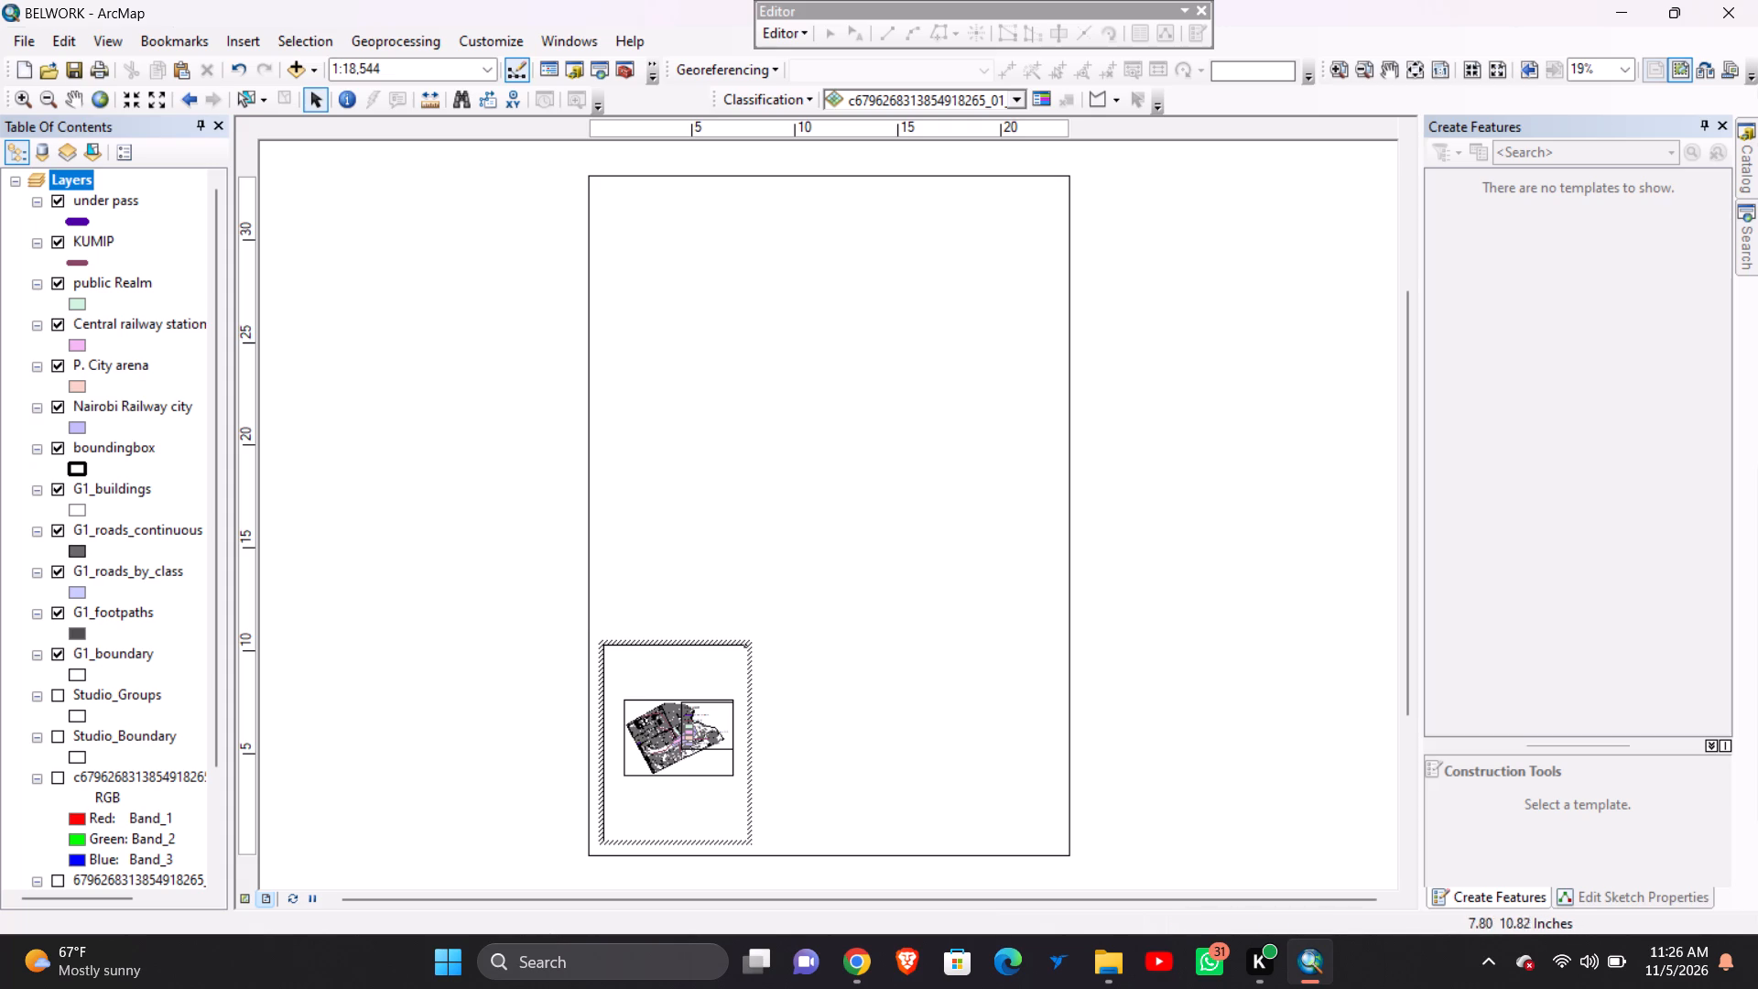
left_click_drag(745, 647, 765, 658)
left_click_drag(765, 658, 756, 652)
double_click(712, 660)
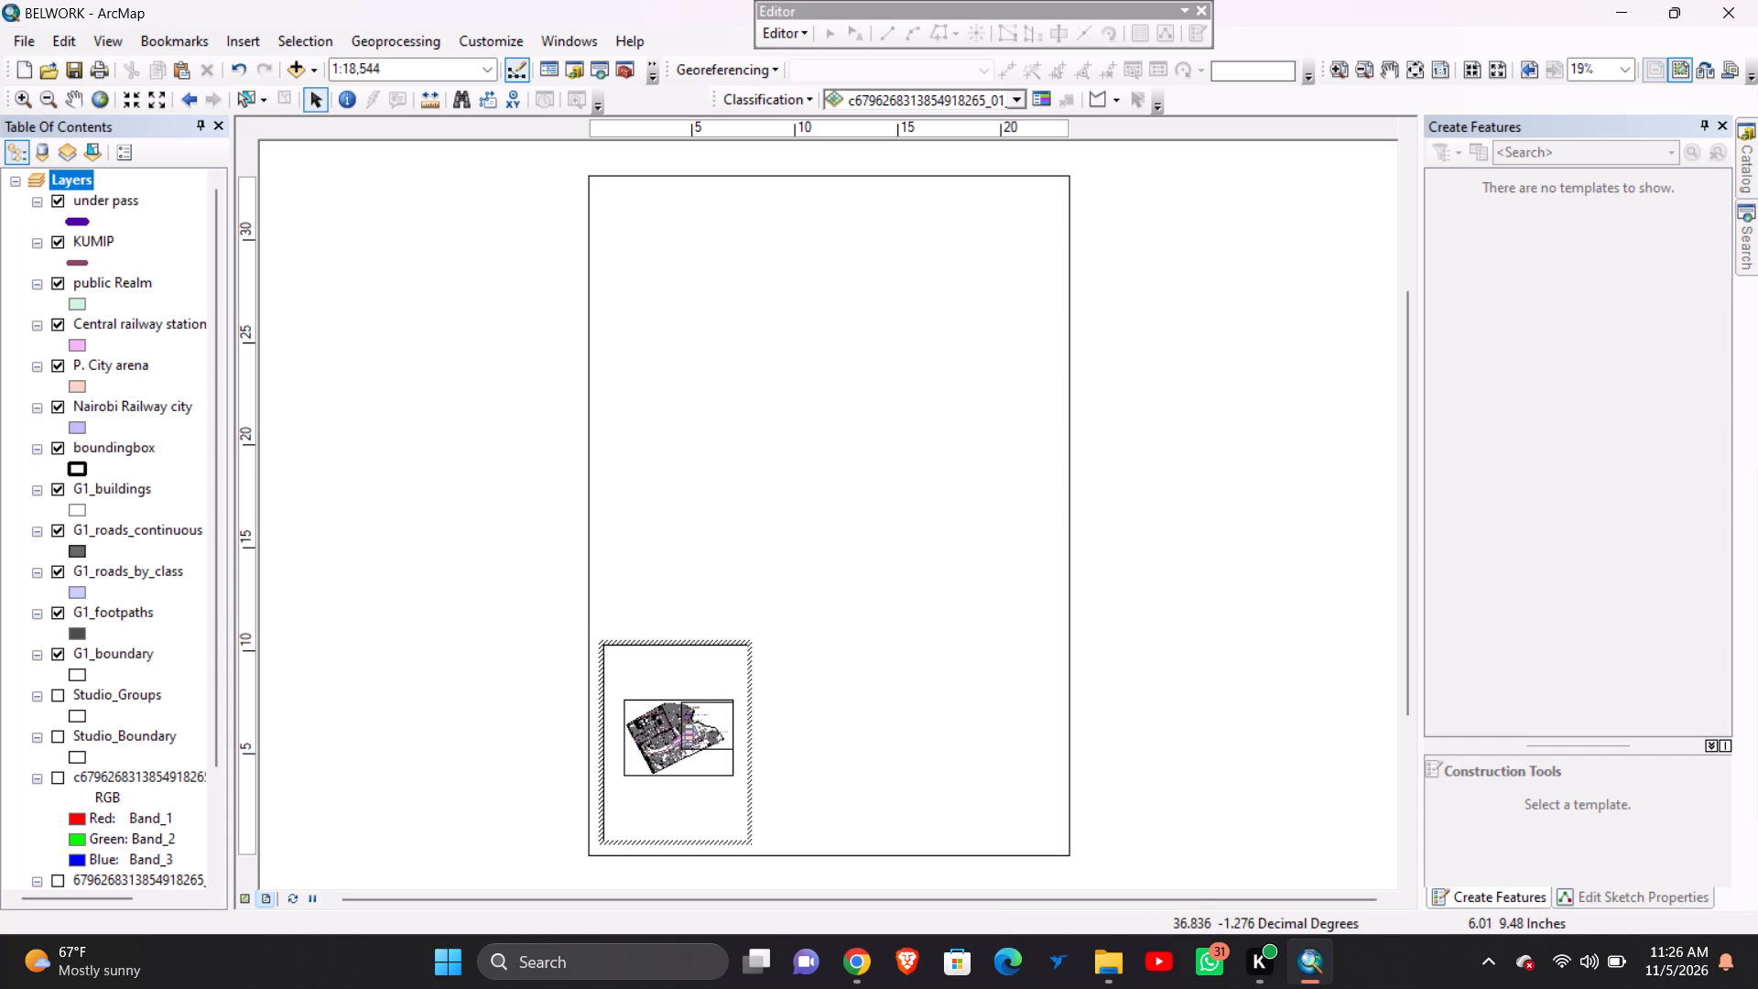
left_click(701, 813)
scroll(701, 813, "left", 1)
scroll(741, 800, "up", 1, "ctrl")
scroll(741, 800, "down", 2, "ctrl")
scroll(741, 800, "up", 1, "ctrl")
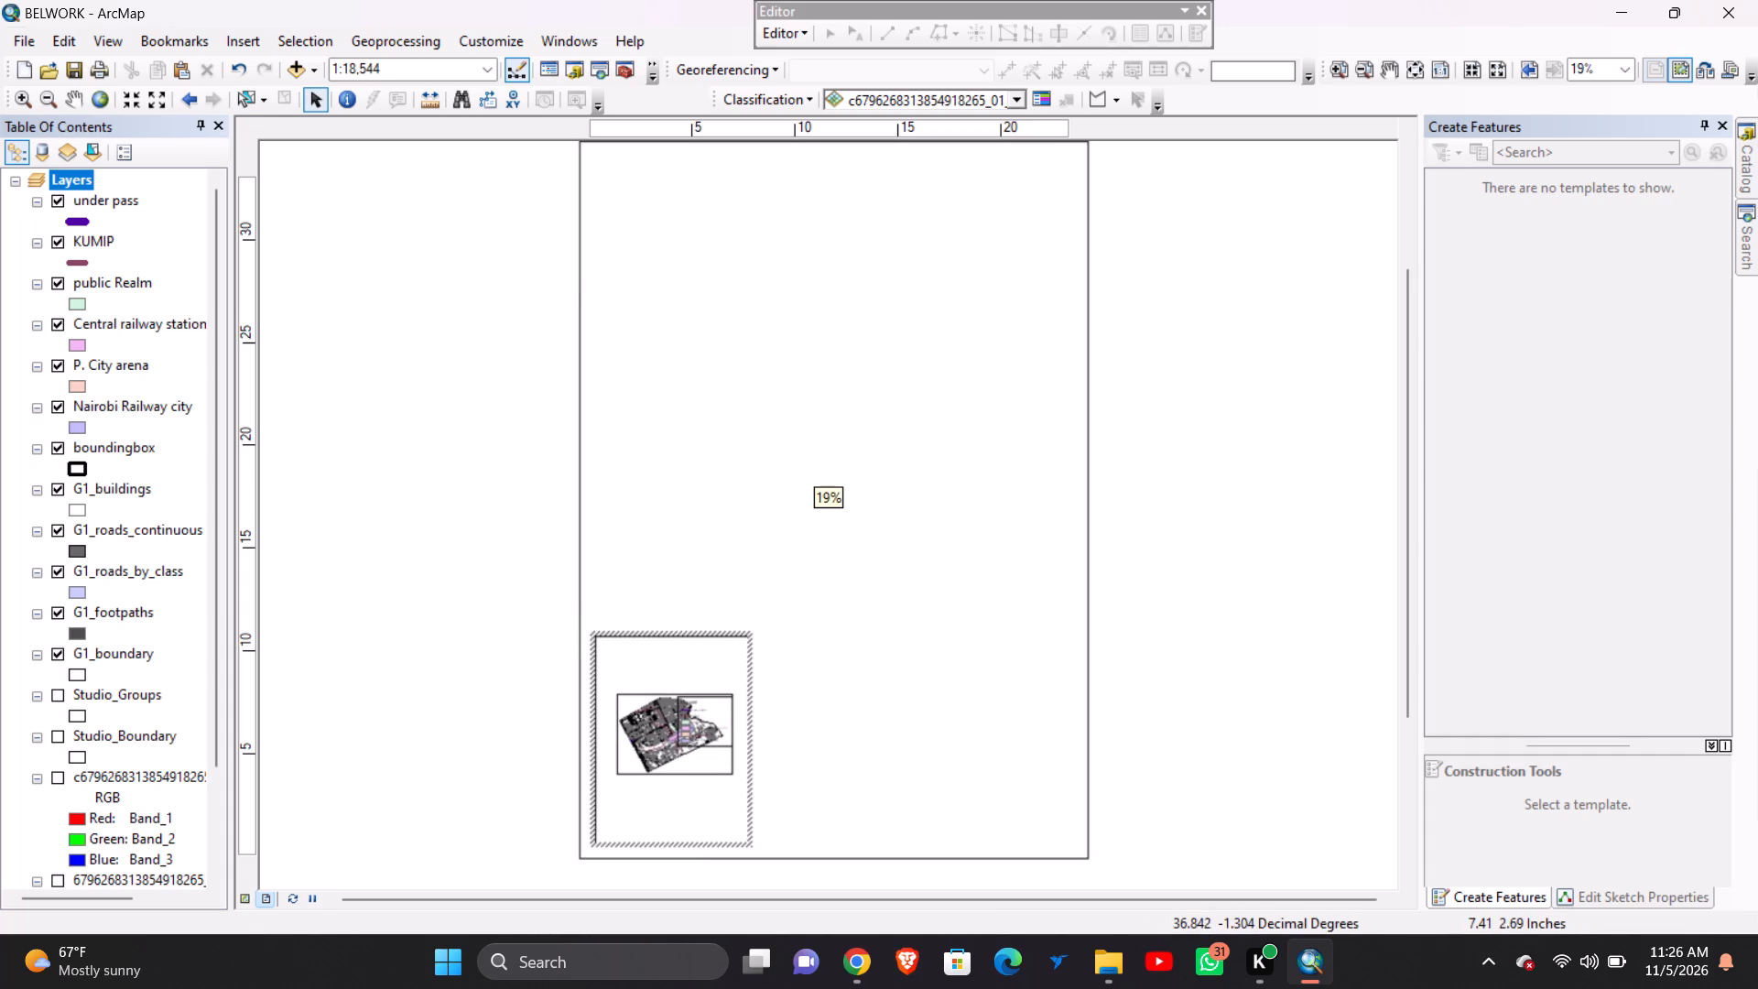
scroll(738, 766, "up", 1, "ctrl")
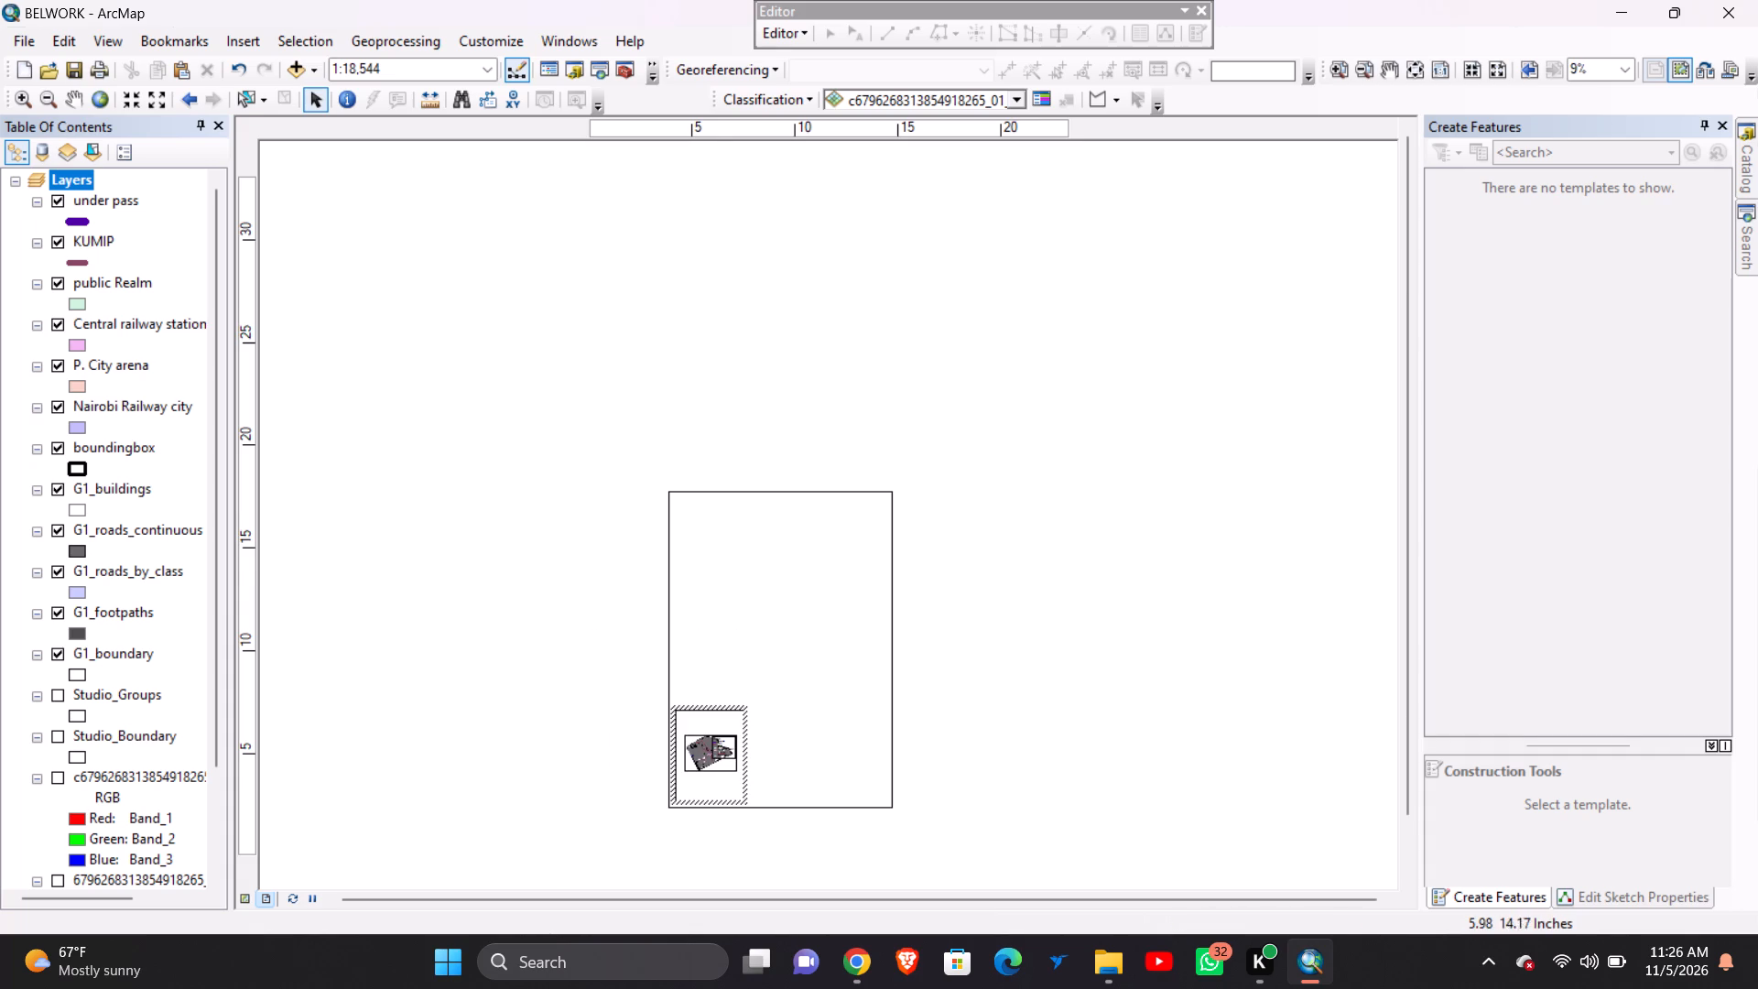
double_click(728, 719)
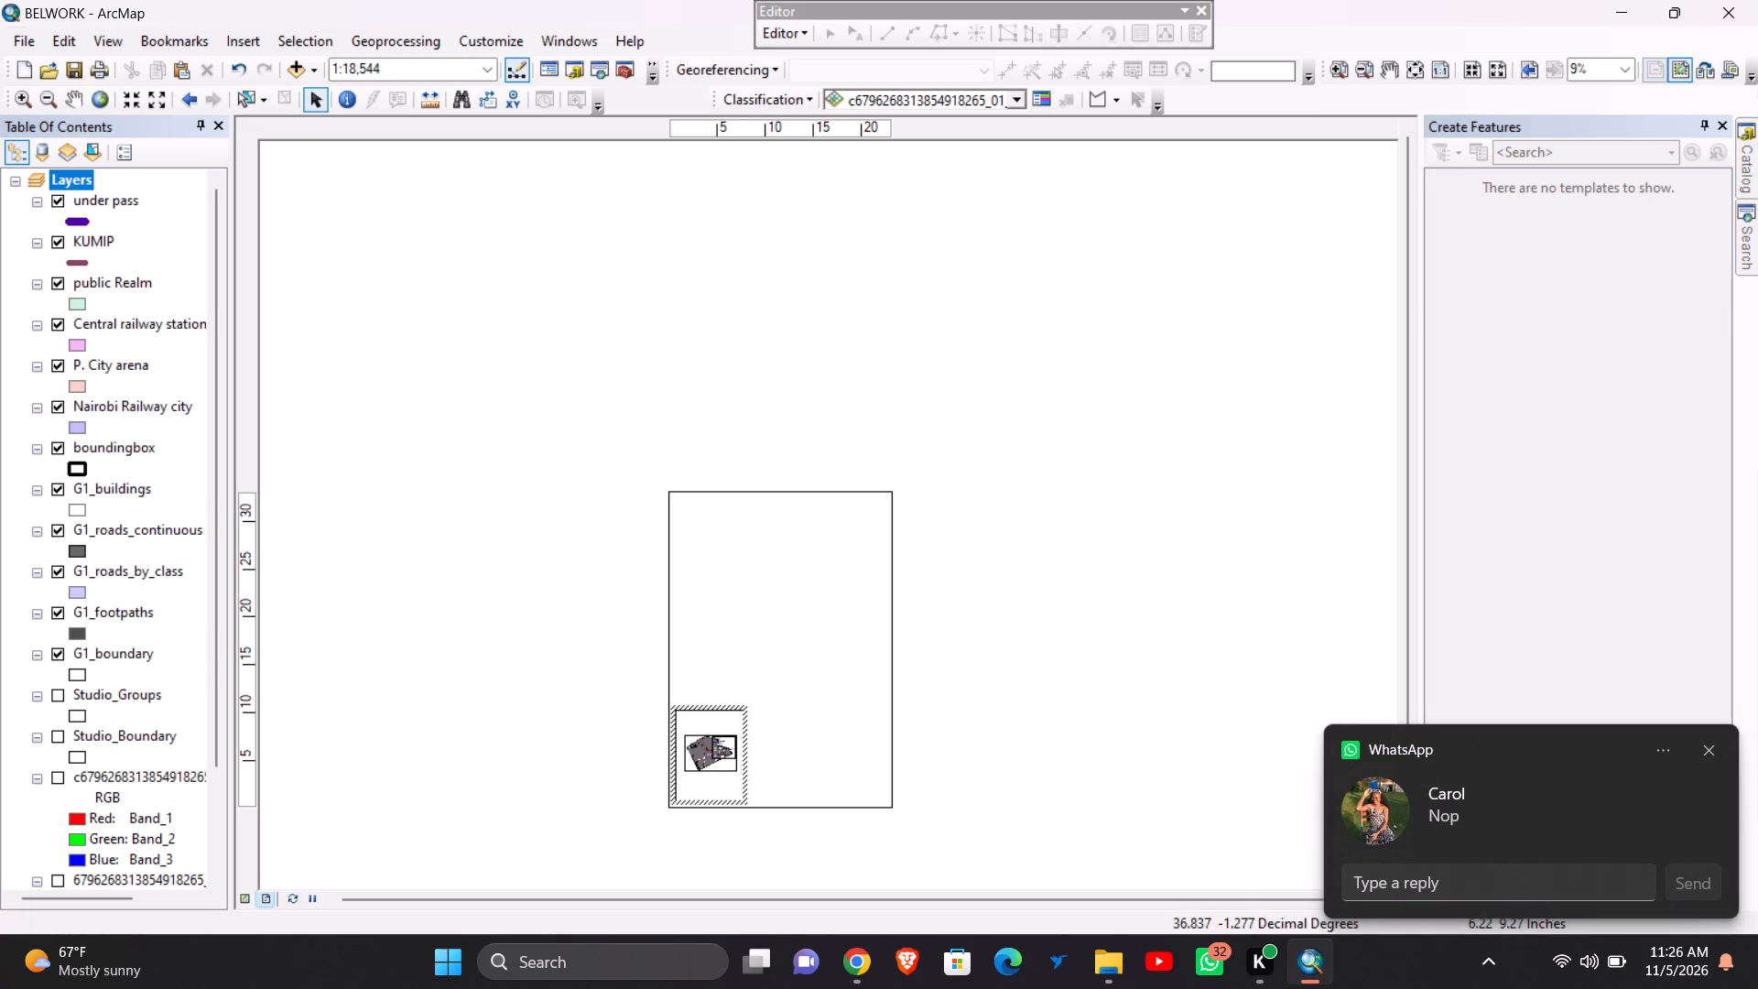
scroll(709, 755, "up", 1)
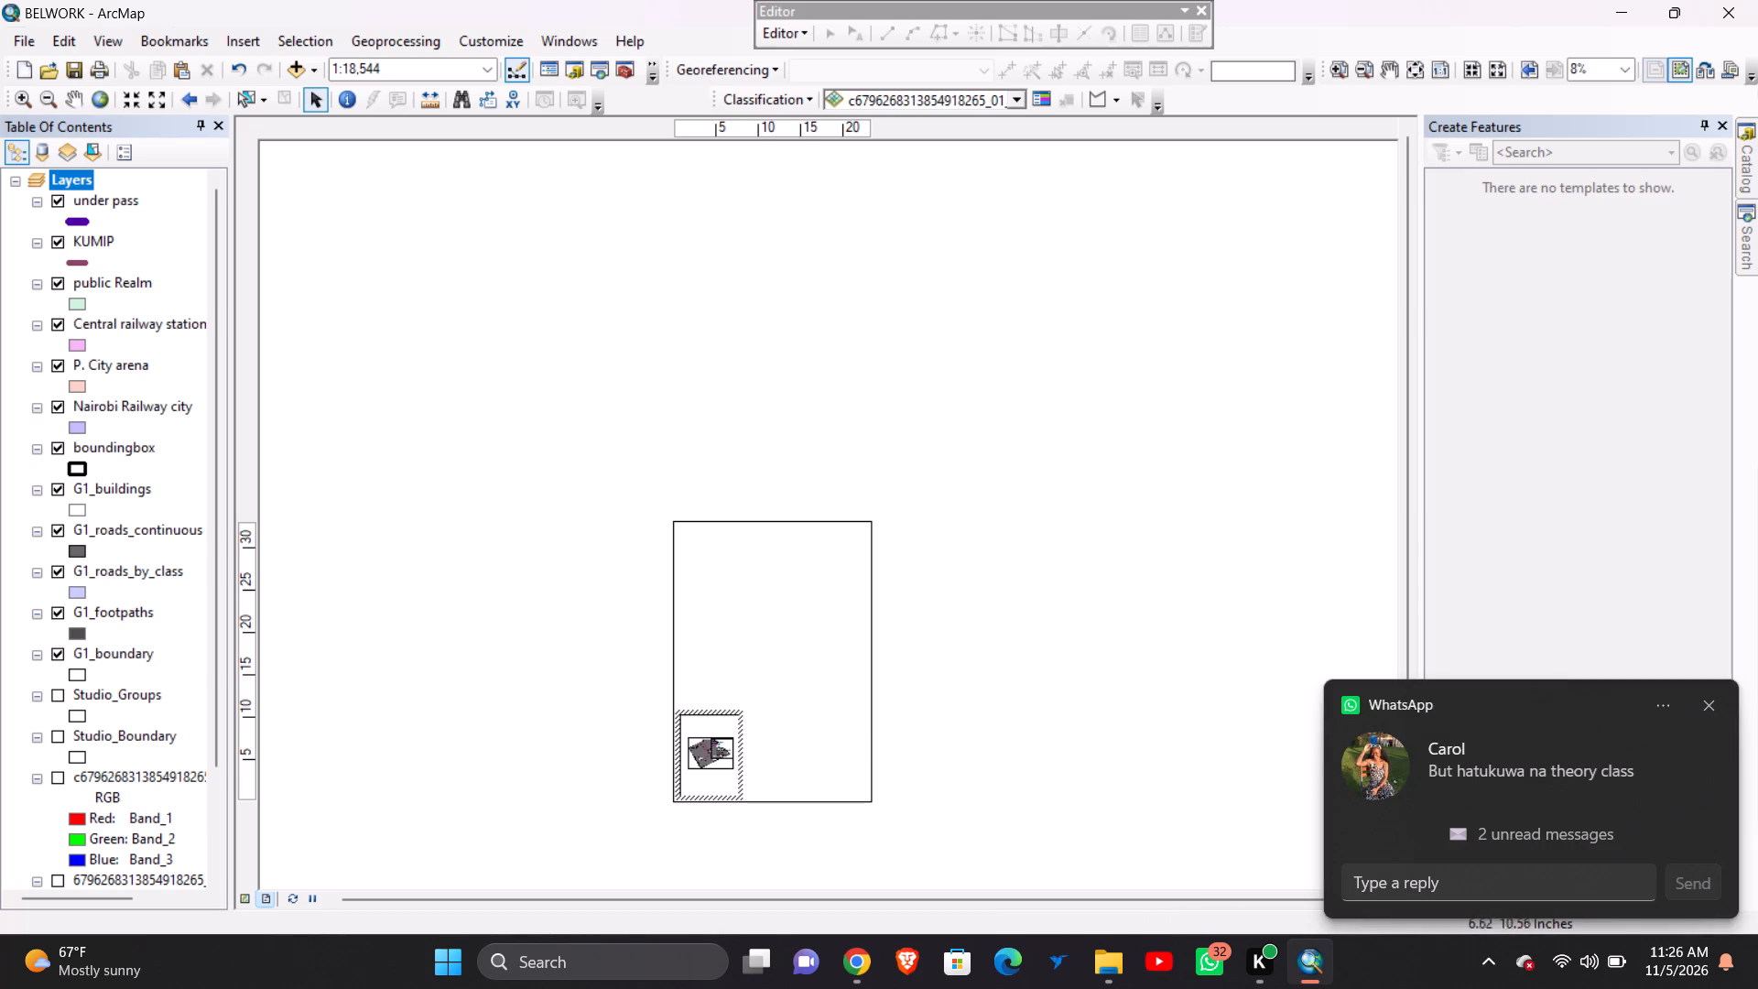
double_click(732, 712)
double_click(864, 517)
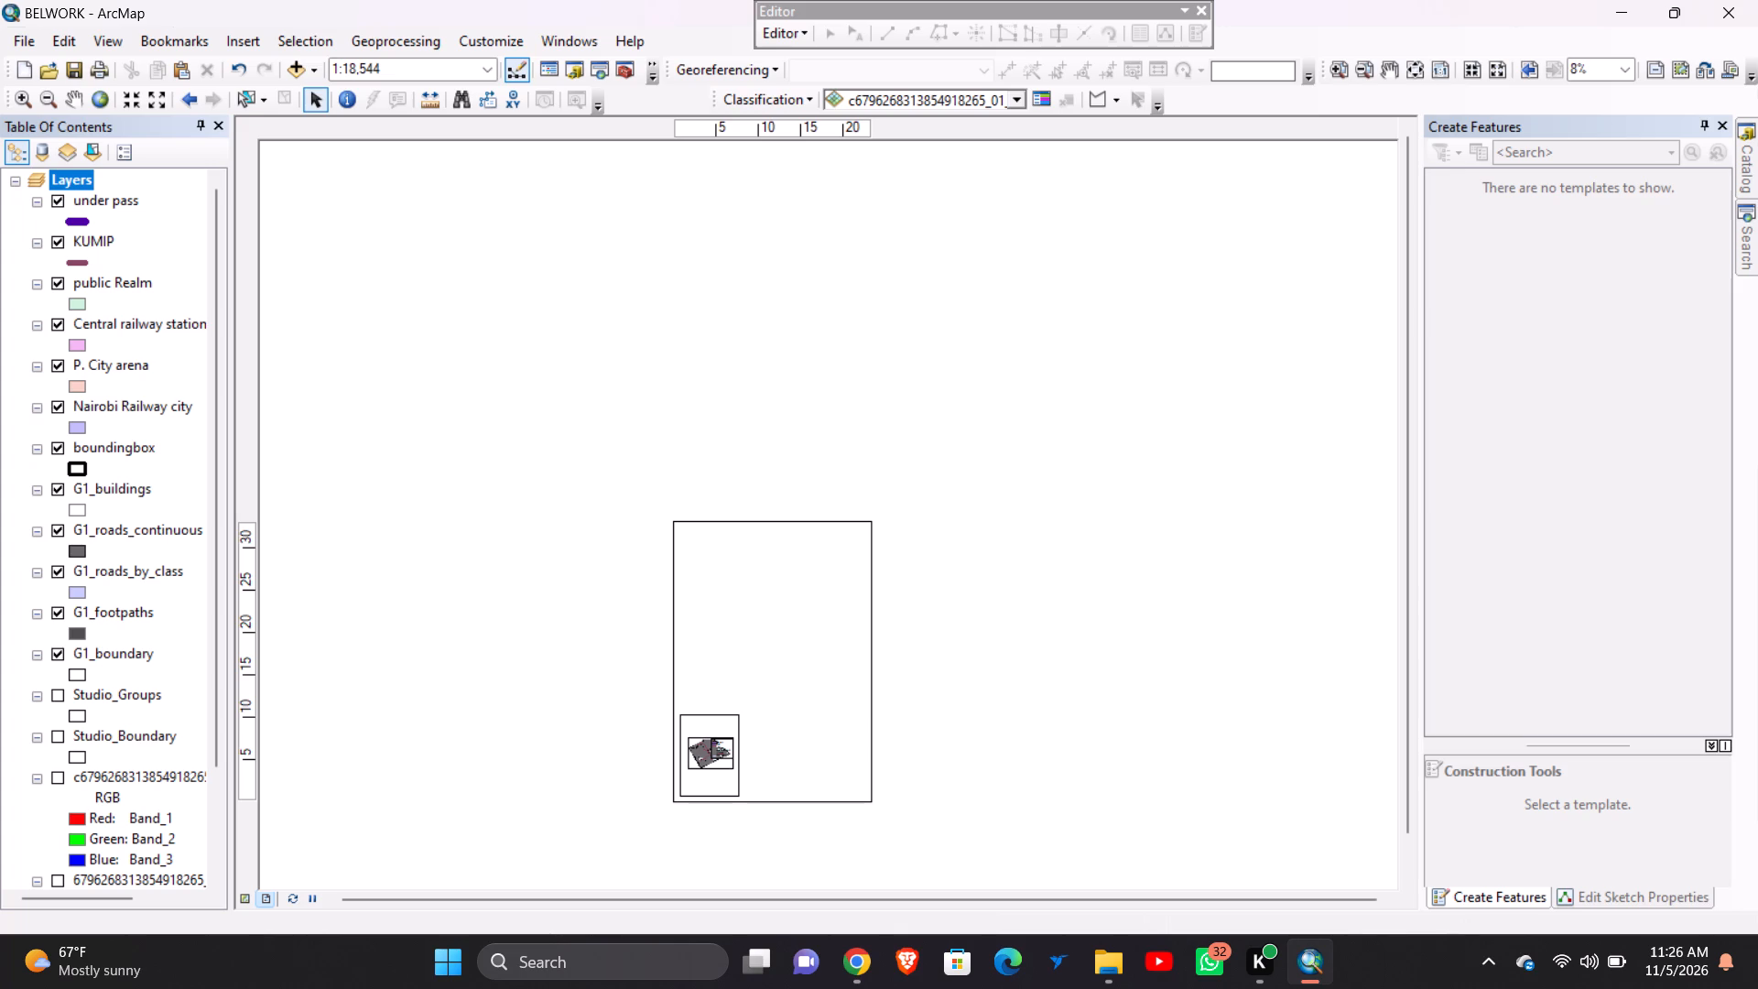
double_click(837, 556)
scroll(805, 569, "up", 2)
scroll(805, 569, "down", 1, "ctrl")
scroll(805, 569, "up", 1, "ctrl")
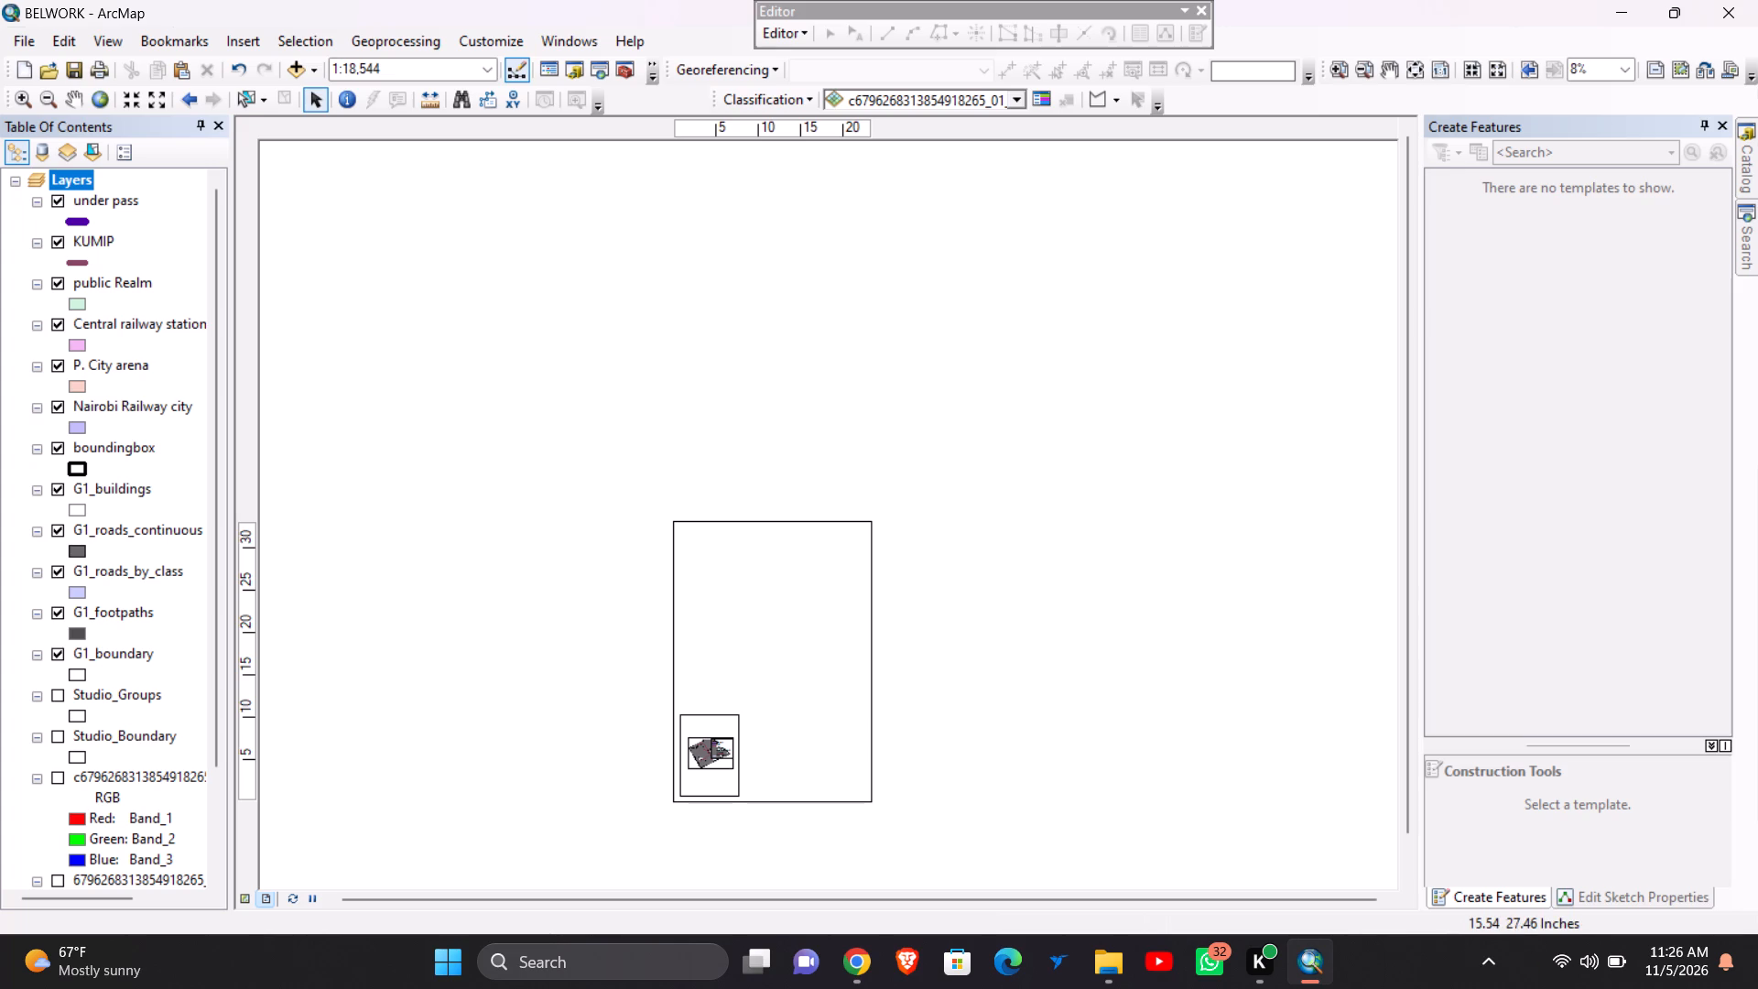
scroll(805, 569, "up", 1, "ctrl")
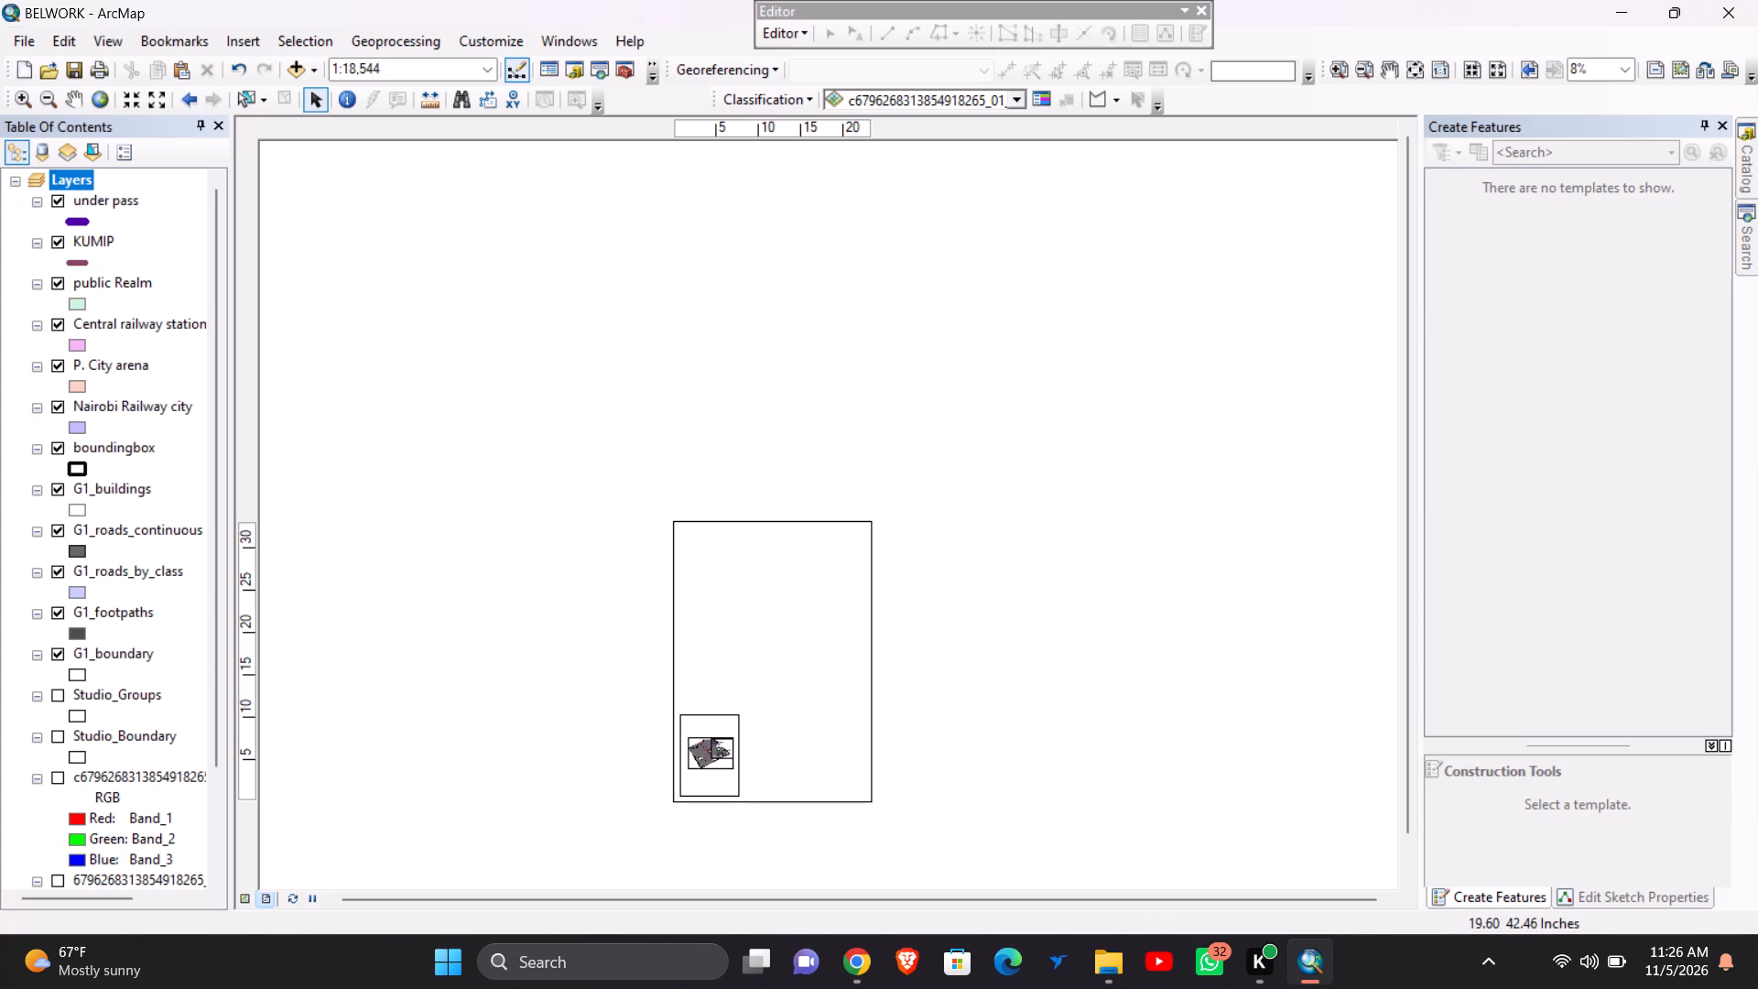
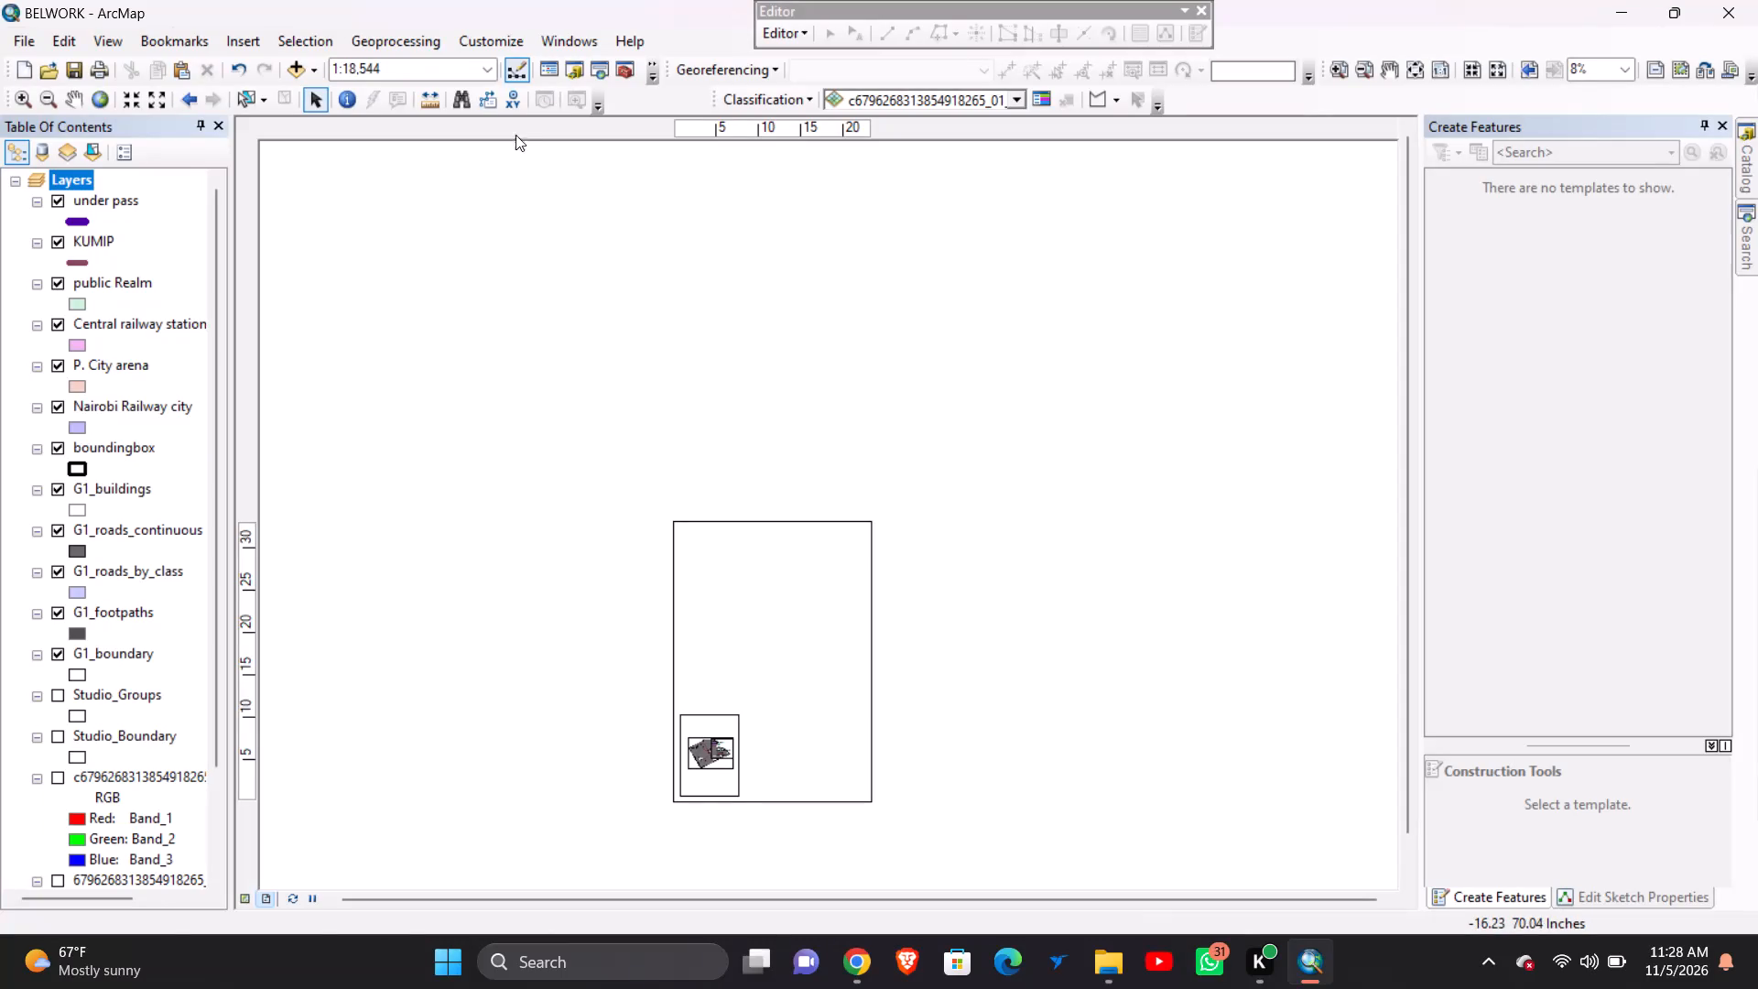
Turn on display of the Draw toolbar for working with layout elements.
left_click(499, 34)
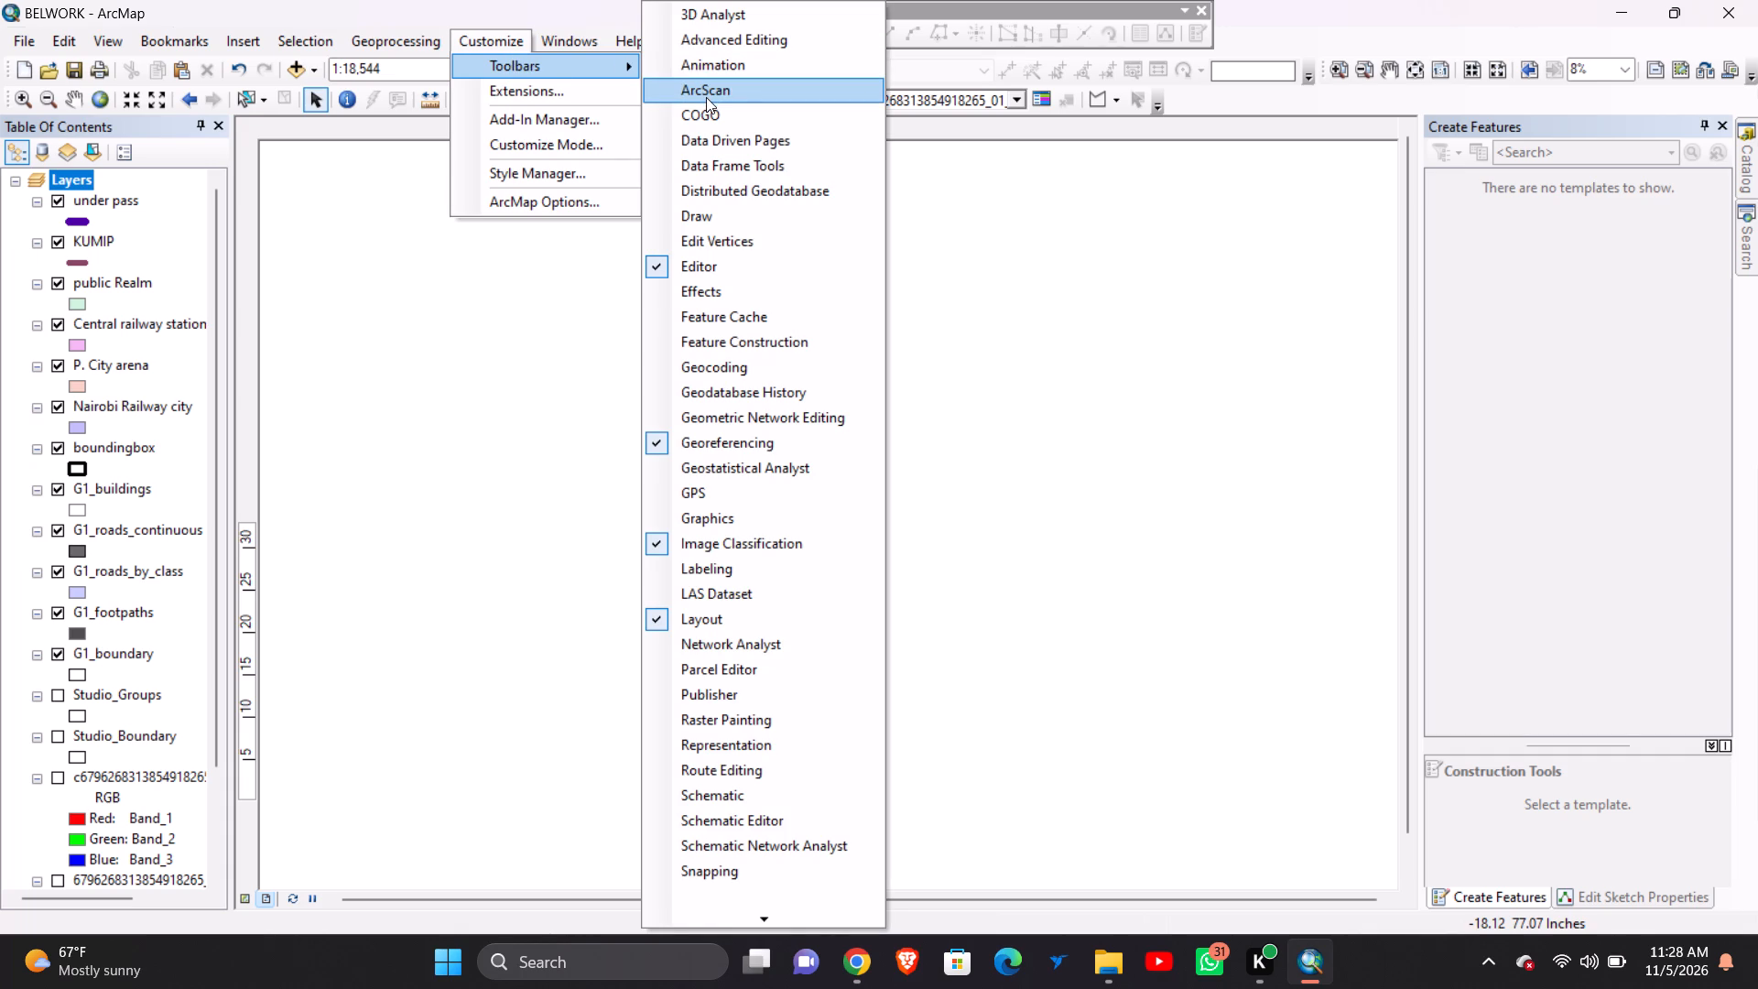
scroll(706, 97, "up", 5)
scroll(706, 97, "down", 3)
left_click(755, 212)
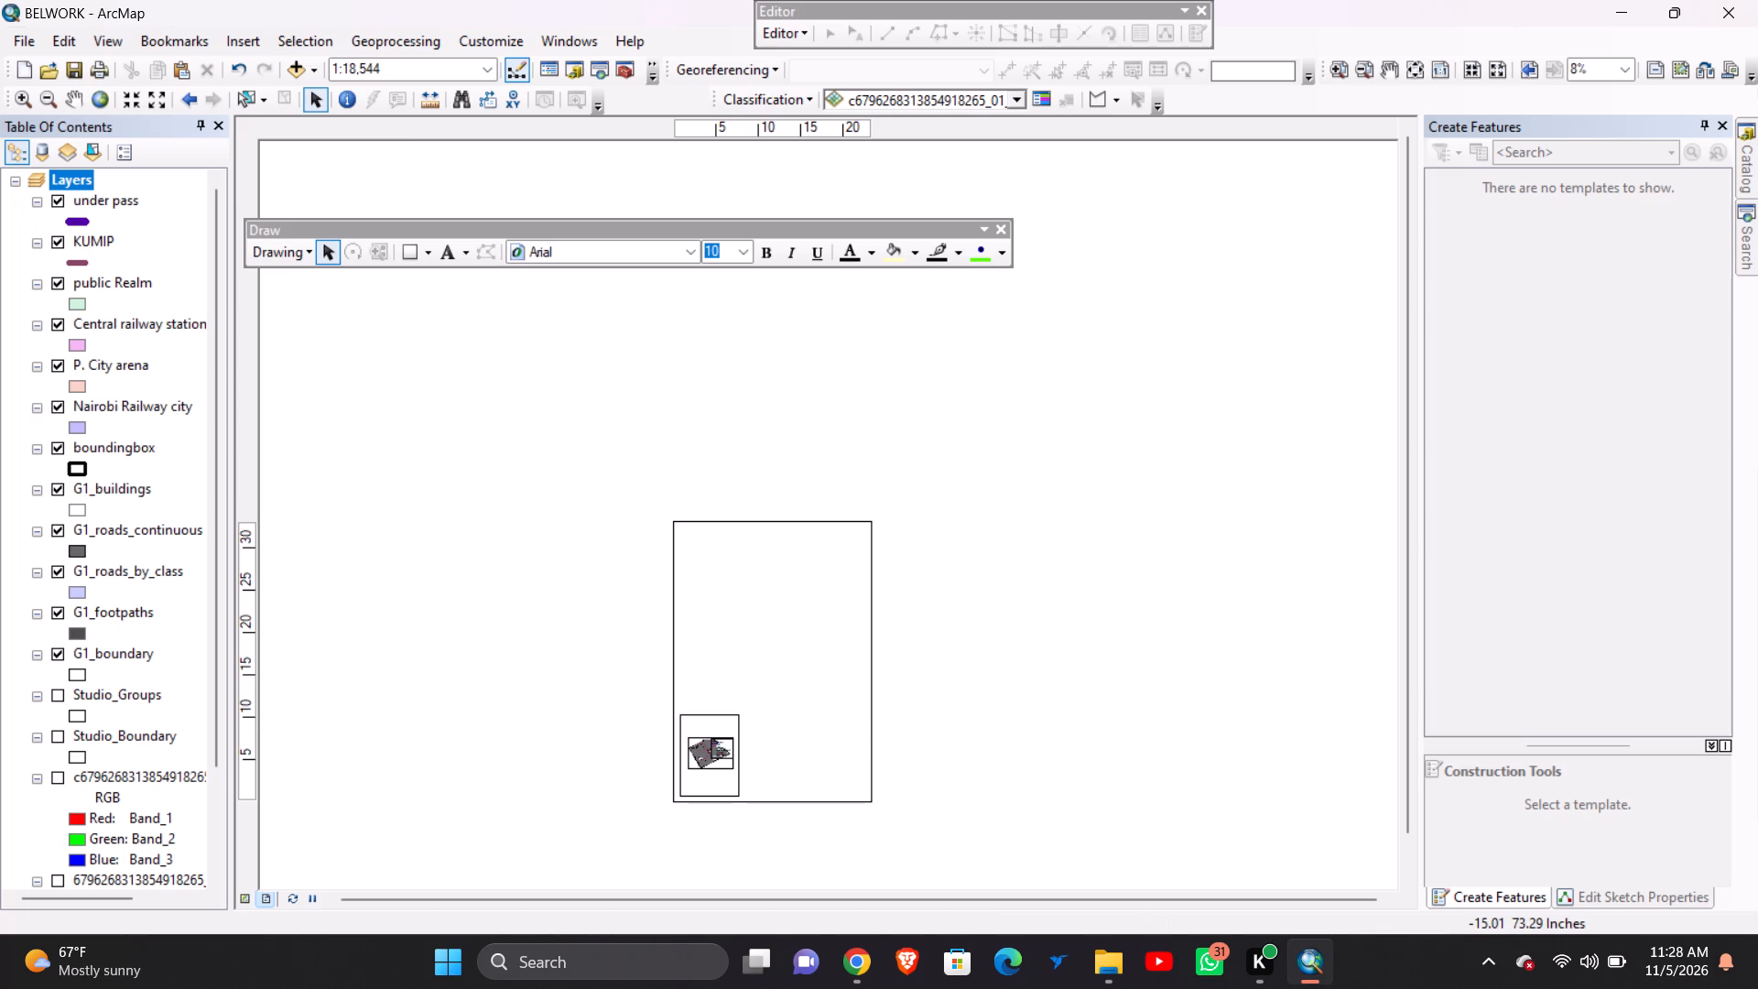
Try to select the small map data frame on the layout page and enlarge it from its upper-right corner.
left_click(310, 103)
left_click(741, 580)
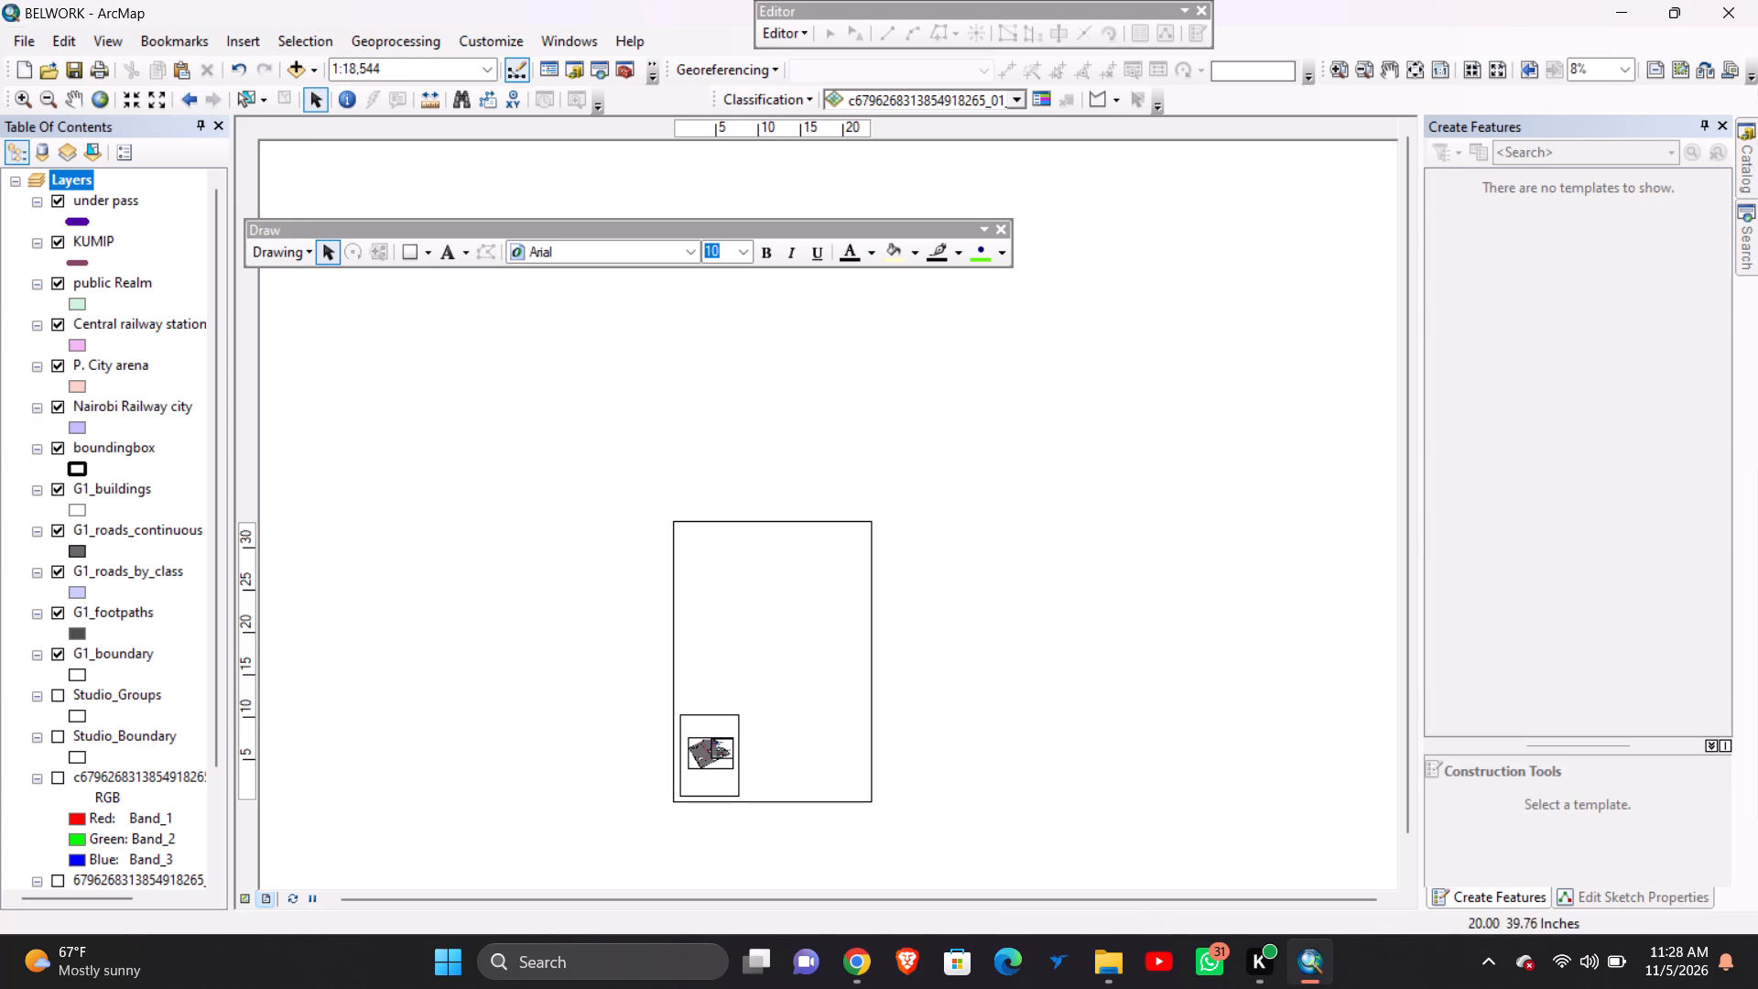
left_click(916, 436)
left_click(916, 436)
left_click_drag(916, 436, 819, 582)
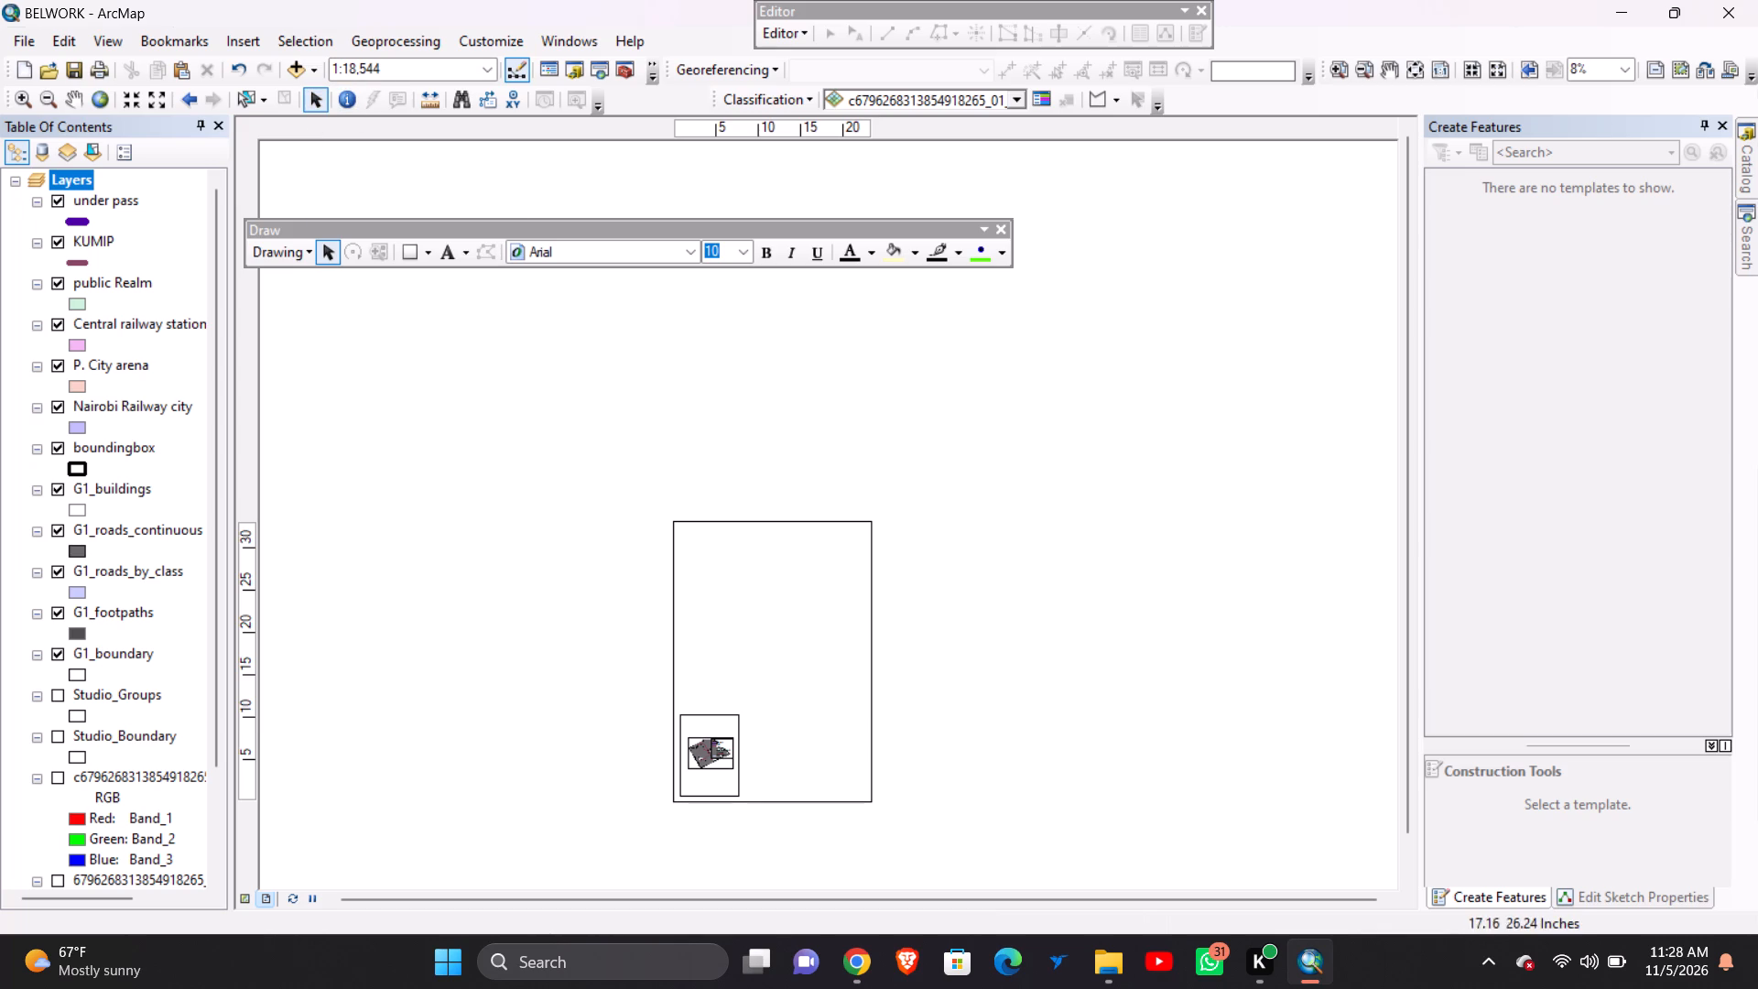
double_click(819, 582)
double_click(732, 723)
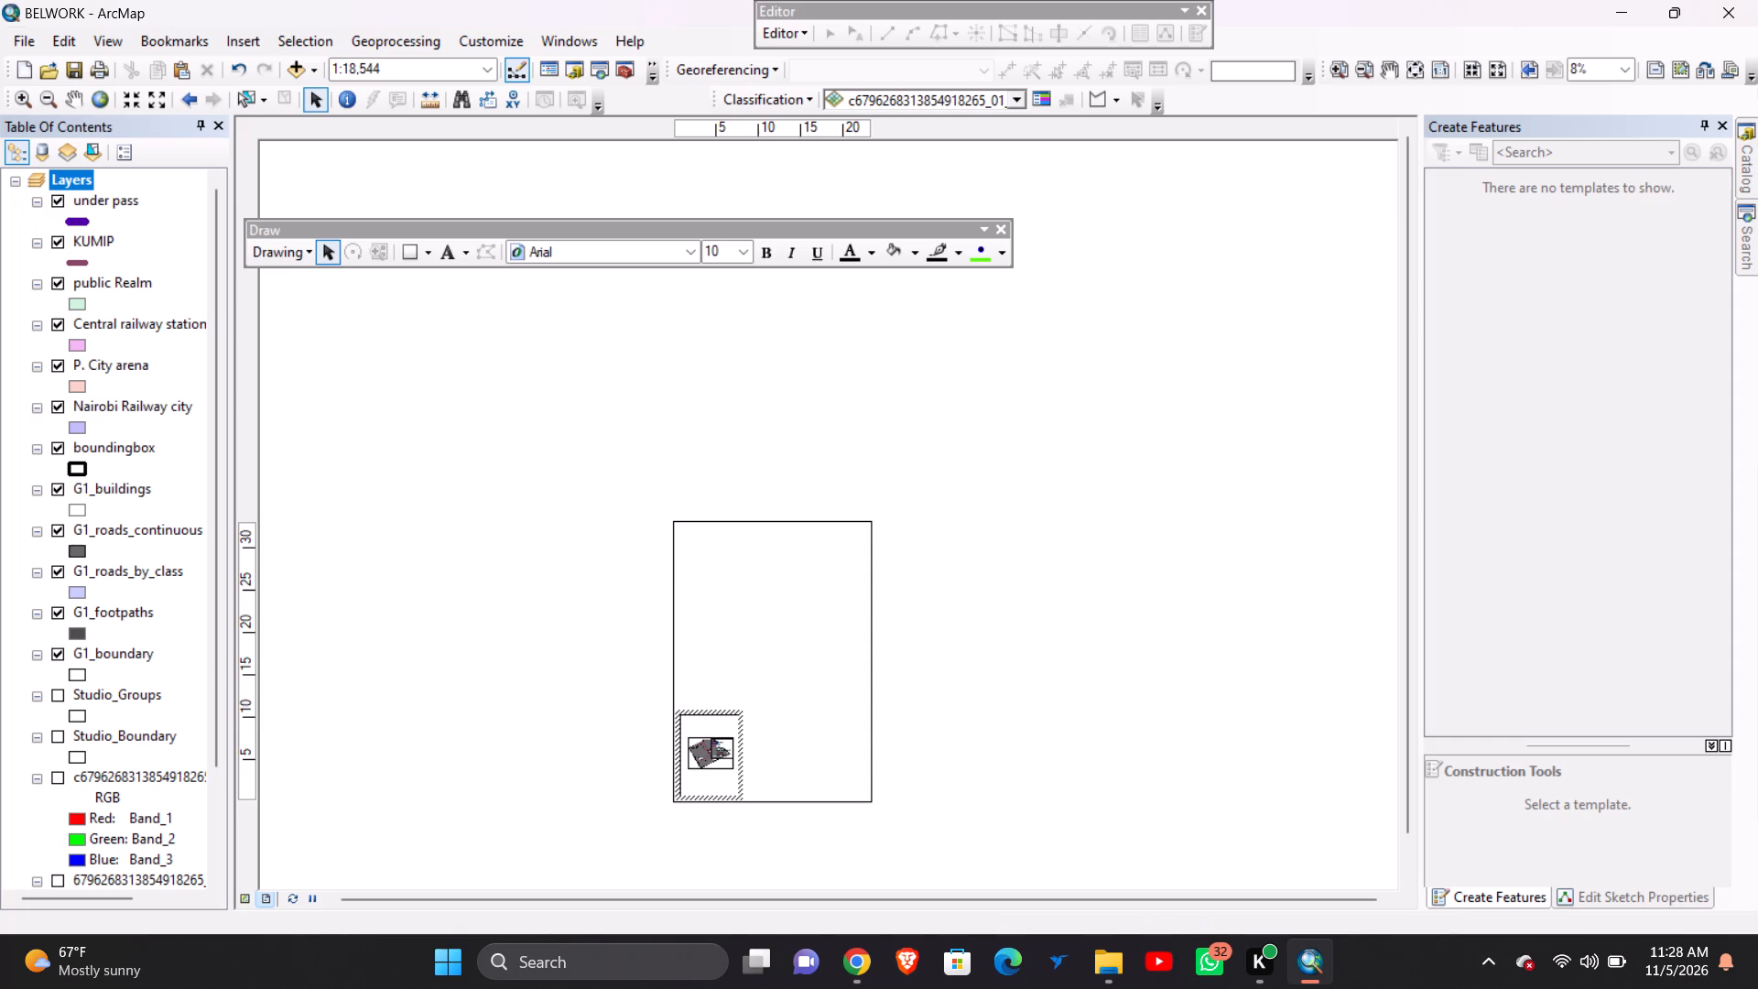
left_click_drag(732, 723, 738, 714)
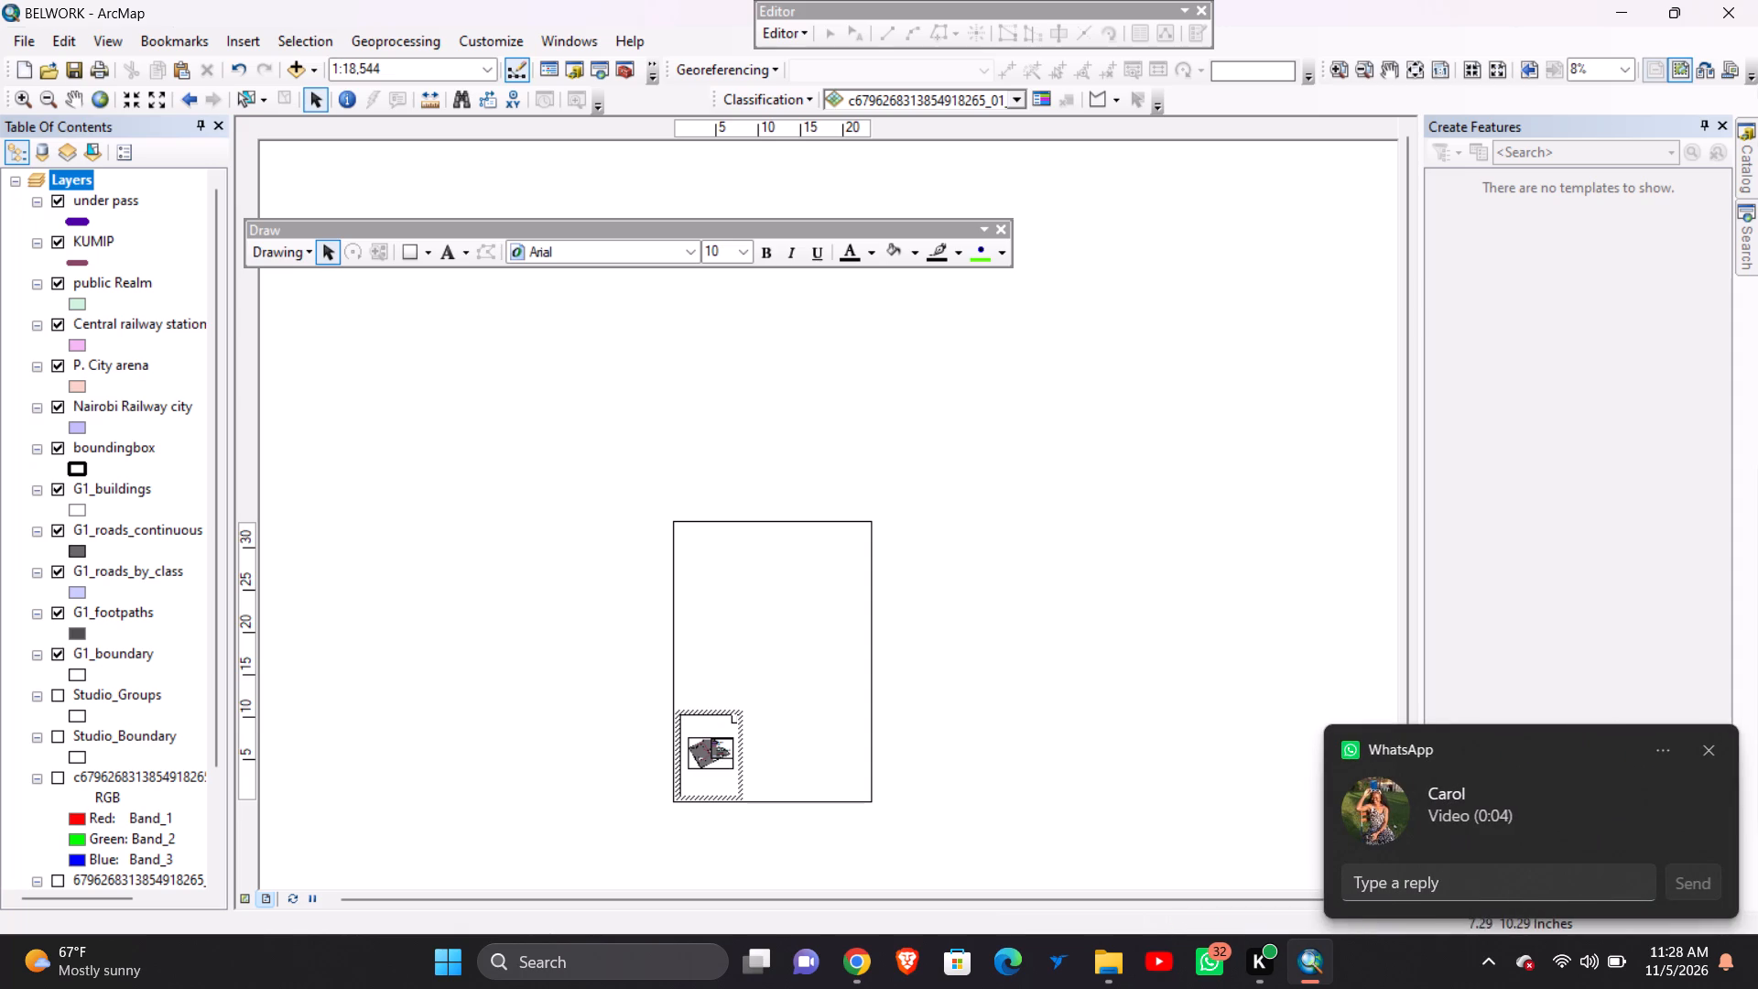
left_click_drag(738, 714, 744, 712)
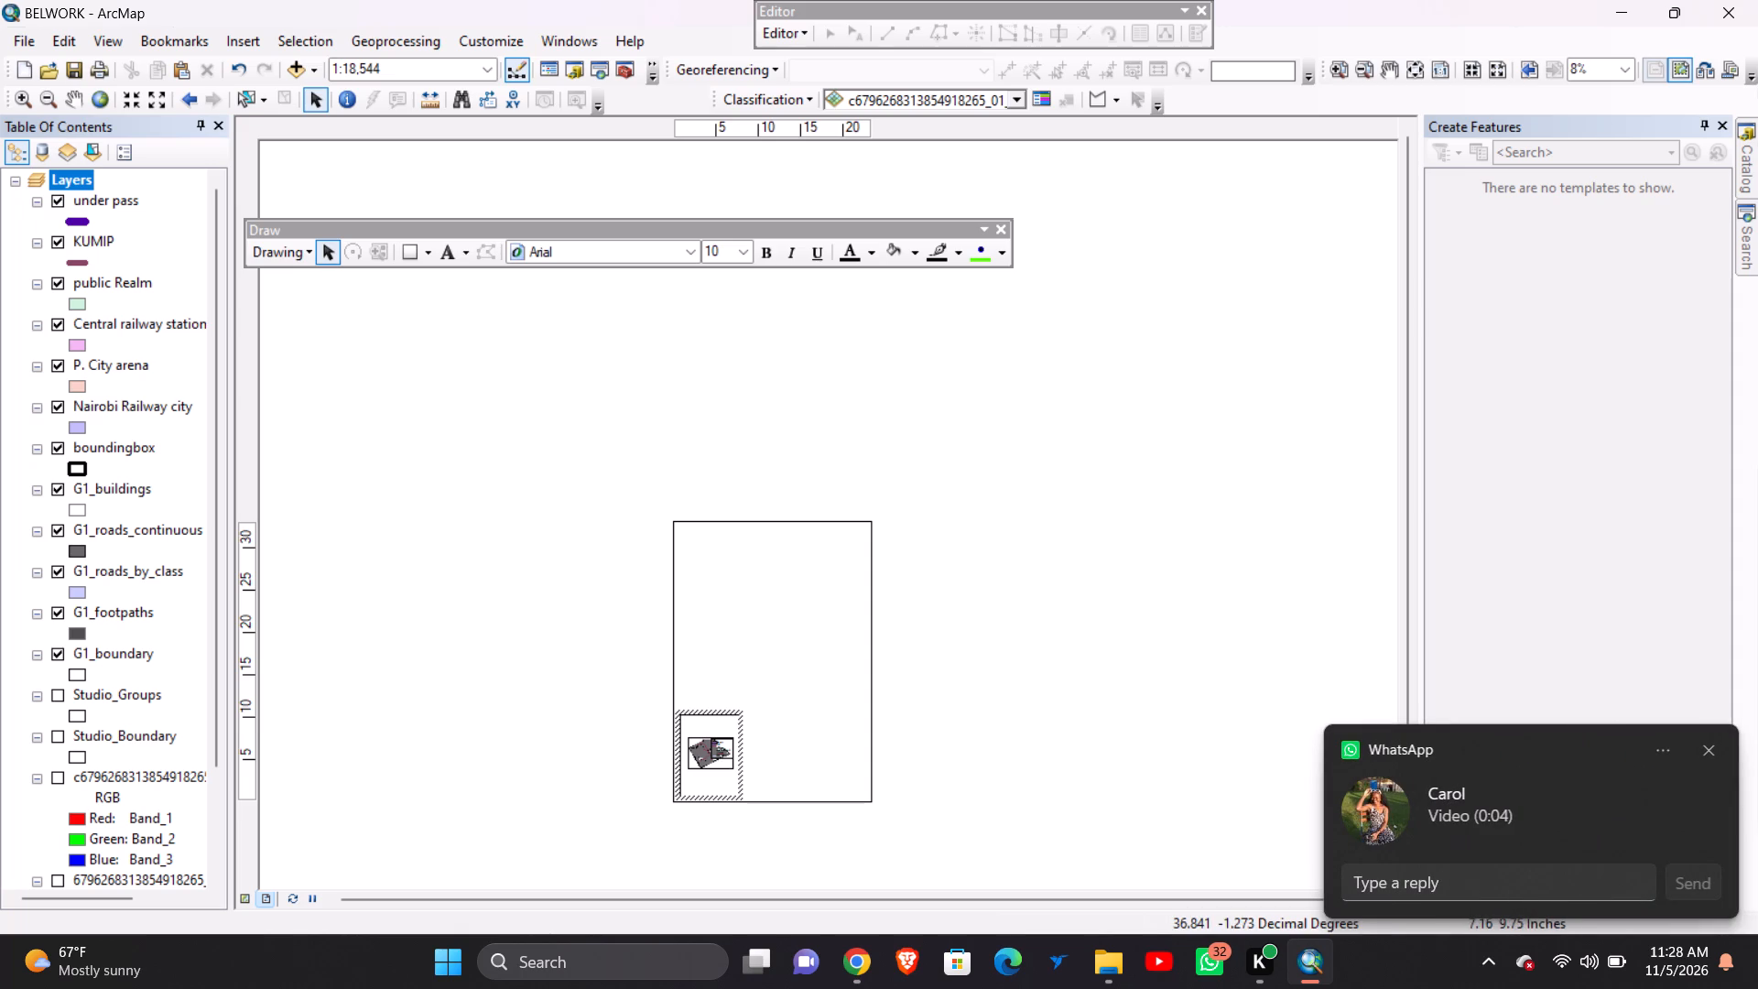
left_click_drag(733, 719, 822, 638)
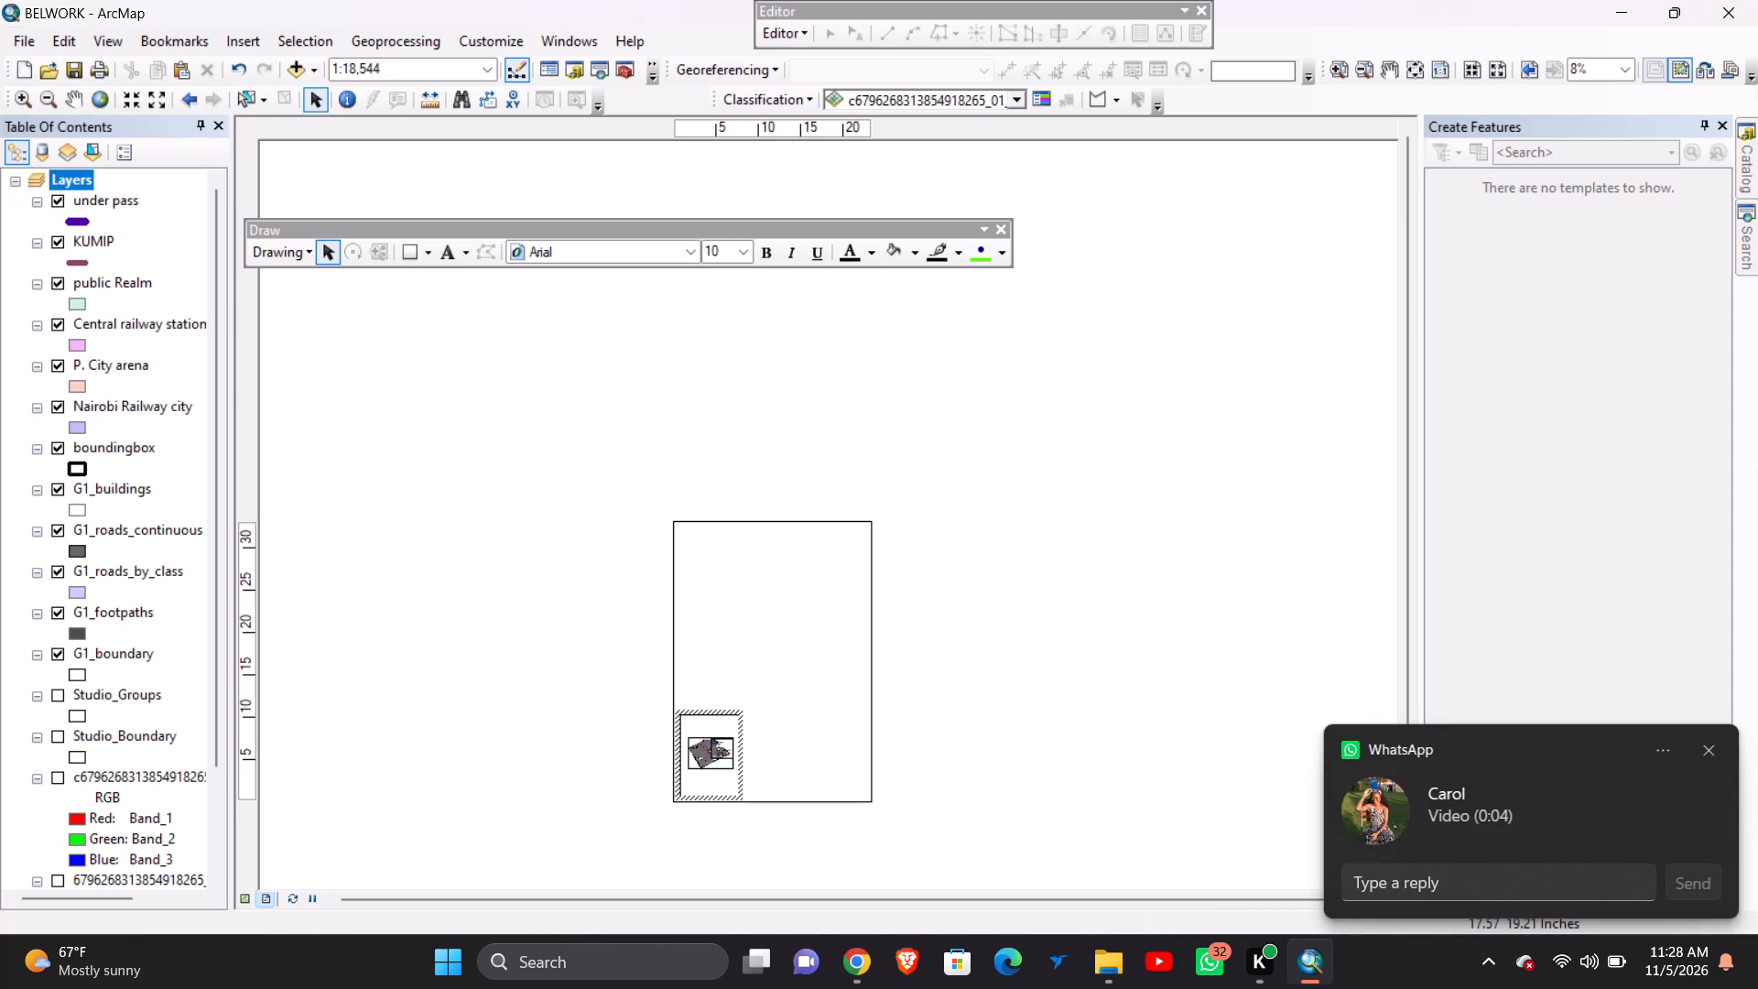
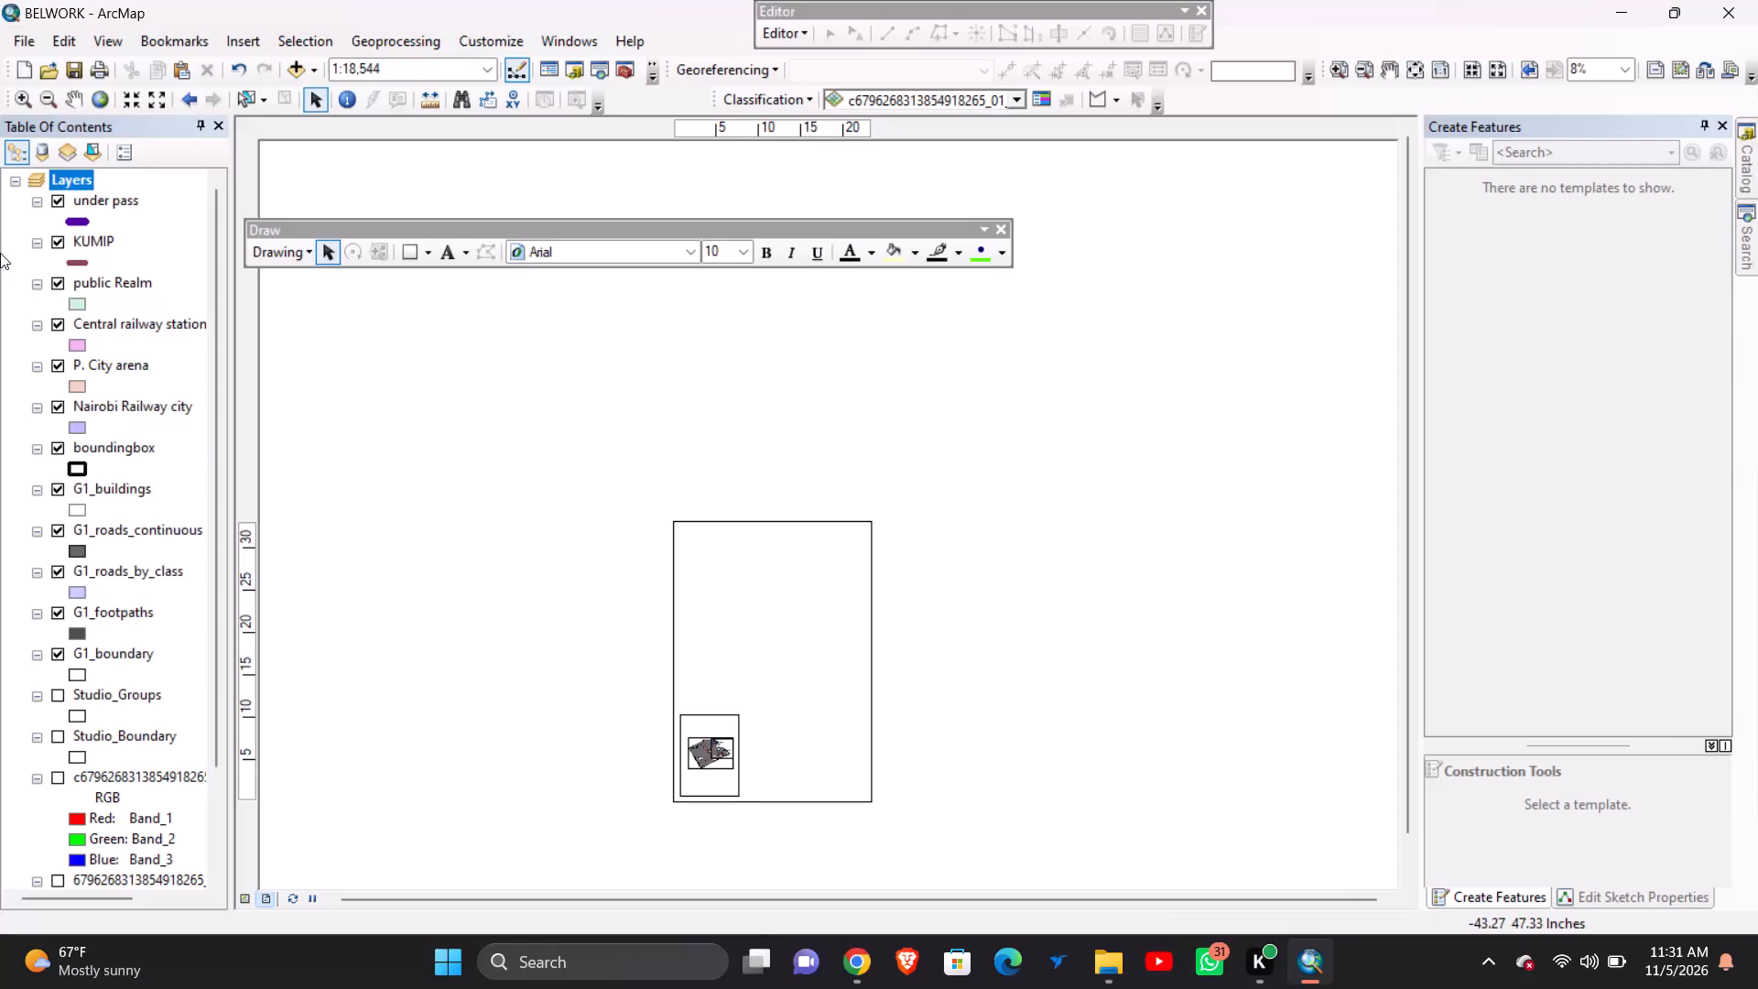
Undo the most recent changes made to the elements on the layout page.
left_click(239, 69)
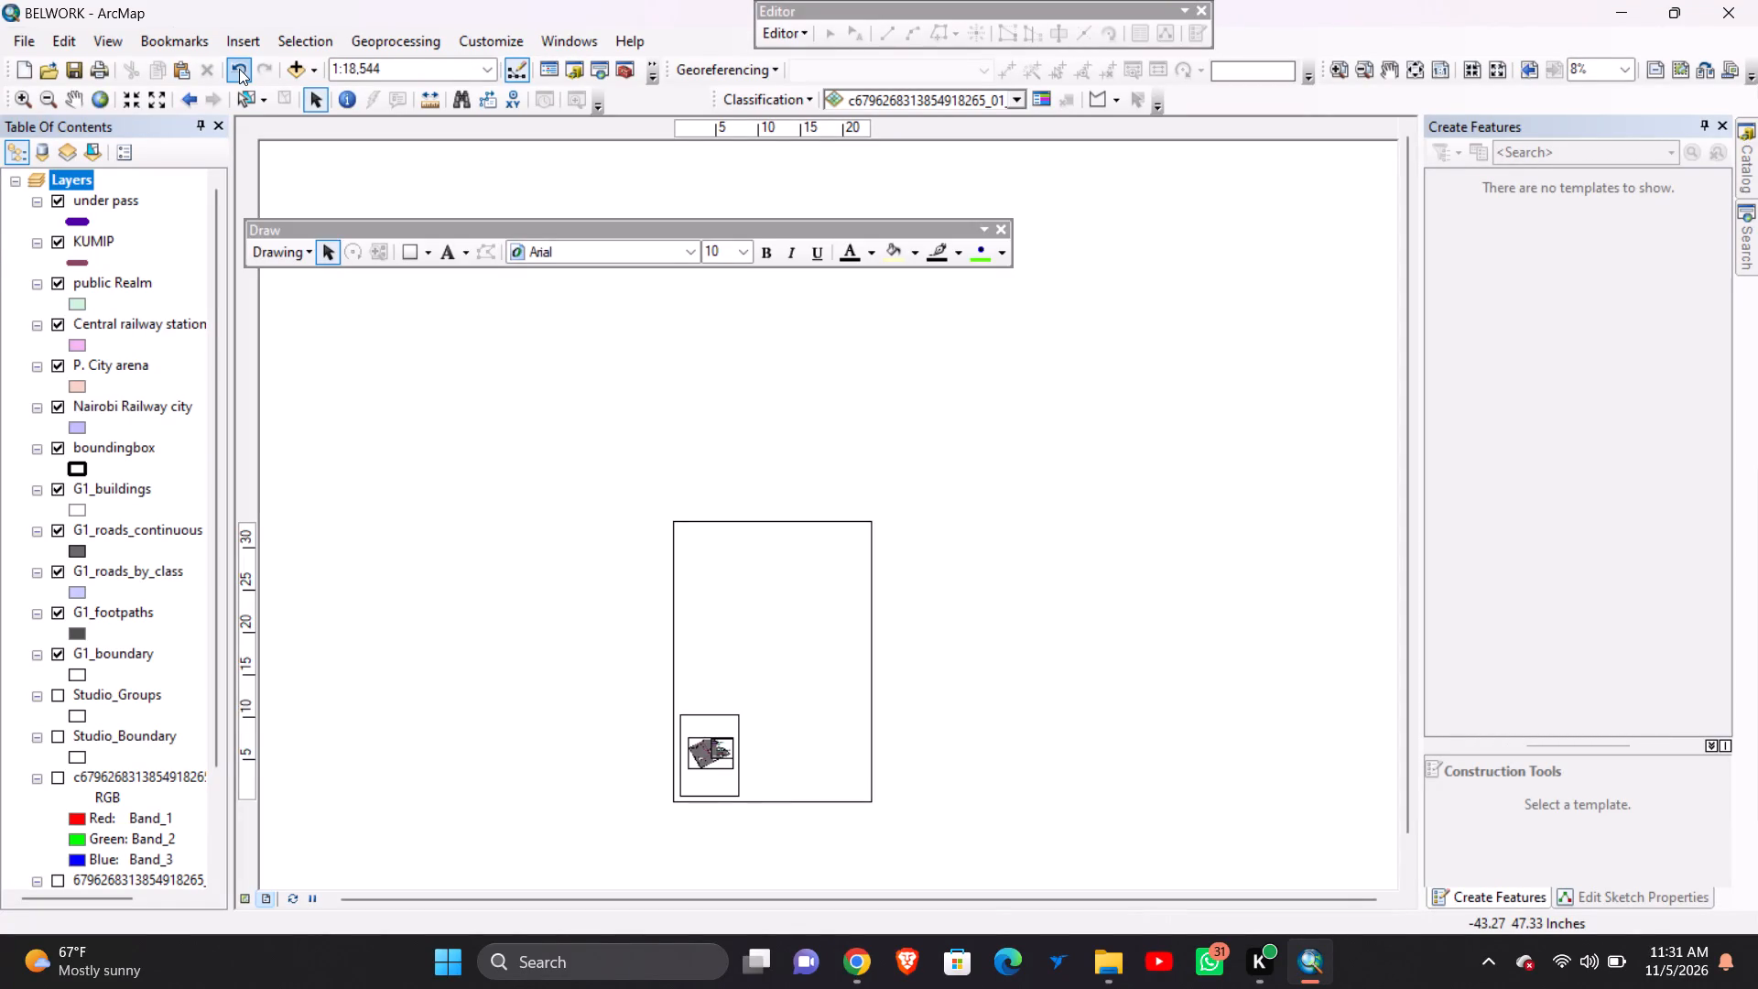
left_click(239, 69)
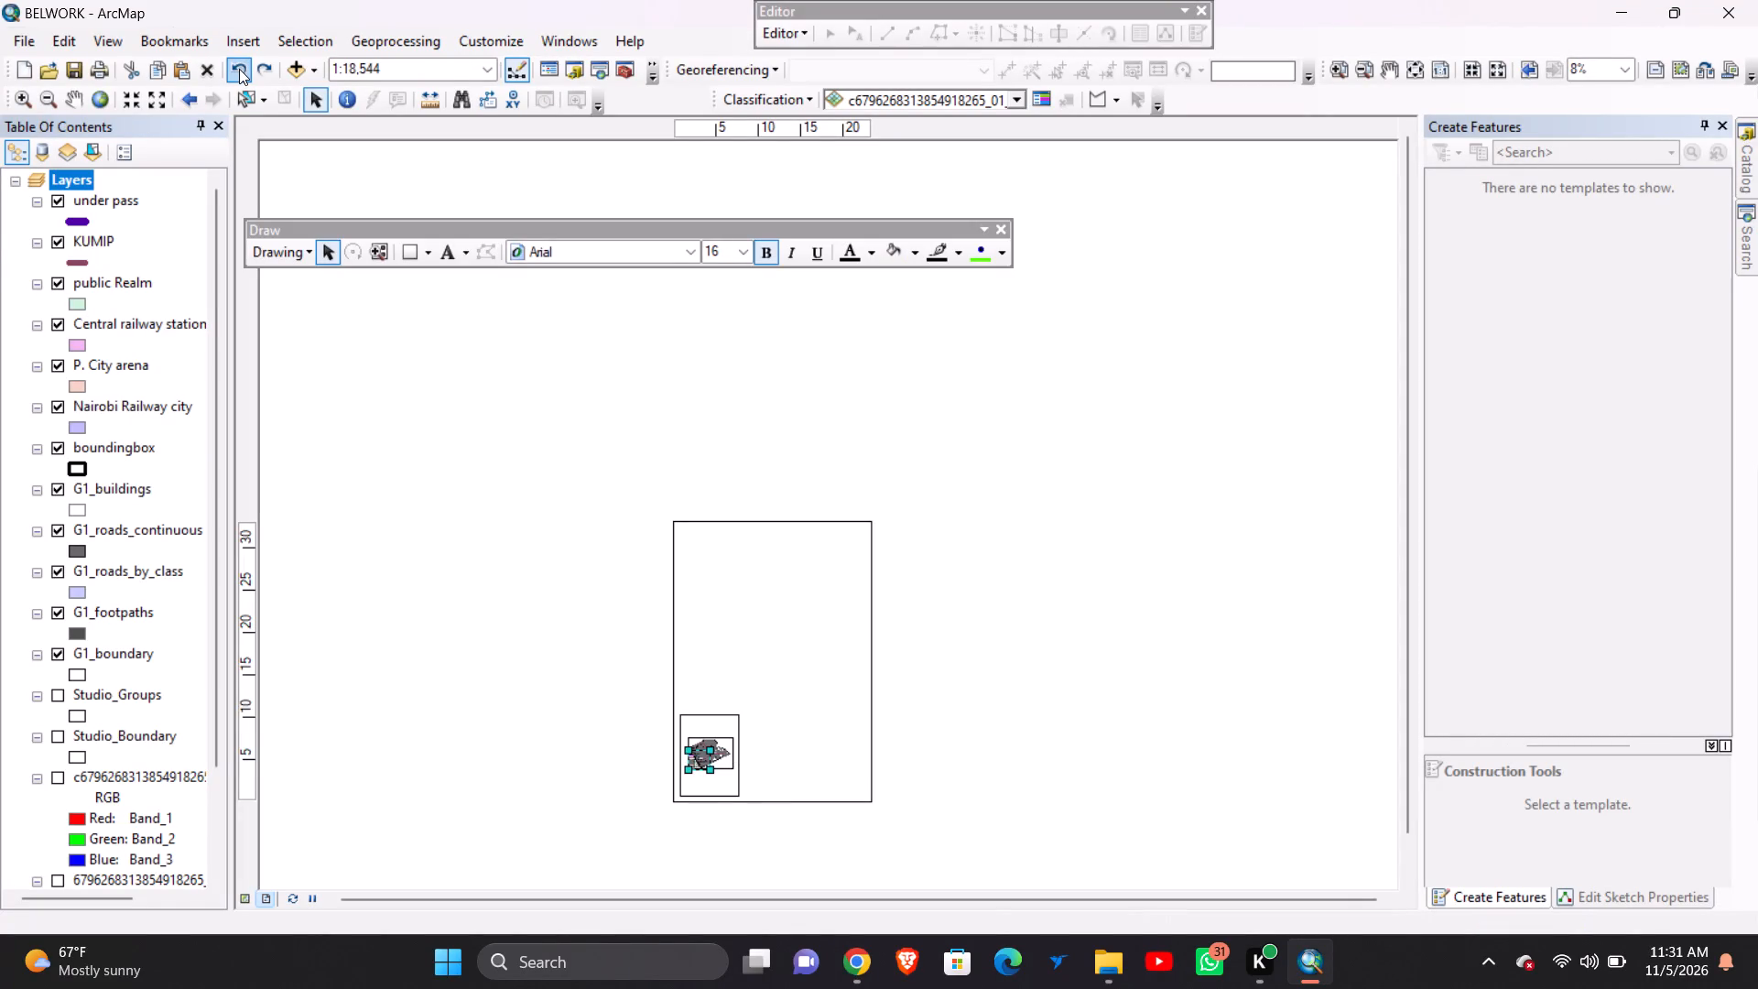
left_click(239, 69)
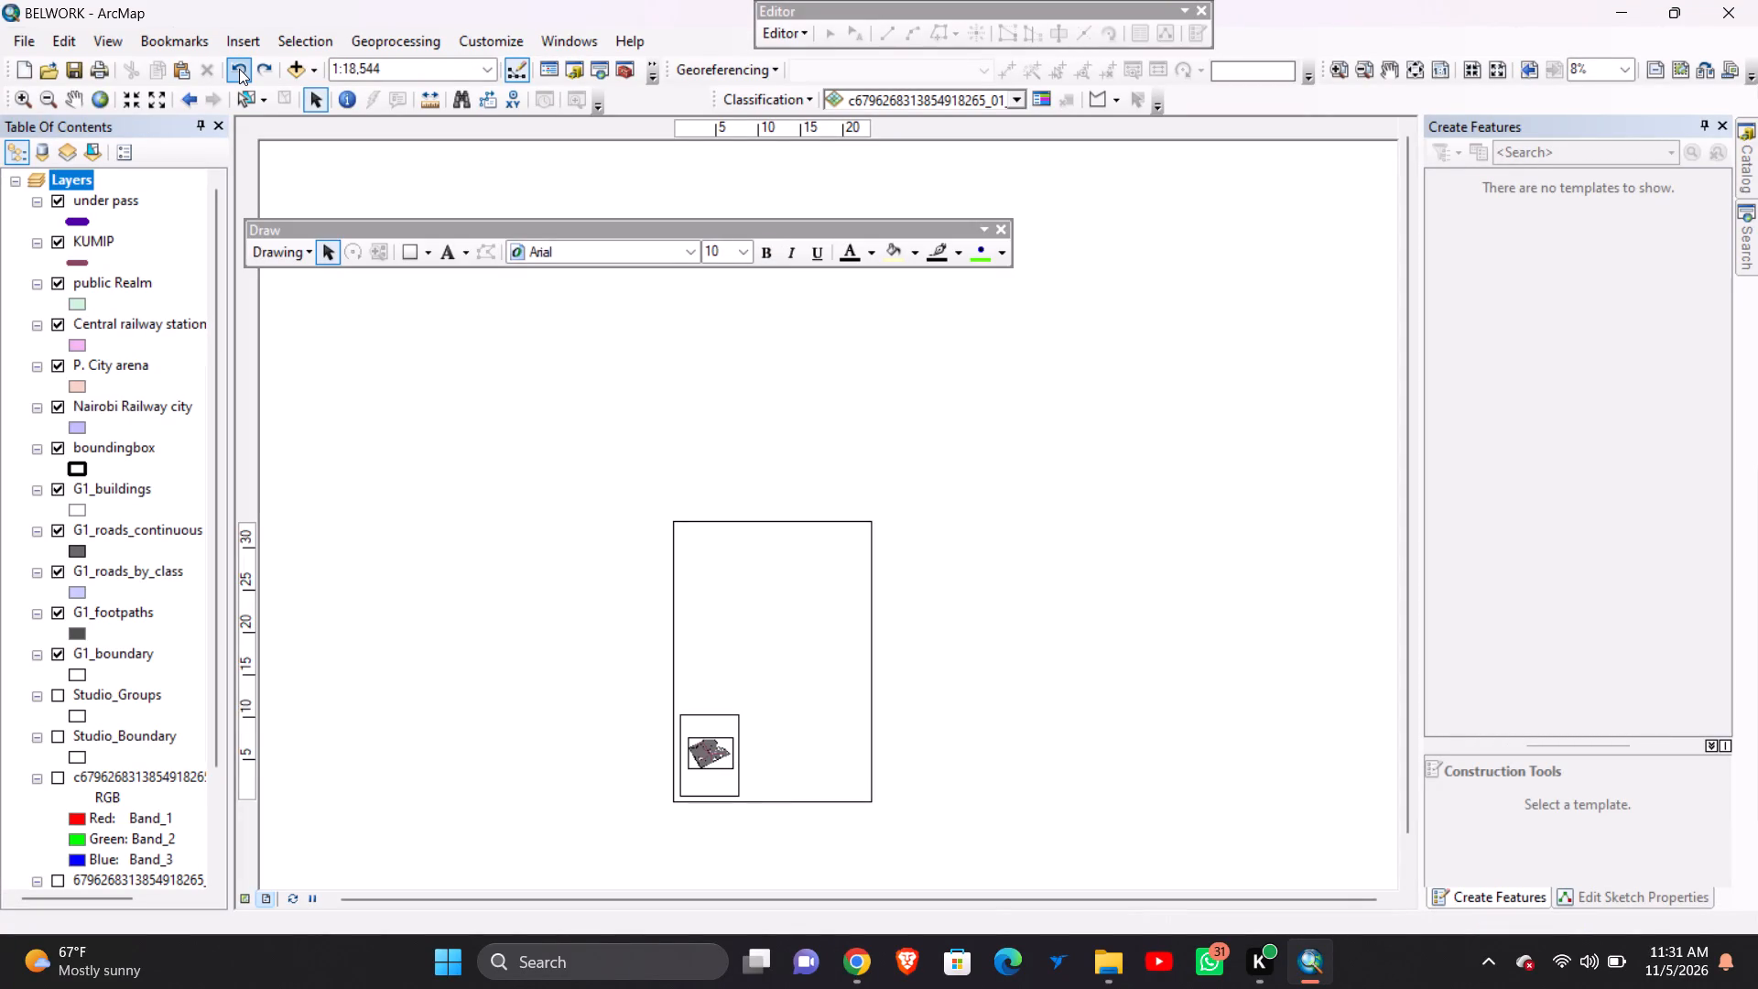
left_click(239, 69)
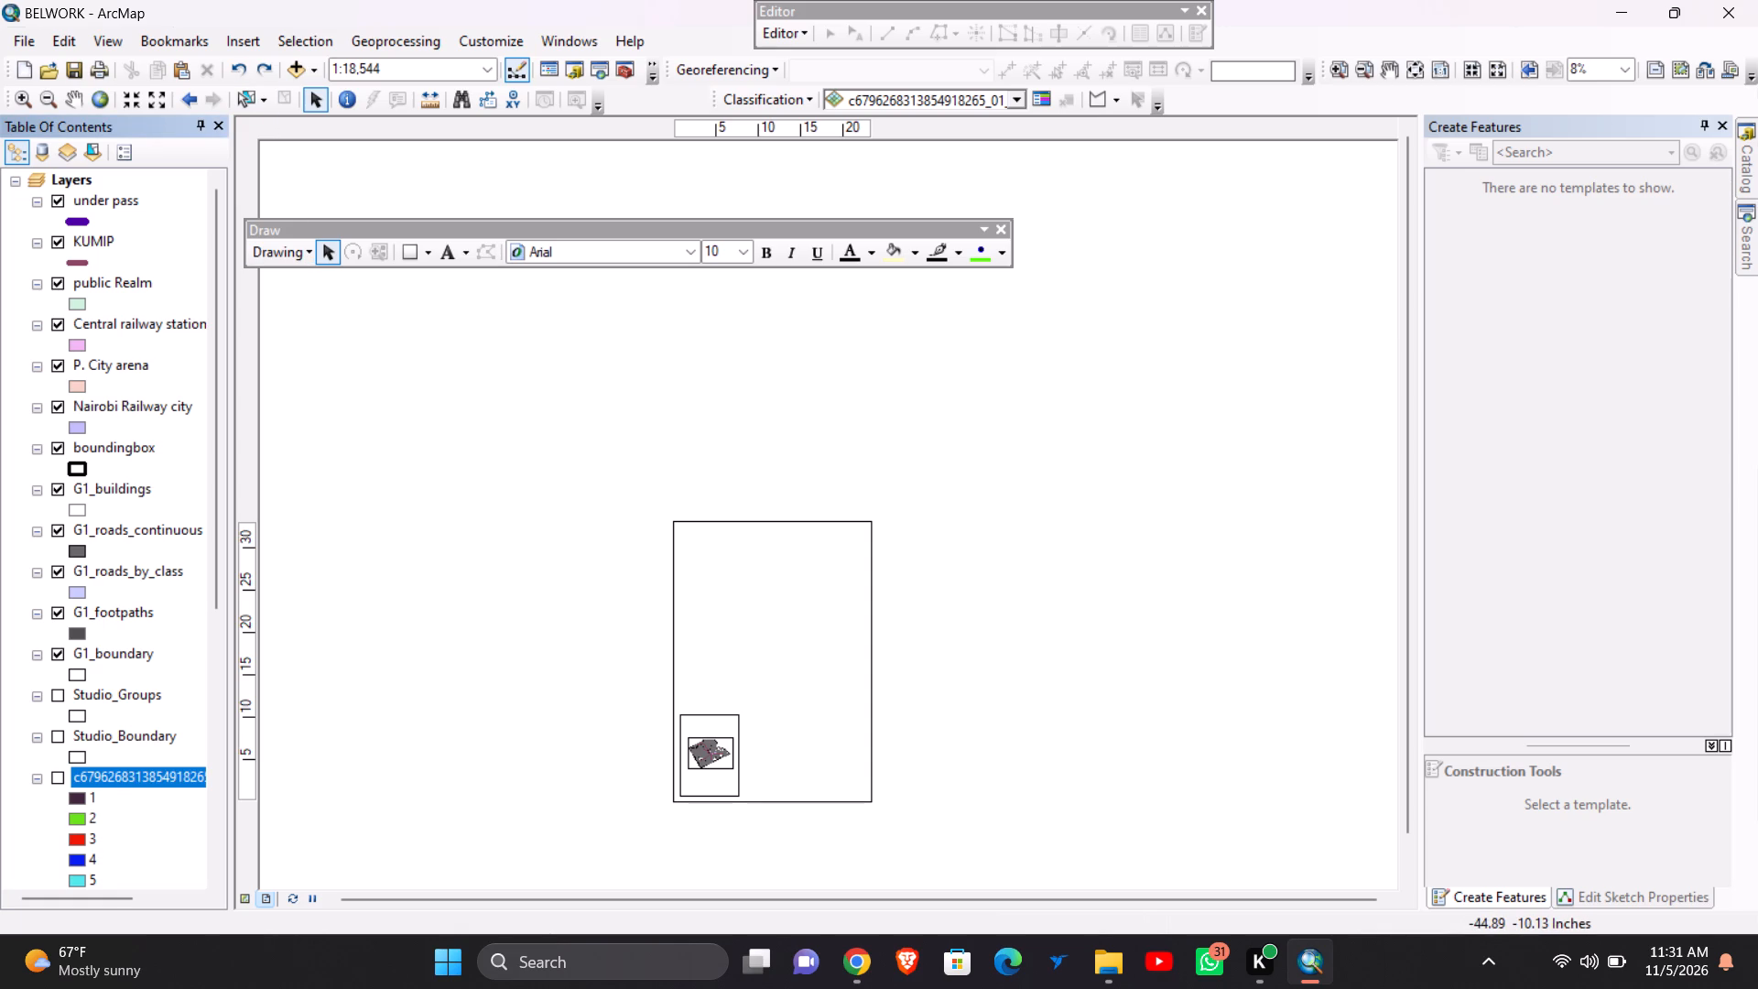
Switch from the layout page to the data view and close the floating Draw toolbar.
left_click(246, 903)
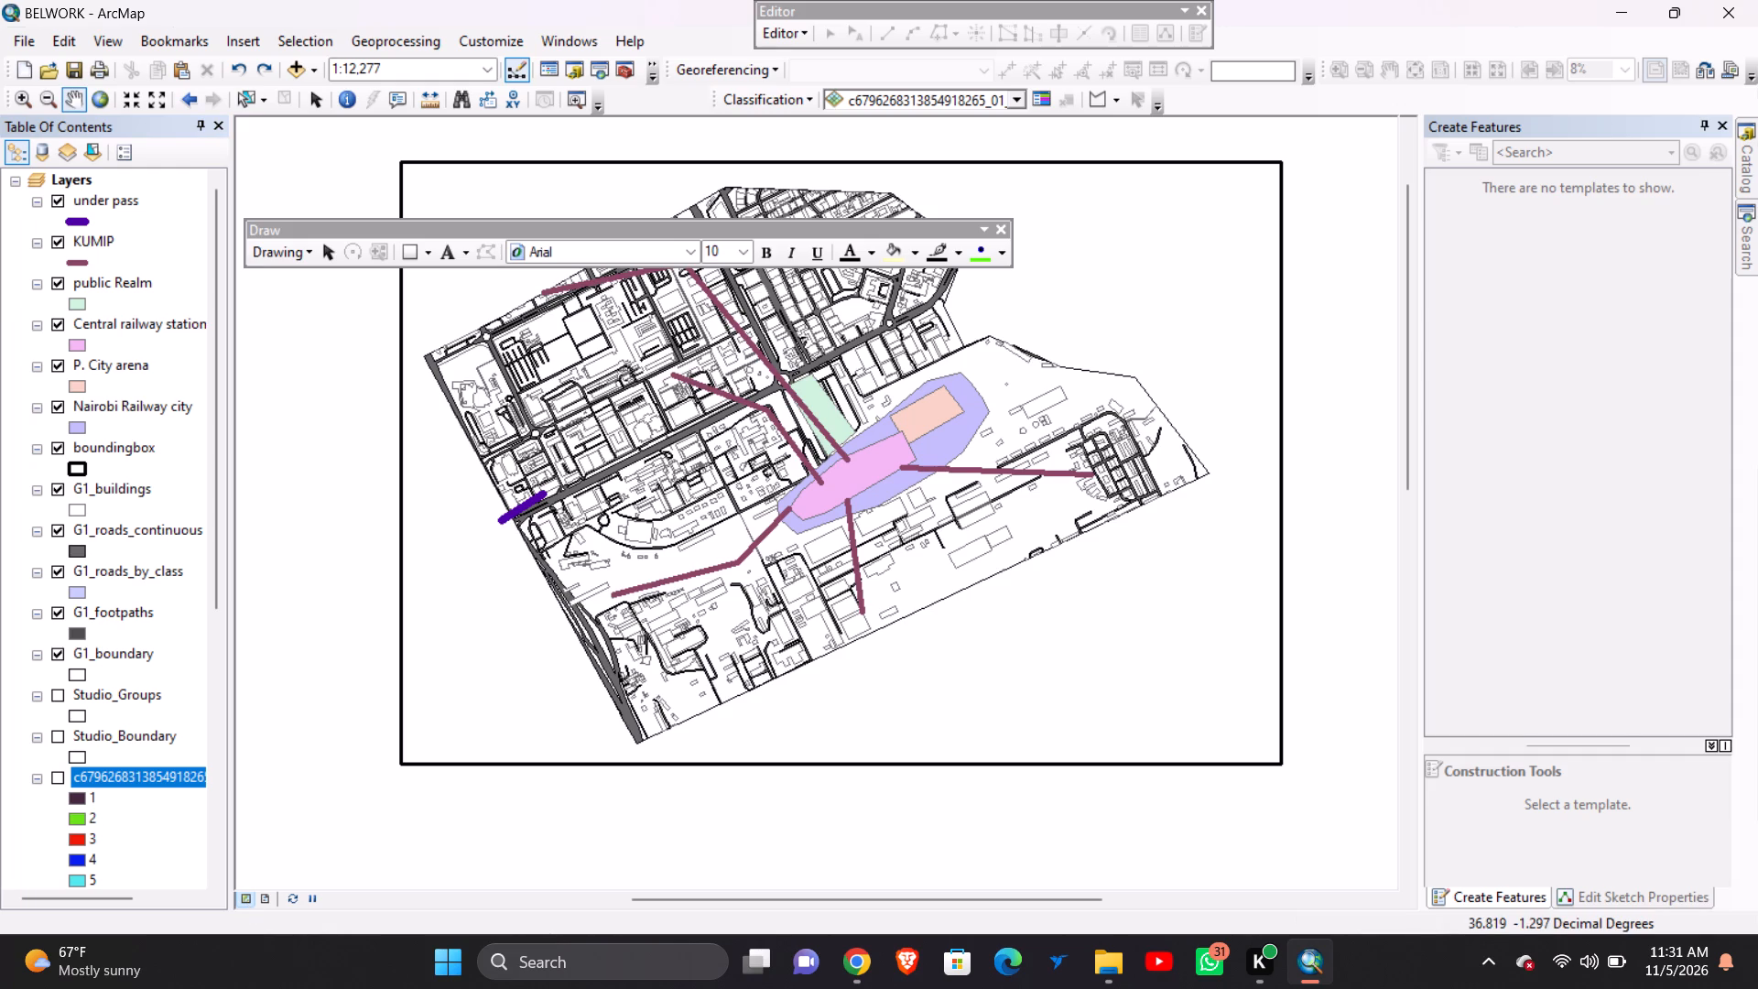
left_click(1008, 228)
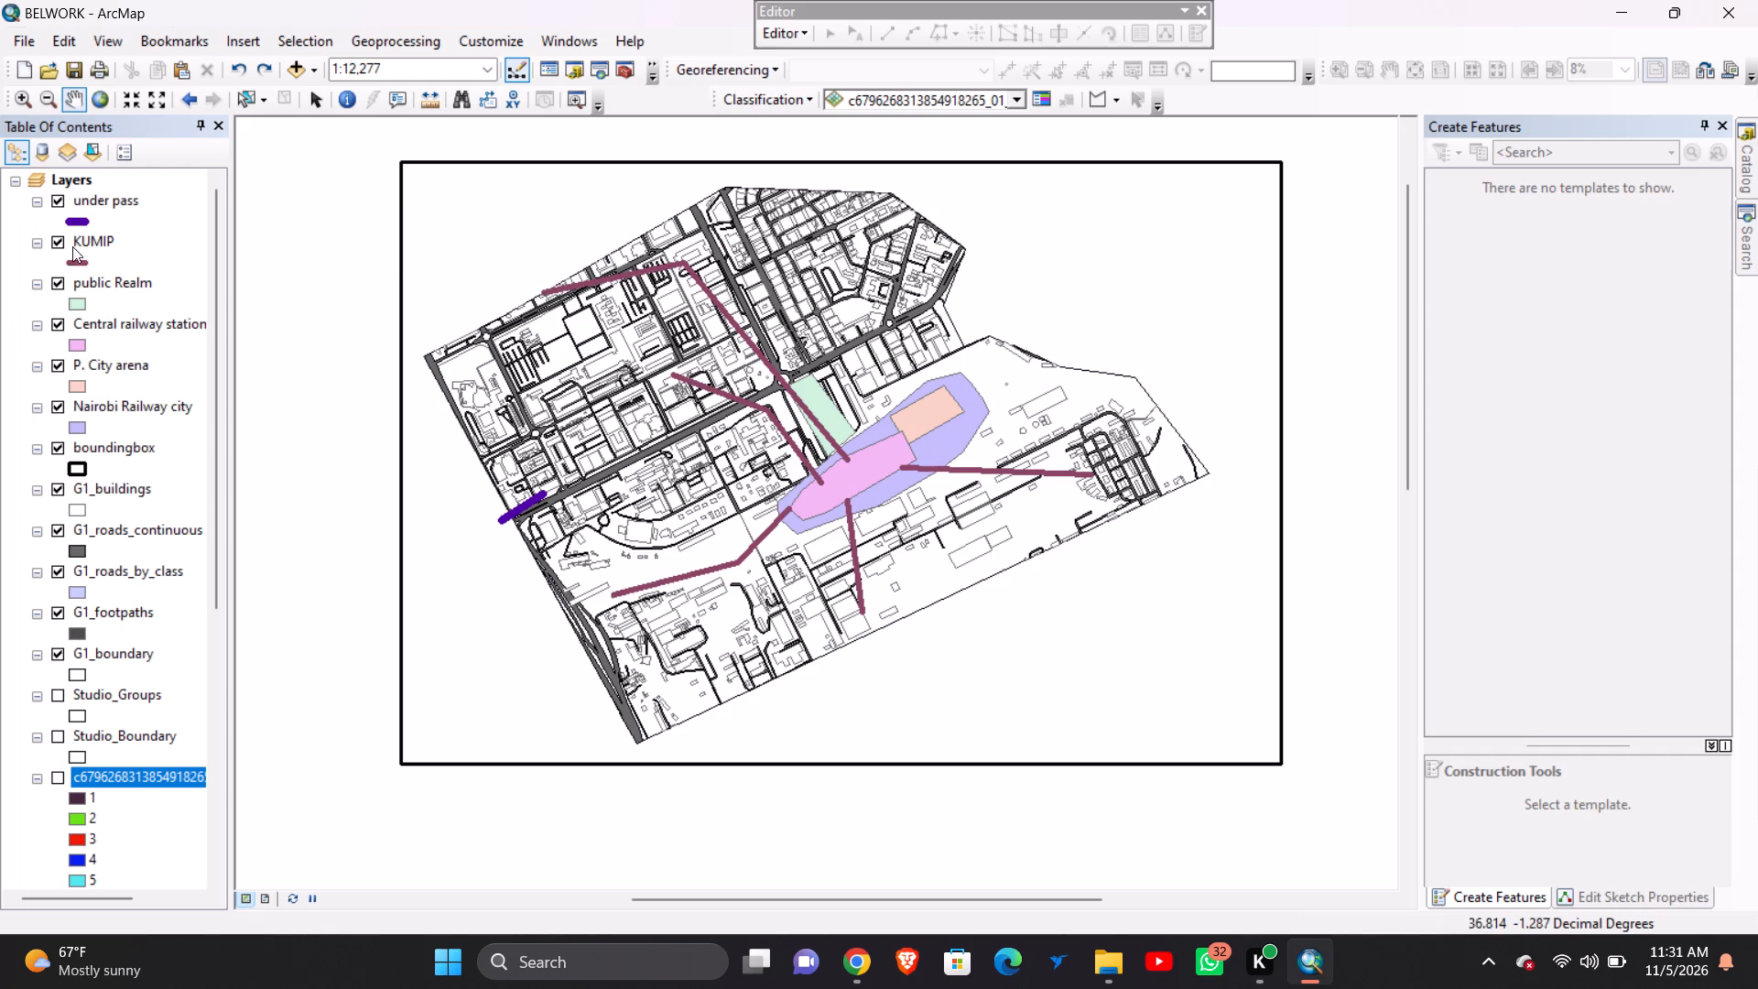
Turn off the display of the boundingbox layer in the map.
left_click(60, 451)
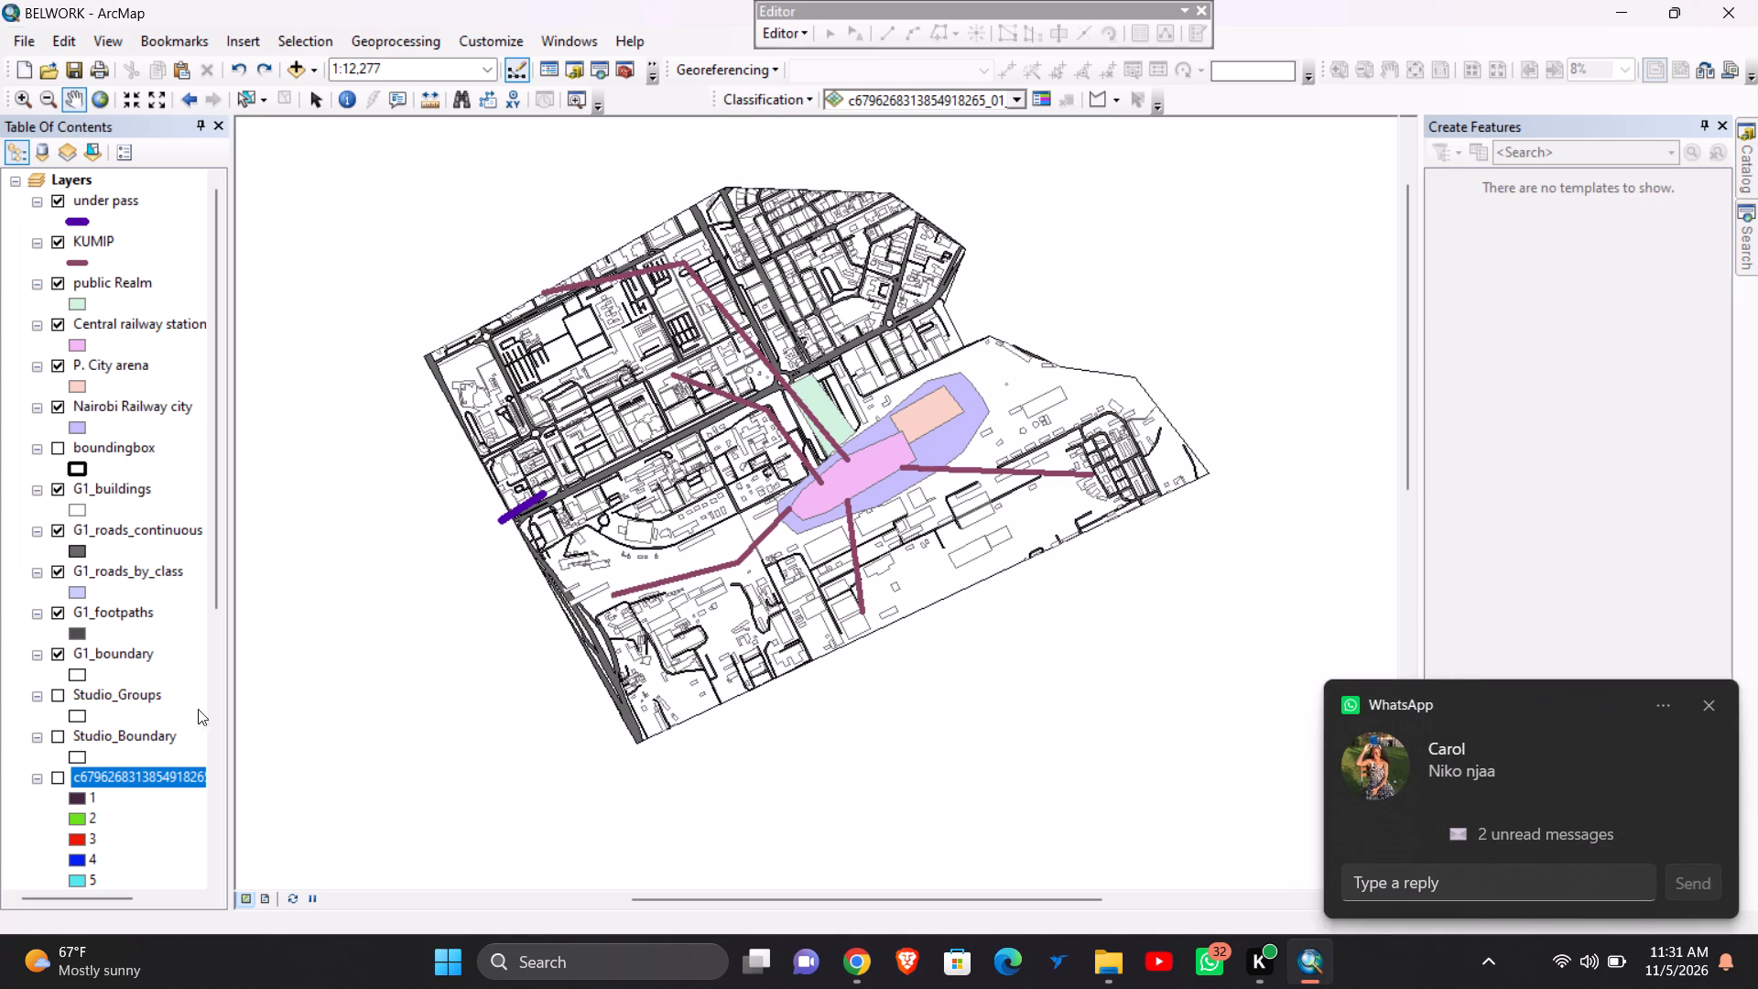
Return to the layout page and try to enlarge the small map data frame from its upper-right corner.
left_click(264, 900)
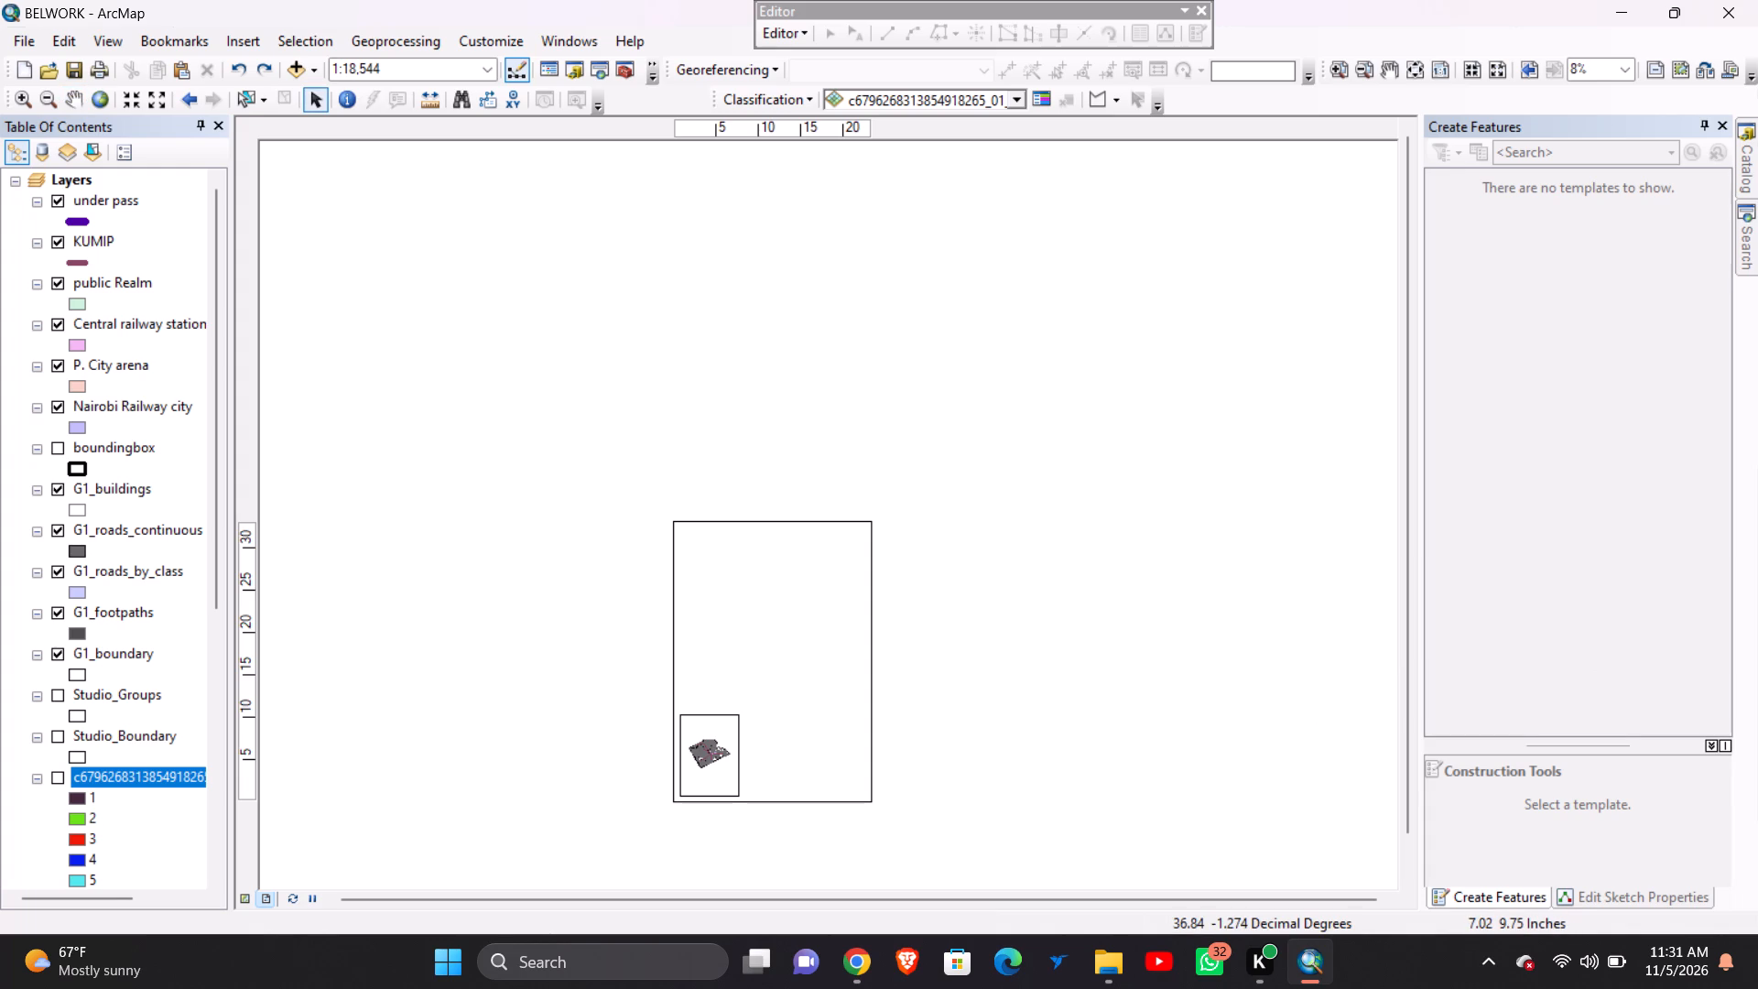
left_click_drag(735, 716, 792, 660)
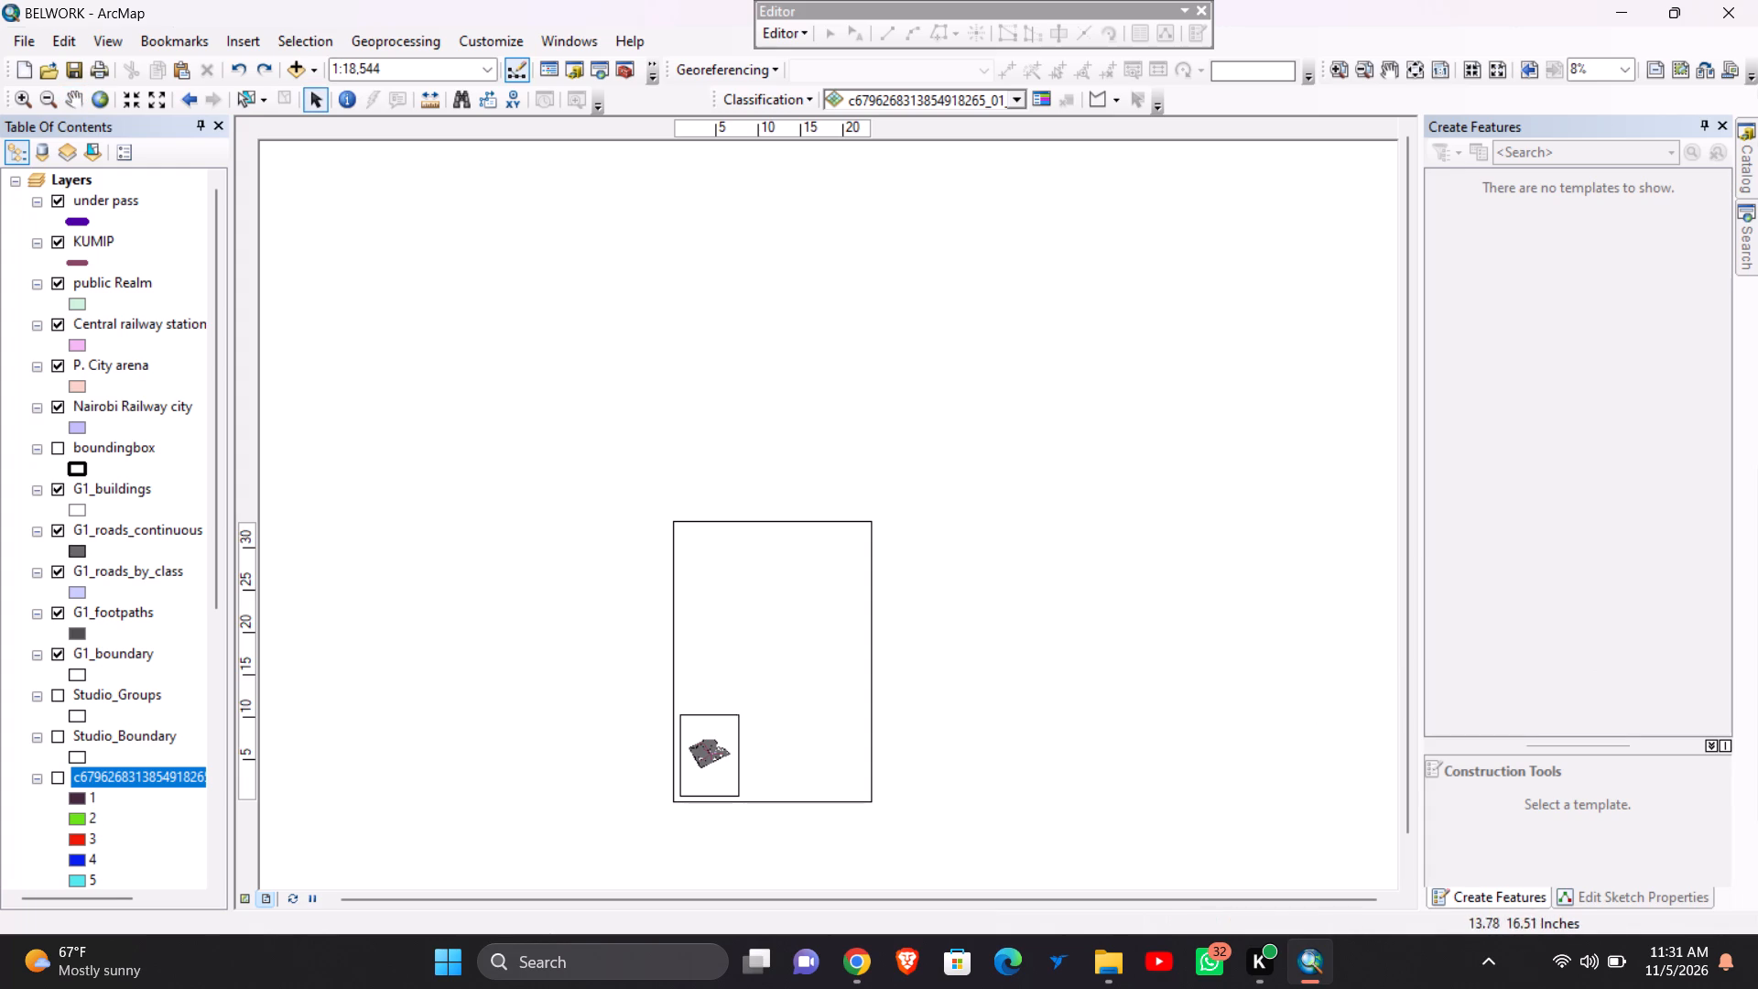
Try to select the small map data frame in the lower-left corner of the layout page.
left_click_drag(792, 660, 817, 634)
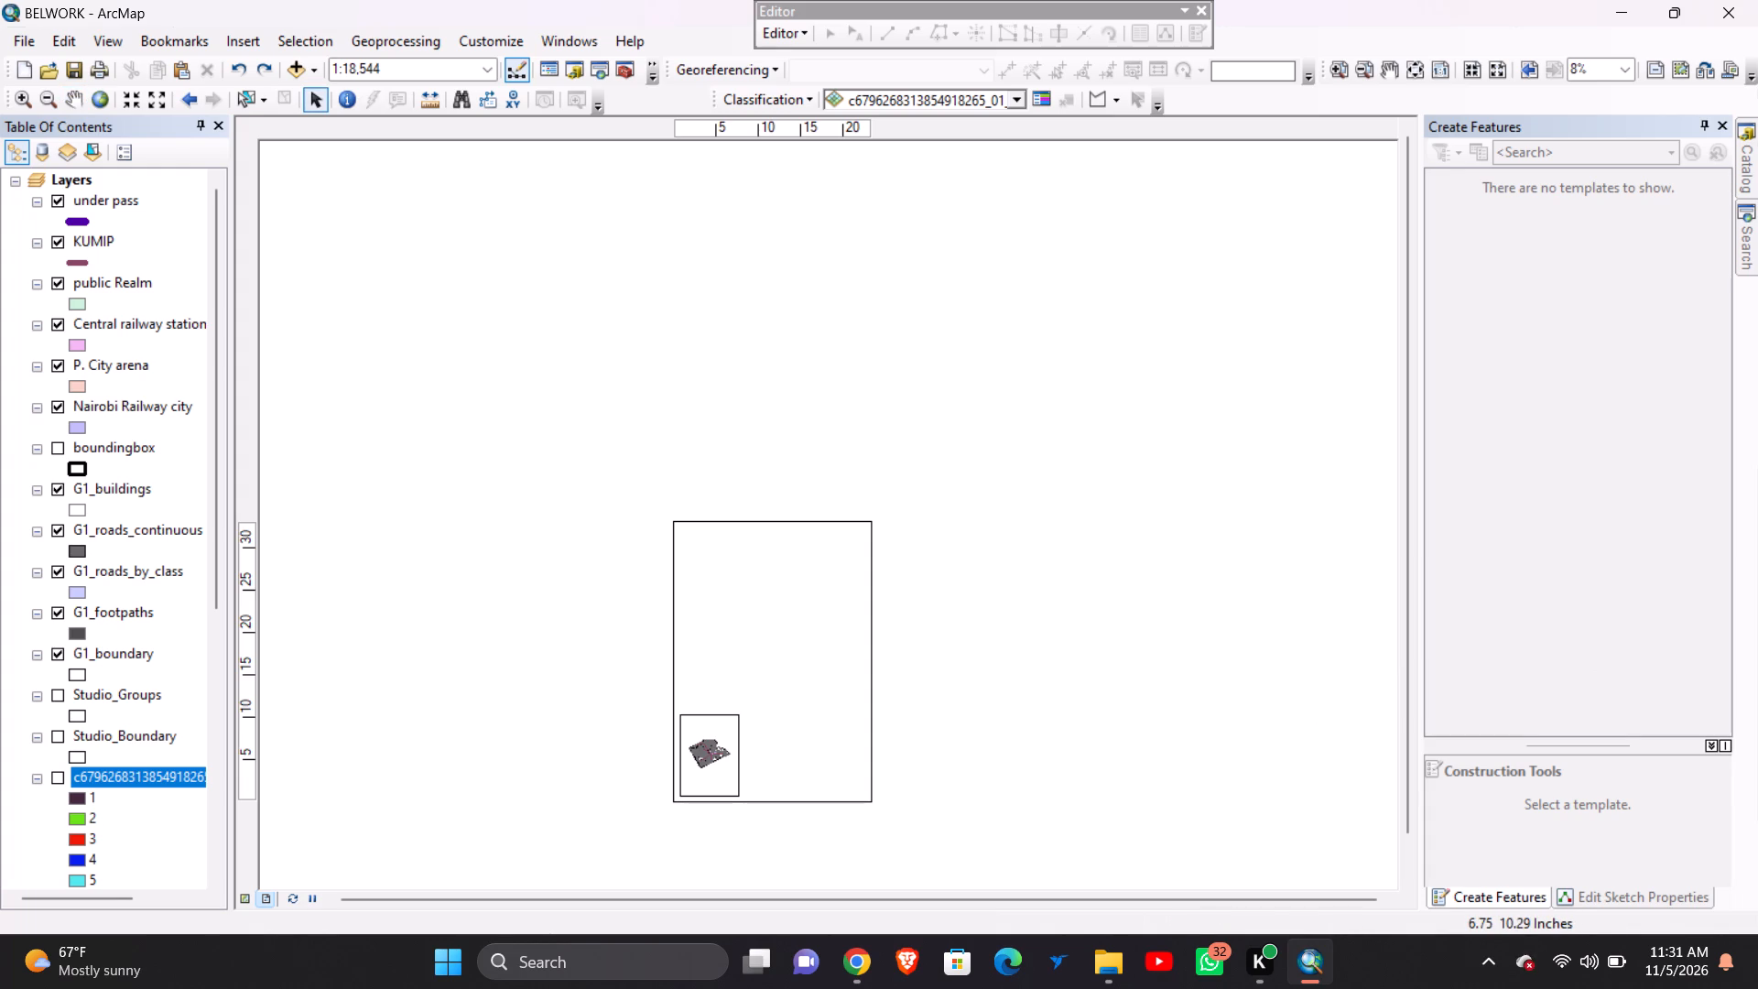
double_click(717, 743)
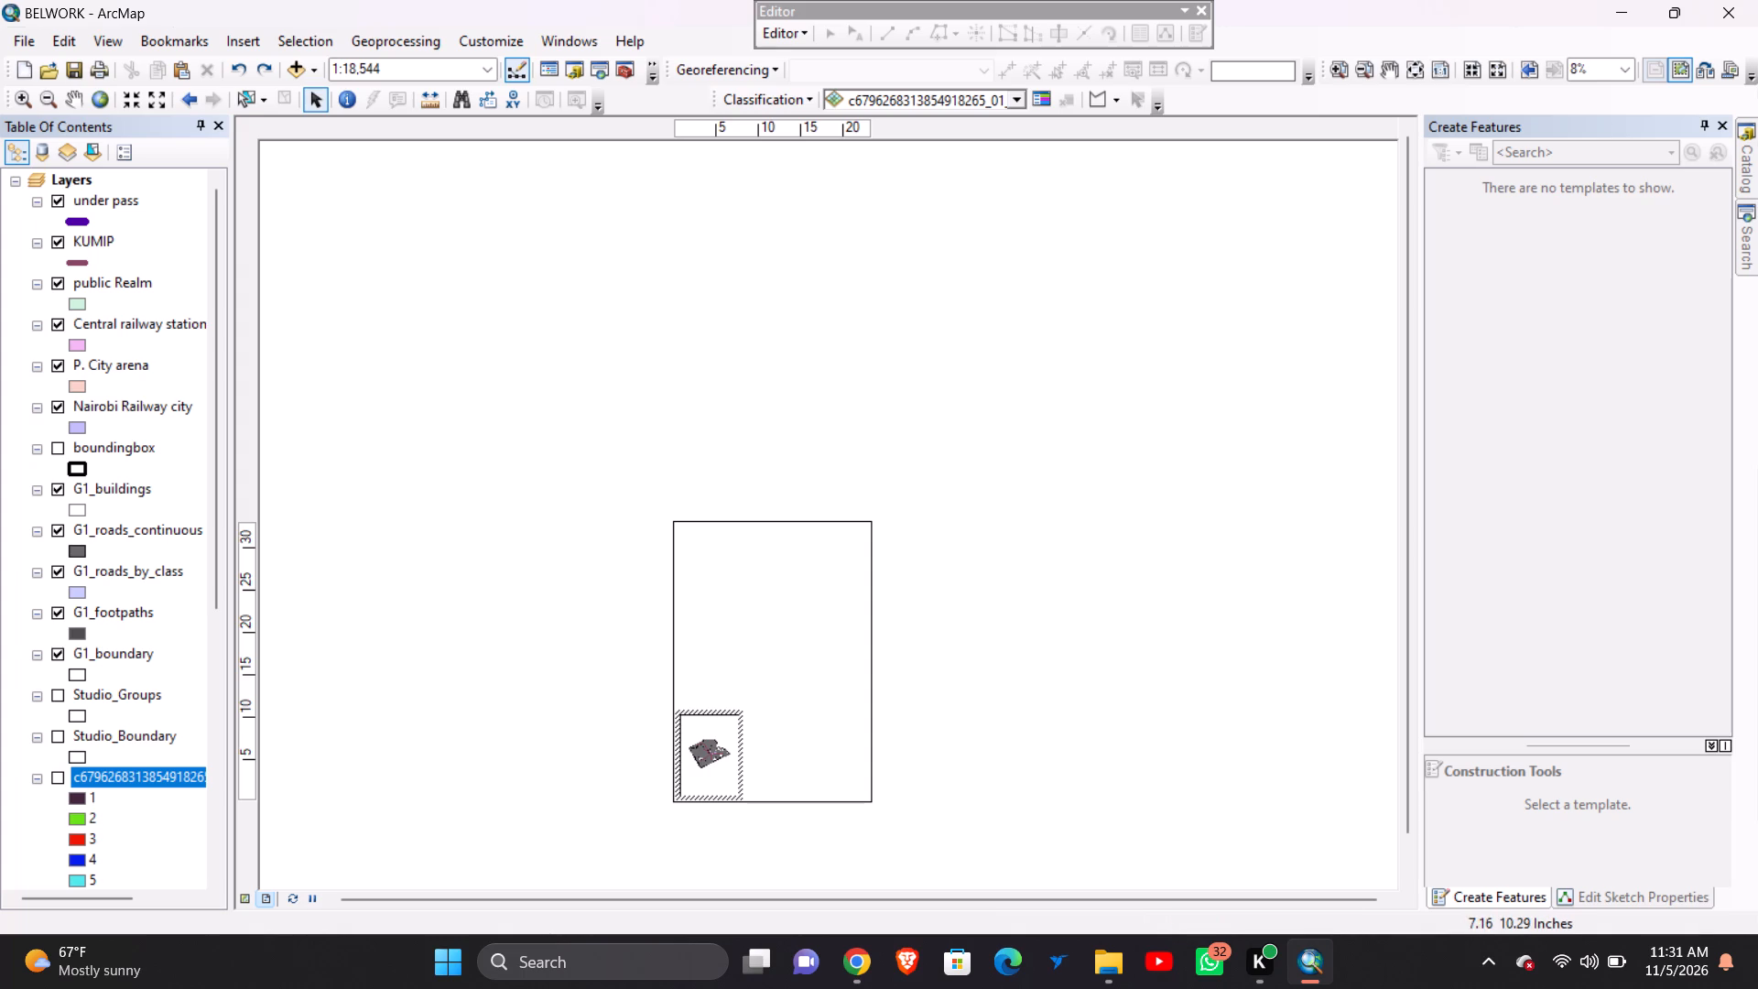
double_click(715, 737)
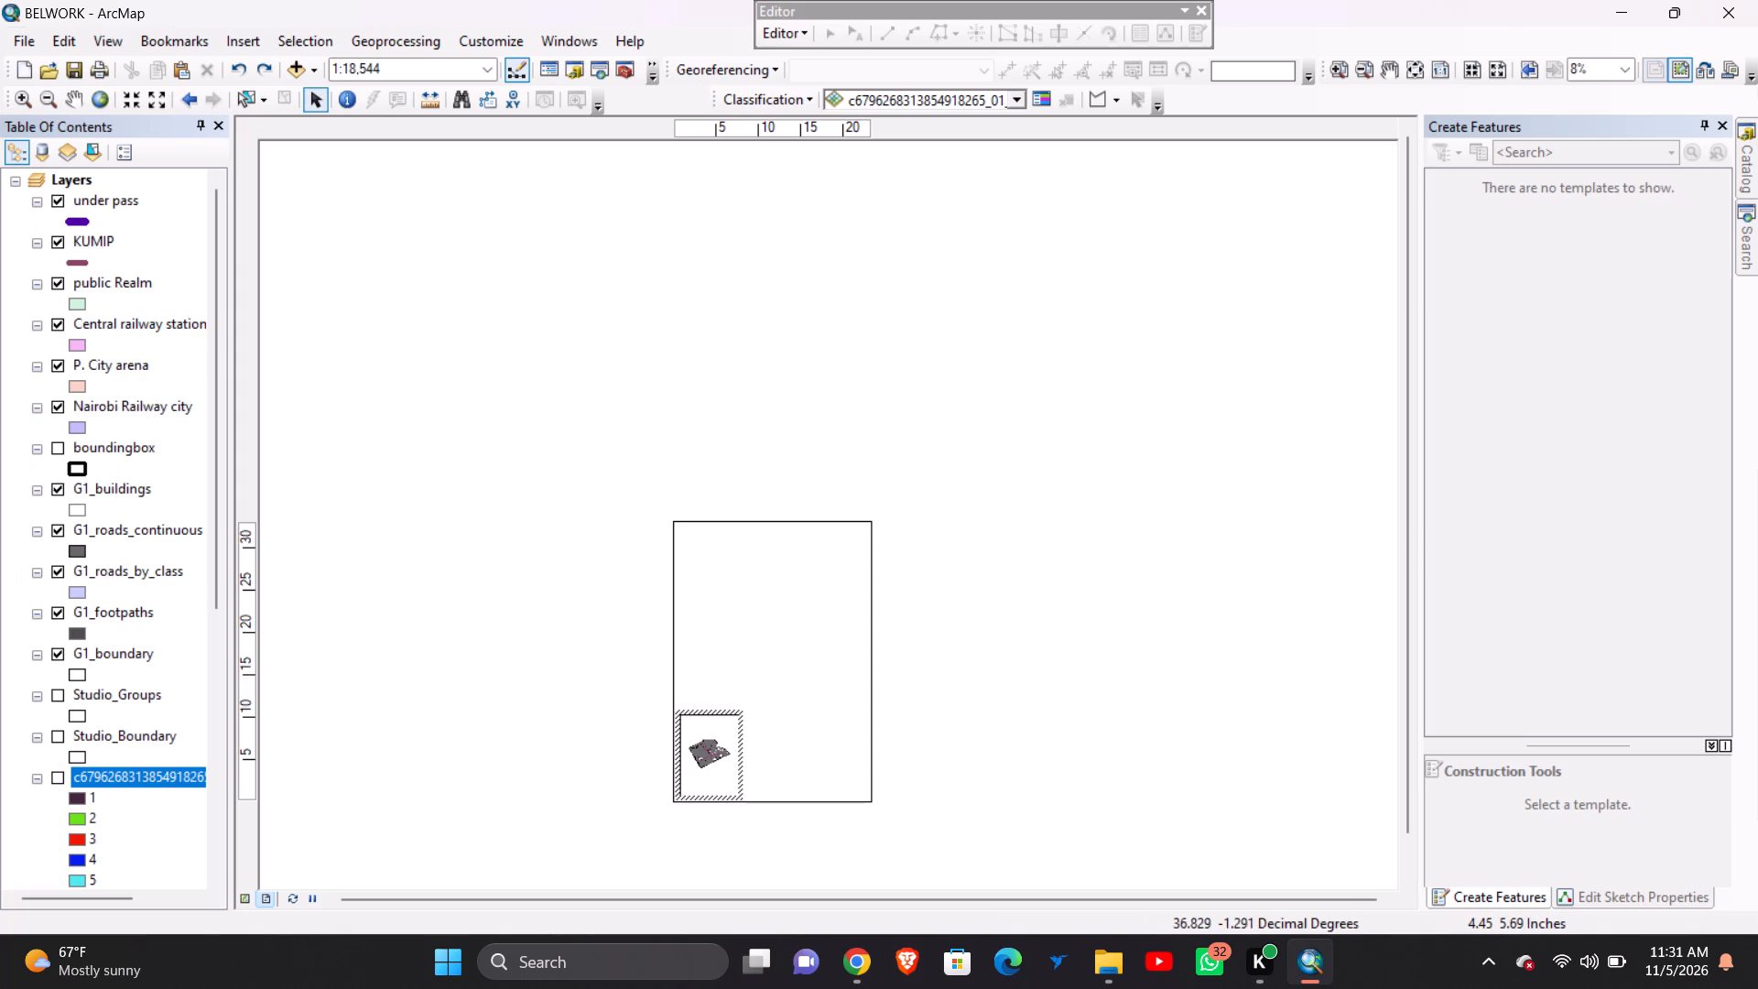
double_click(711, 753)
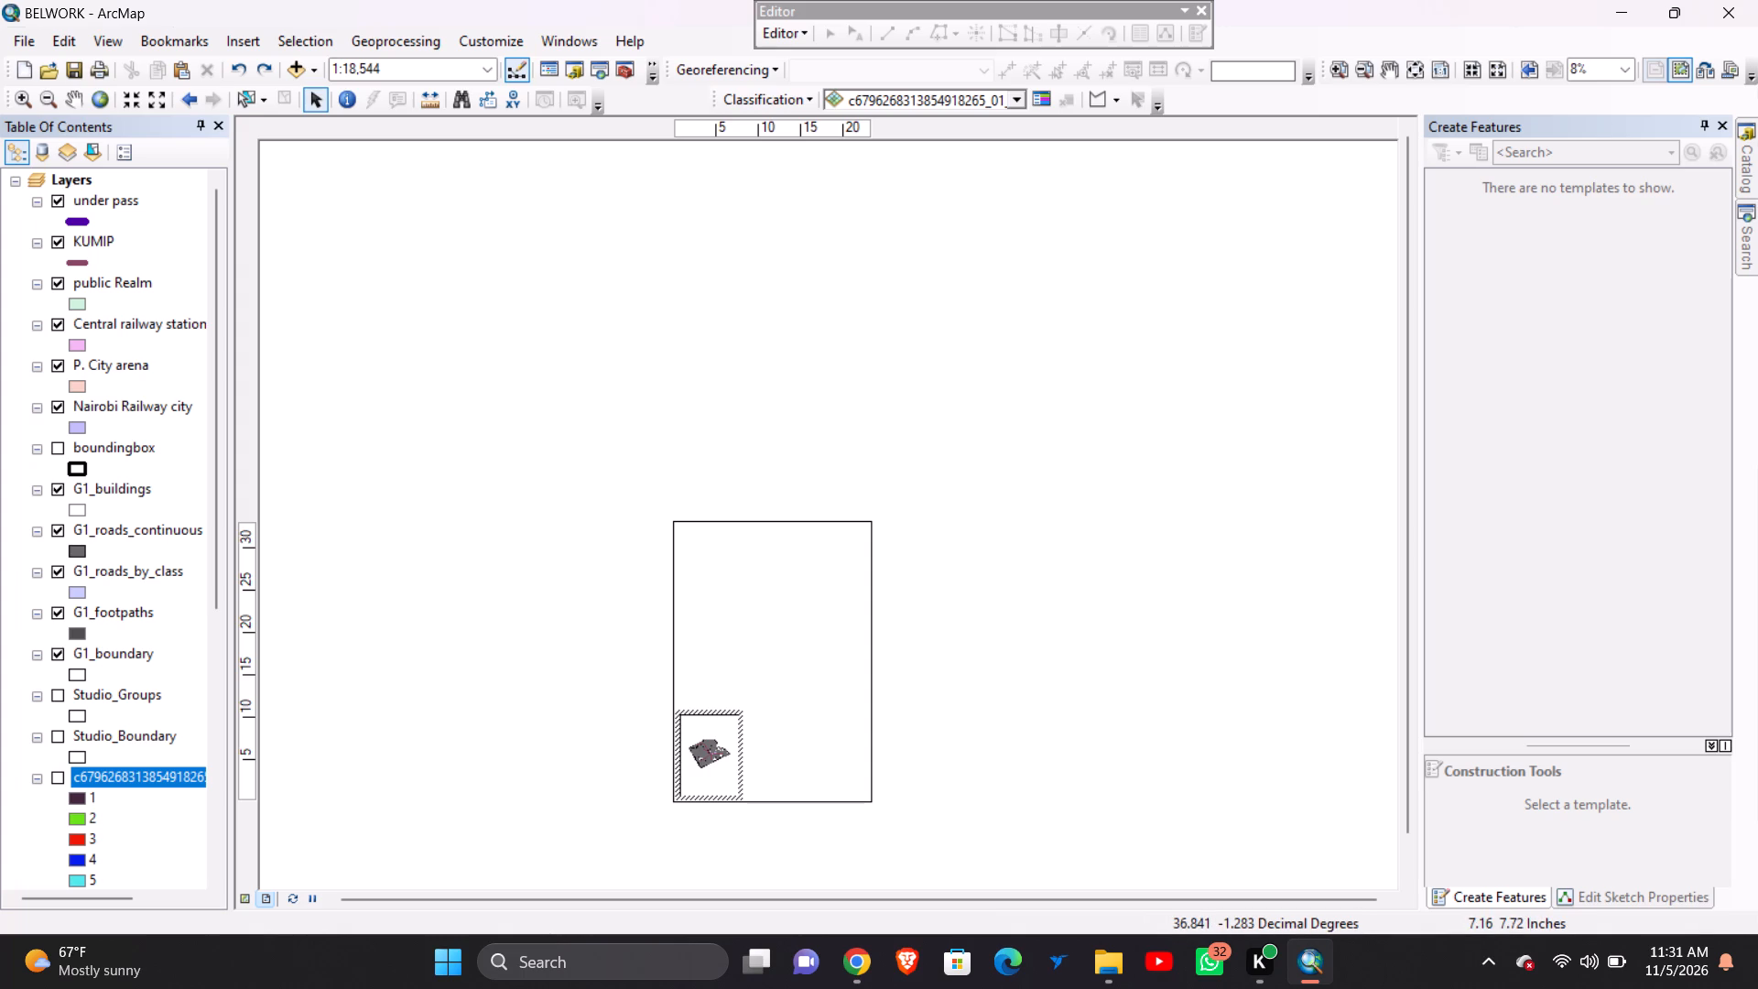
right_click(733, 736)
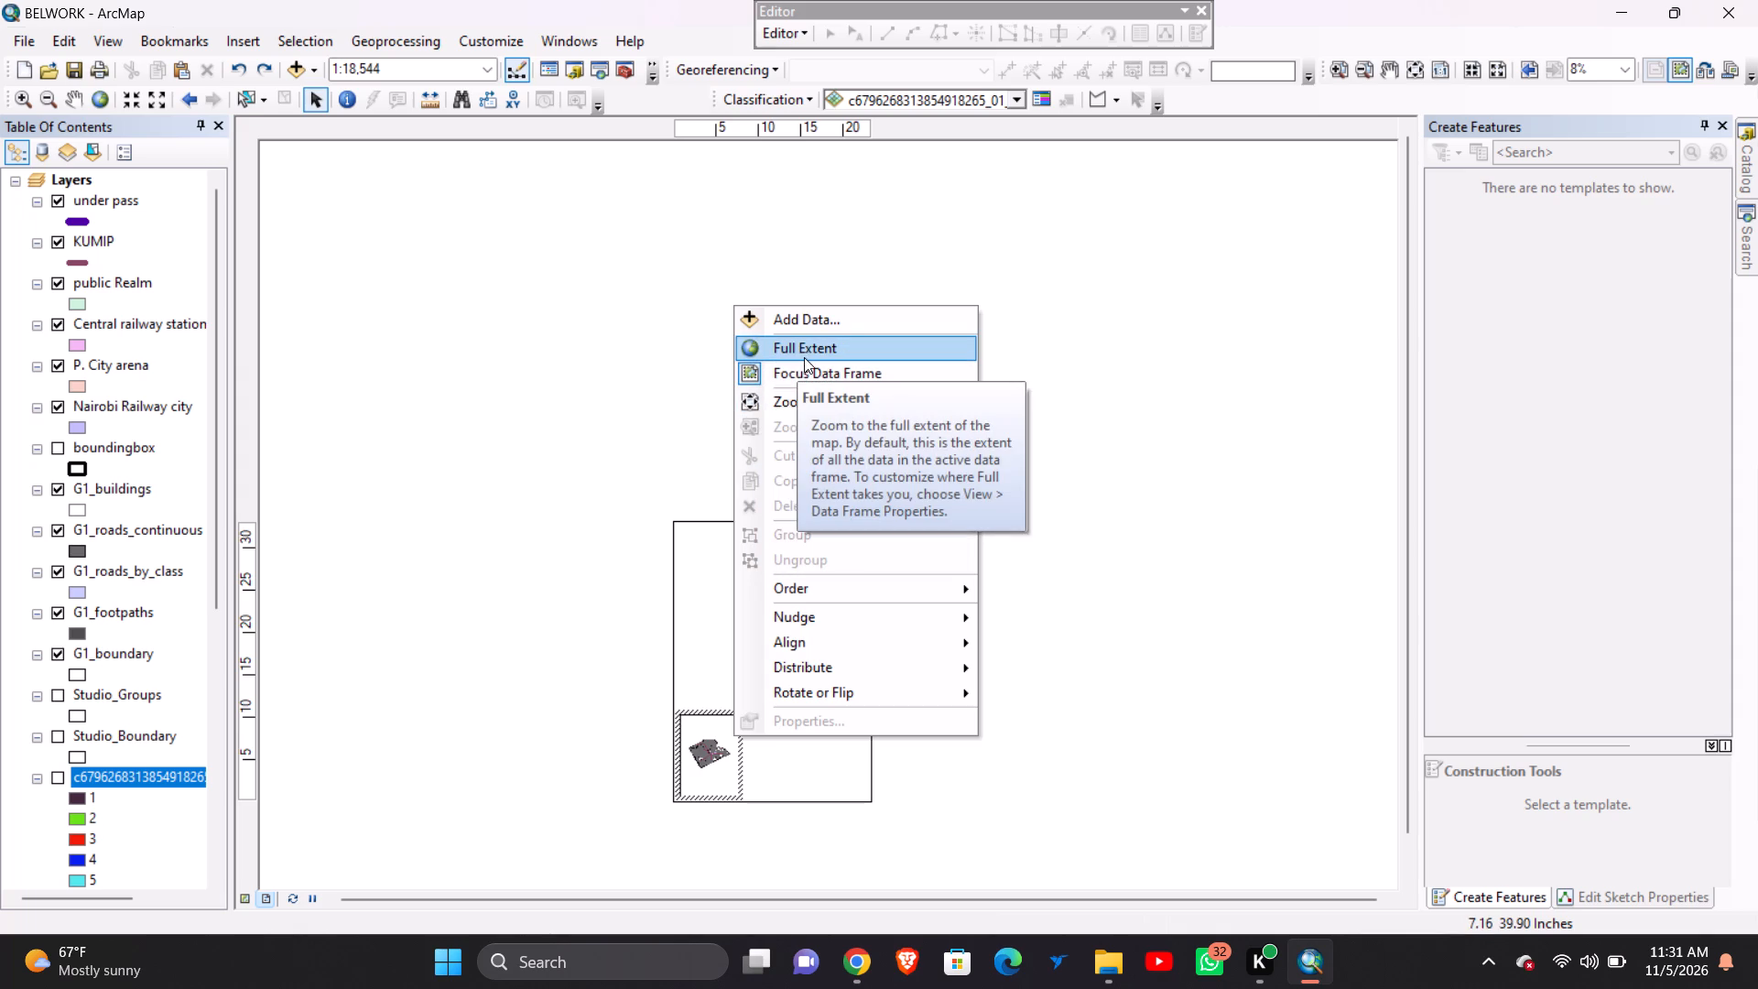
left_click(812, 410)
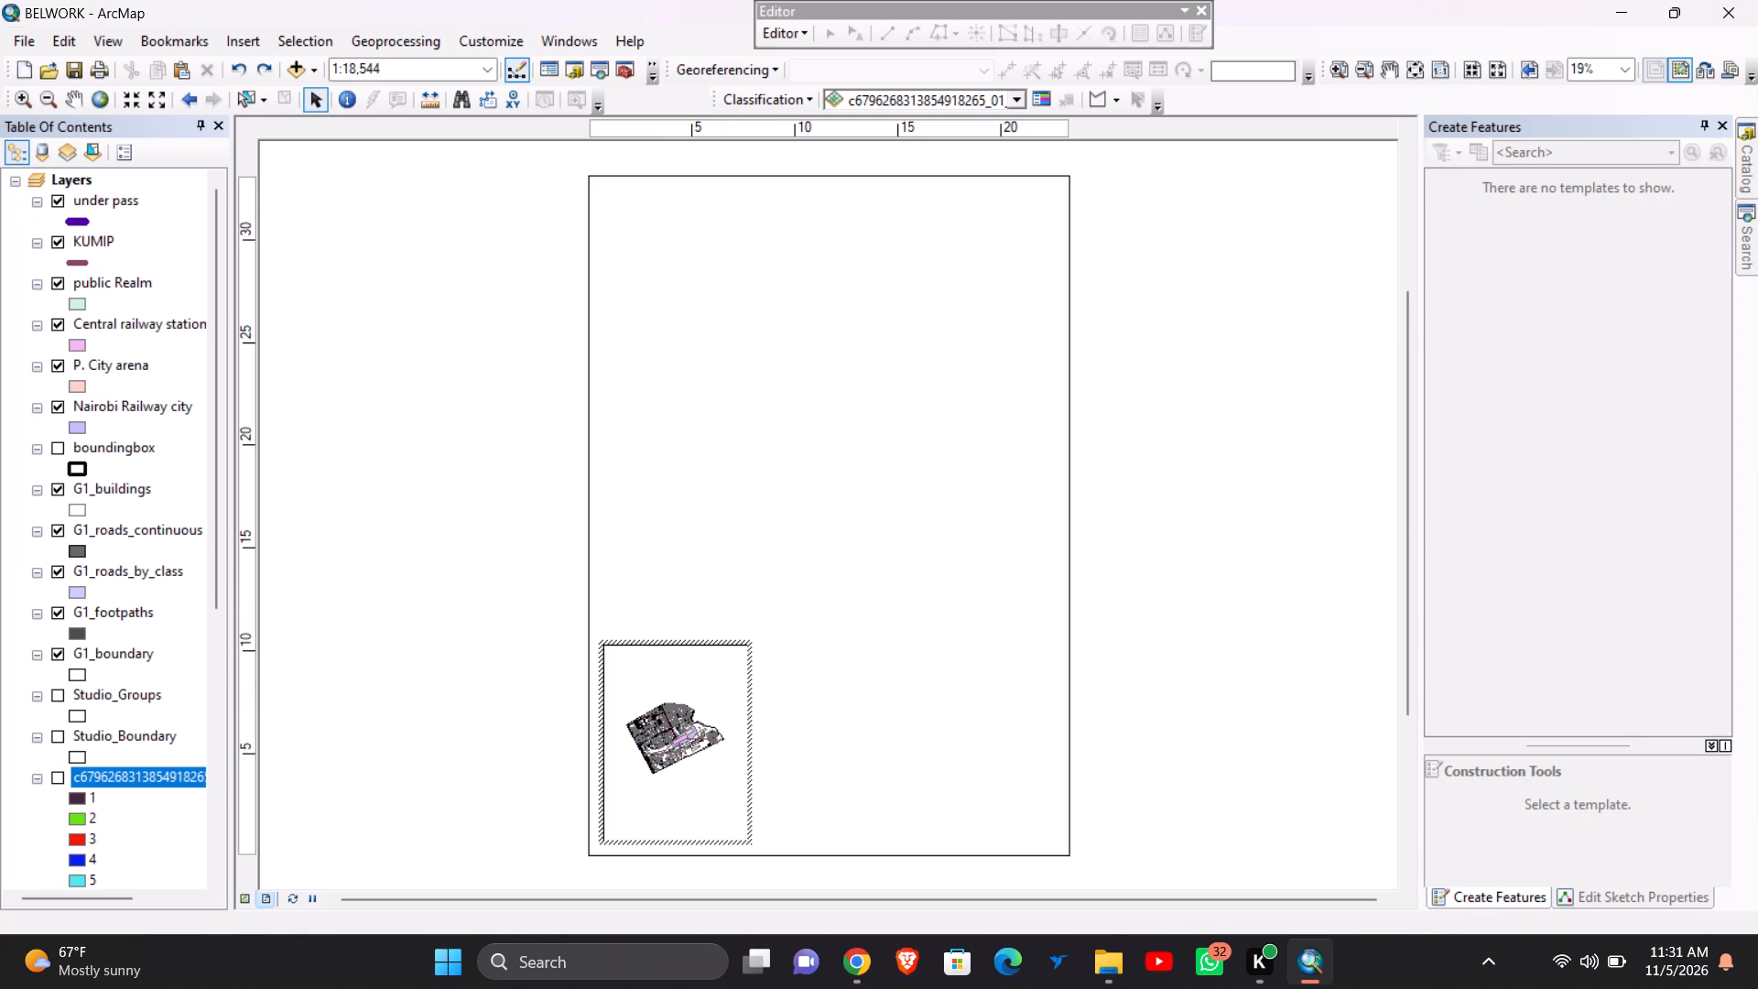
Fit the whole layout page in view and set the small focused data frame's map to its full extent.
right_click(714, 701)
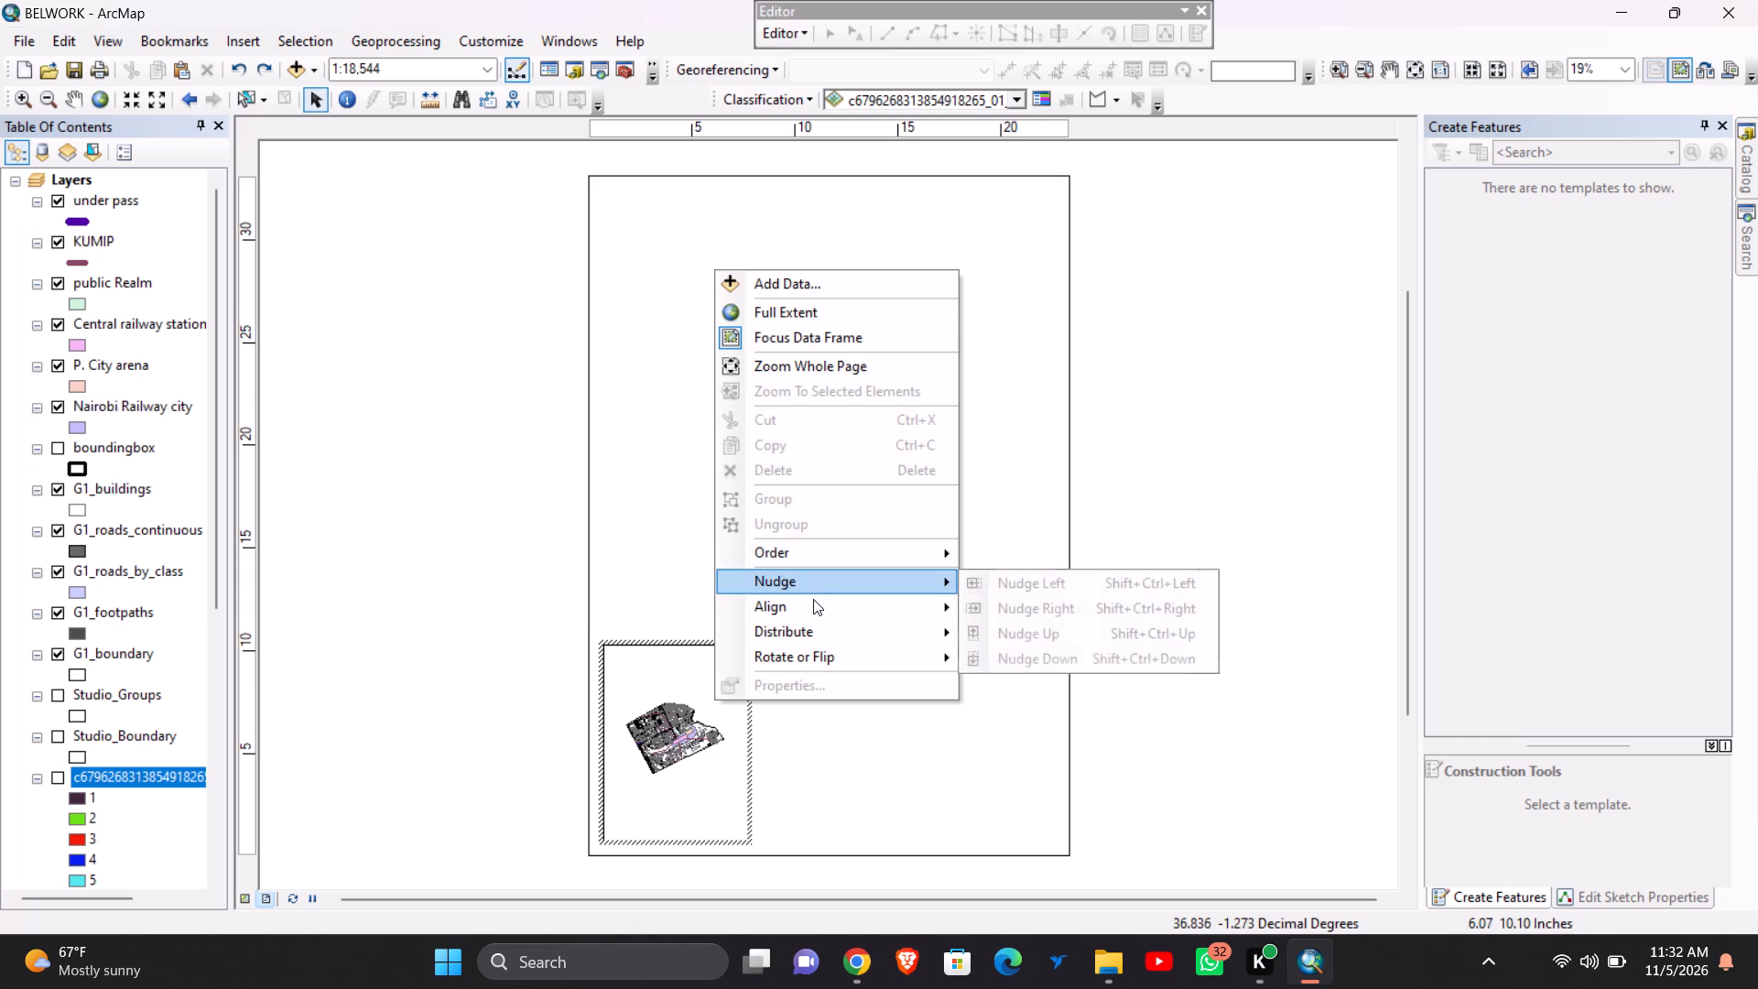
left_click(778, 375)
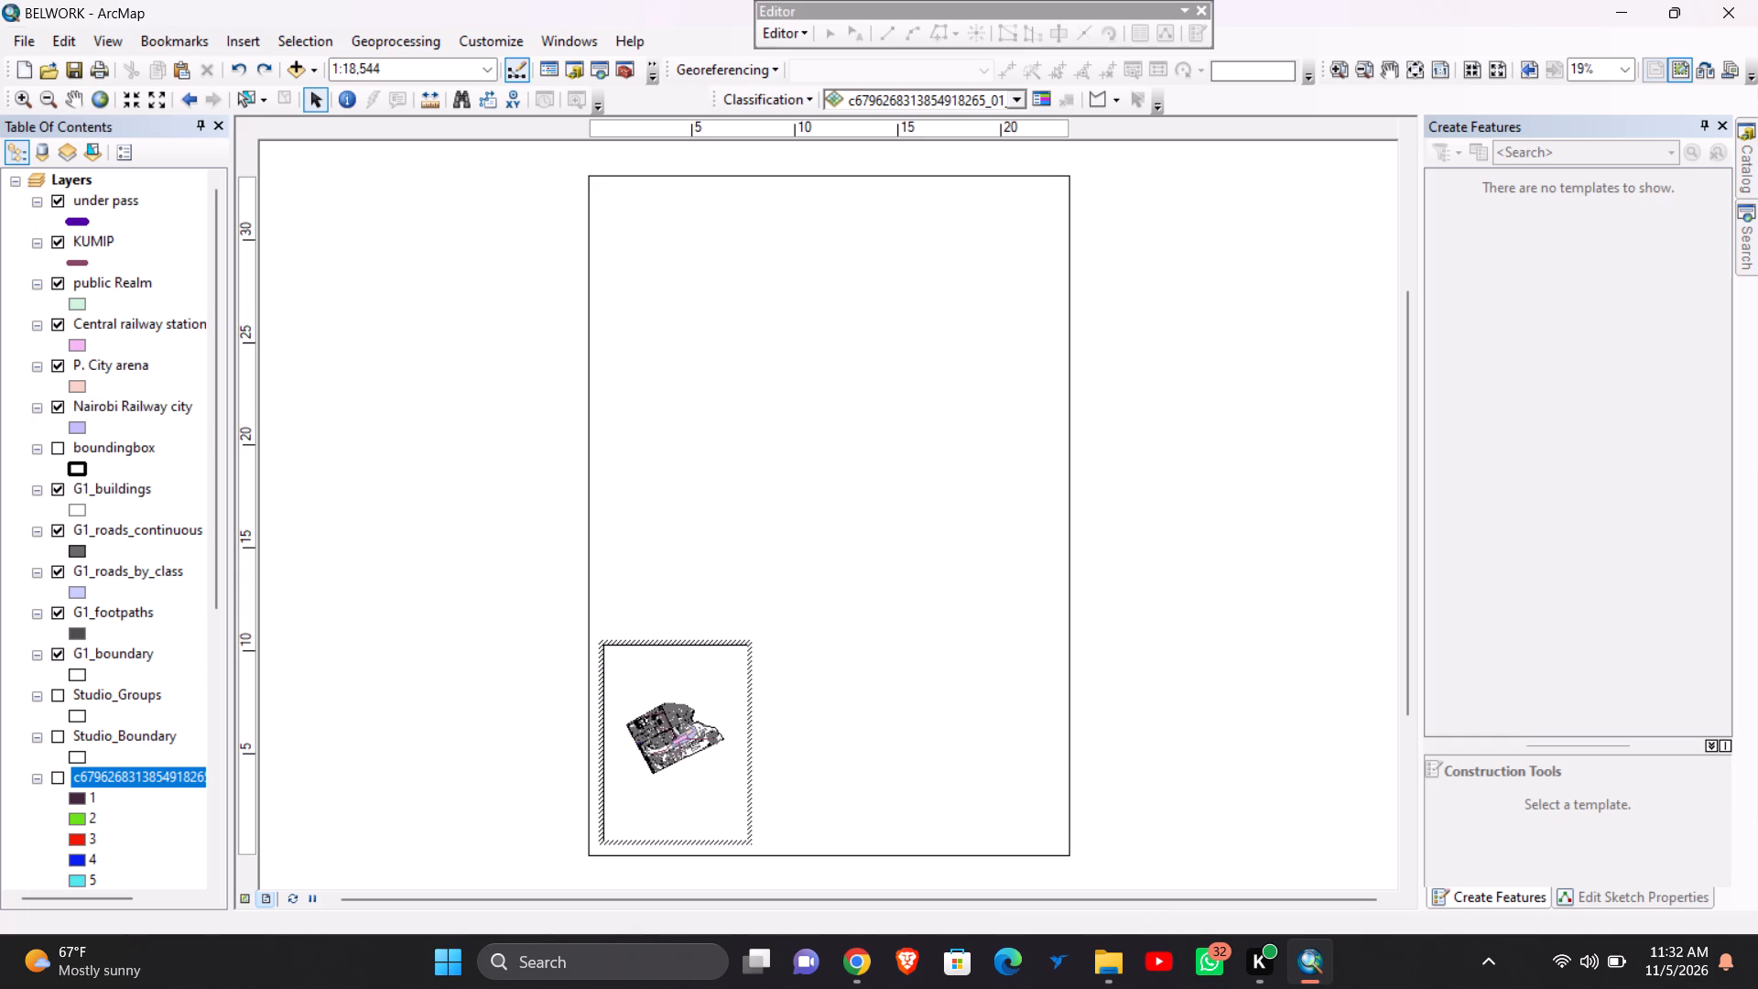
left_click(702, 681)
right_click(702, 681)
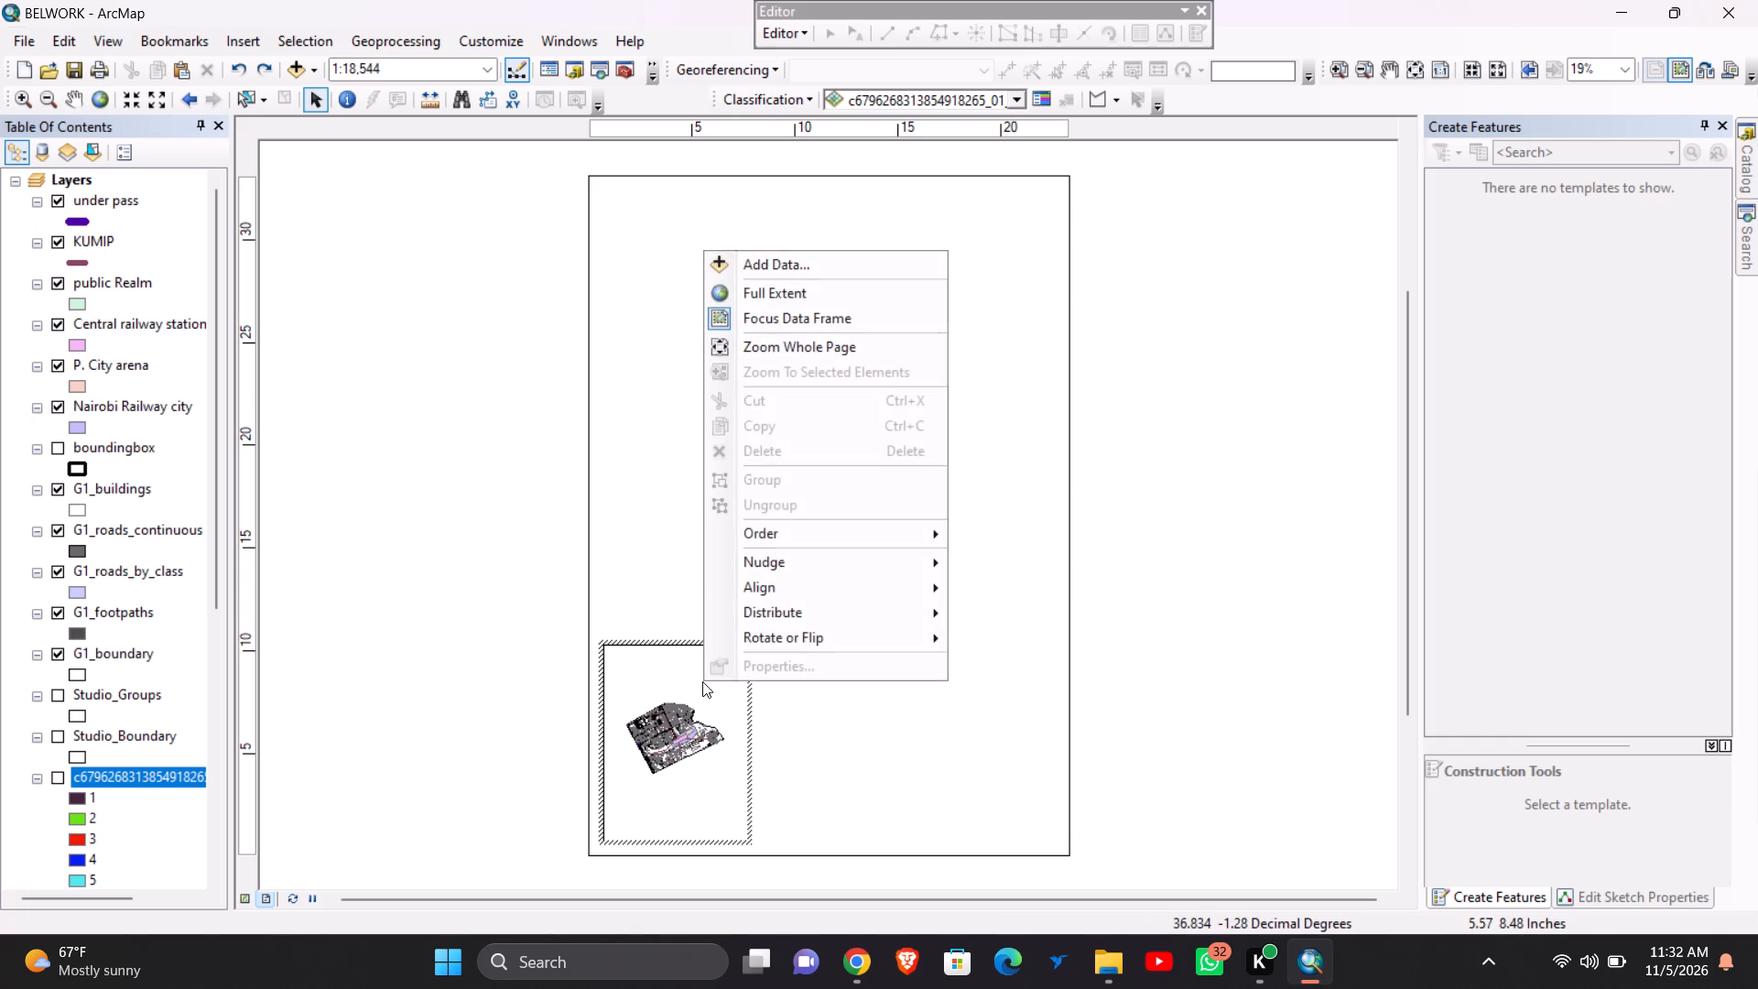
left_click(809, 294)
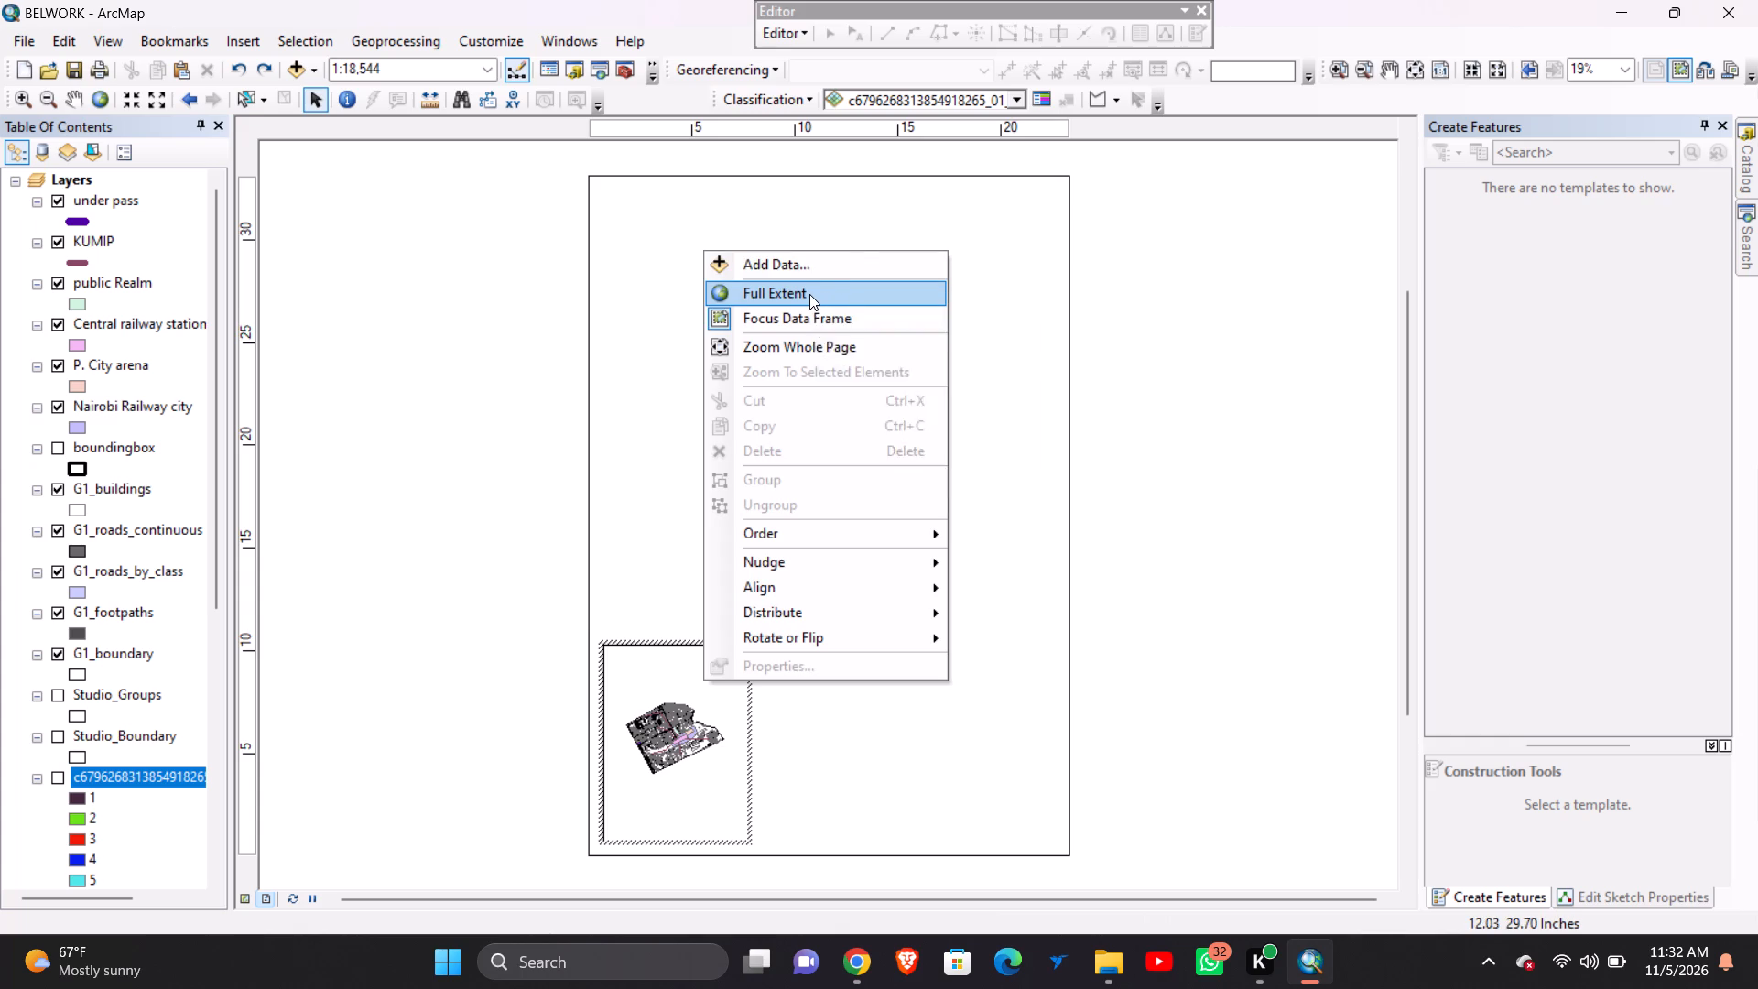
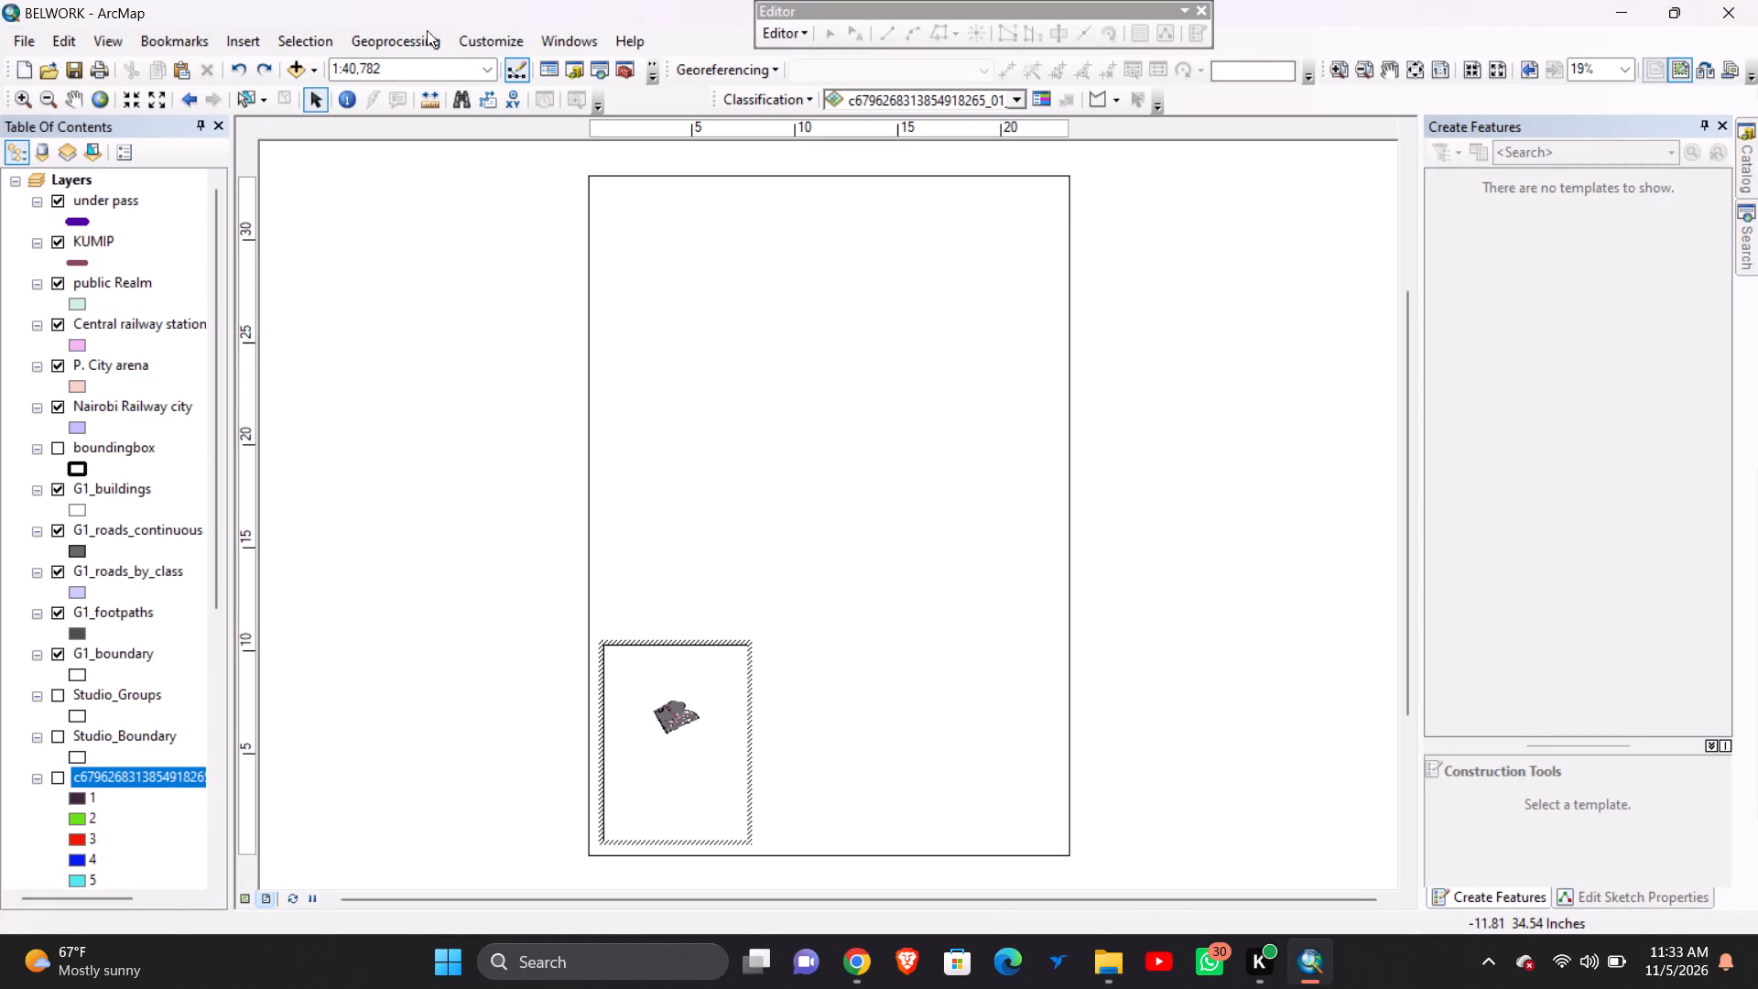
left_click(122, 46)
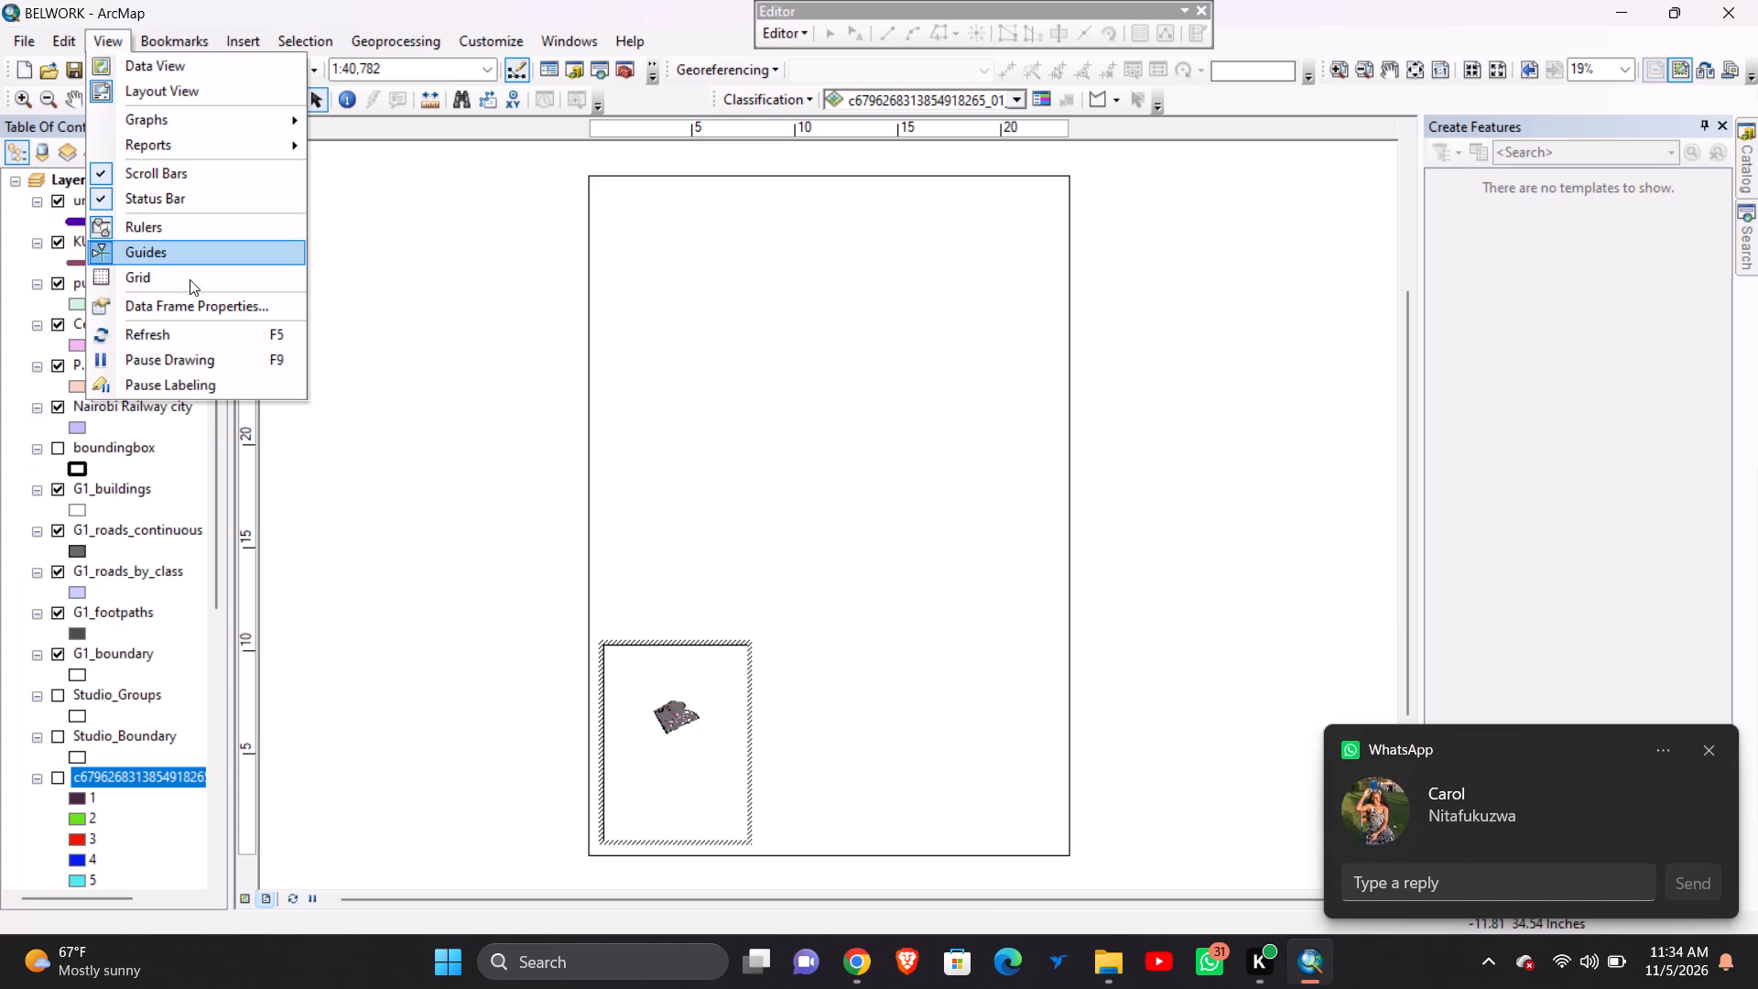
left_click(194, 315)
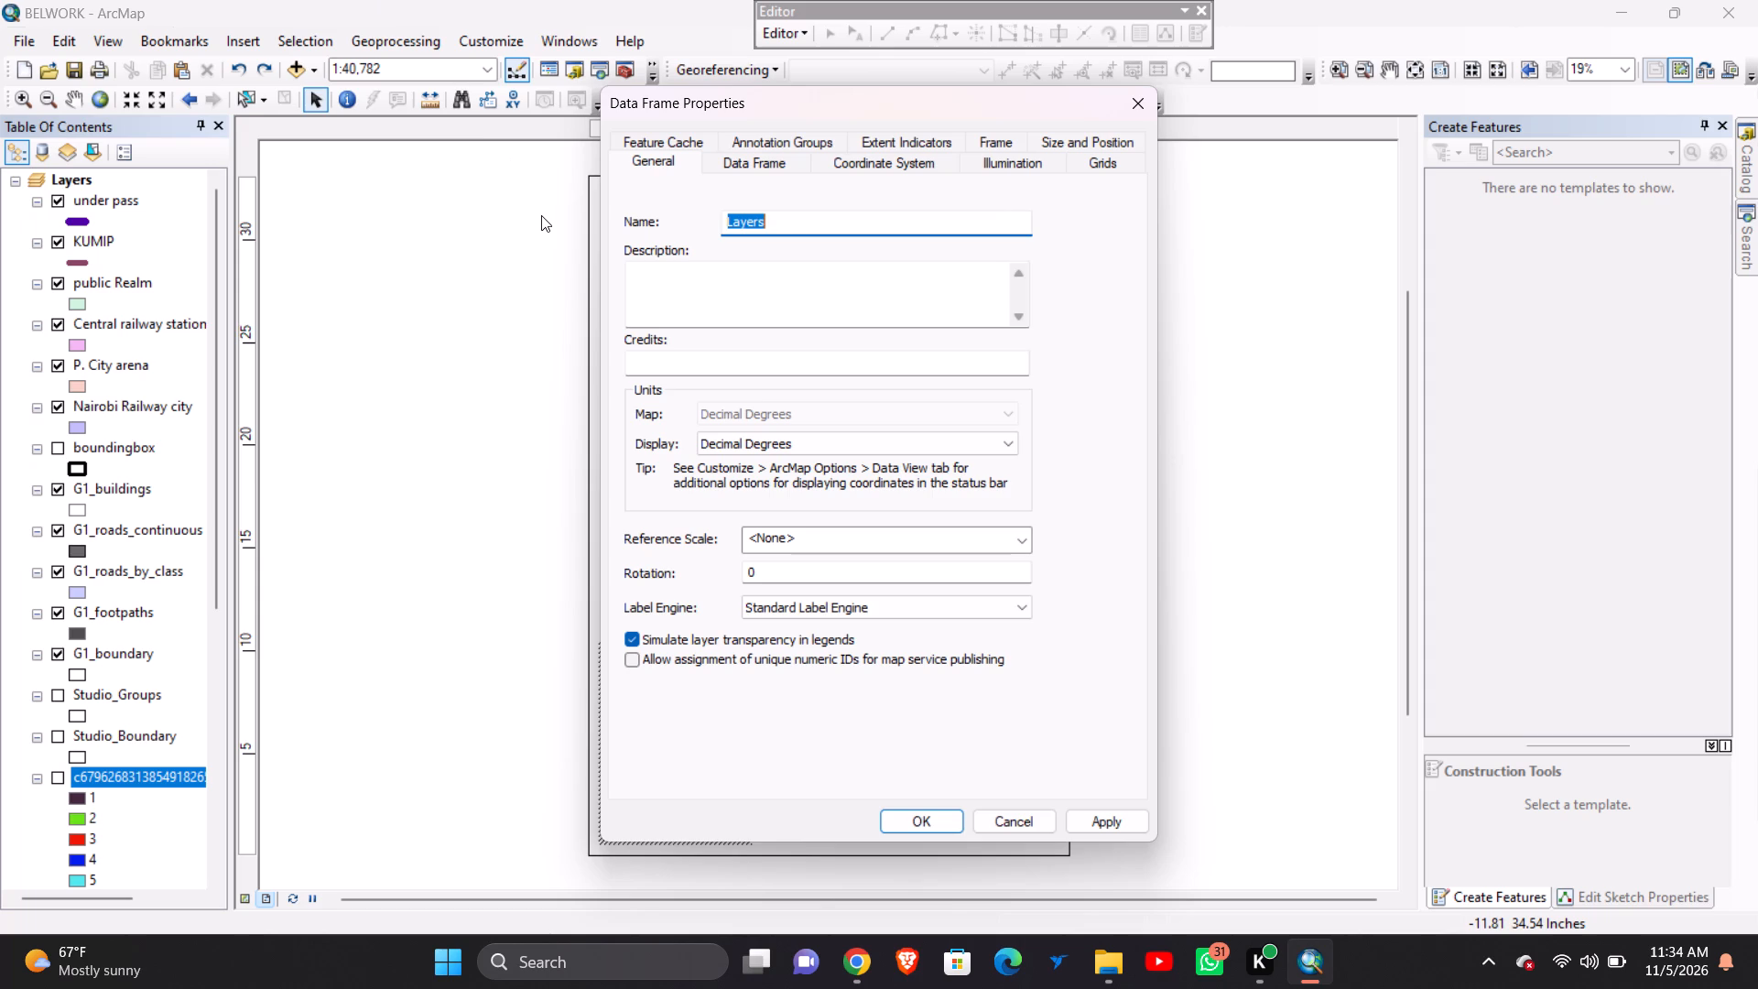
Review the Layers data frame's extent, coordinate system, illumination and grid properties without changing them.
left_click(755, 159)
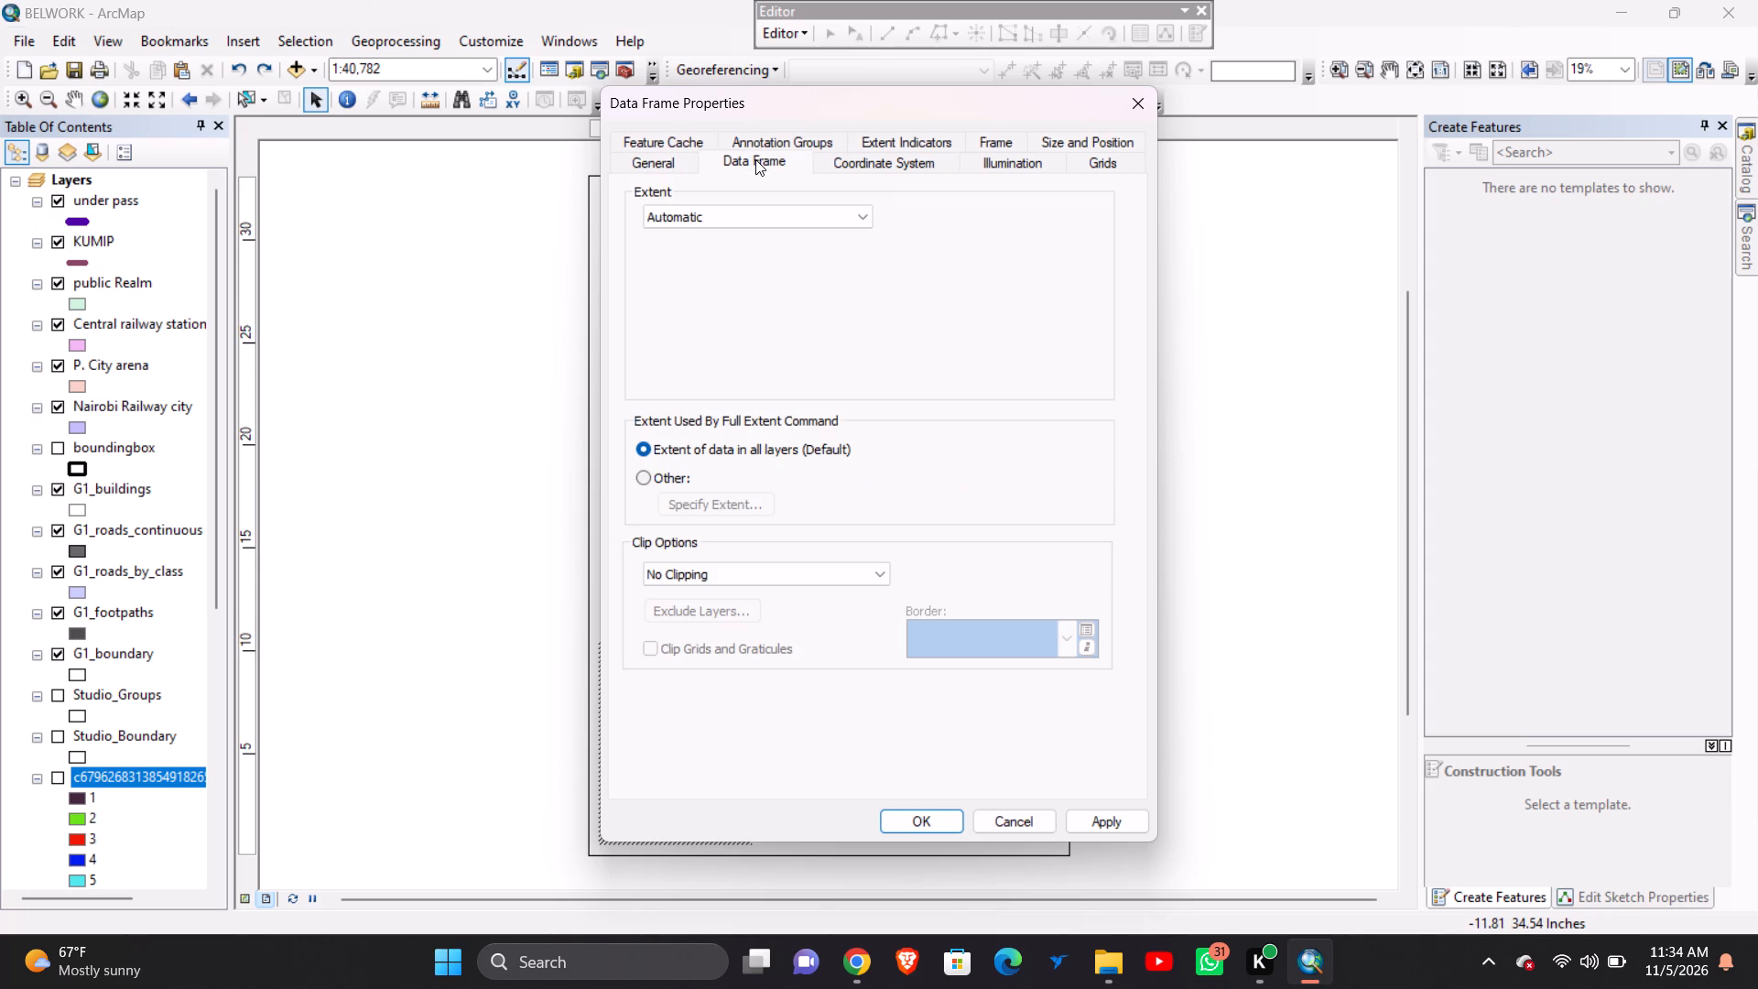
left_click(917, 161)
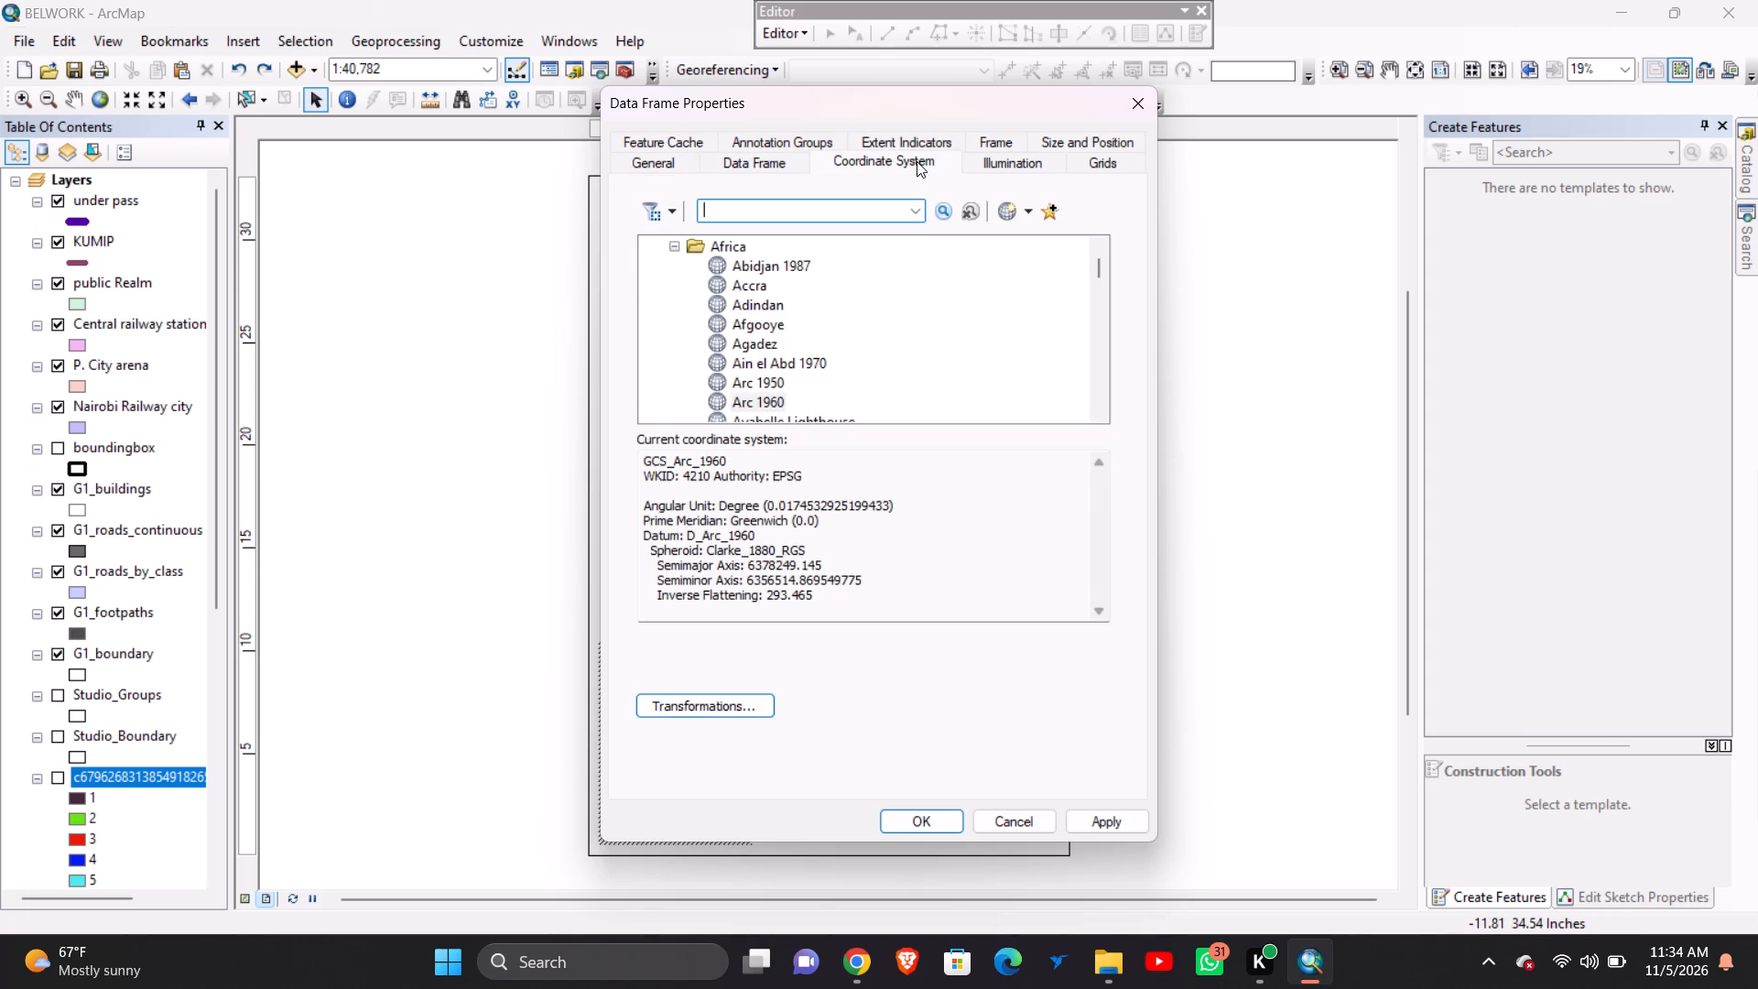
left_click(1001, 165)
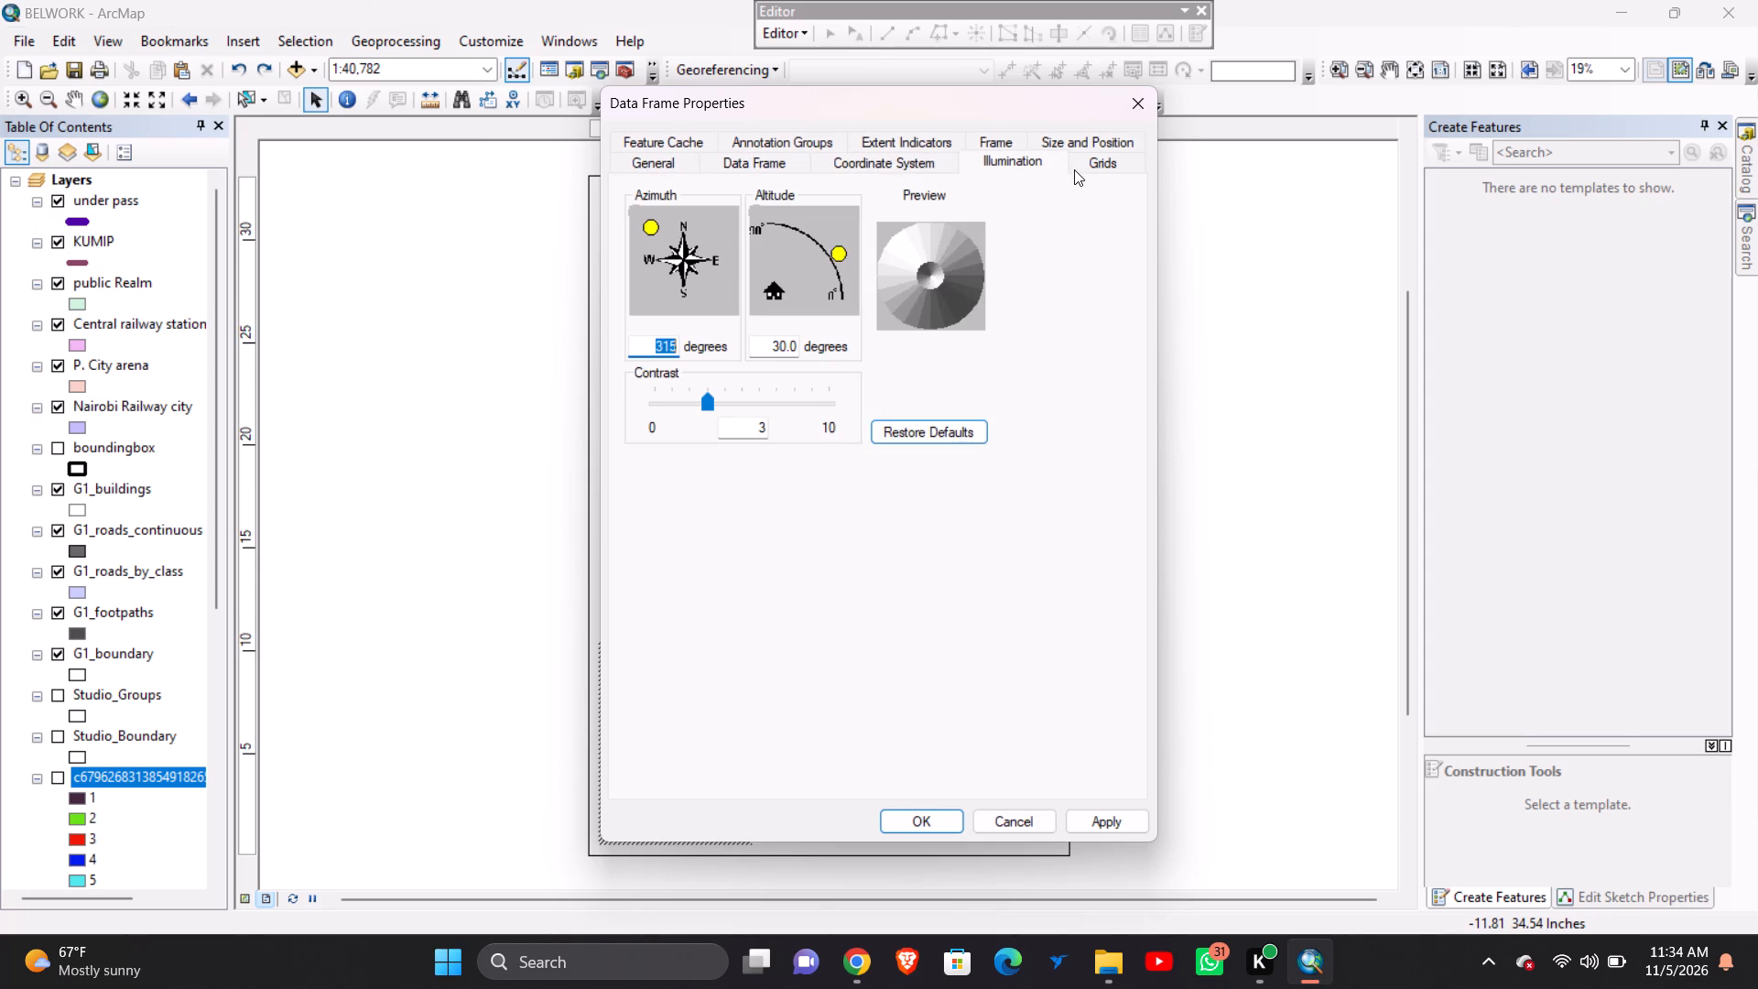
left_click(1088, 165)
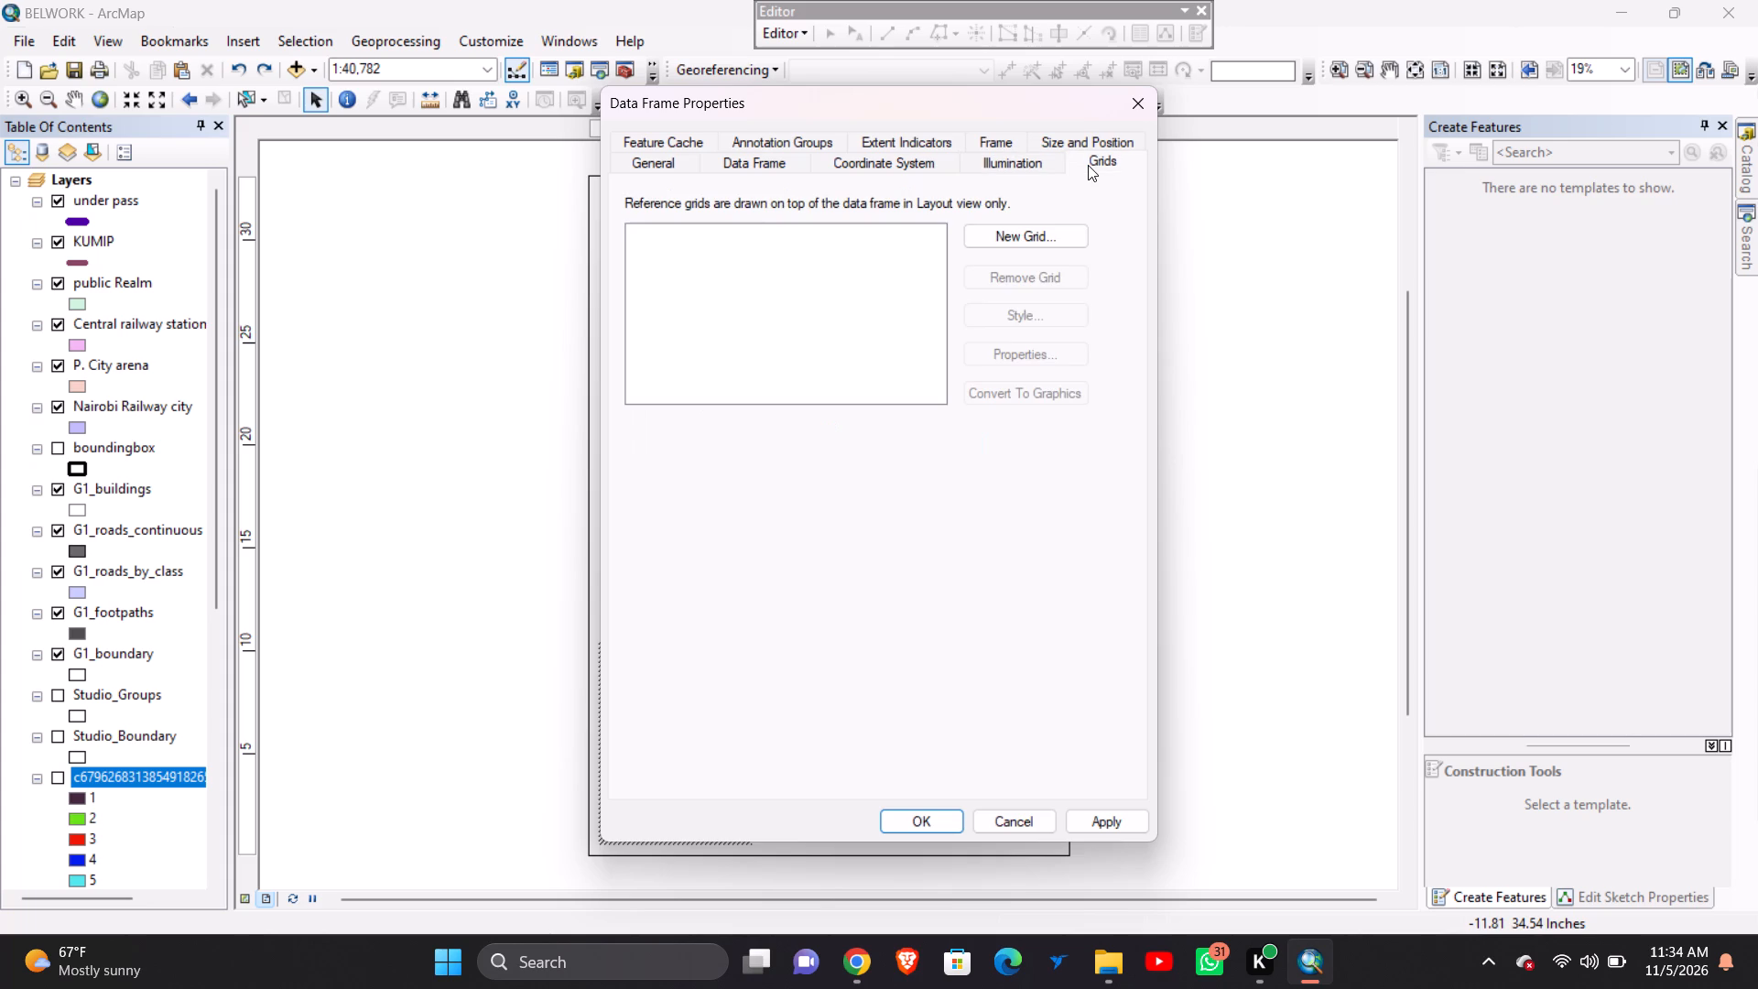
left_click(1145, 99)
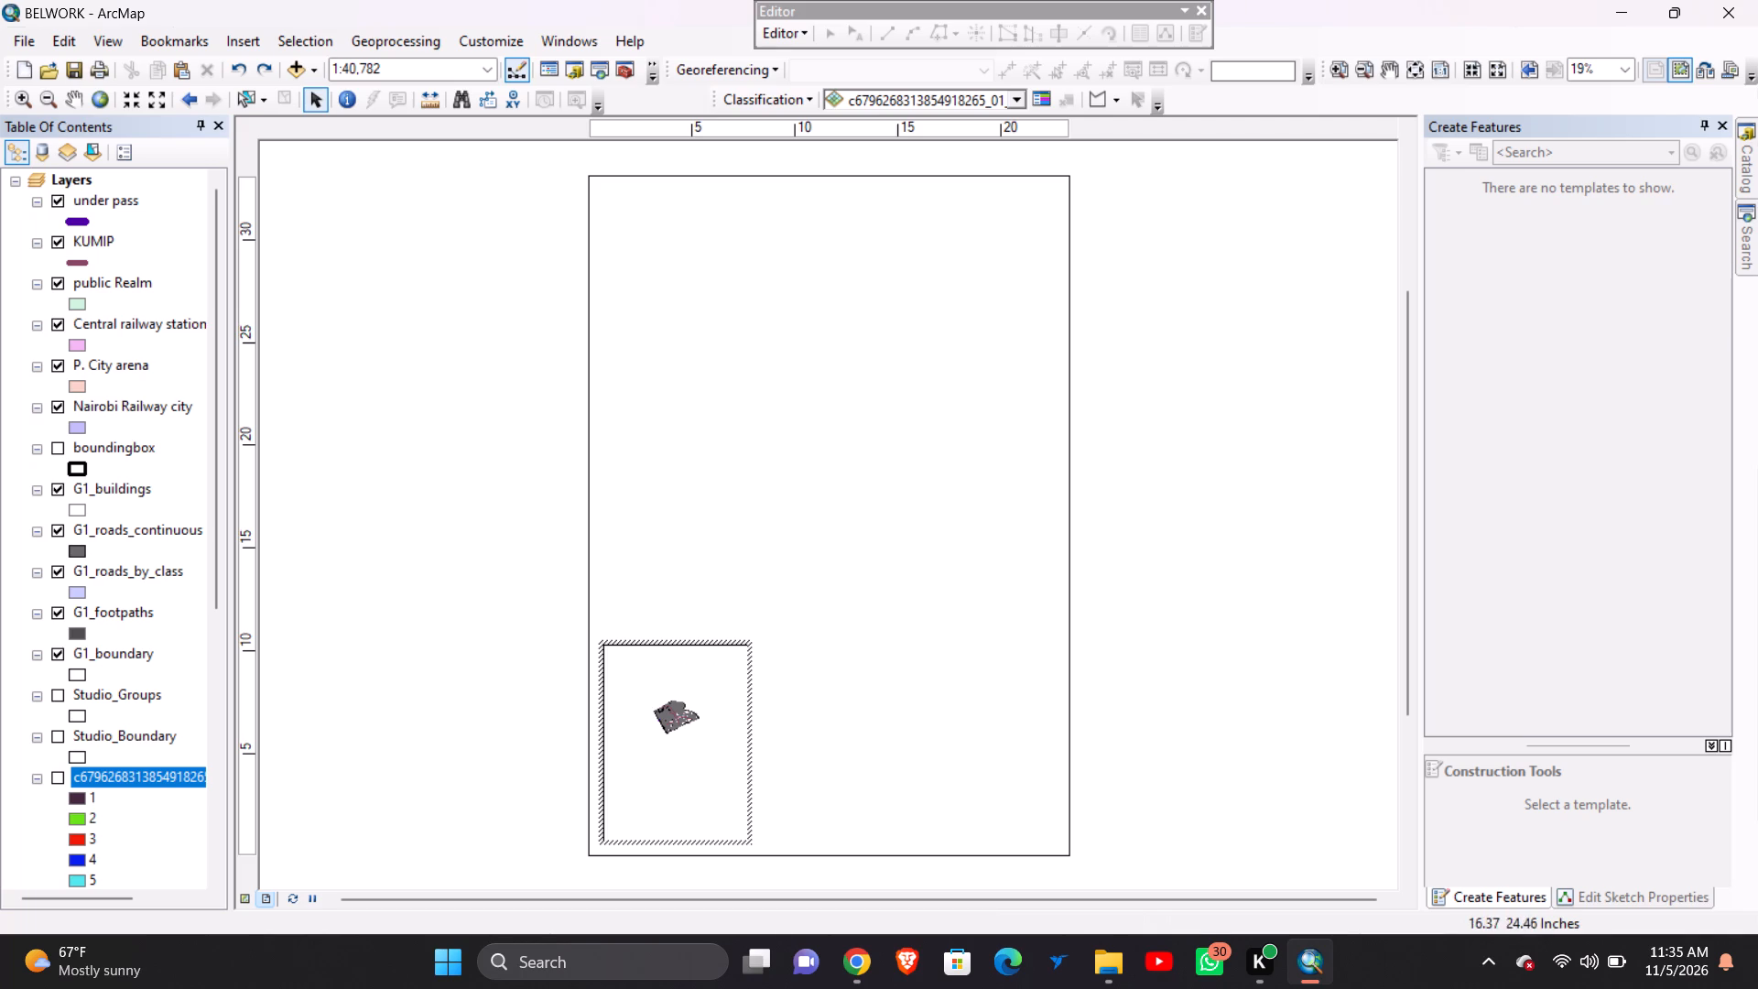
Check the layout commands available for the small map data frame, including the Rotate or Flip options.
right_click(724, 703)
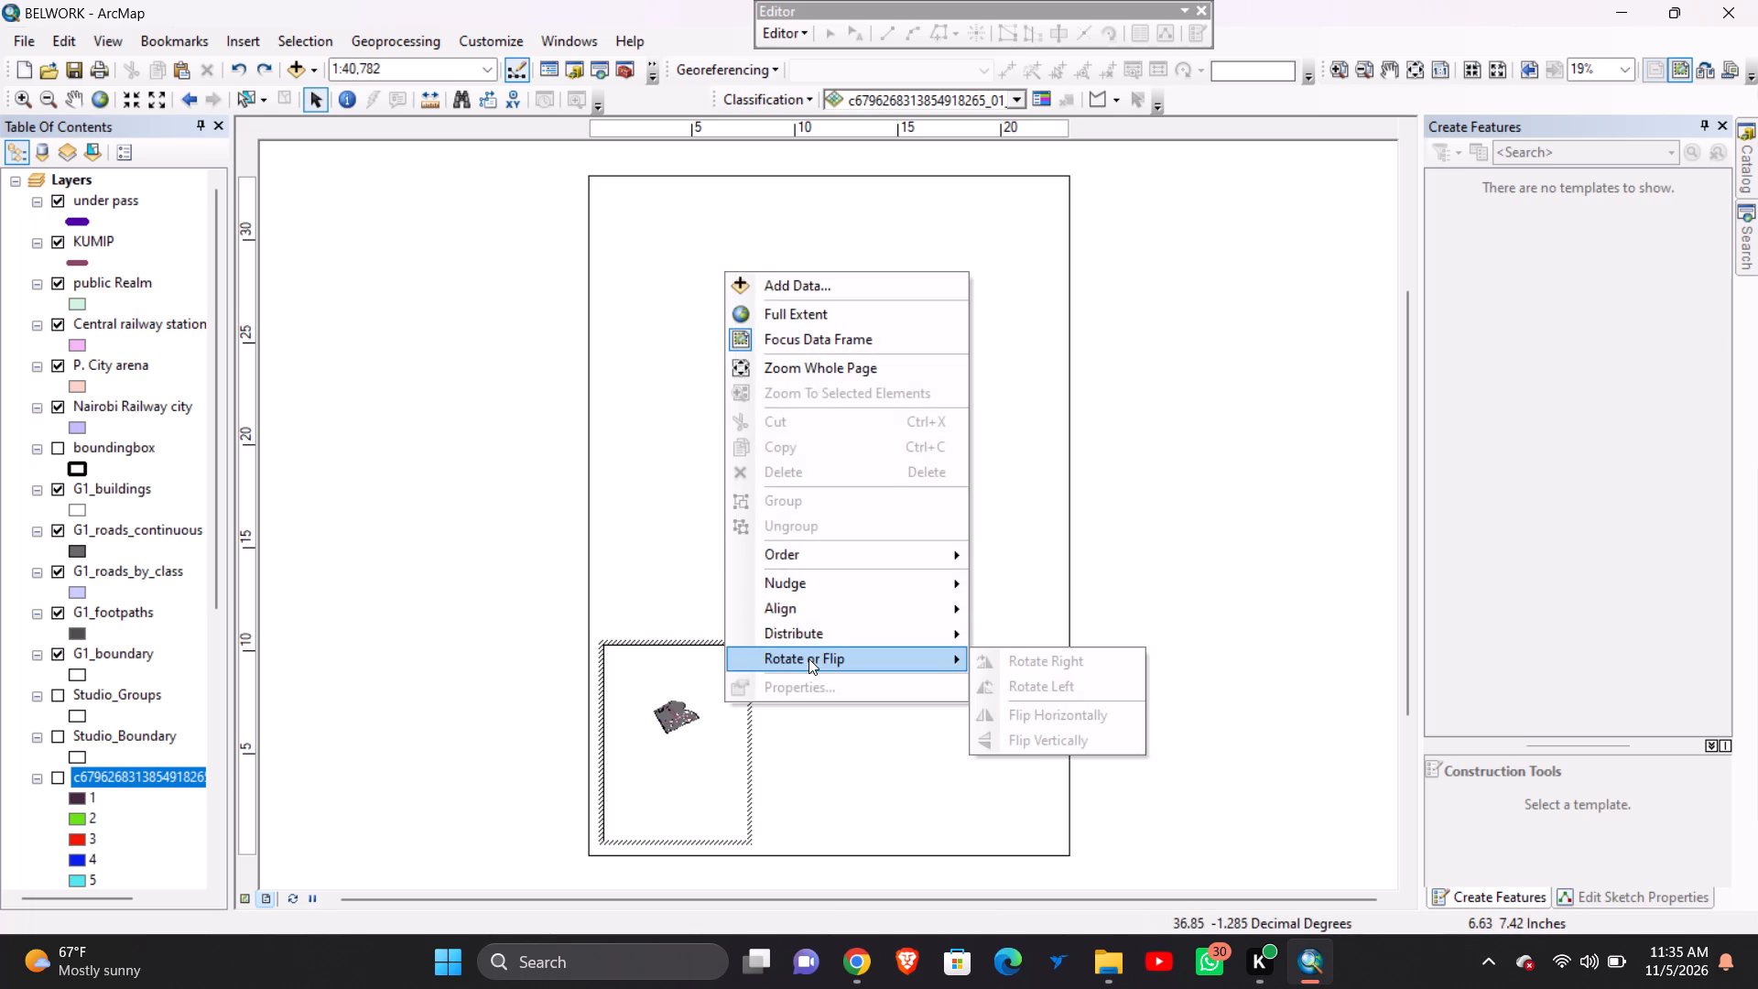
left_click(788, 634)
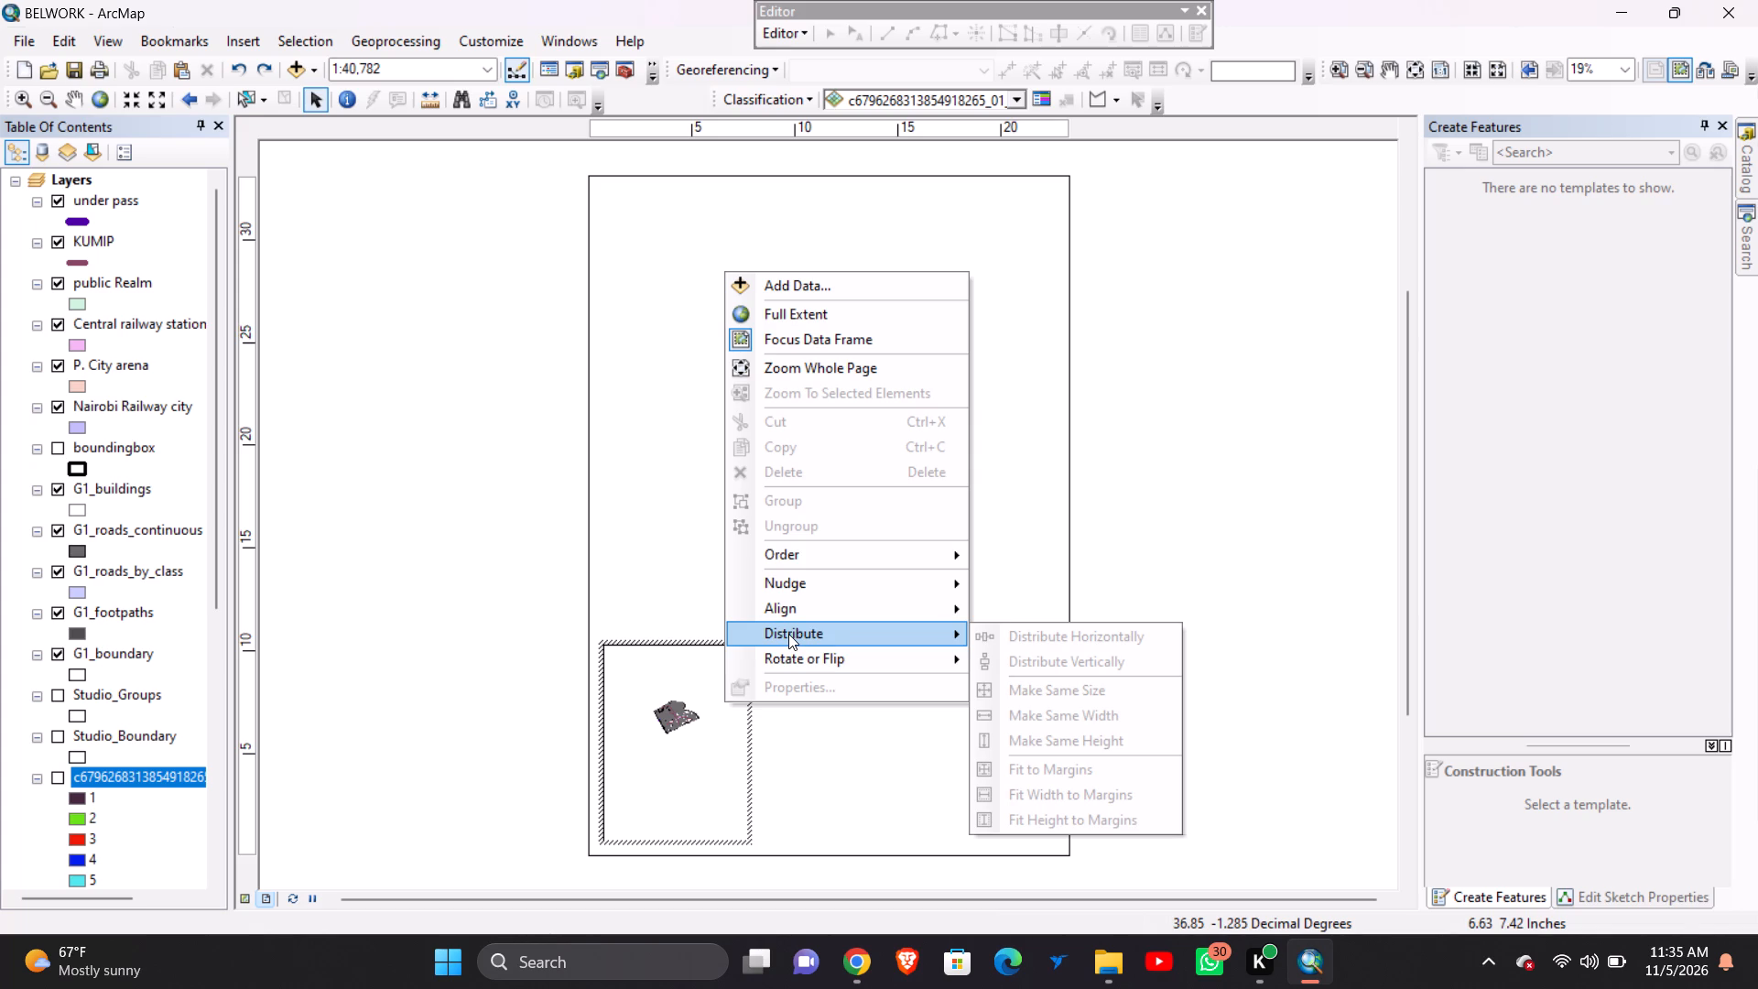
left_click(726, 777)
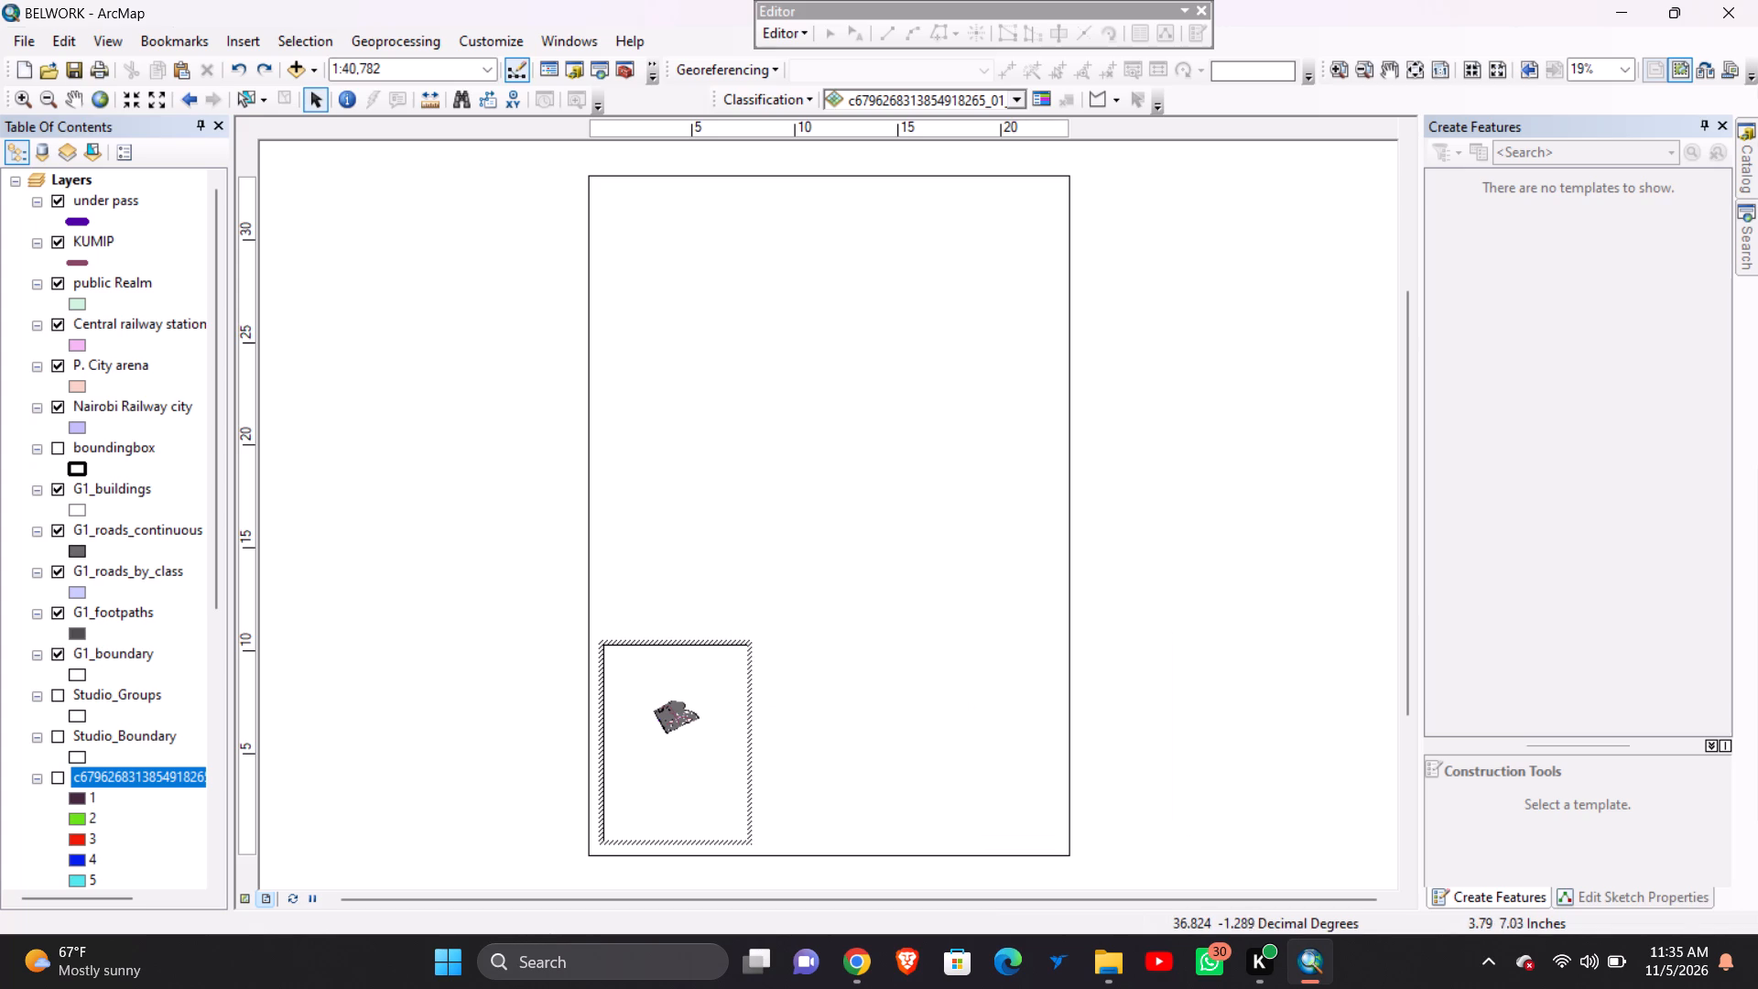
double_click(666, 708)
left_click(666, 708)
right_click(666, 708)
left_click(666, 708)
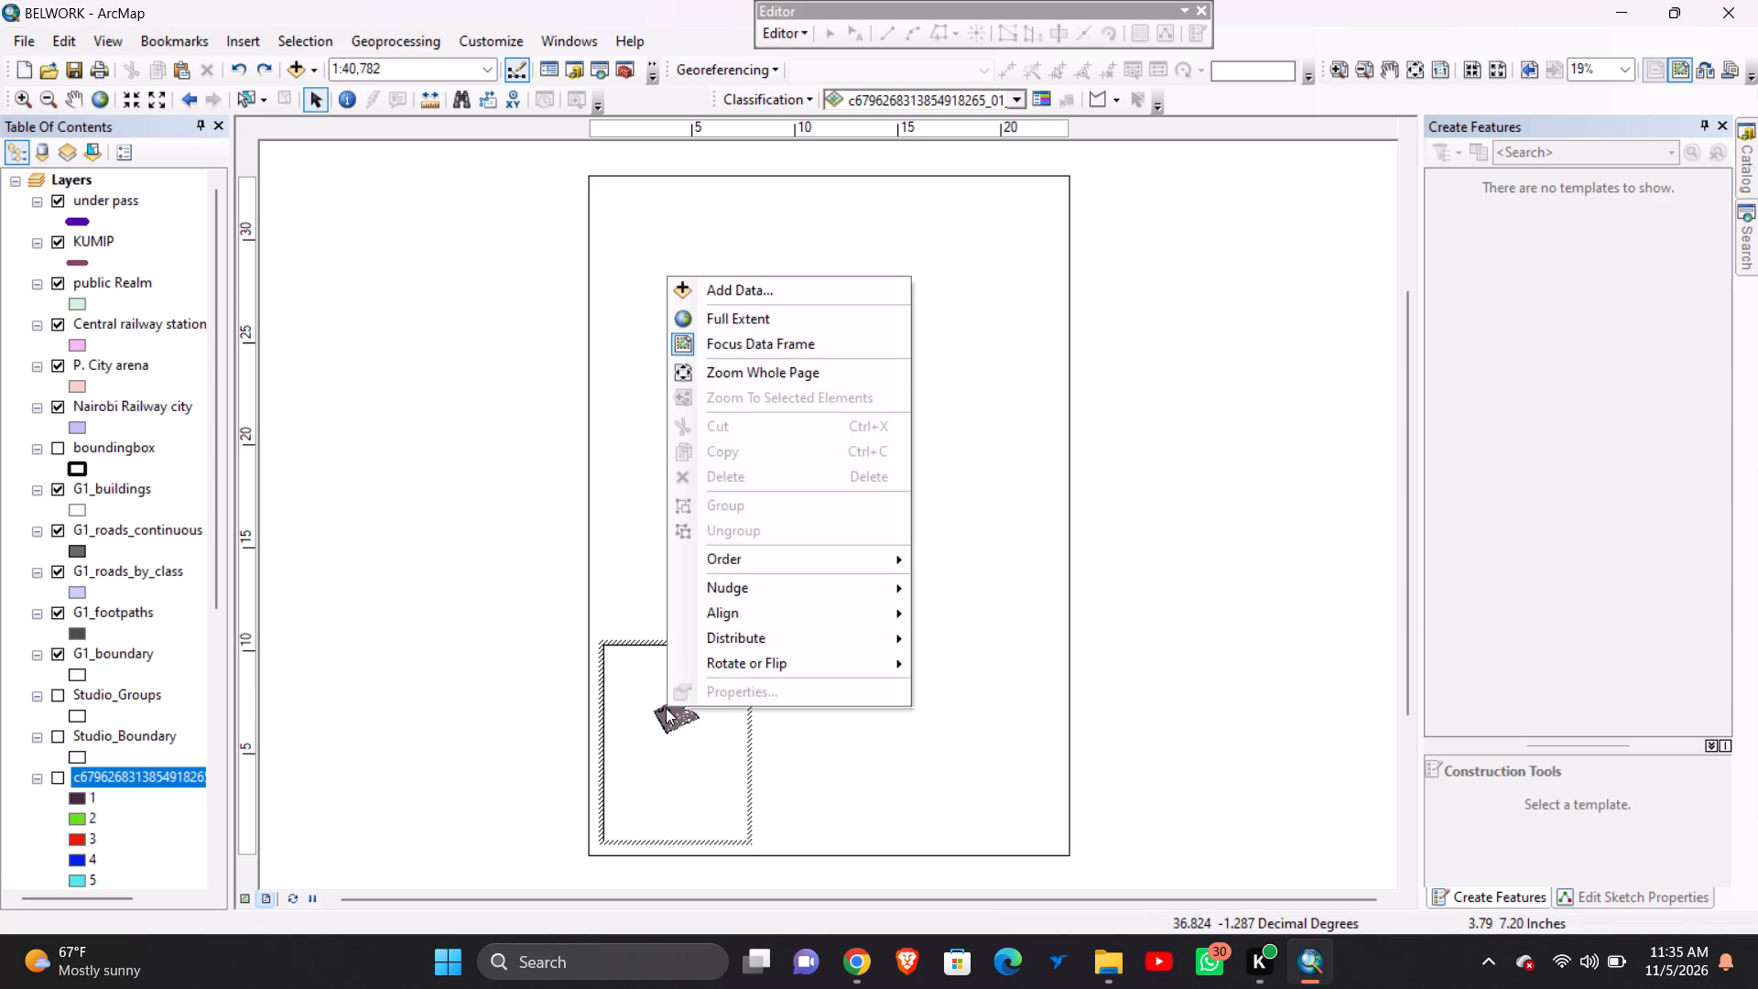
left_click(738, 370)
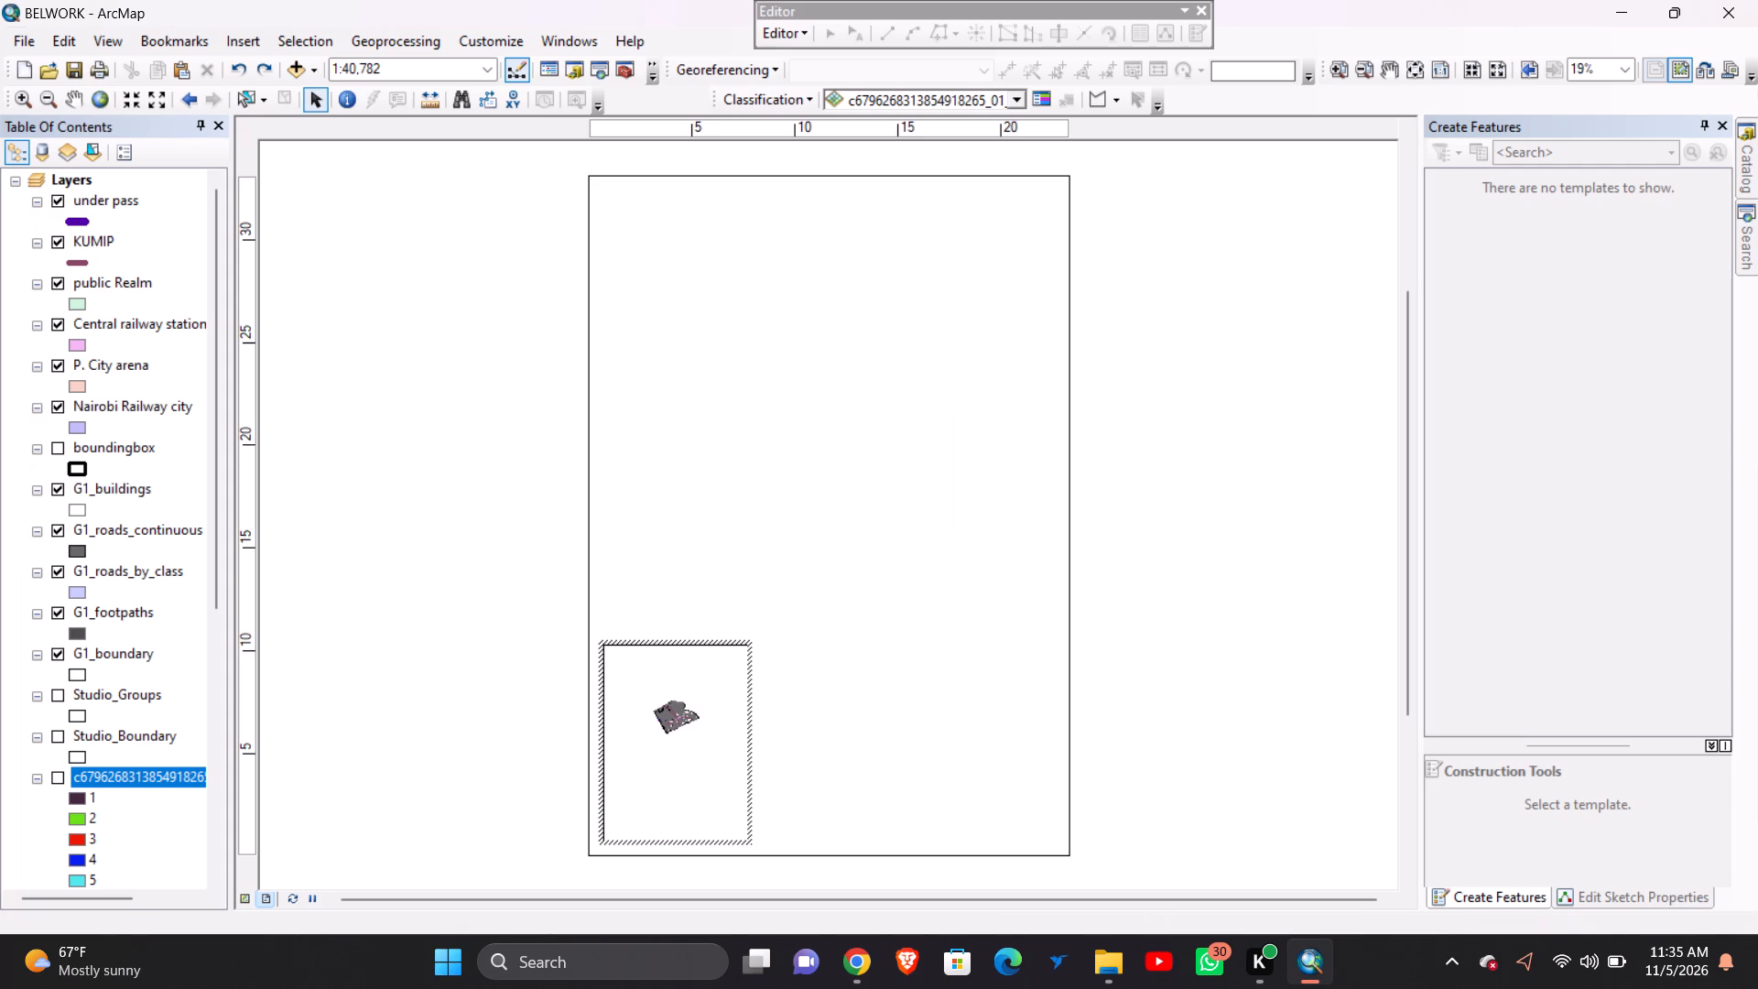
Clear the data frame's focus on the layout page and zoom to the whole page.
left_click(738, 370)
left_click(738, 370)
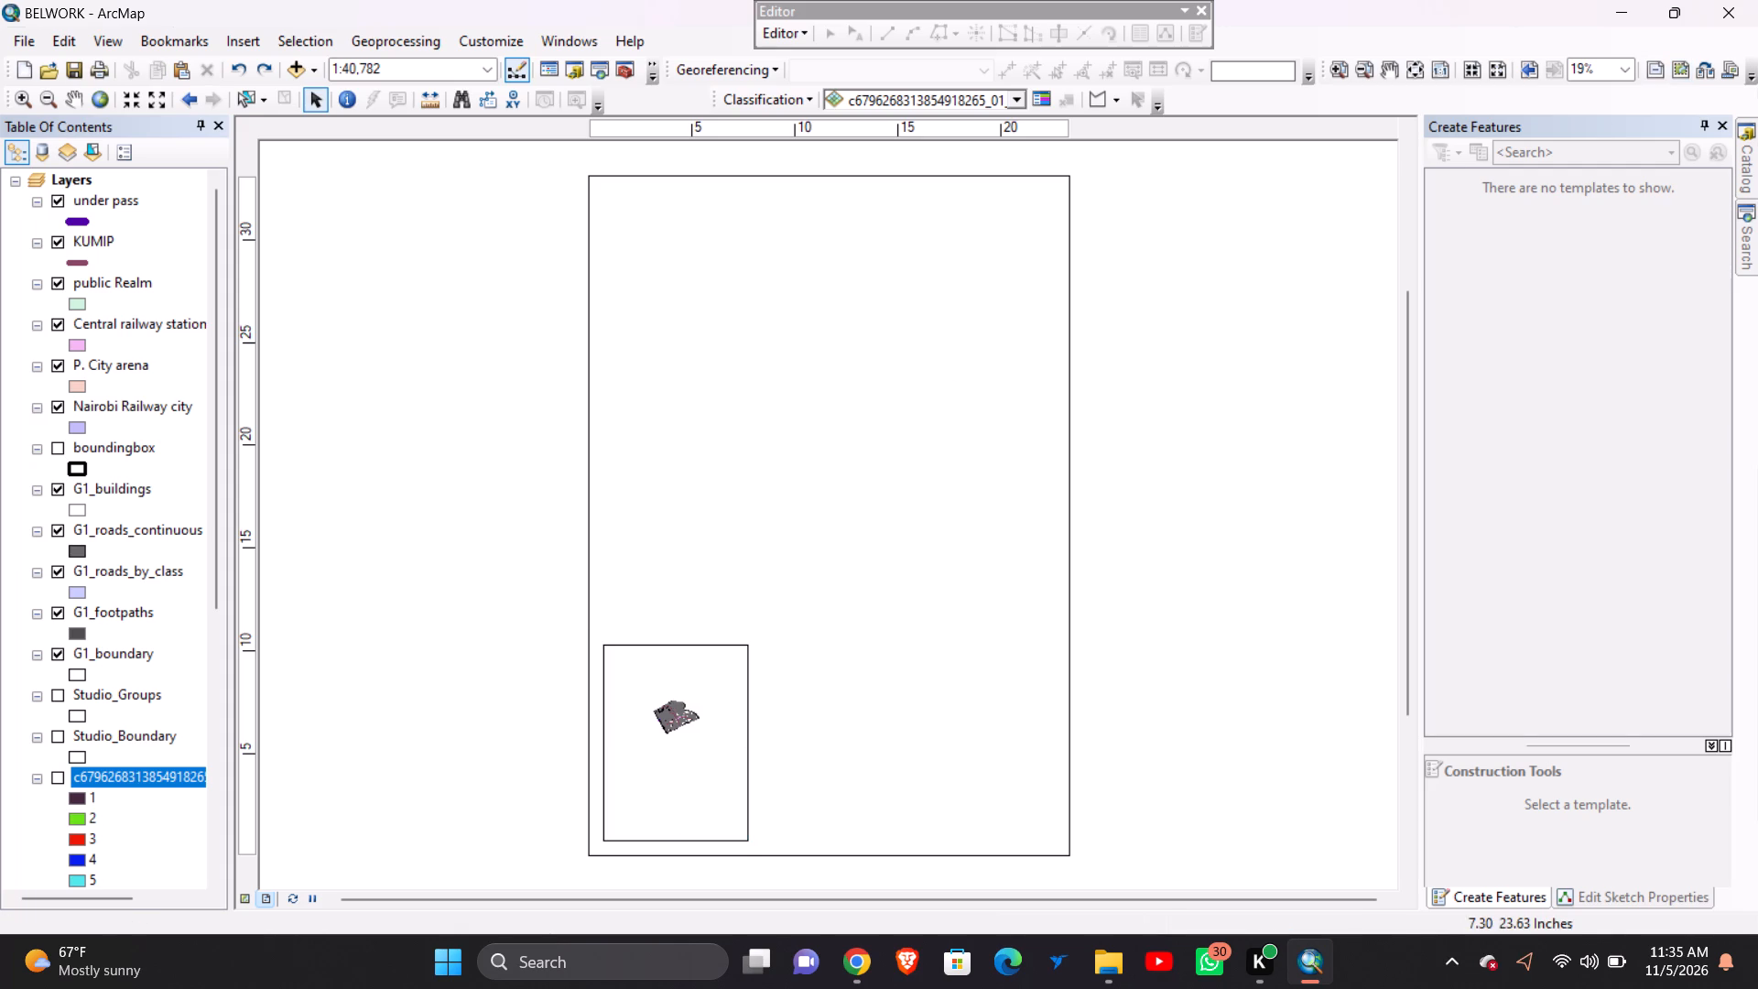
left_click(738, 370)
double_click(738, 370)
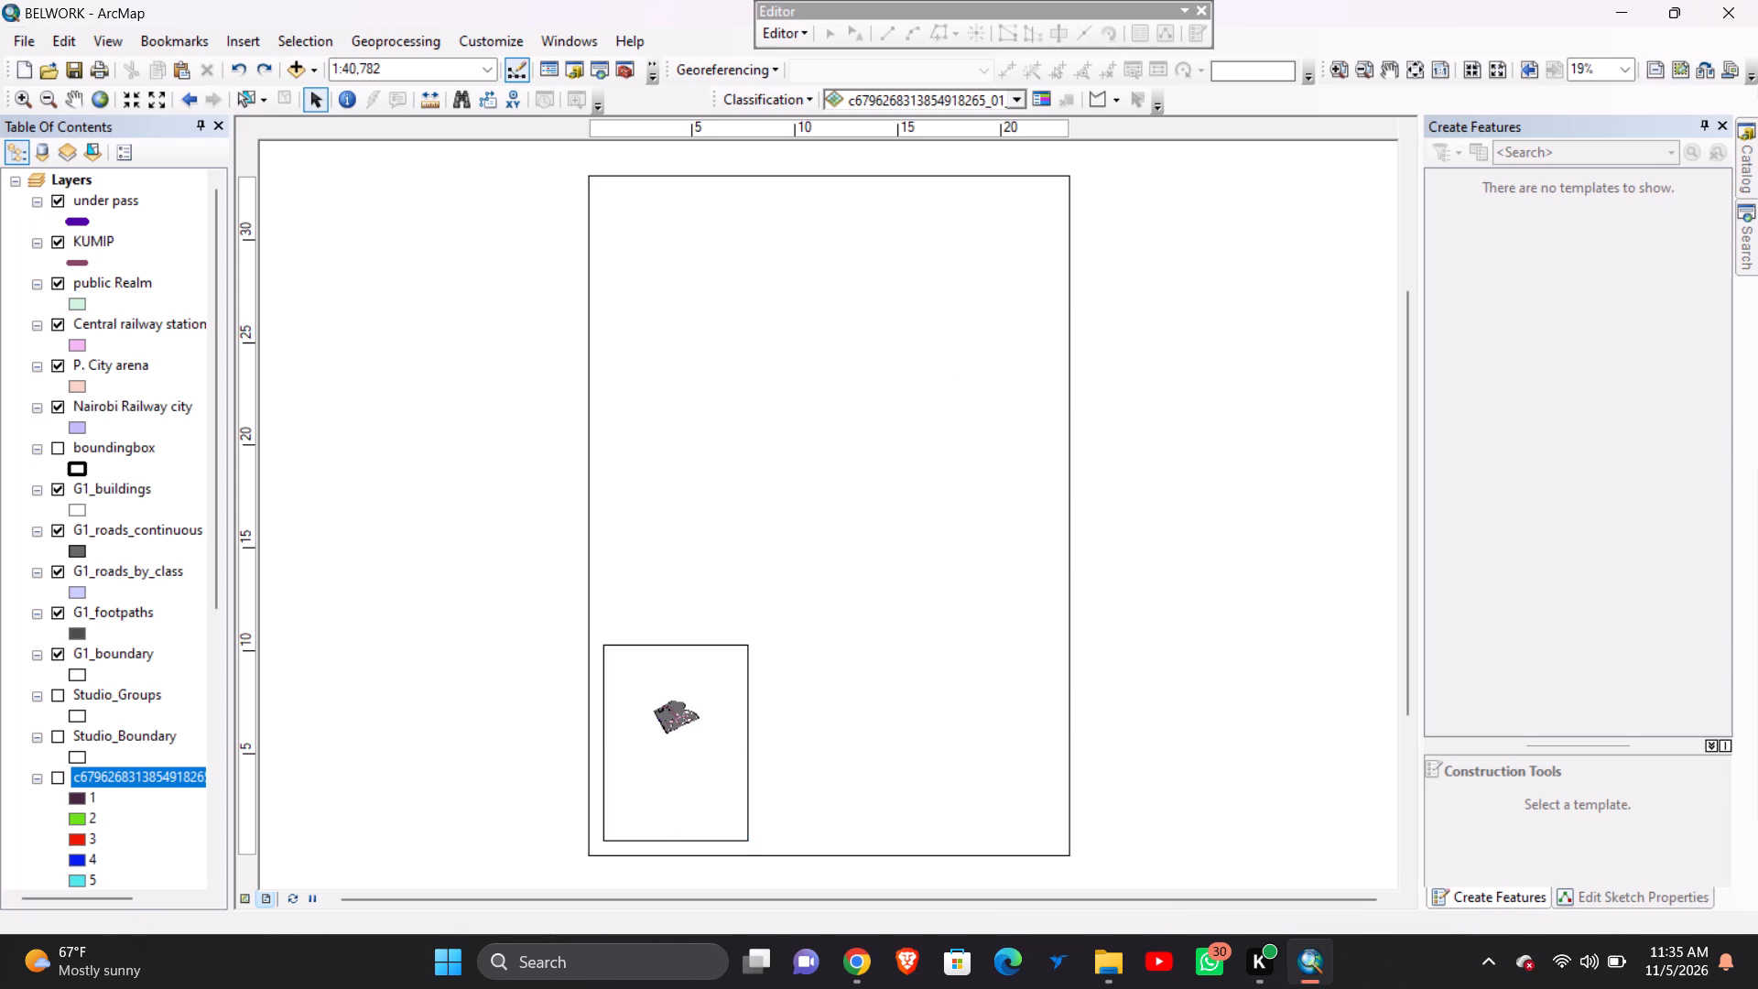
right_click(738, 370)
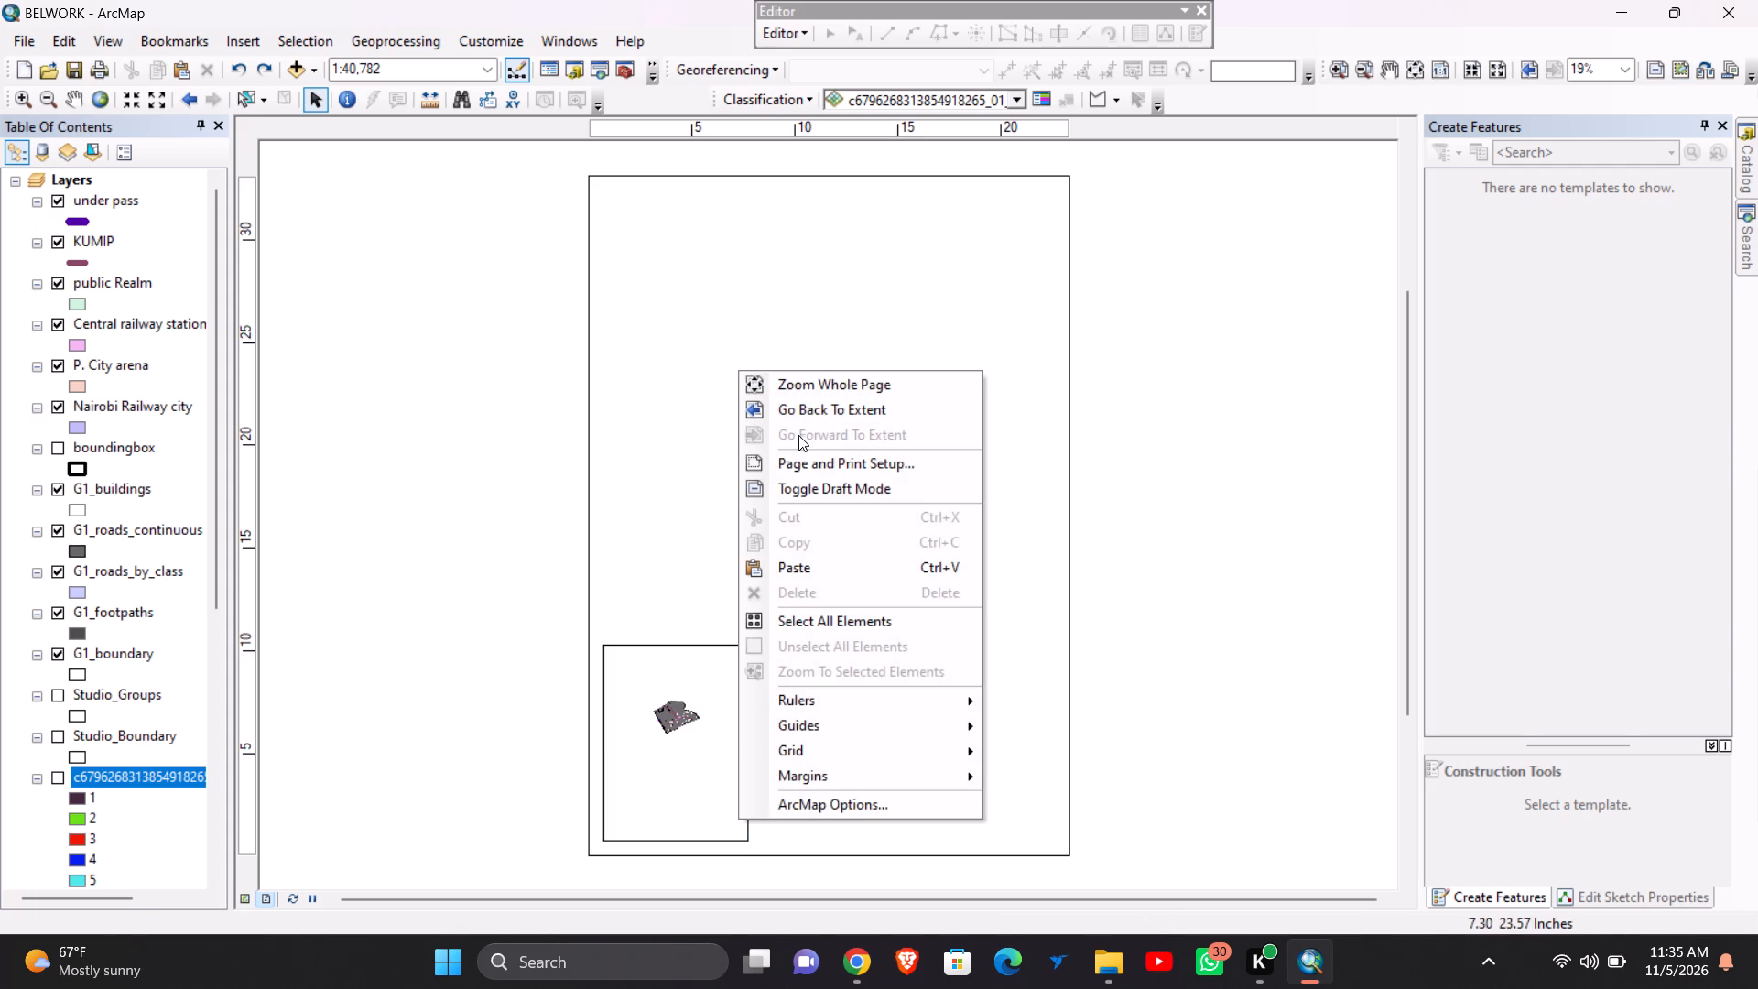
left_click(826, 390)
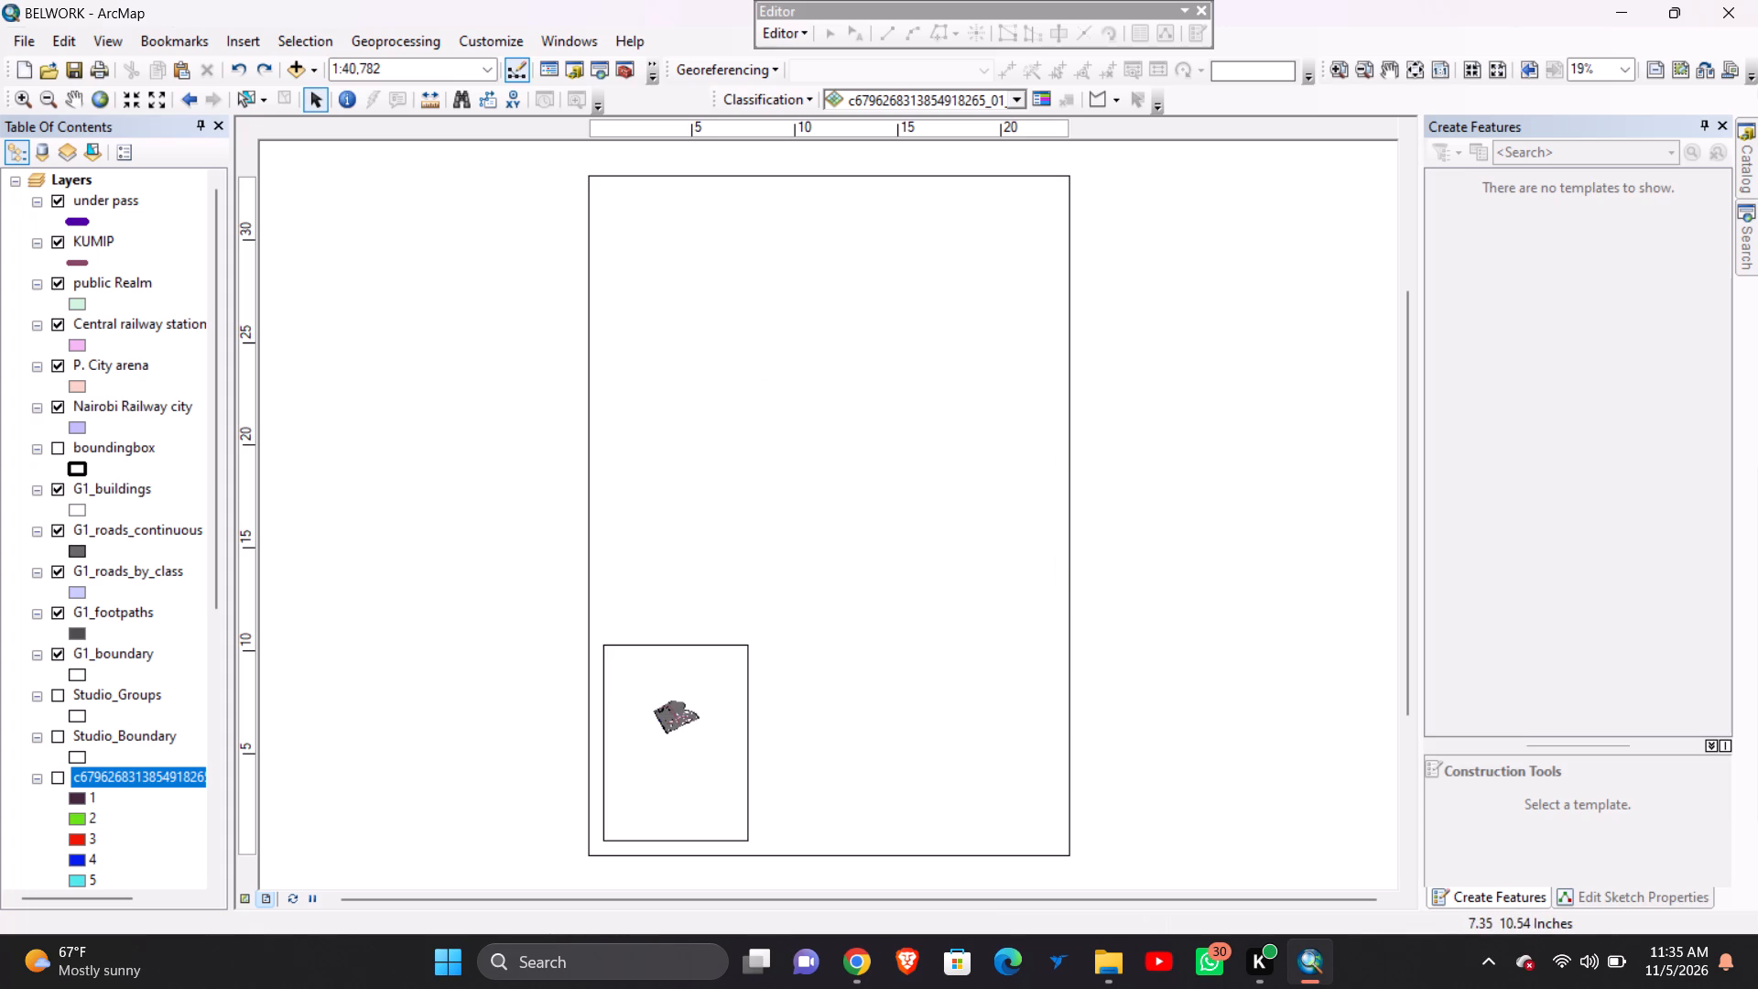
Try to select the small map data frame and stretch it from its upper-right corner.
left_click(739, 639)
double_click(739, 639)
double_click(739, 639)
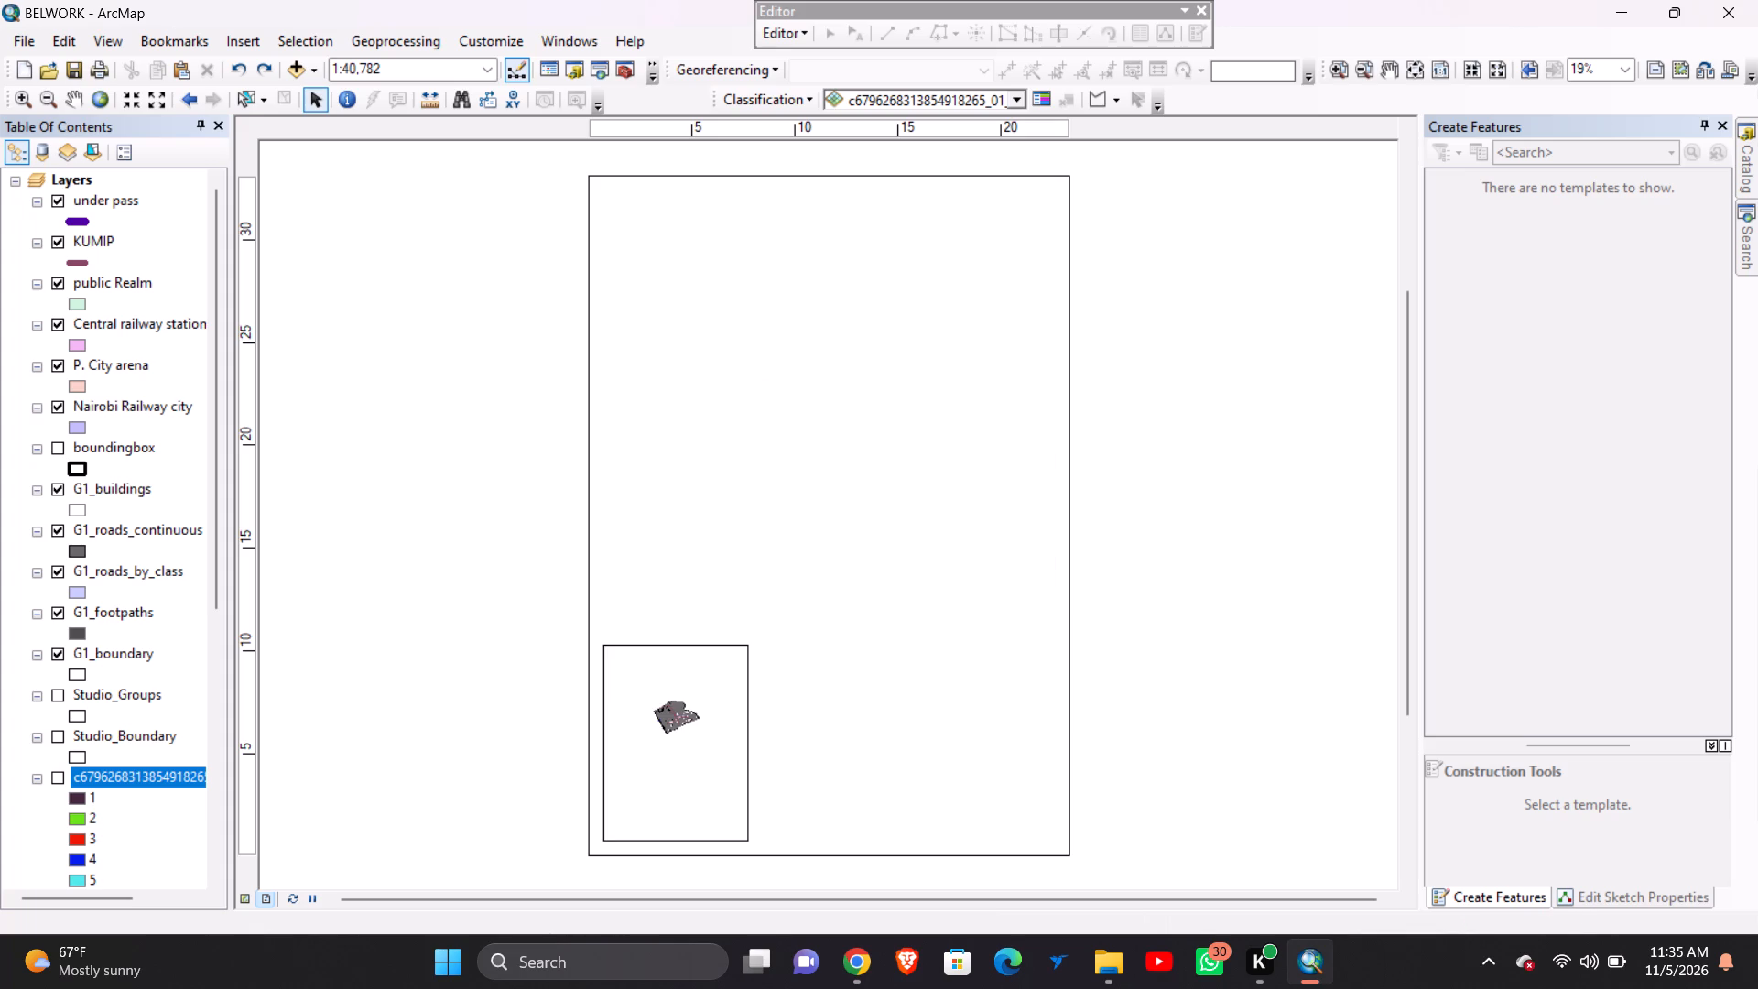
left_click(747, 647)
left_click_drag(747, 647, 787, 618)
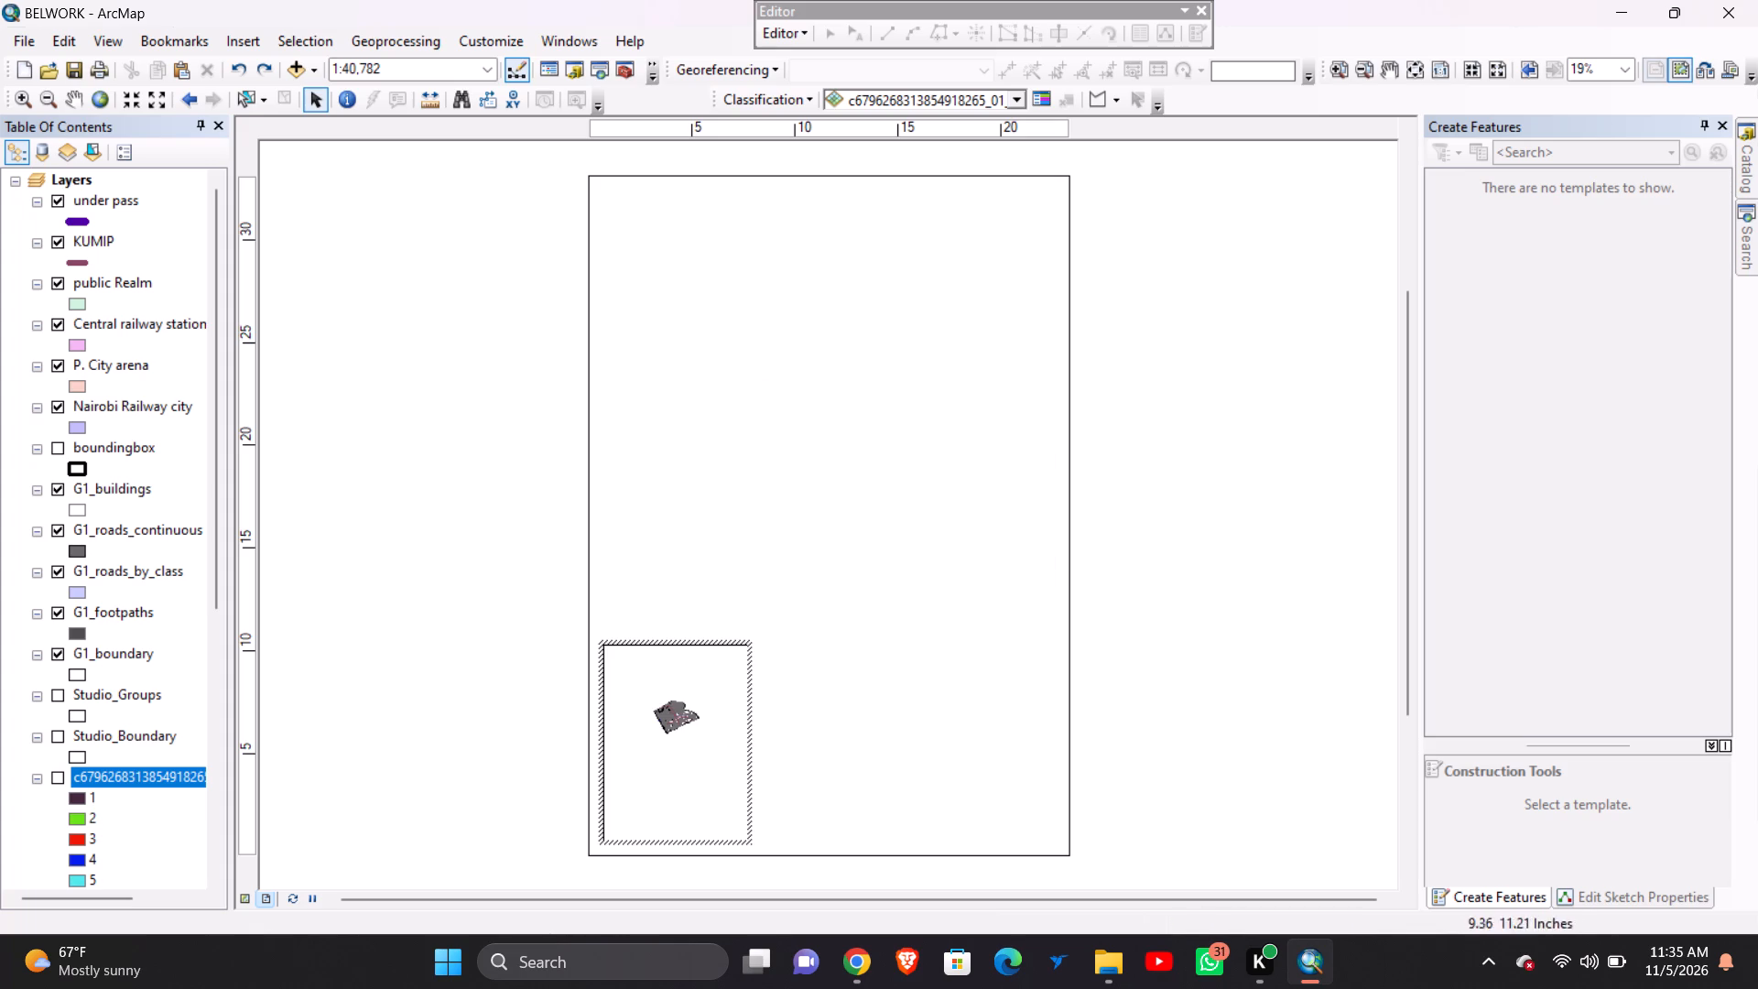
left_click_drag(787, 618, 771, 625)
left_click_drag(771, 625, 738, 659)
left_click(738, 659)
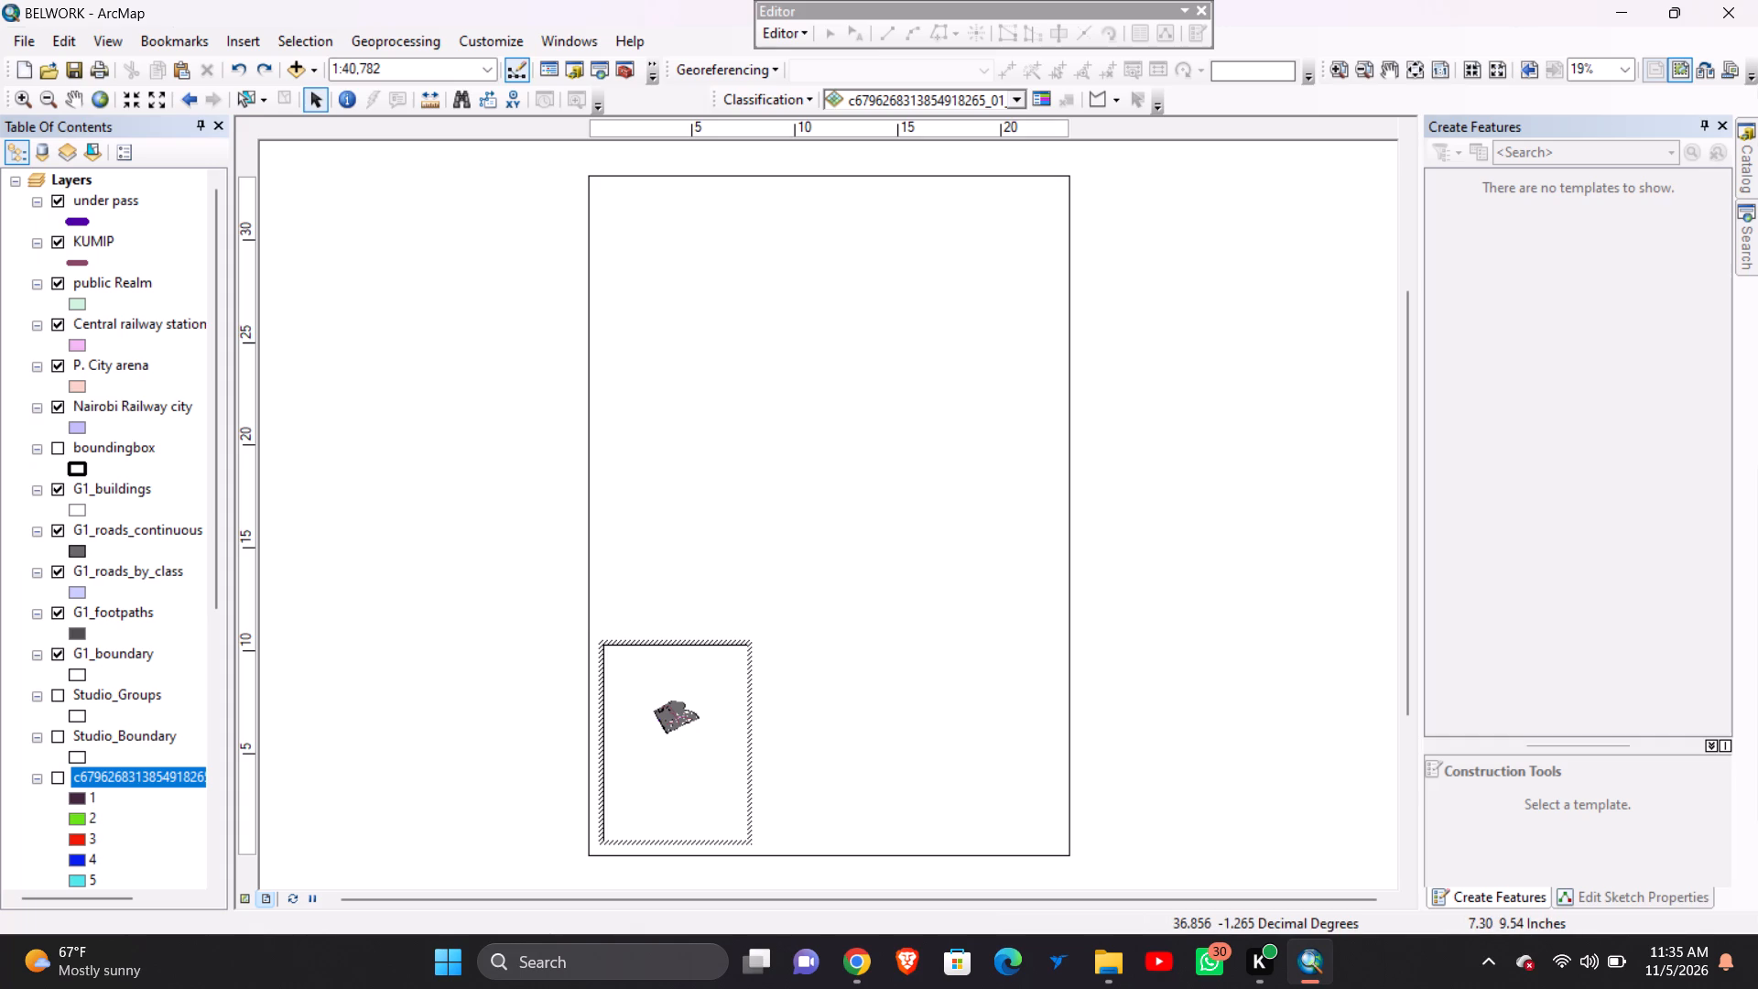
Select the small map data frame and enlarge it from its upper-right corner so it nearly fills the layout page, leaving a narrow margin.
double_click(743, 644)
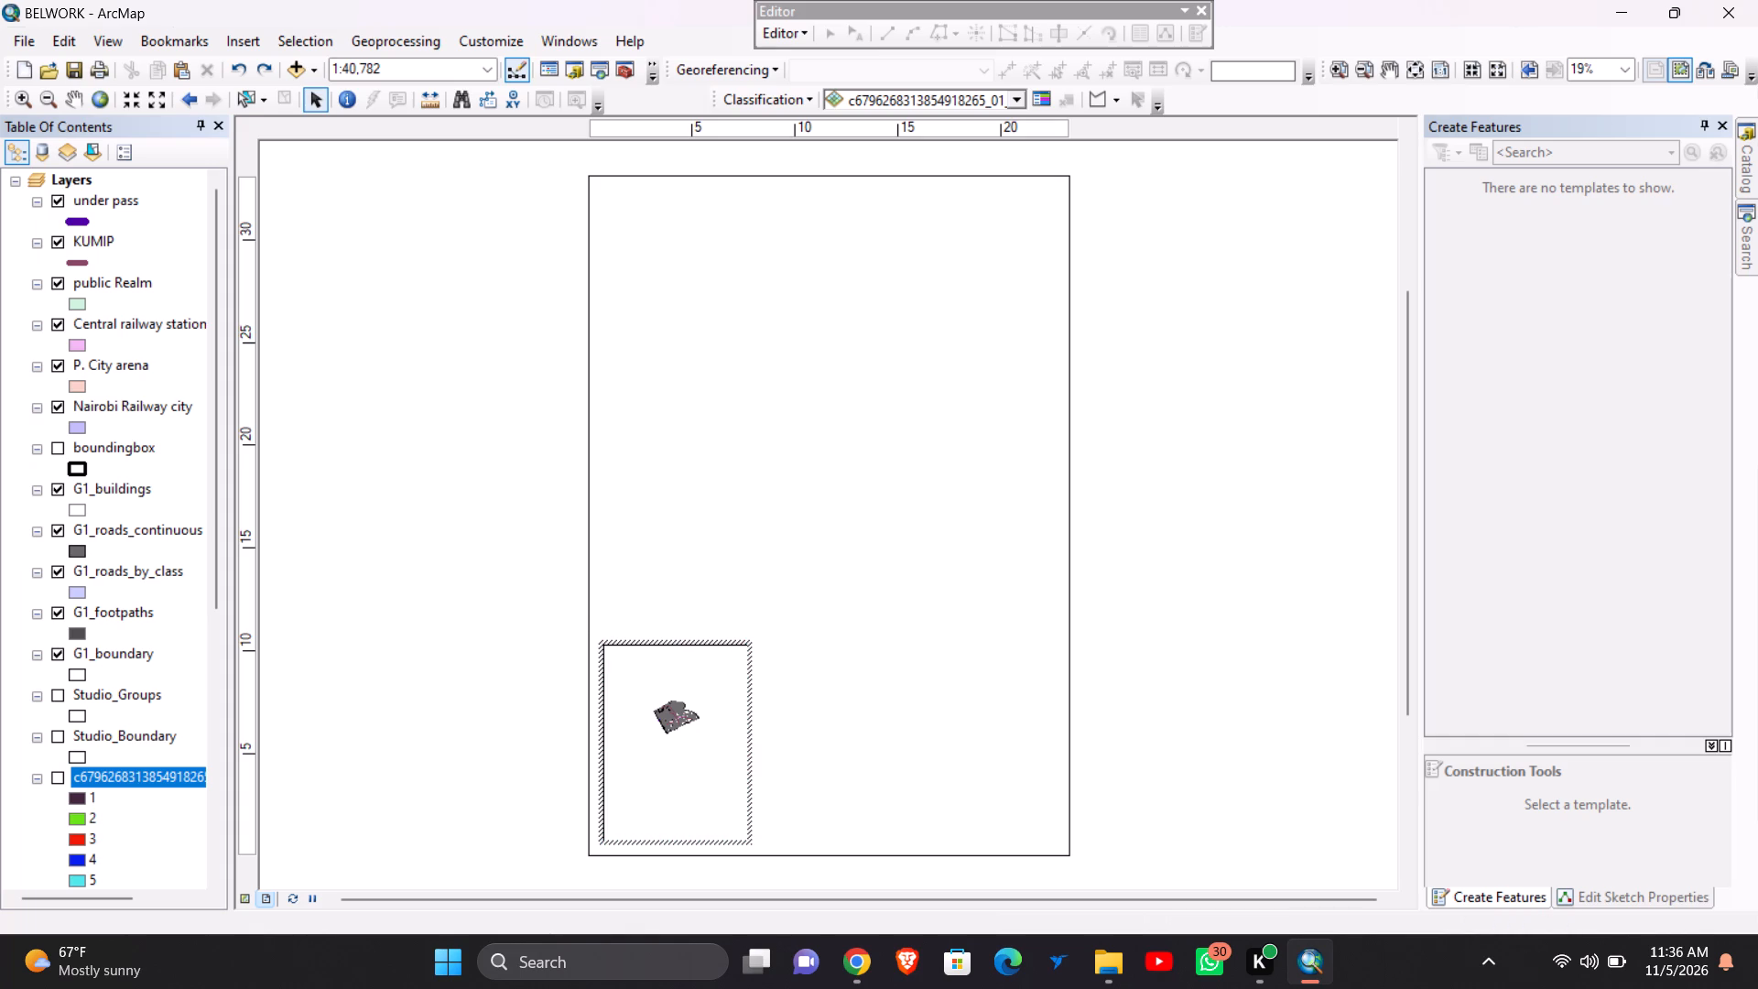
double_click(743, 644)
double_click(743, 644)
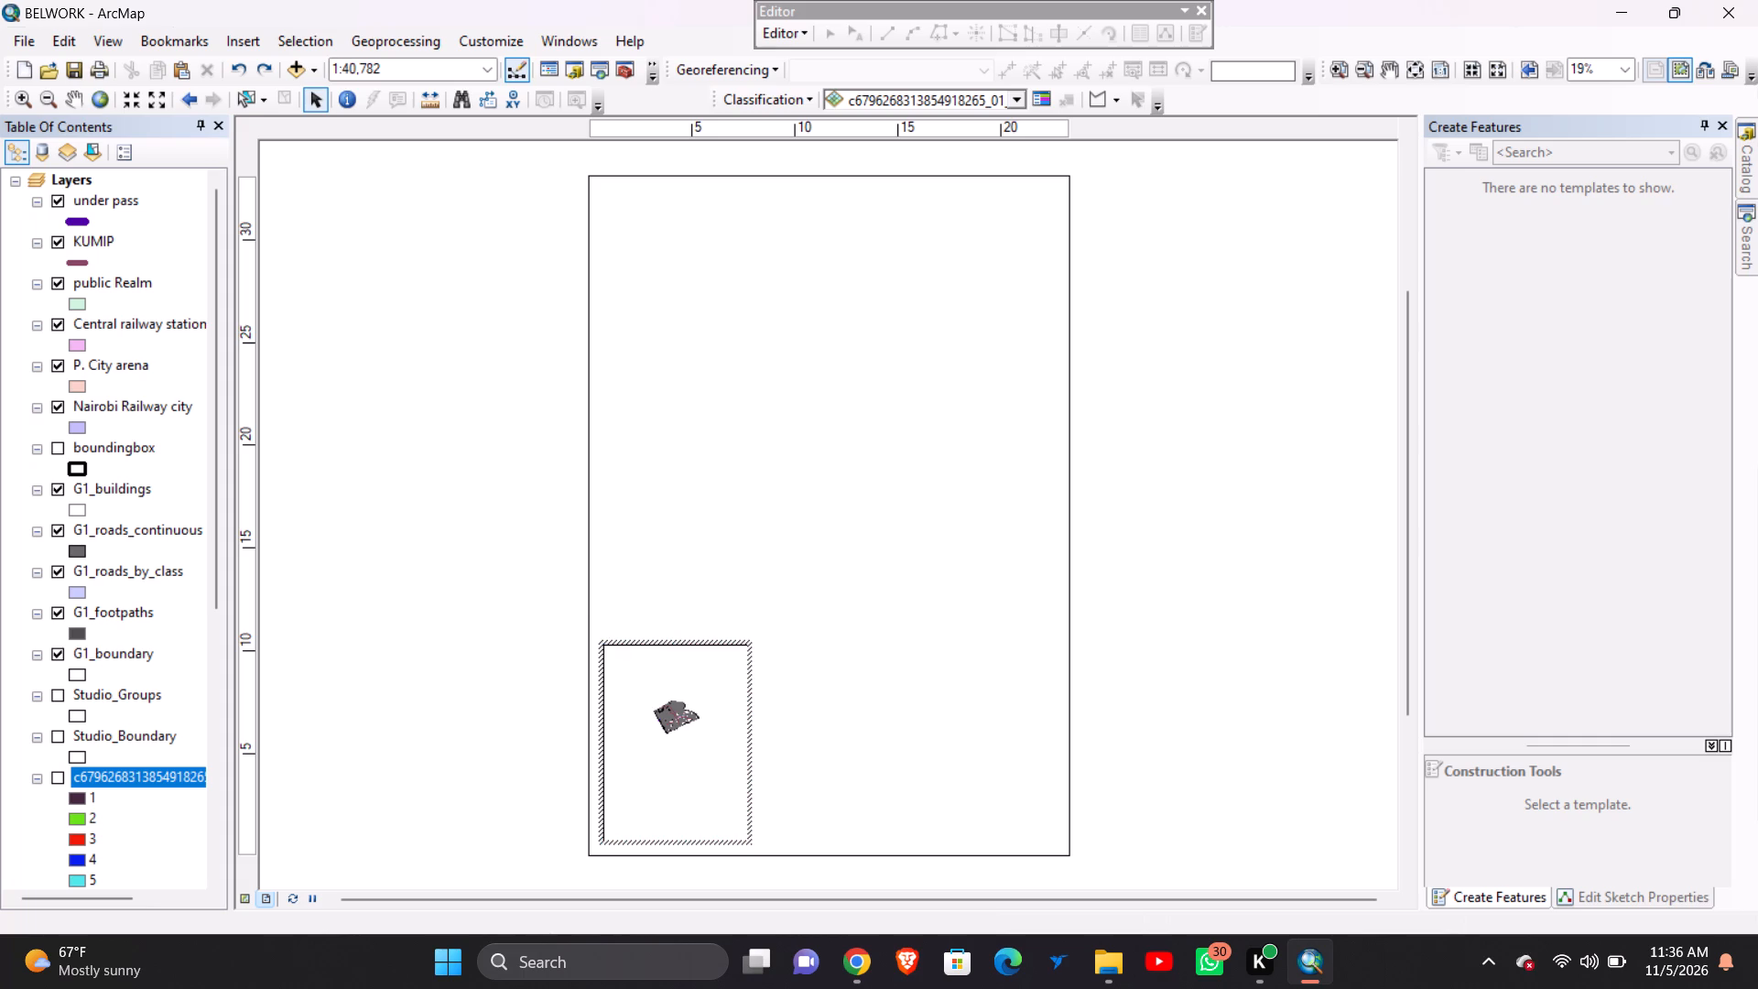
left_click(743, 644)
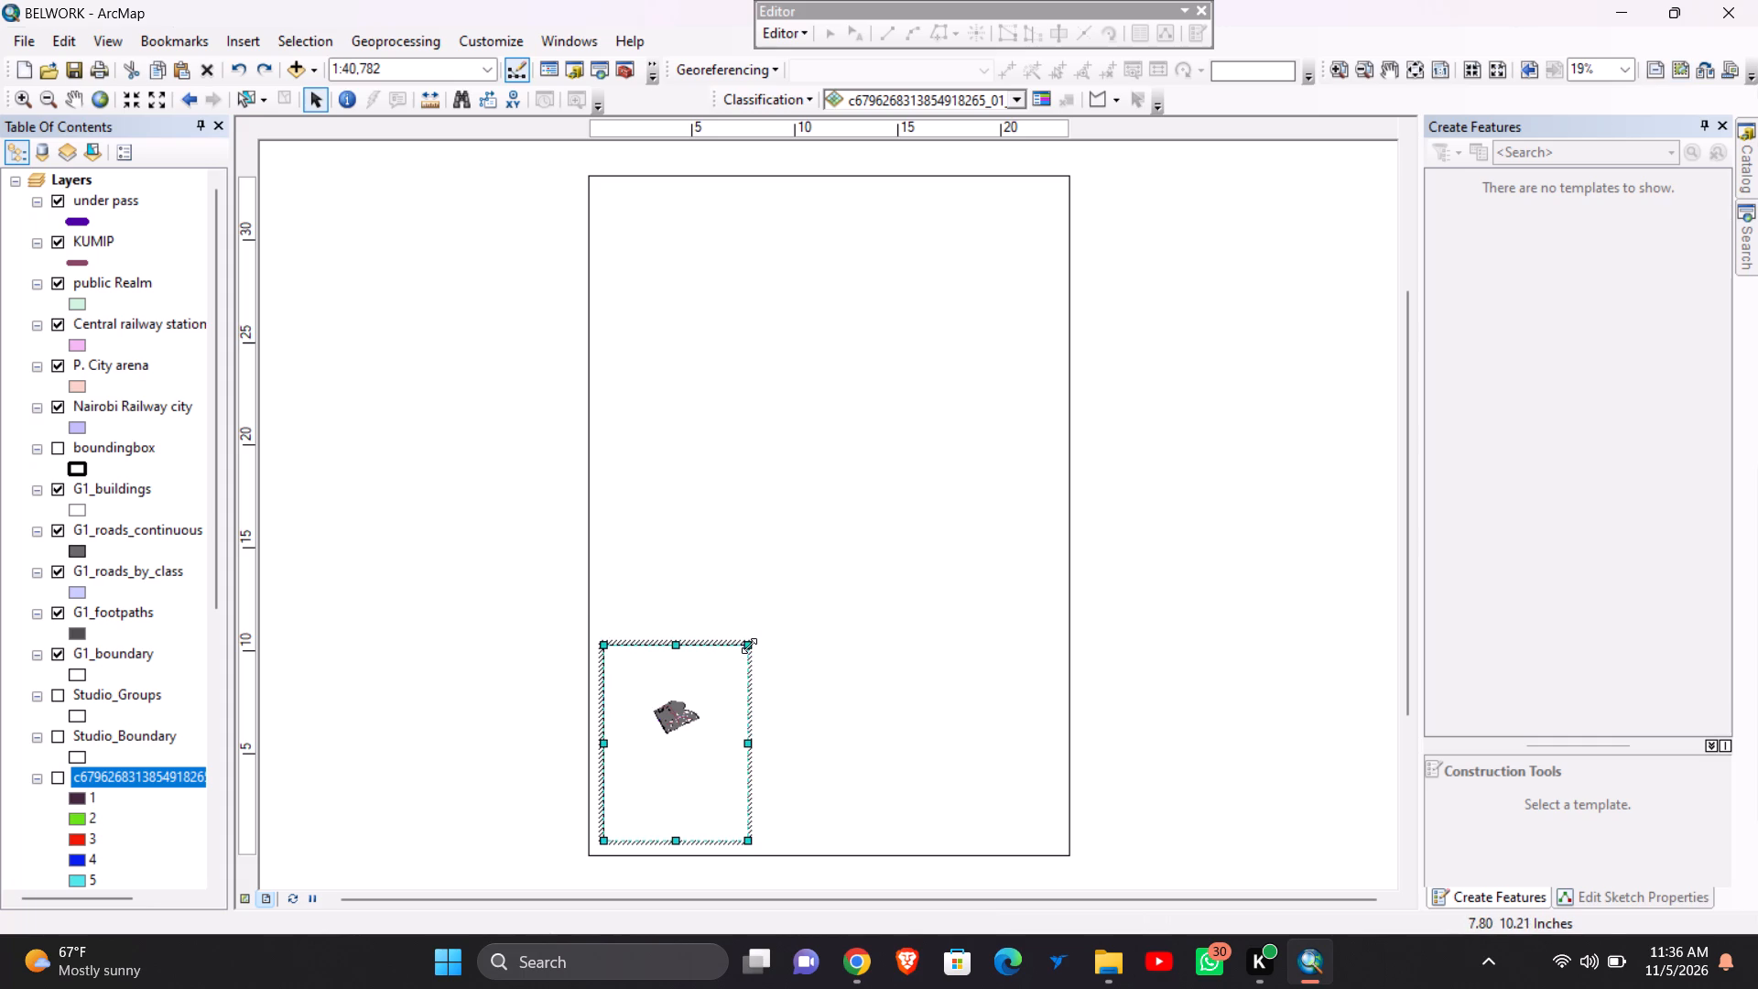
left_click_drag(749, 646, 921, 372)
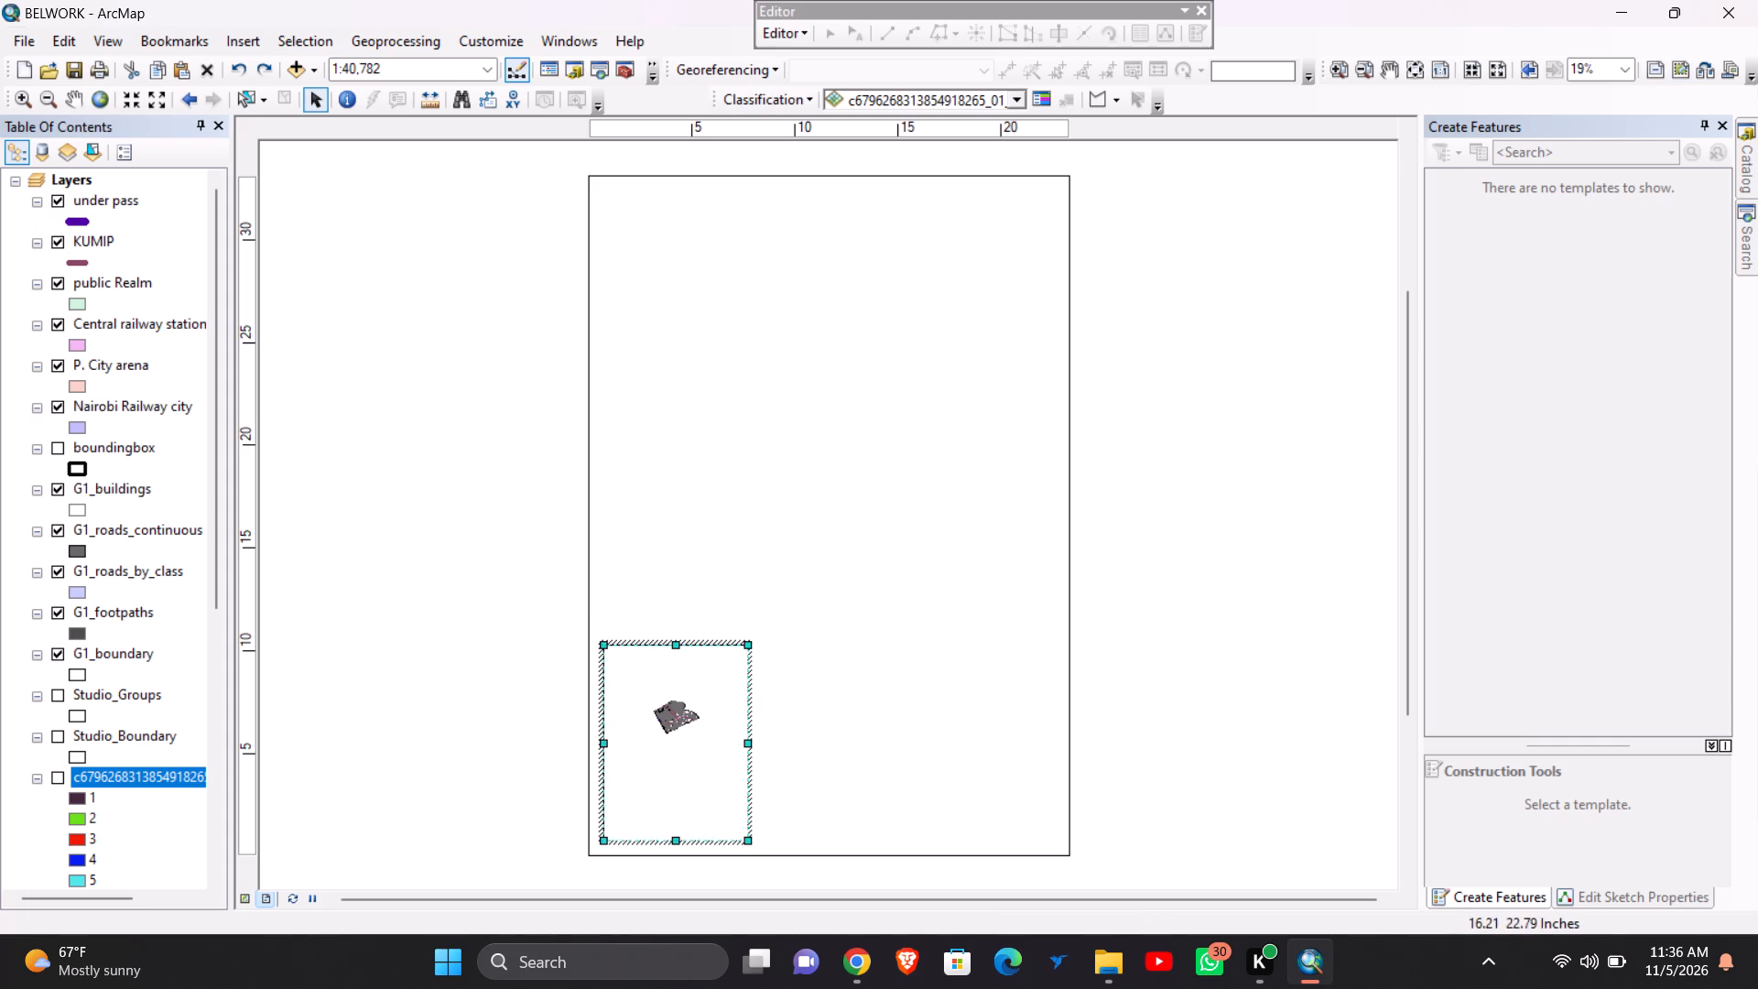
left_click_drag(921, 372, 1005, 256)
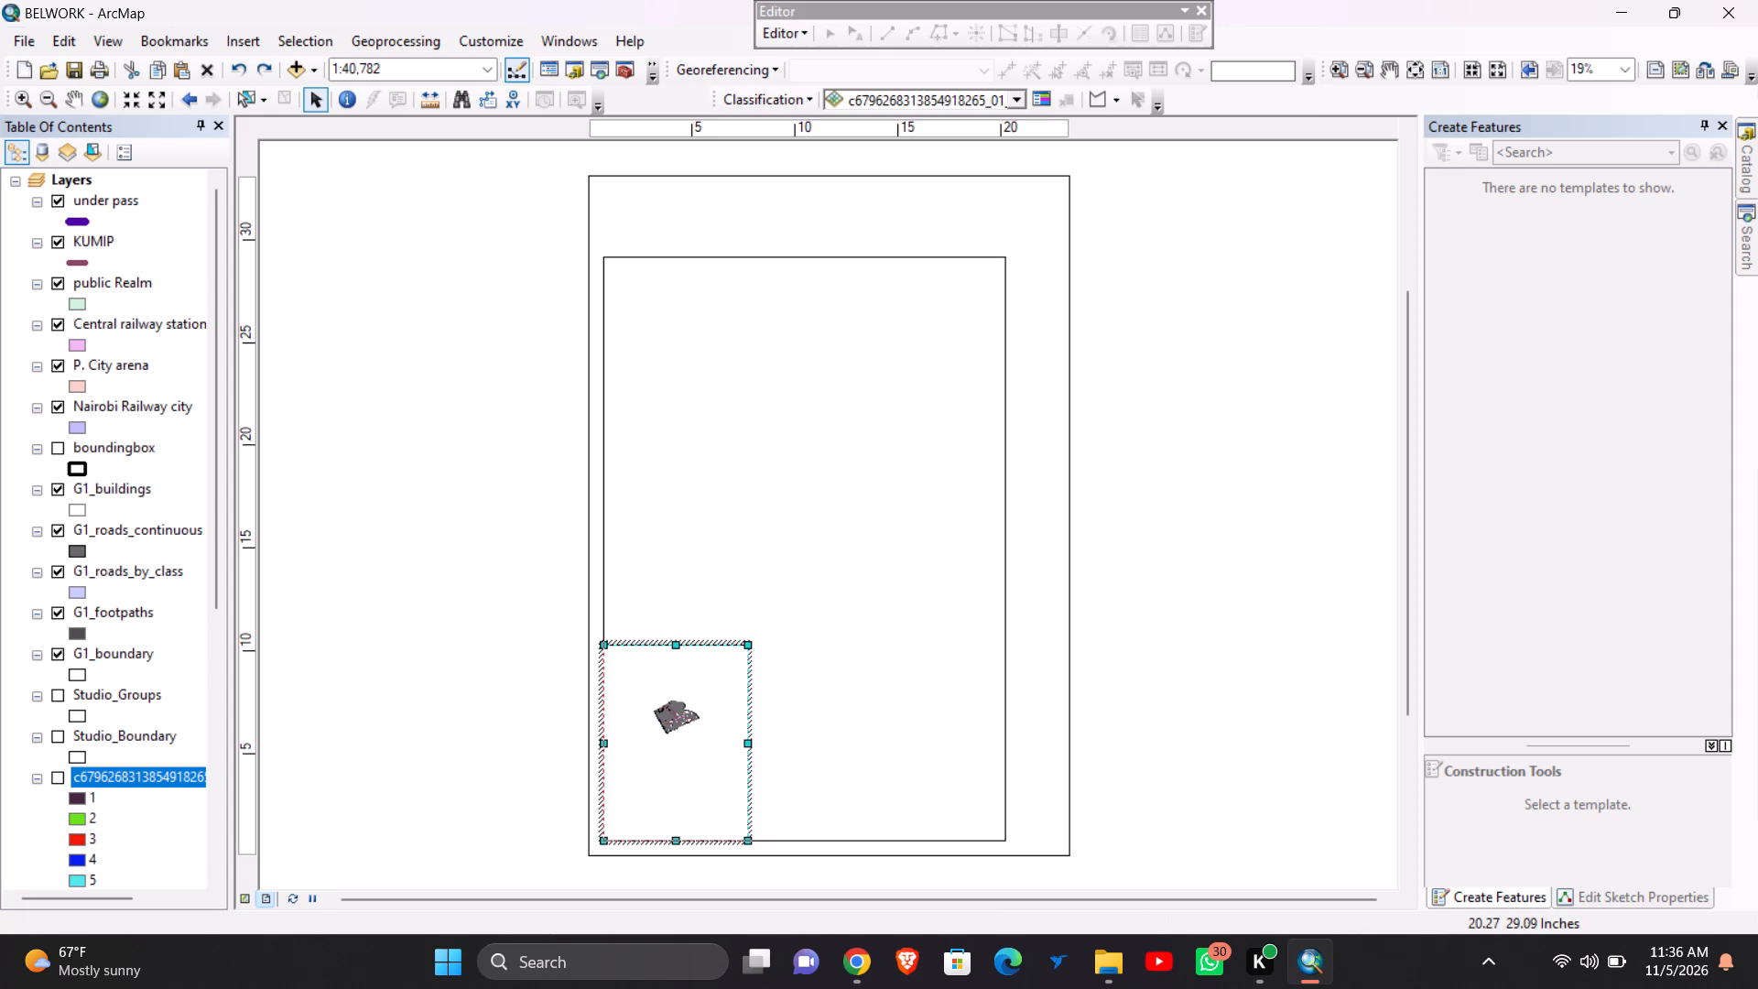
left_click_drag(1005, 256, 1033, 200)
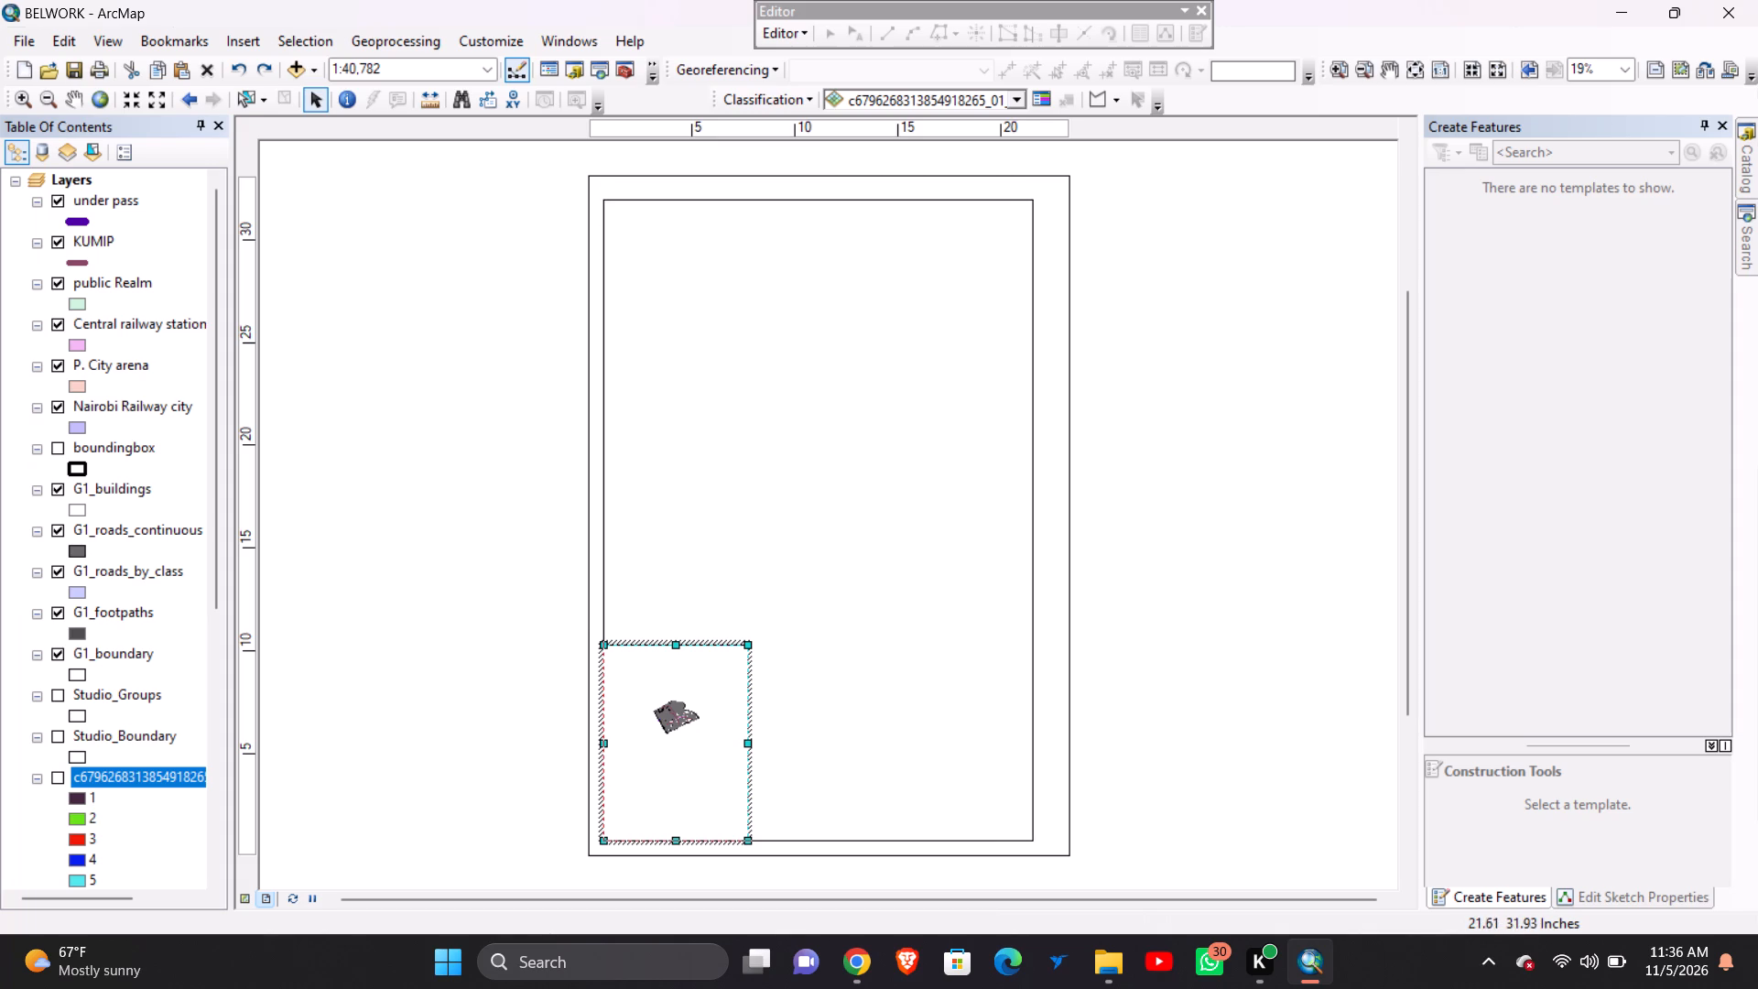
left_click_drag(1033, 200, 1062, 209)
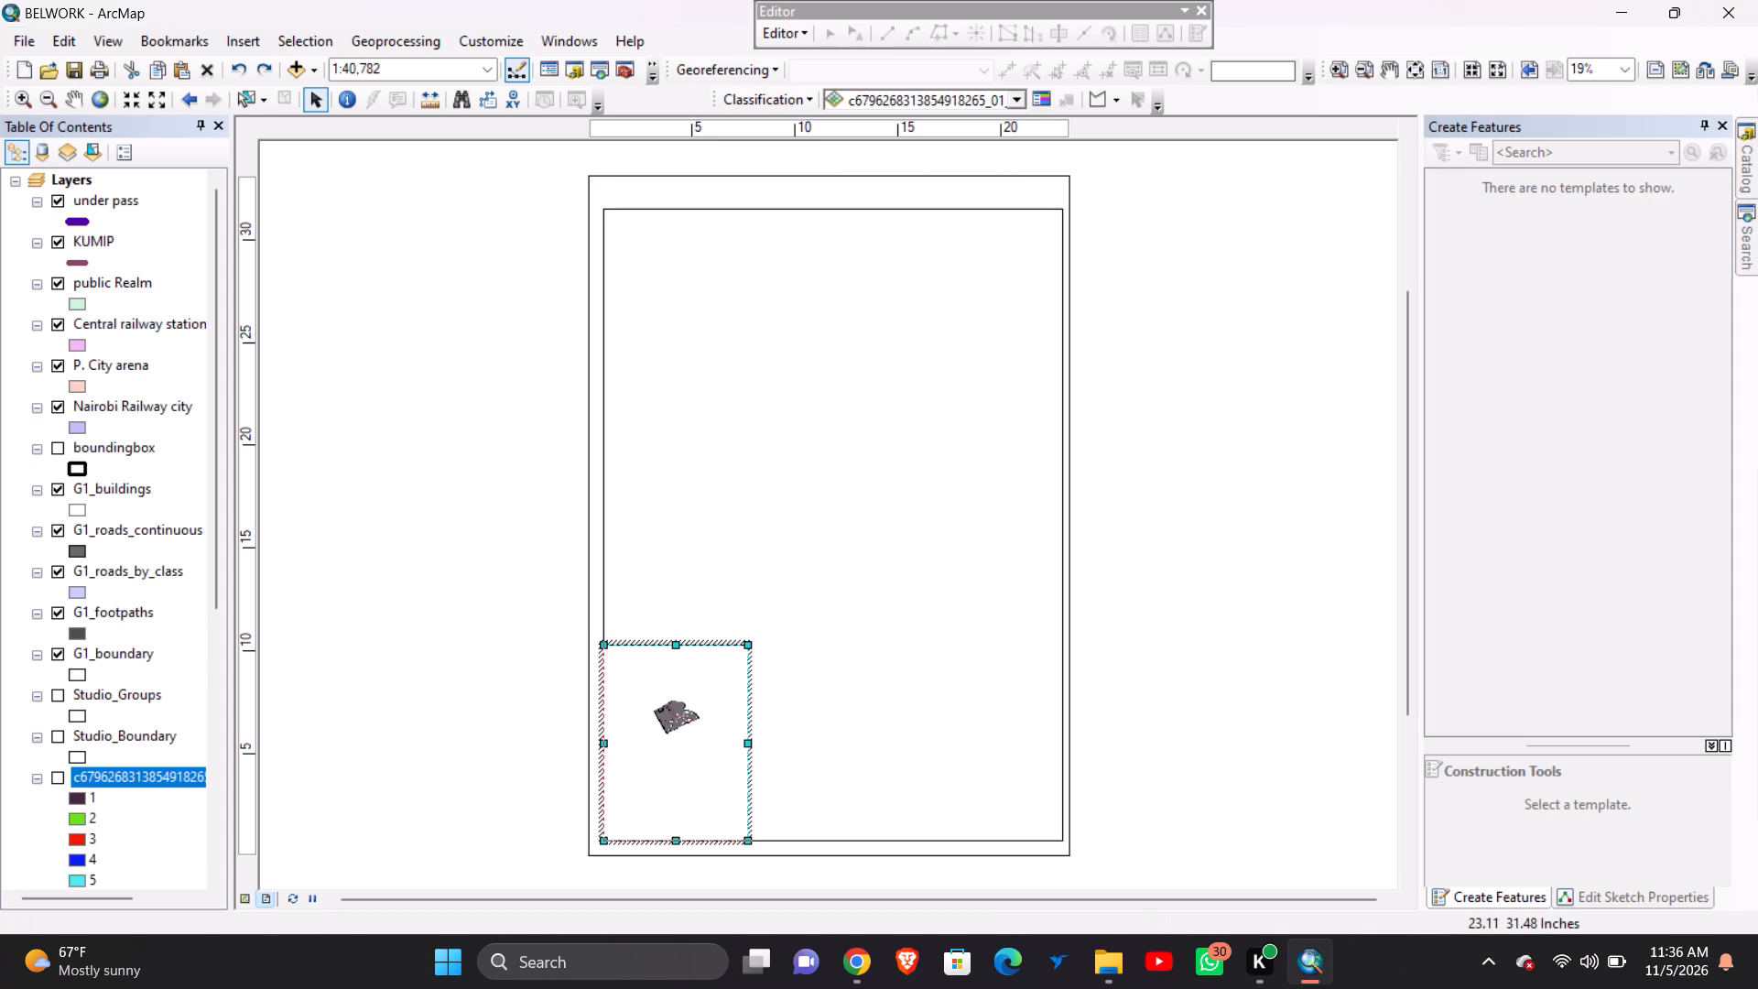
left_click_drag(1062, 209, 1052, 200)
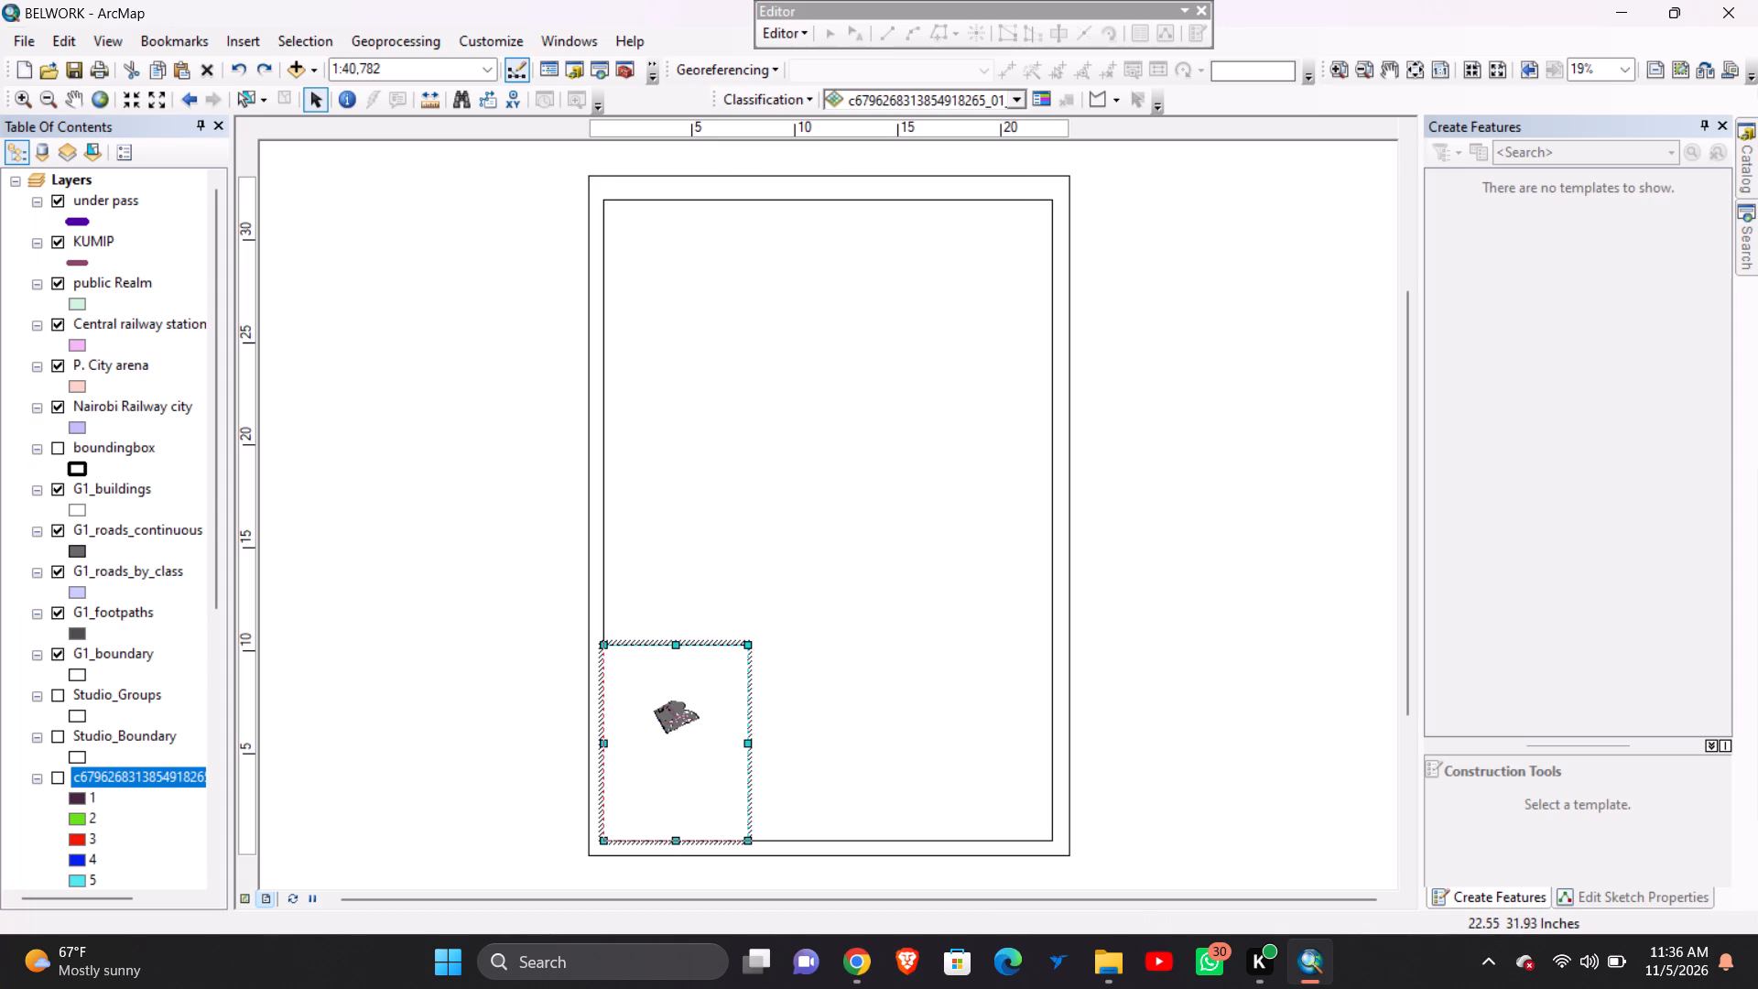
left_click_drag(1052, 200, 1053, 193)
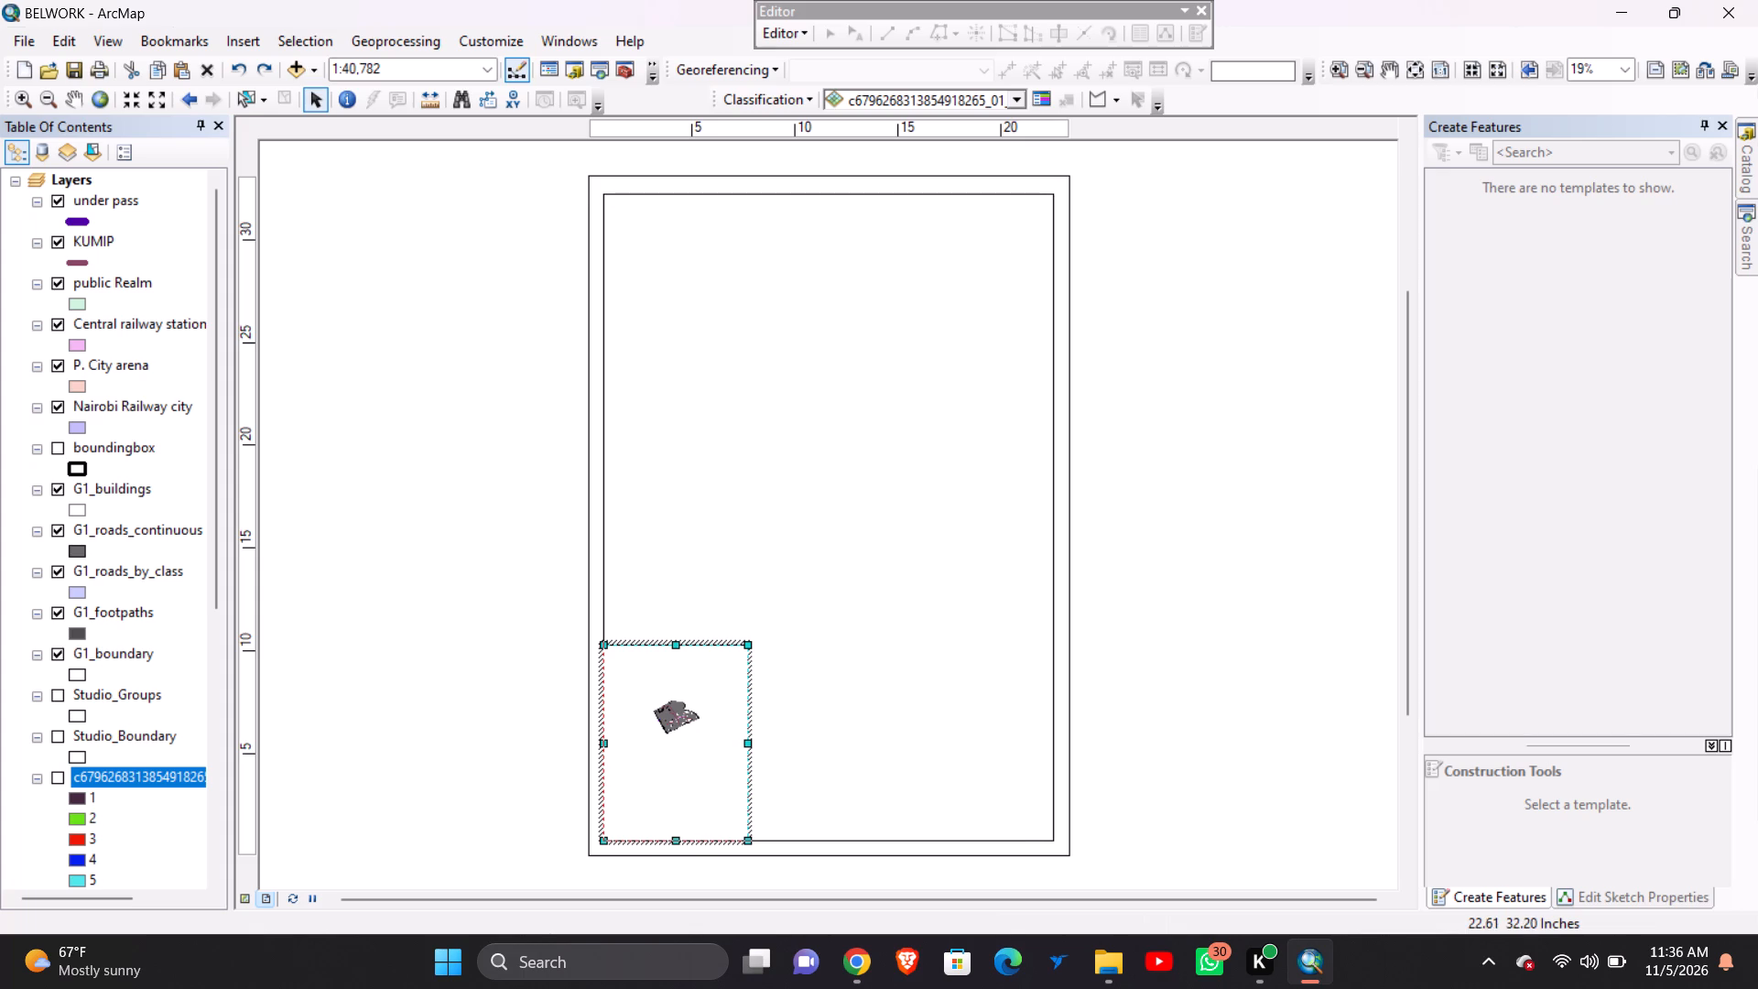
left_click_drag(1053, 193, 1056, 190)
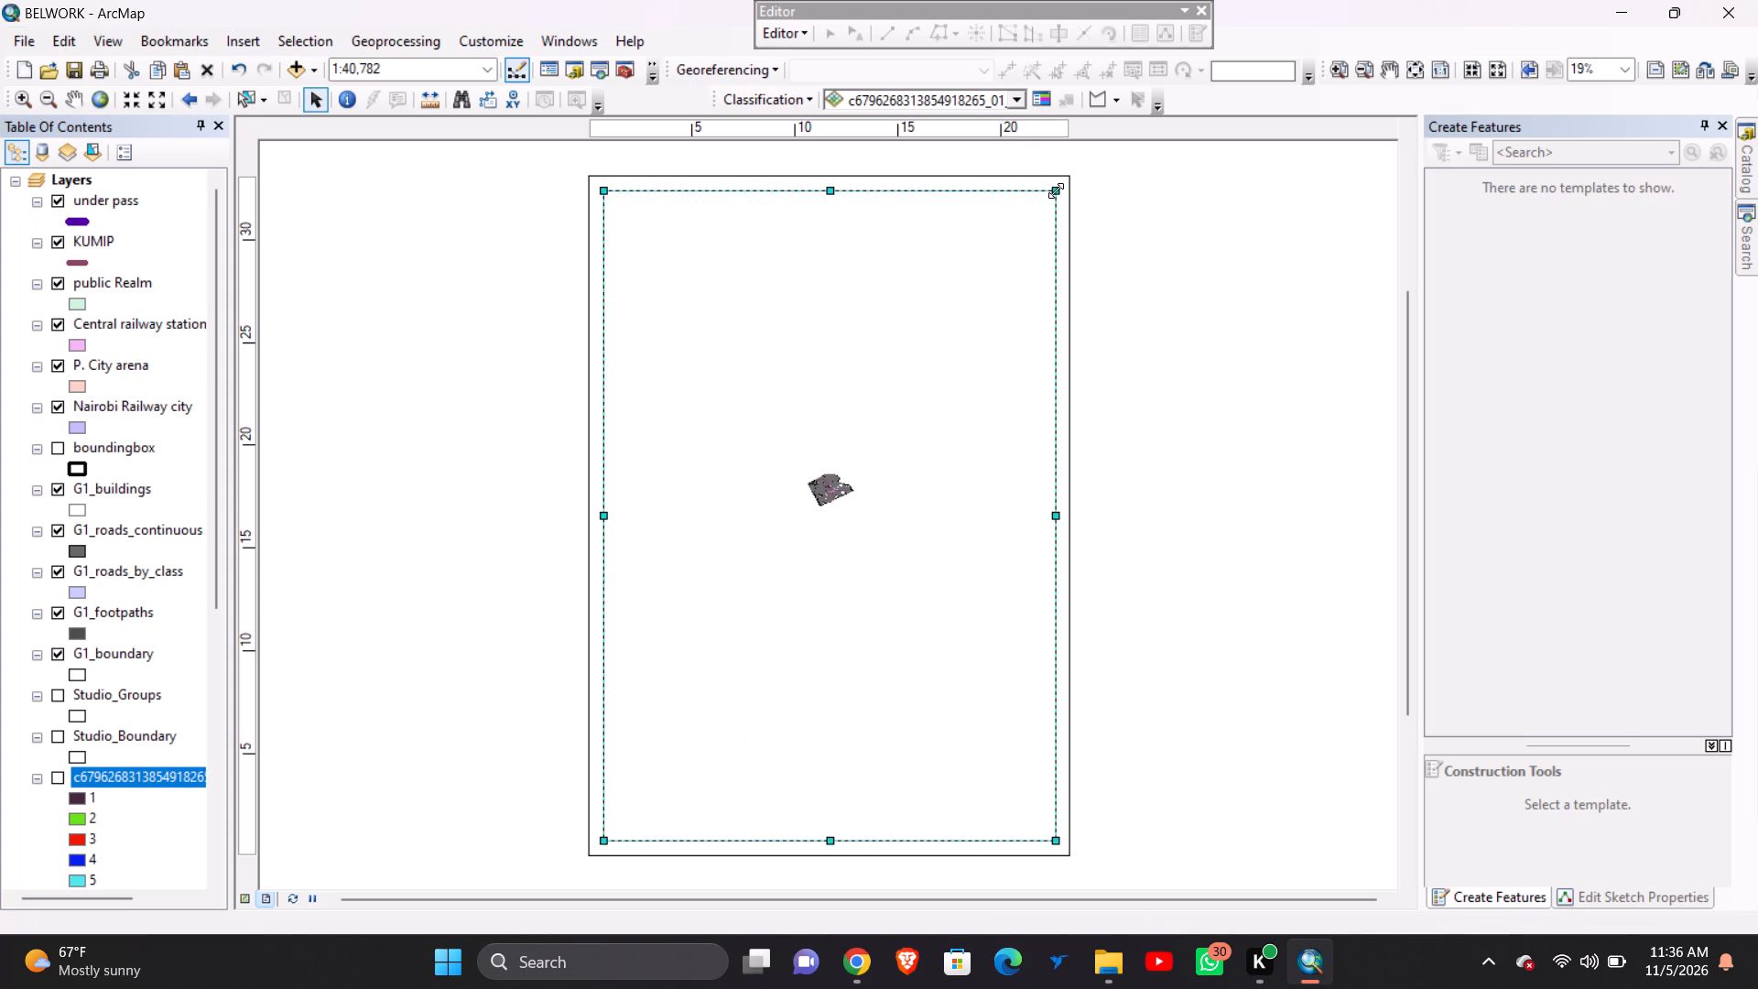
Focus the enlarged data frame and zoom its map to the full extent of the layers.
left_click(833, 484)
left_click(833, 484)
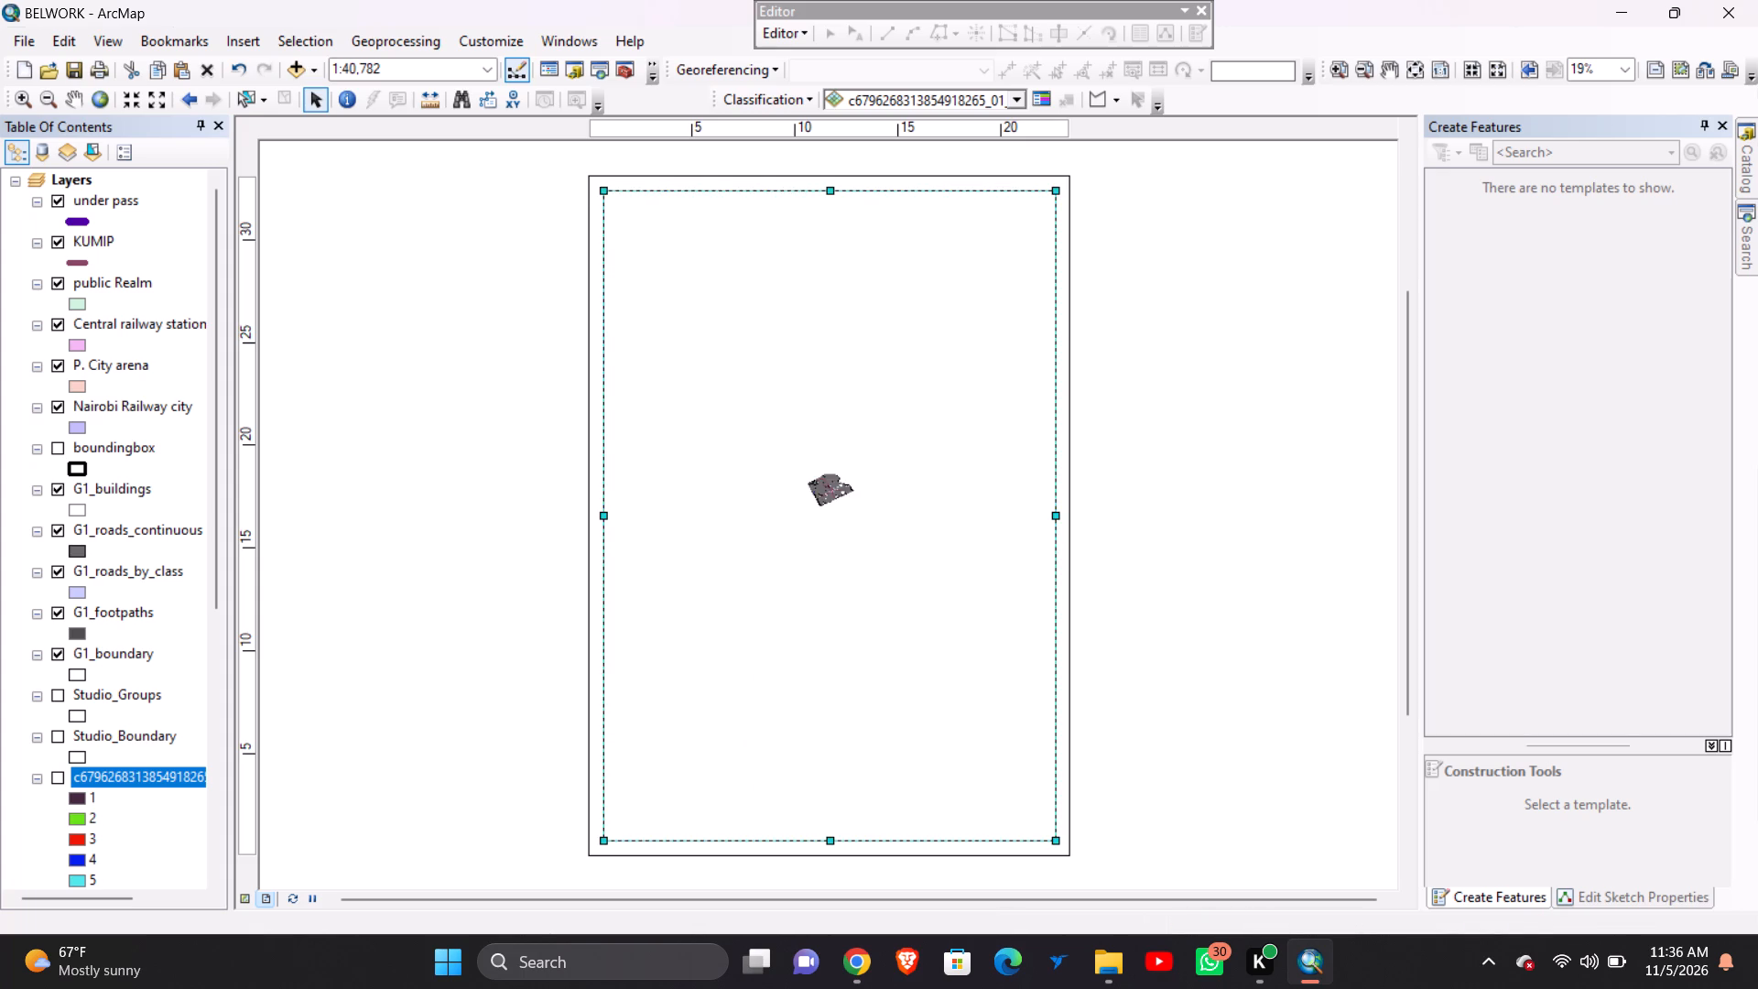
left_click(833, 484)
double_click(833, 484)
left_click(833, 484)
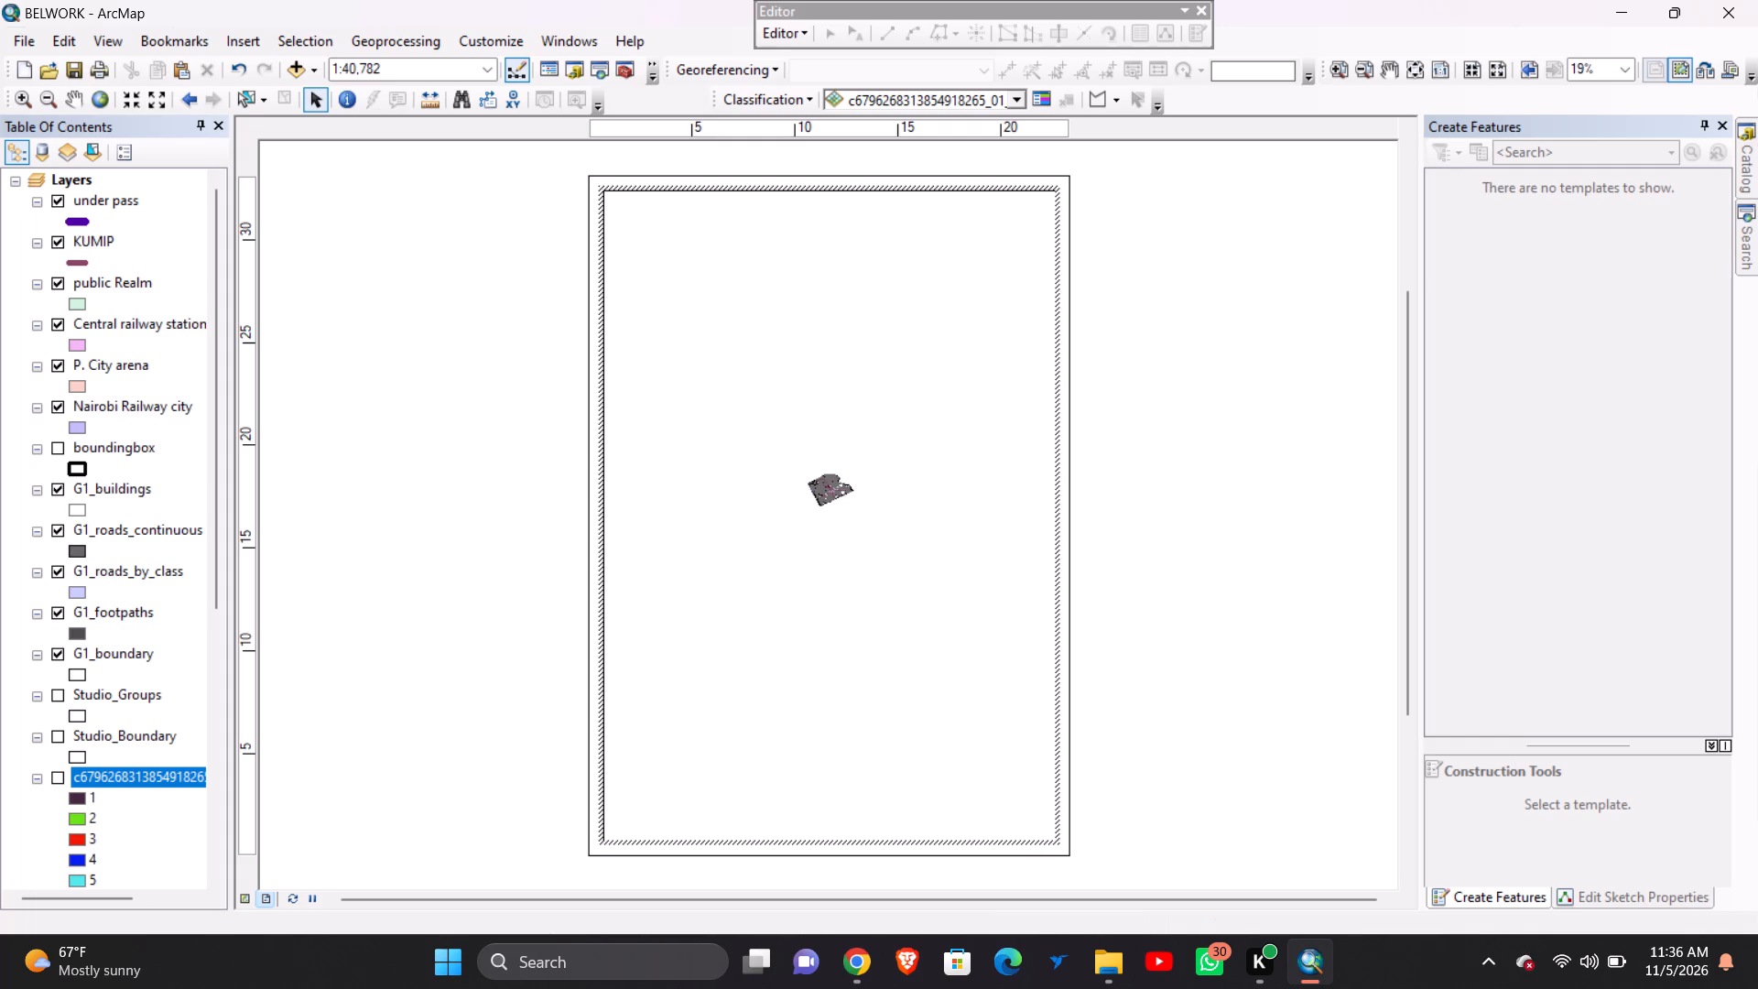
left_click(827, 489)
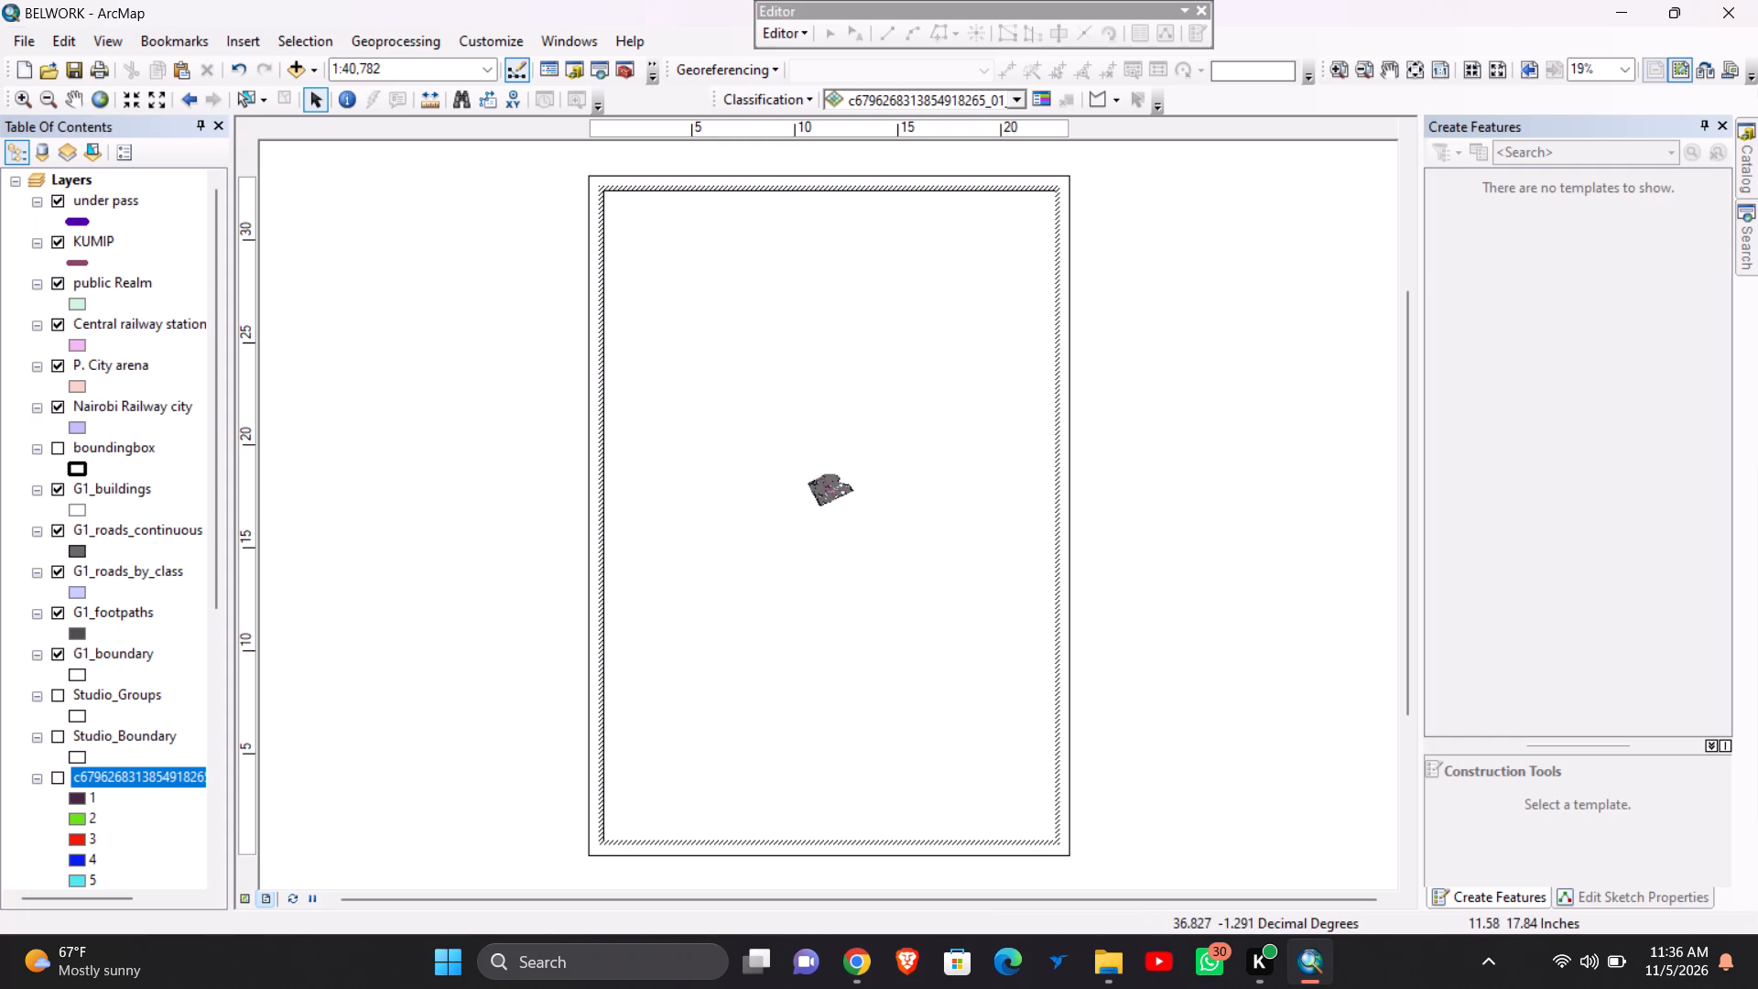
double_click(827, 489)
right_click(827, 489)
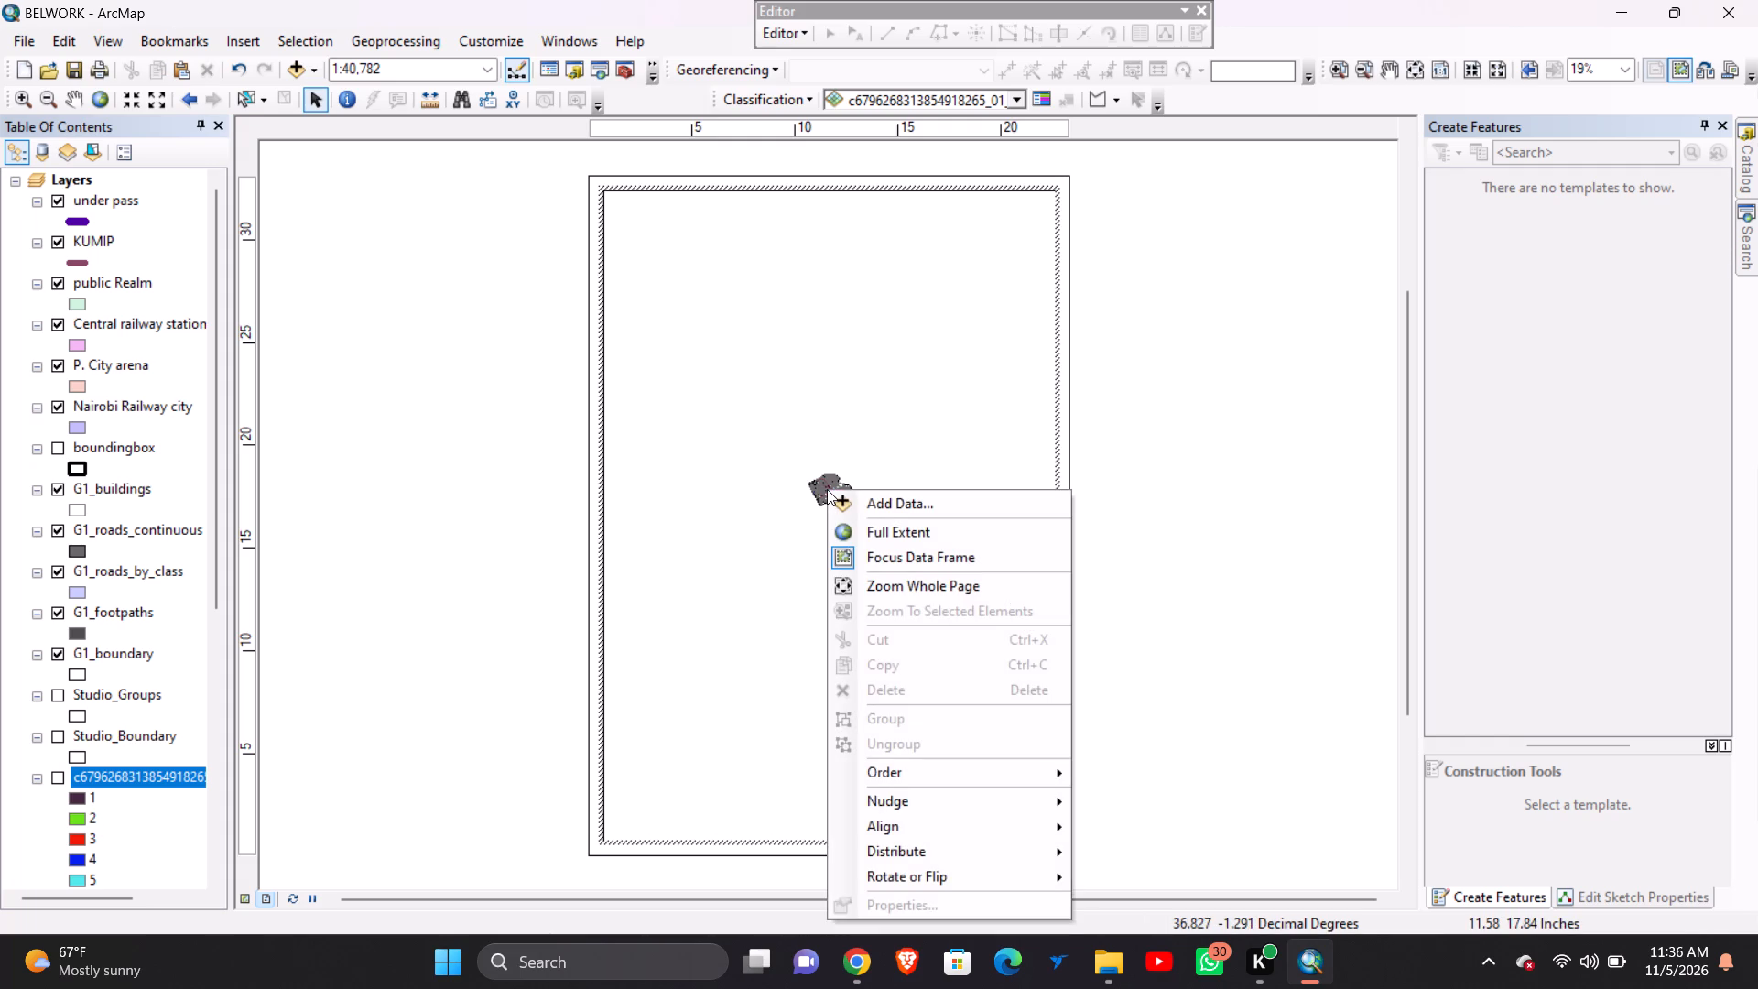
left_click(863, 528)
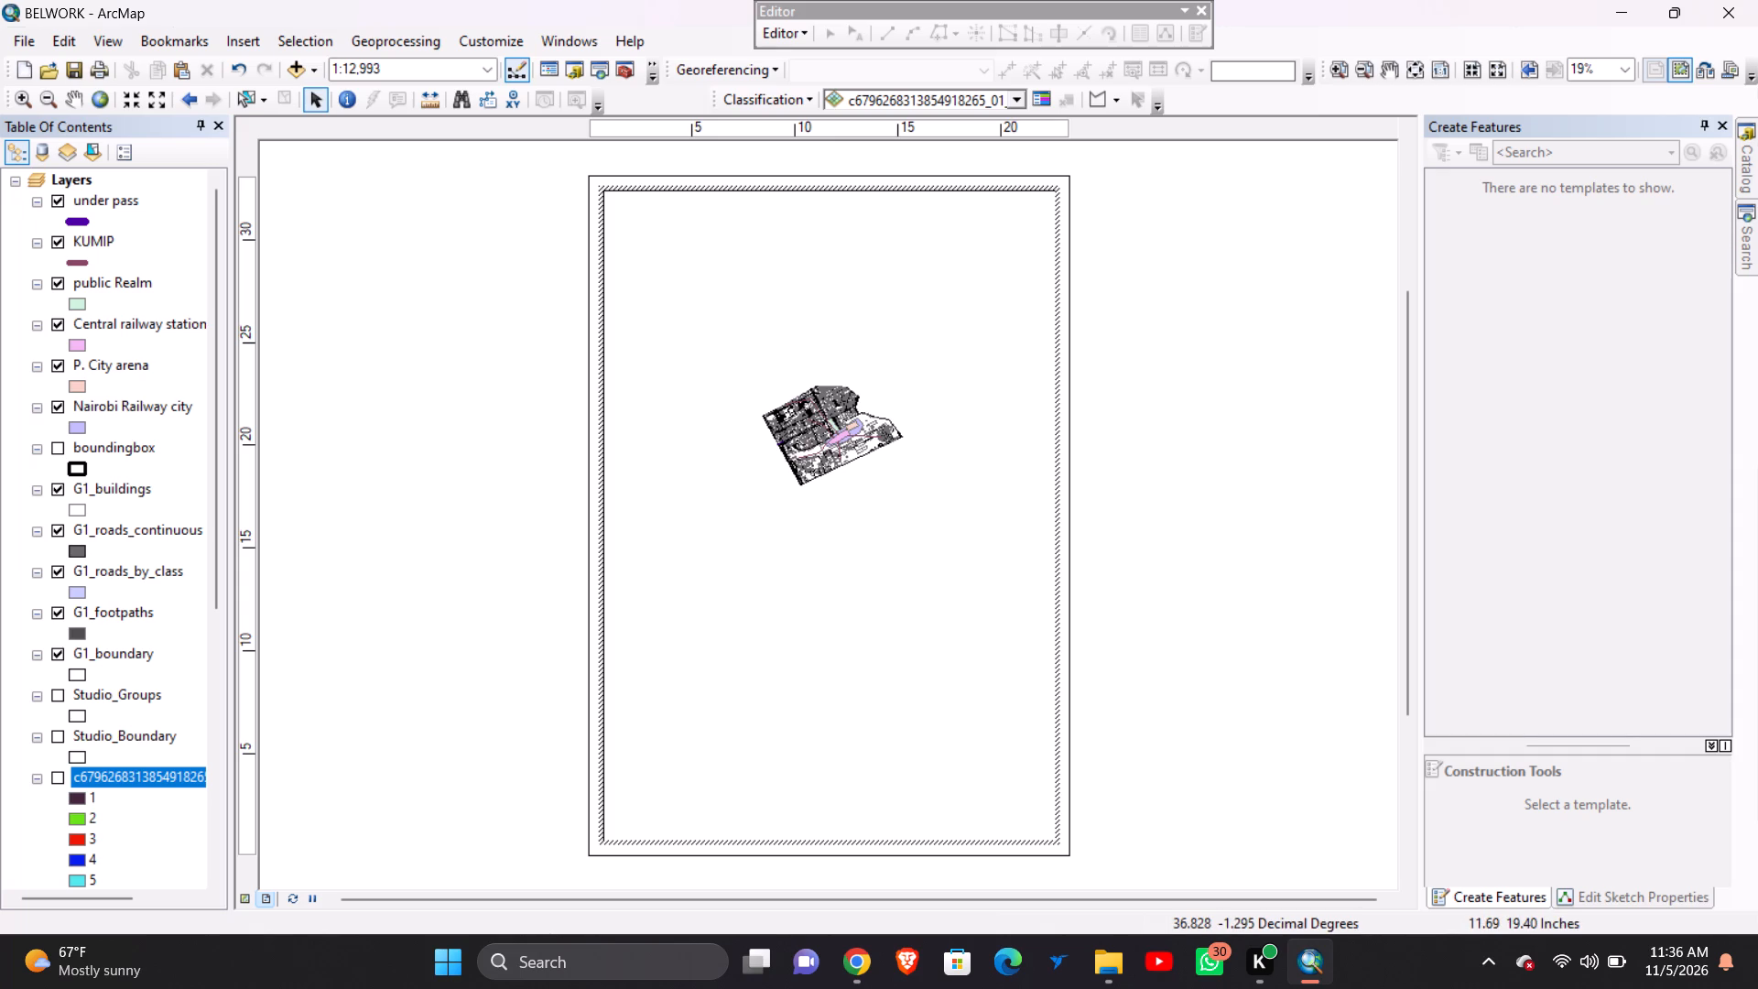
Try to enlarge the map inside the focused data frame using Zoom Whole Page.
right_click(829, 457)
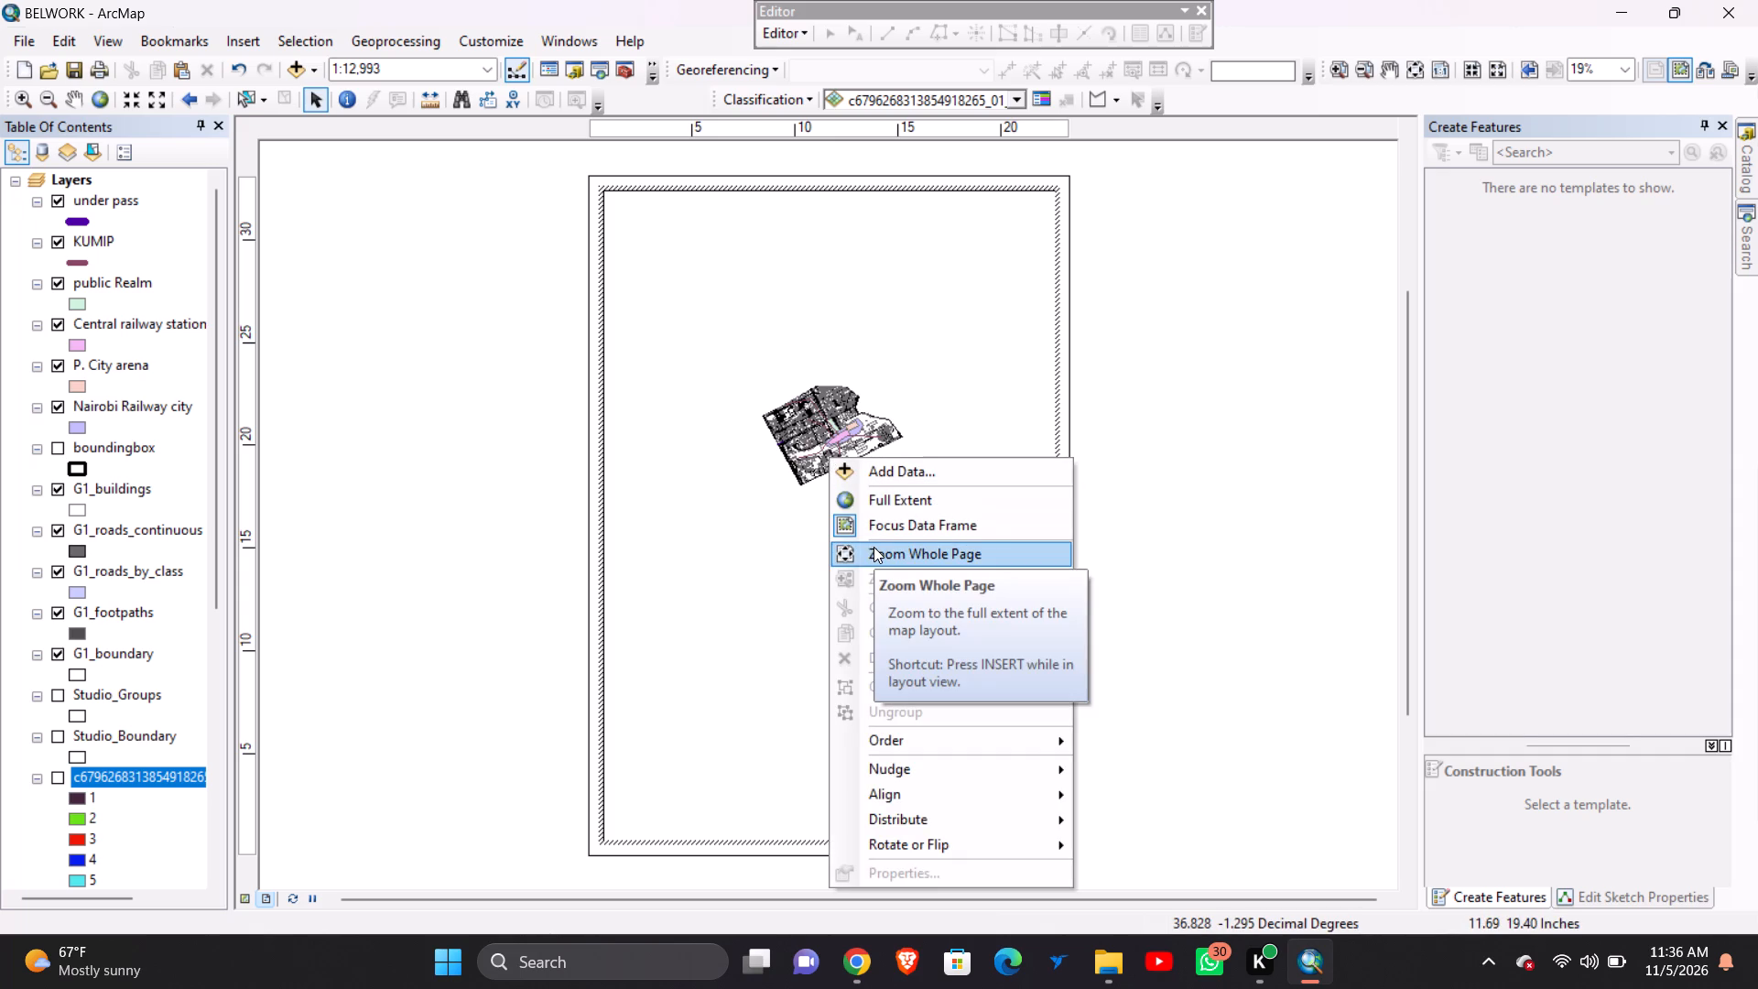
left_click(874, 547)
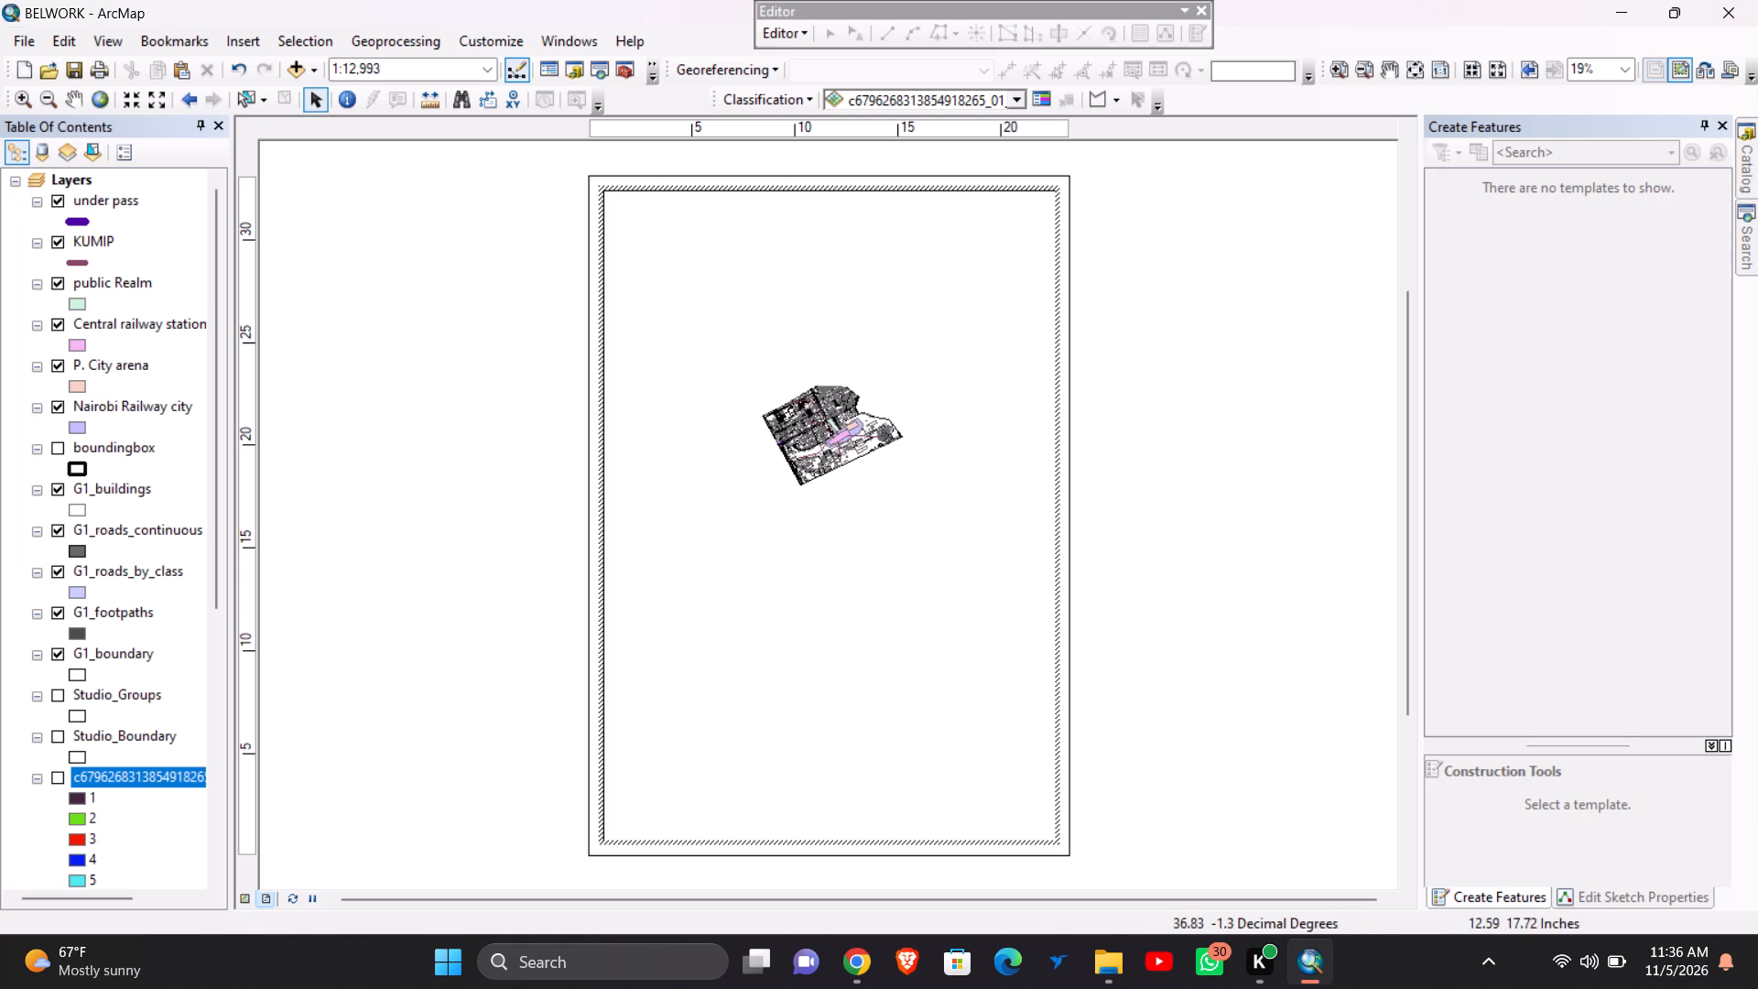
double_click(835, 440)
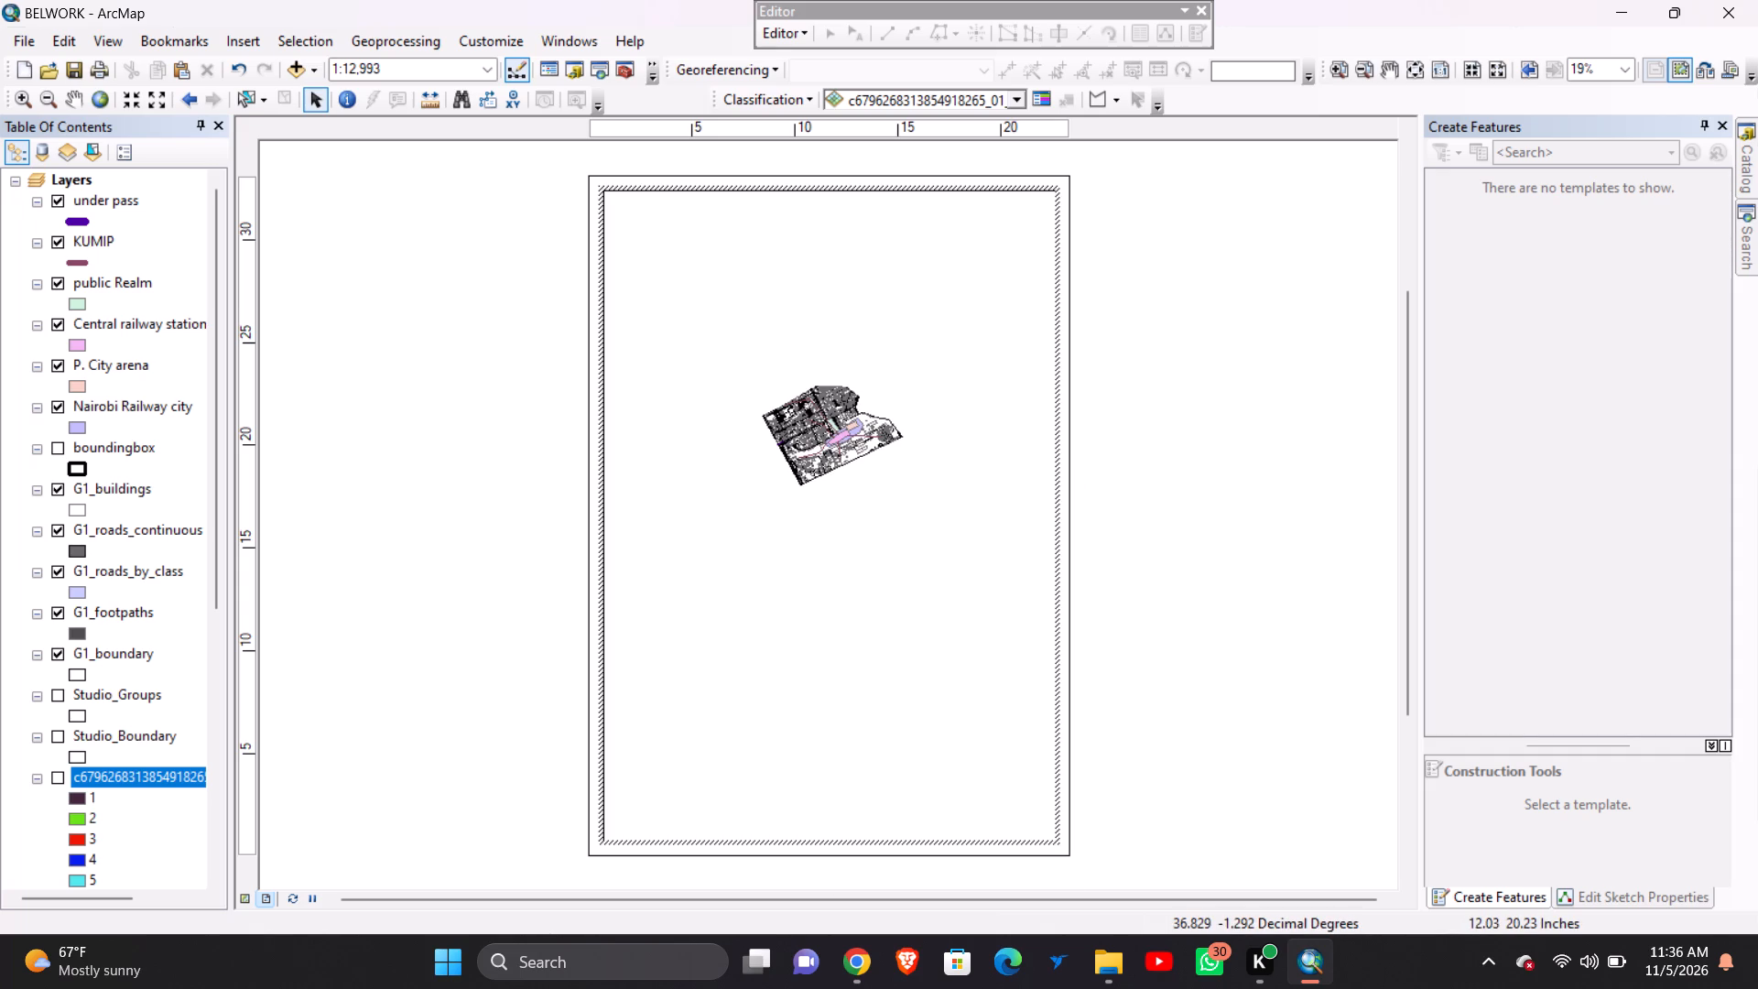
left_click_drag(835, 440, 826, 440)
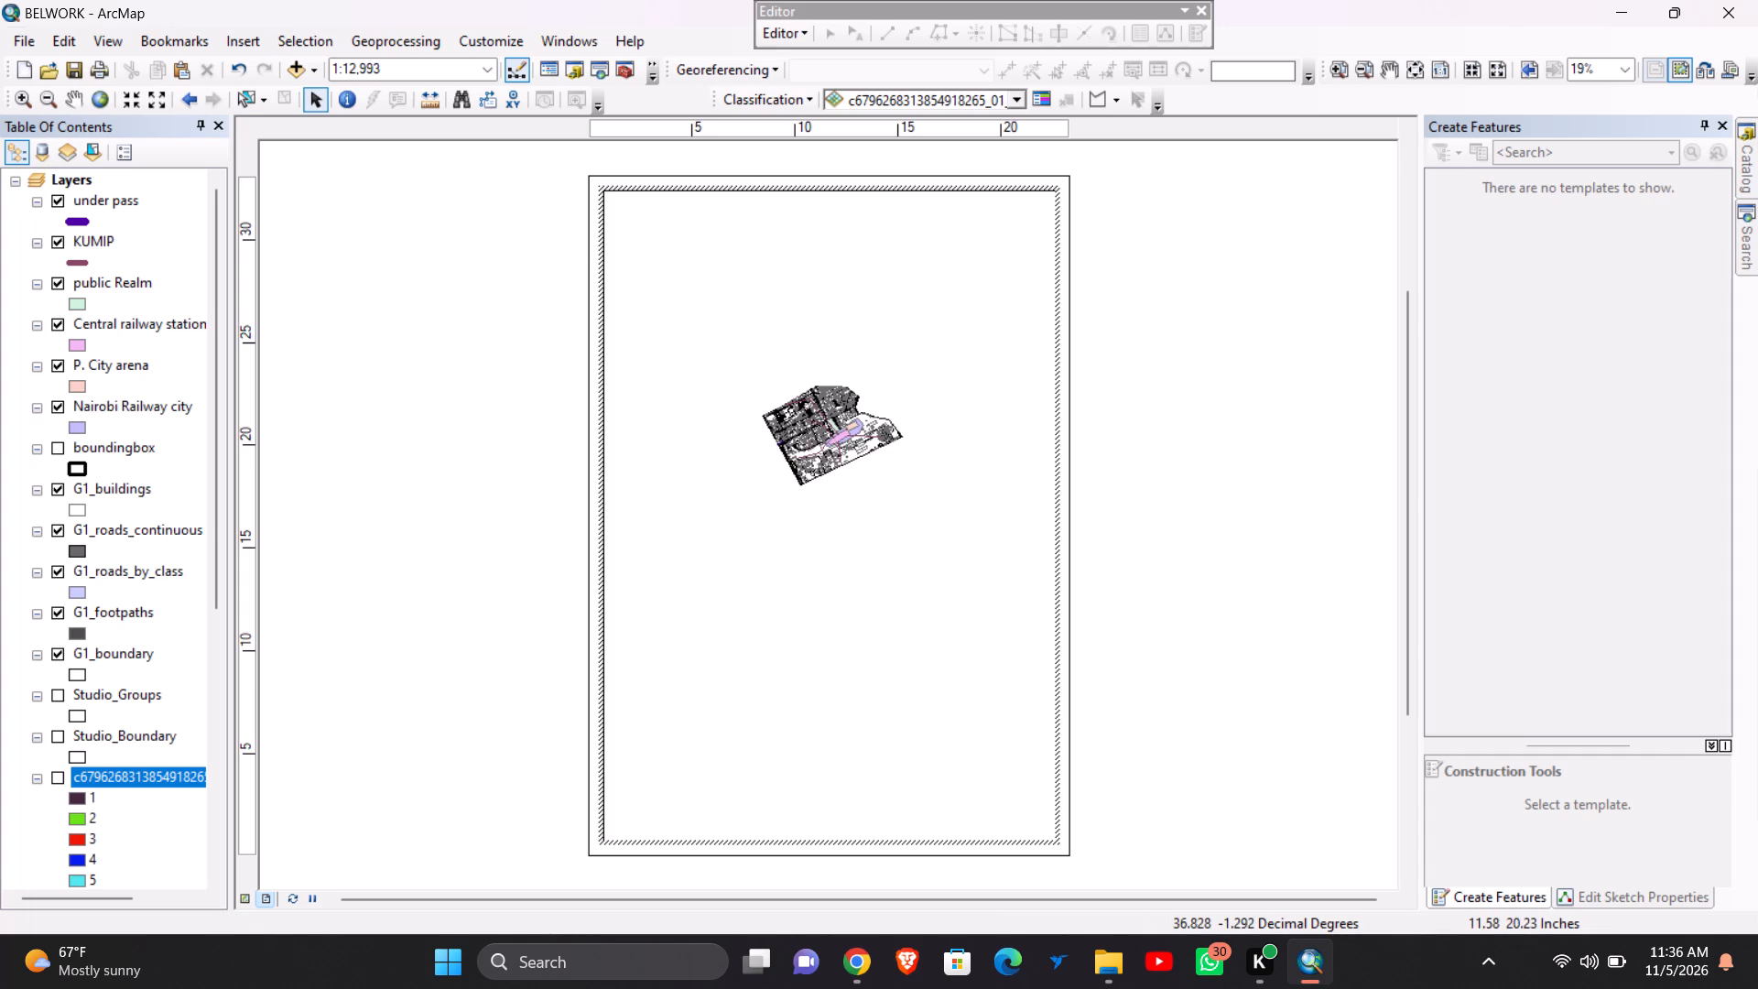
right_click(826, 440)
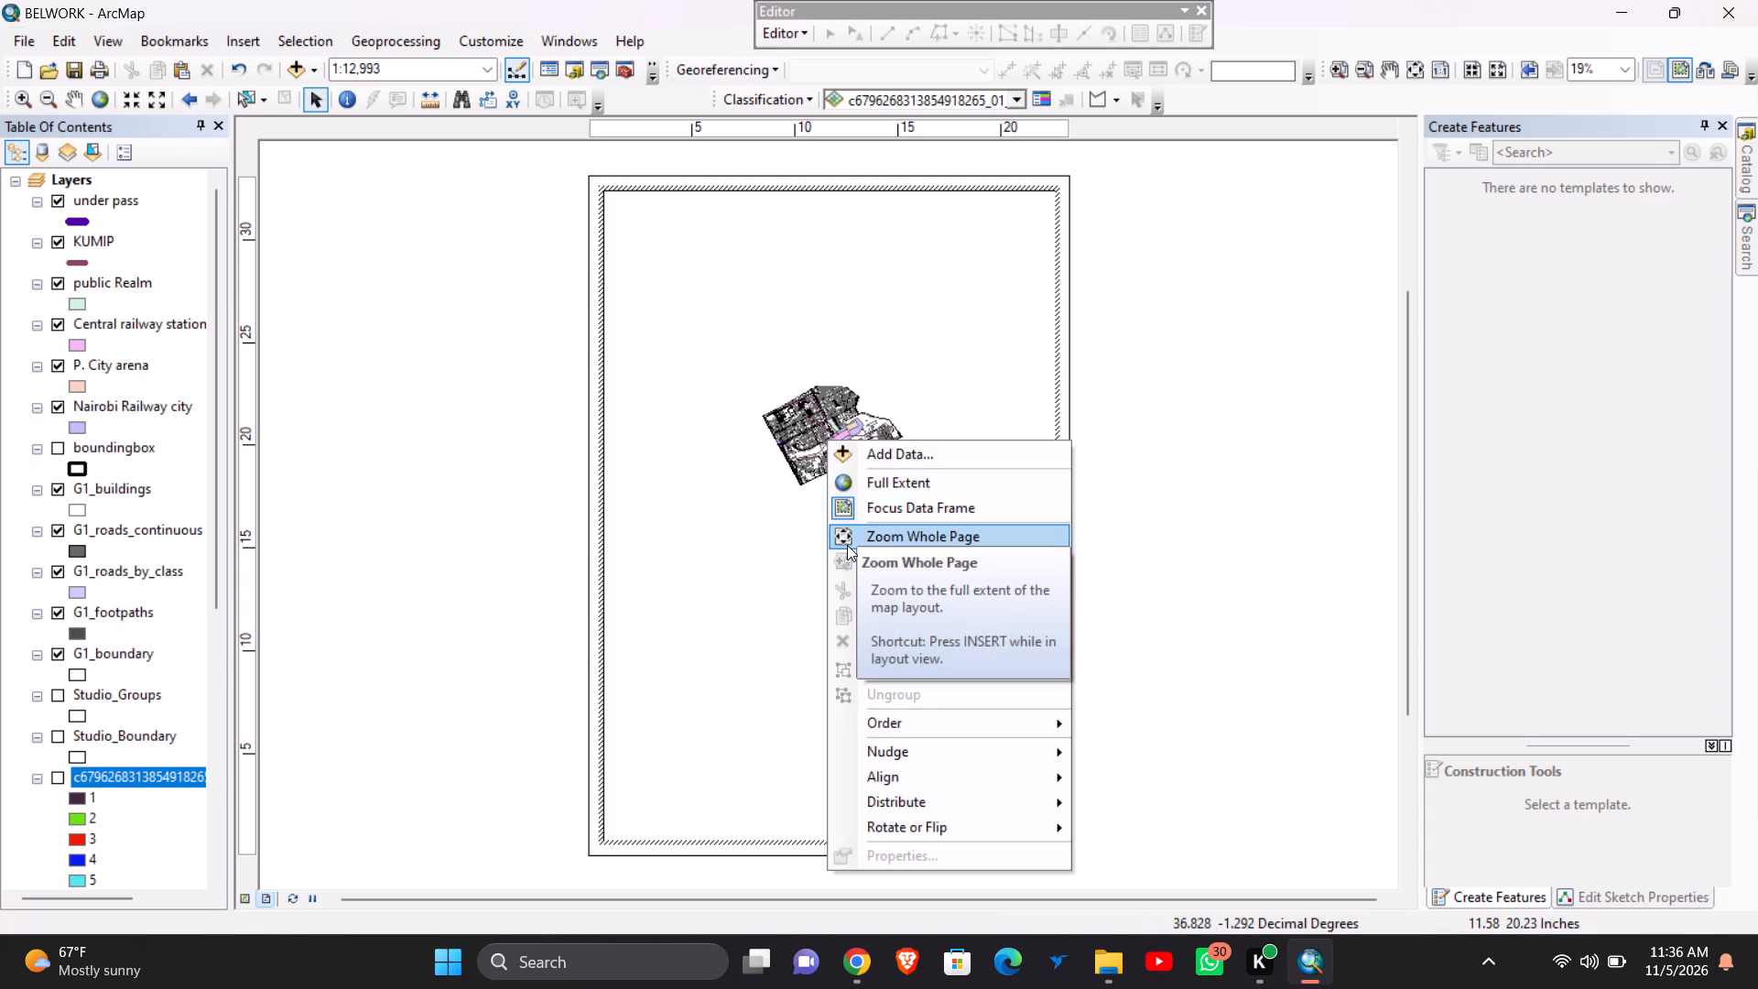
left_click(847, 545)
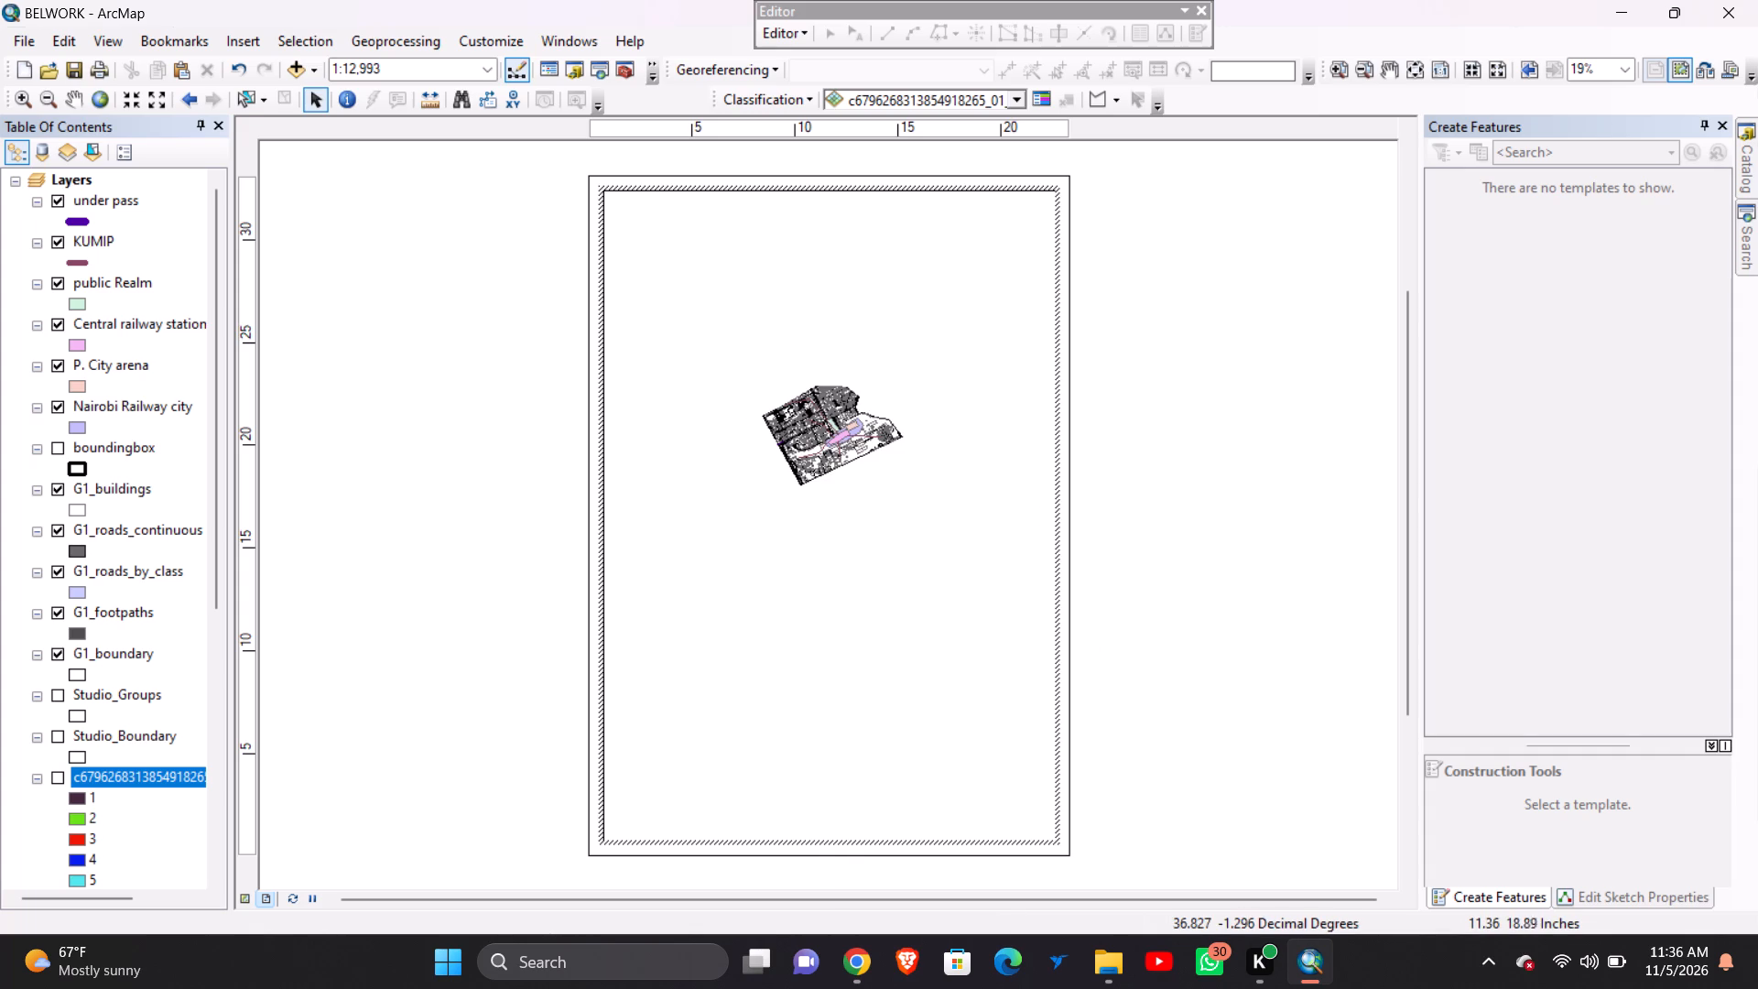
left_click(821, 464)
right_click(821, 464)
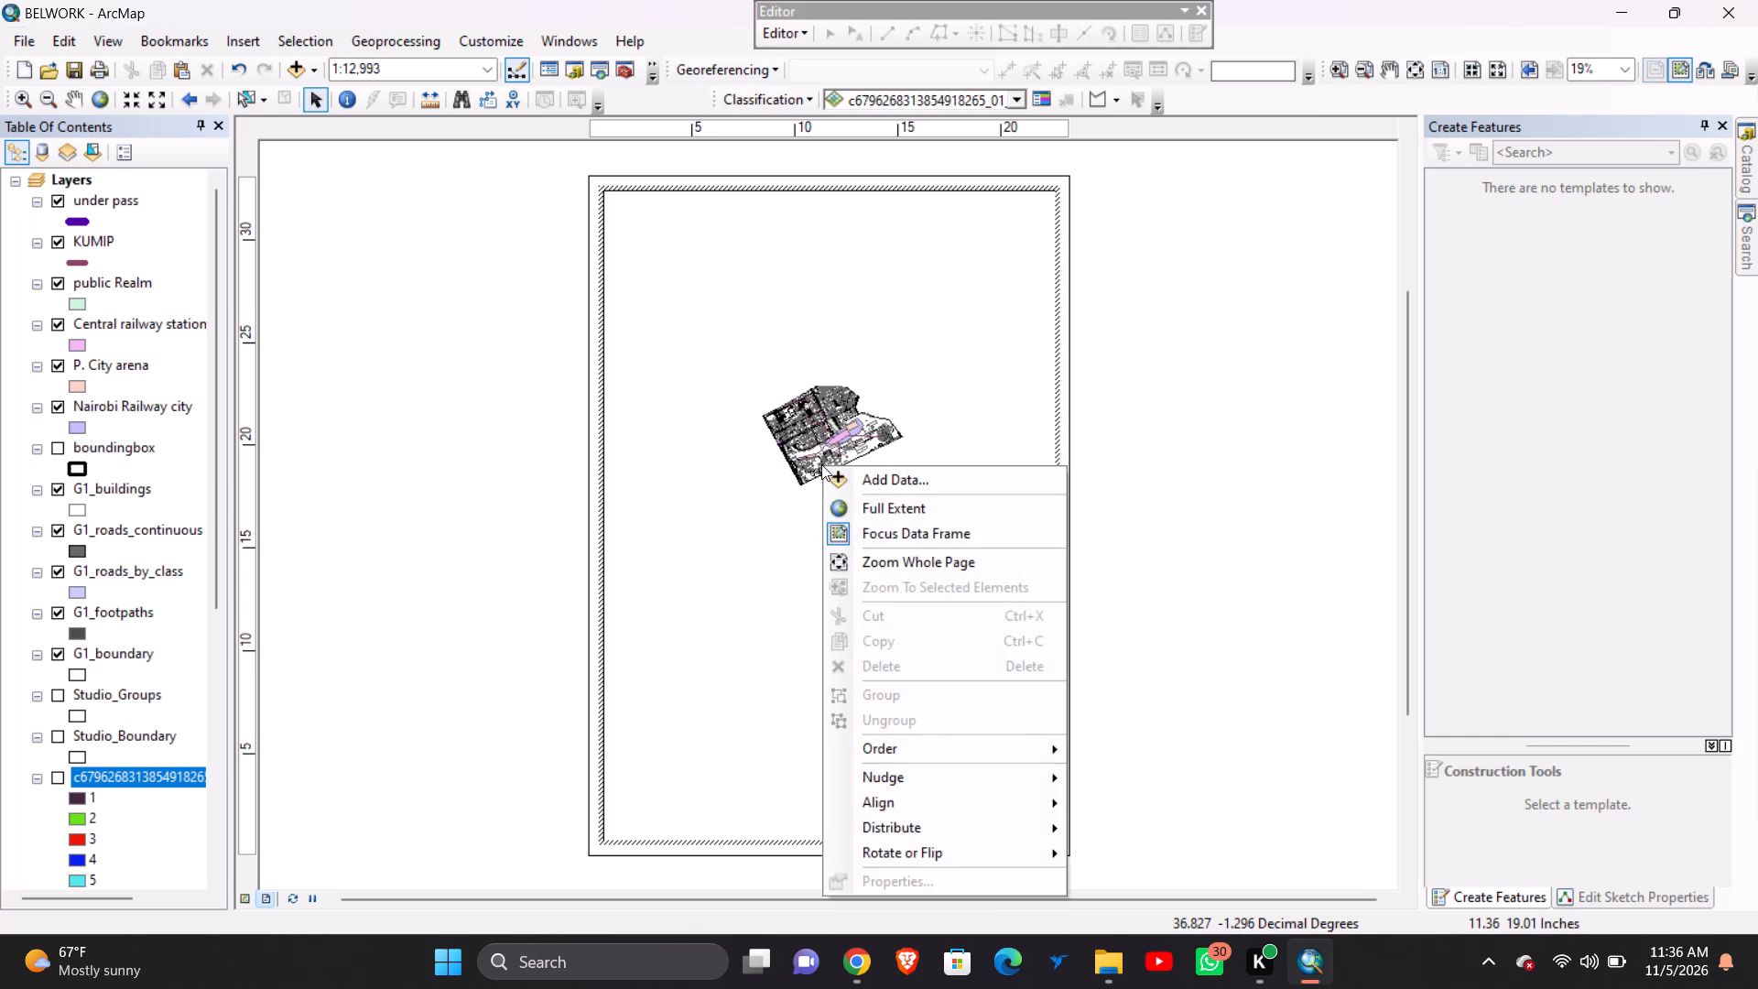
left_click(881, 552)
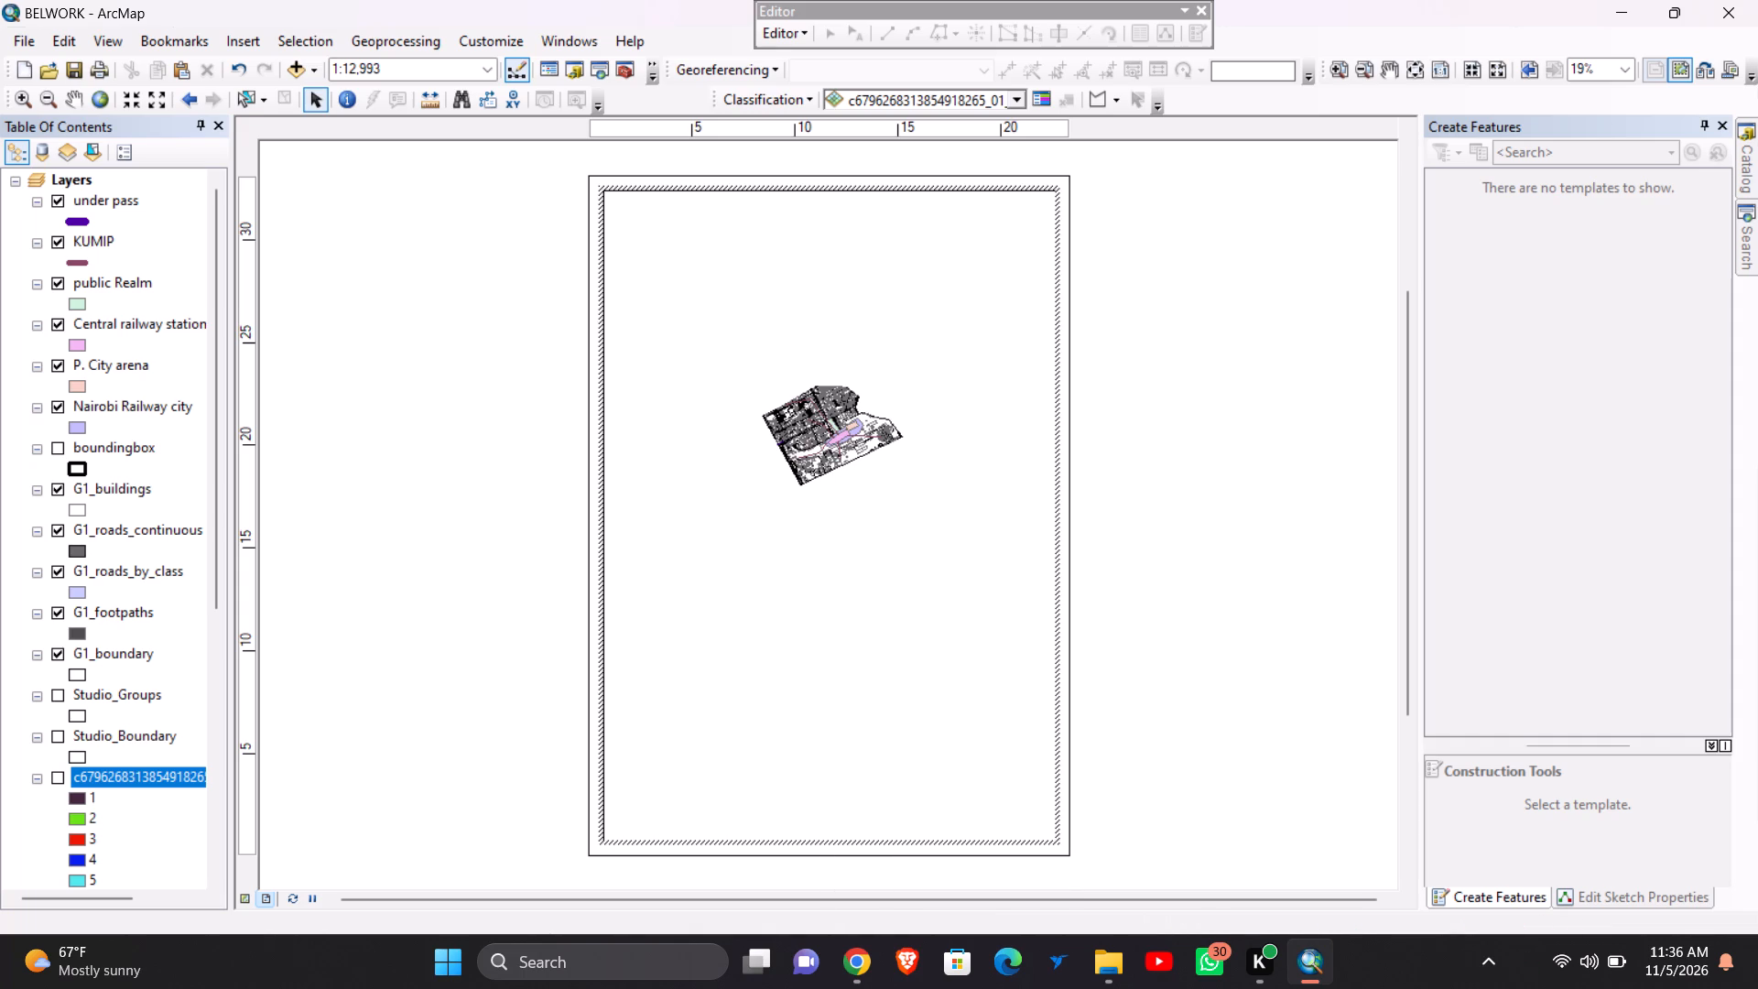
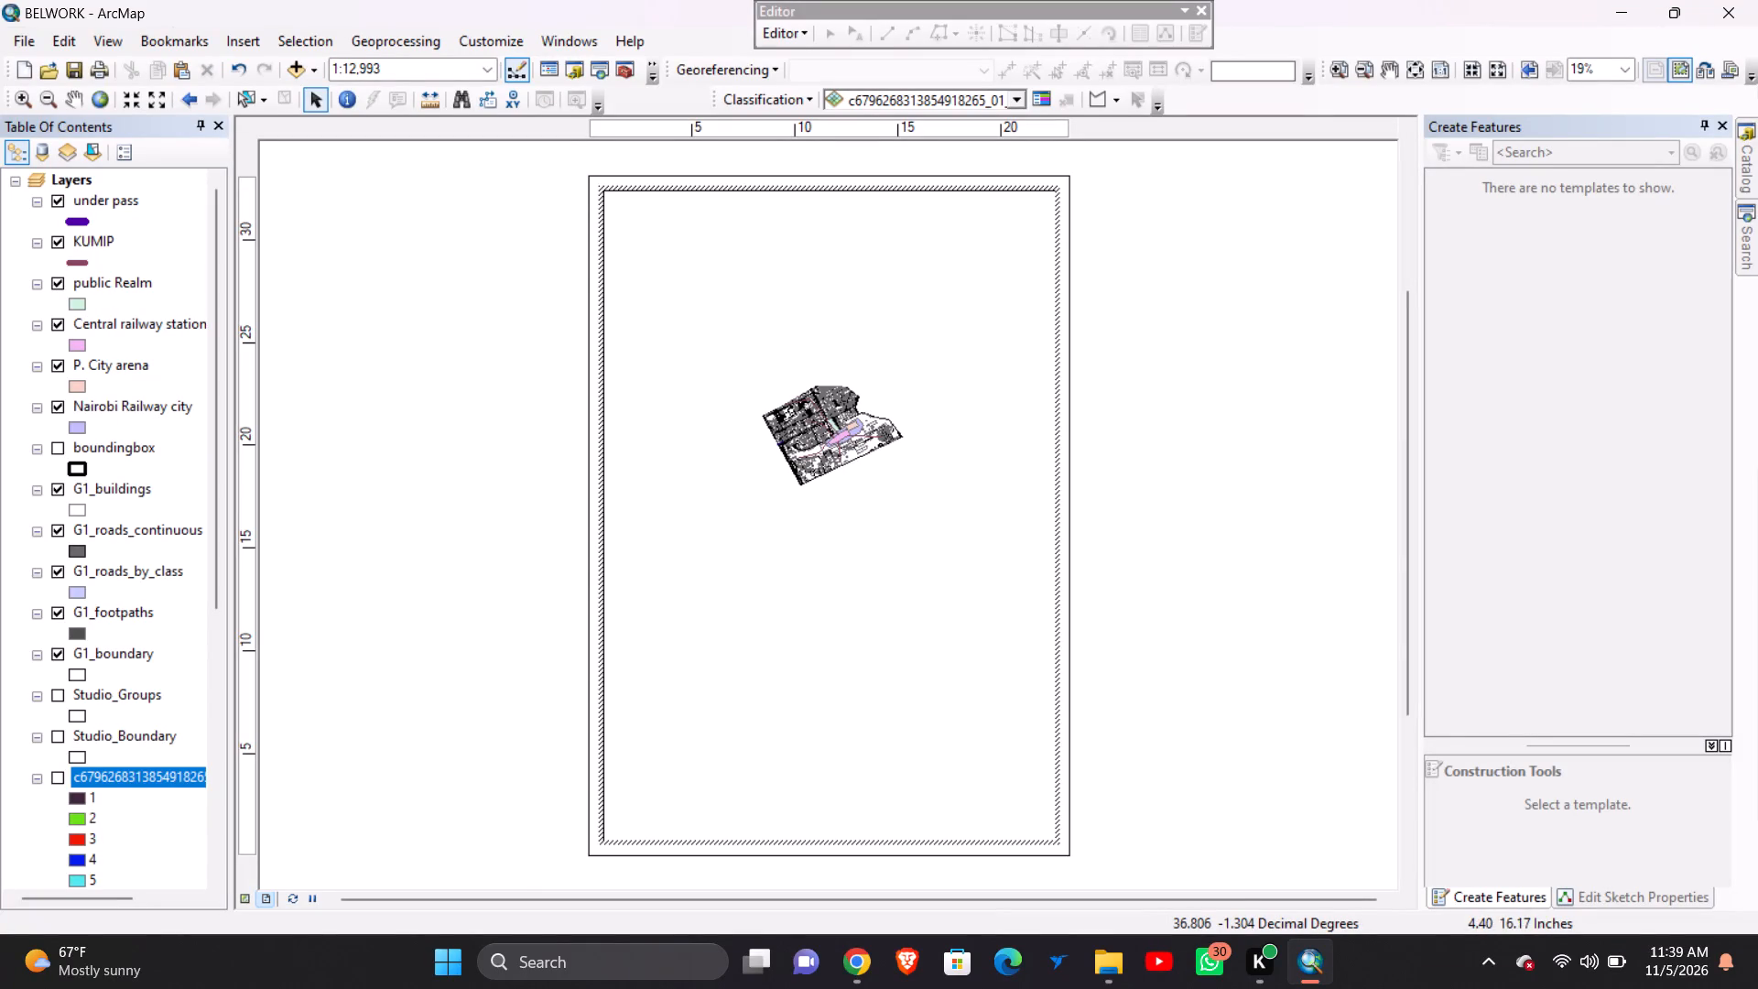
Bring up the available commands for the focused data frame on the layout page.
right_click(727, 571)
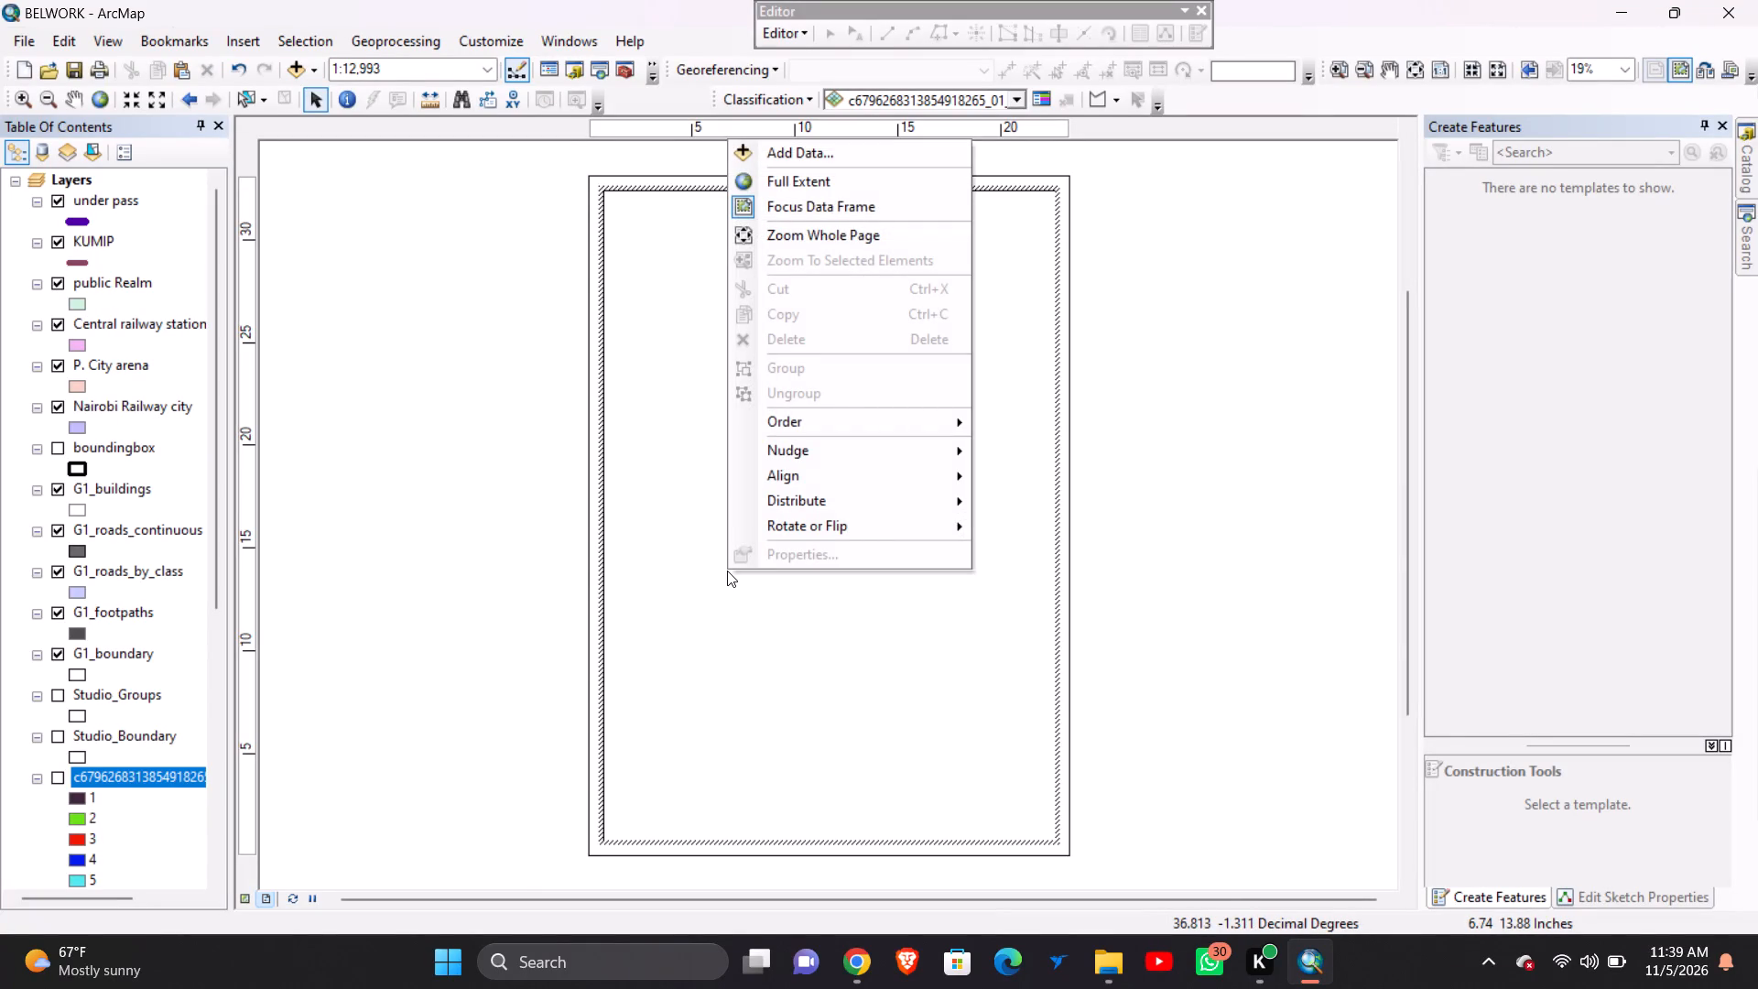
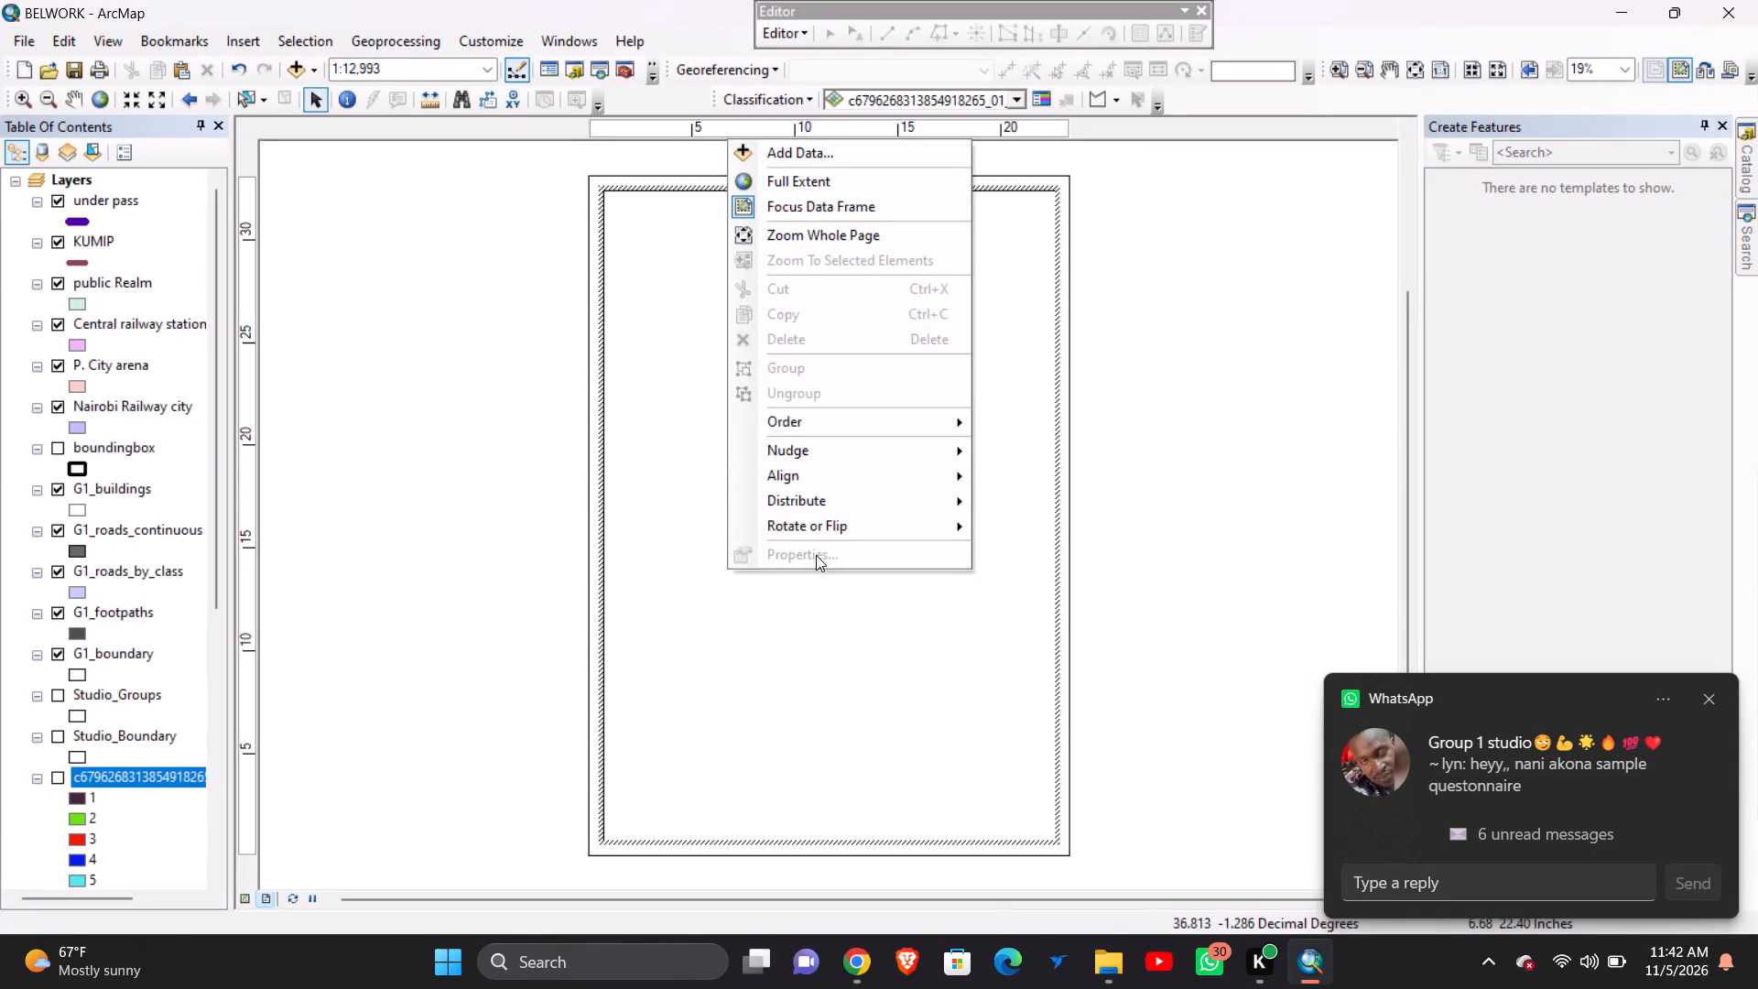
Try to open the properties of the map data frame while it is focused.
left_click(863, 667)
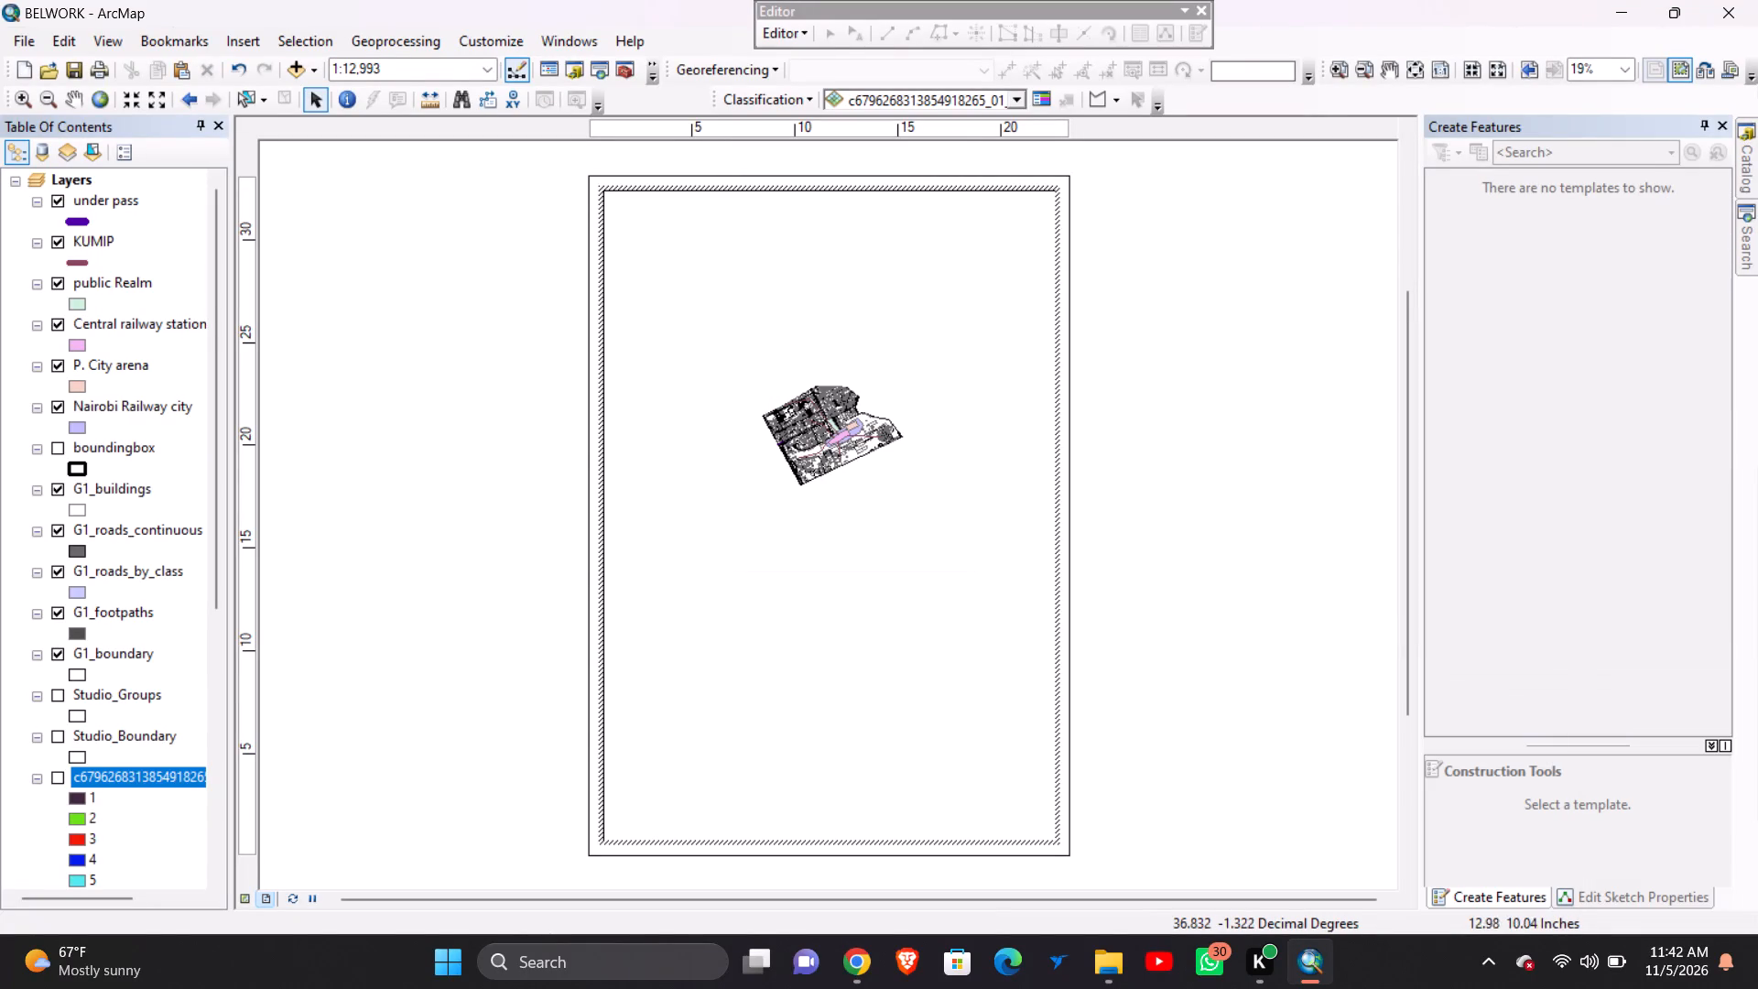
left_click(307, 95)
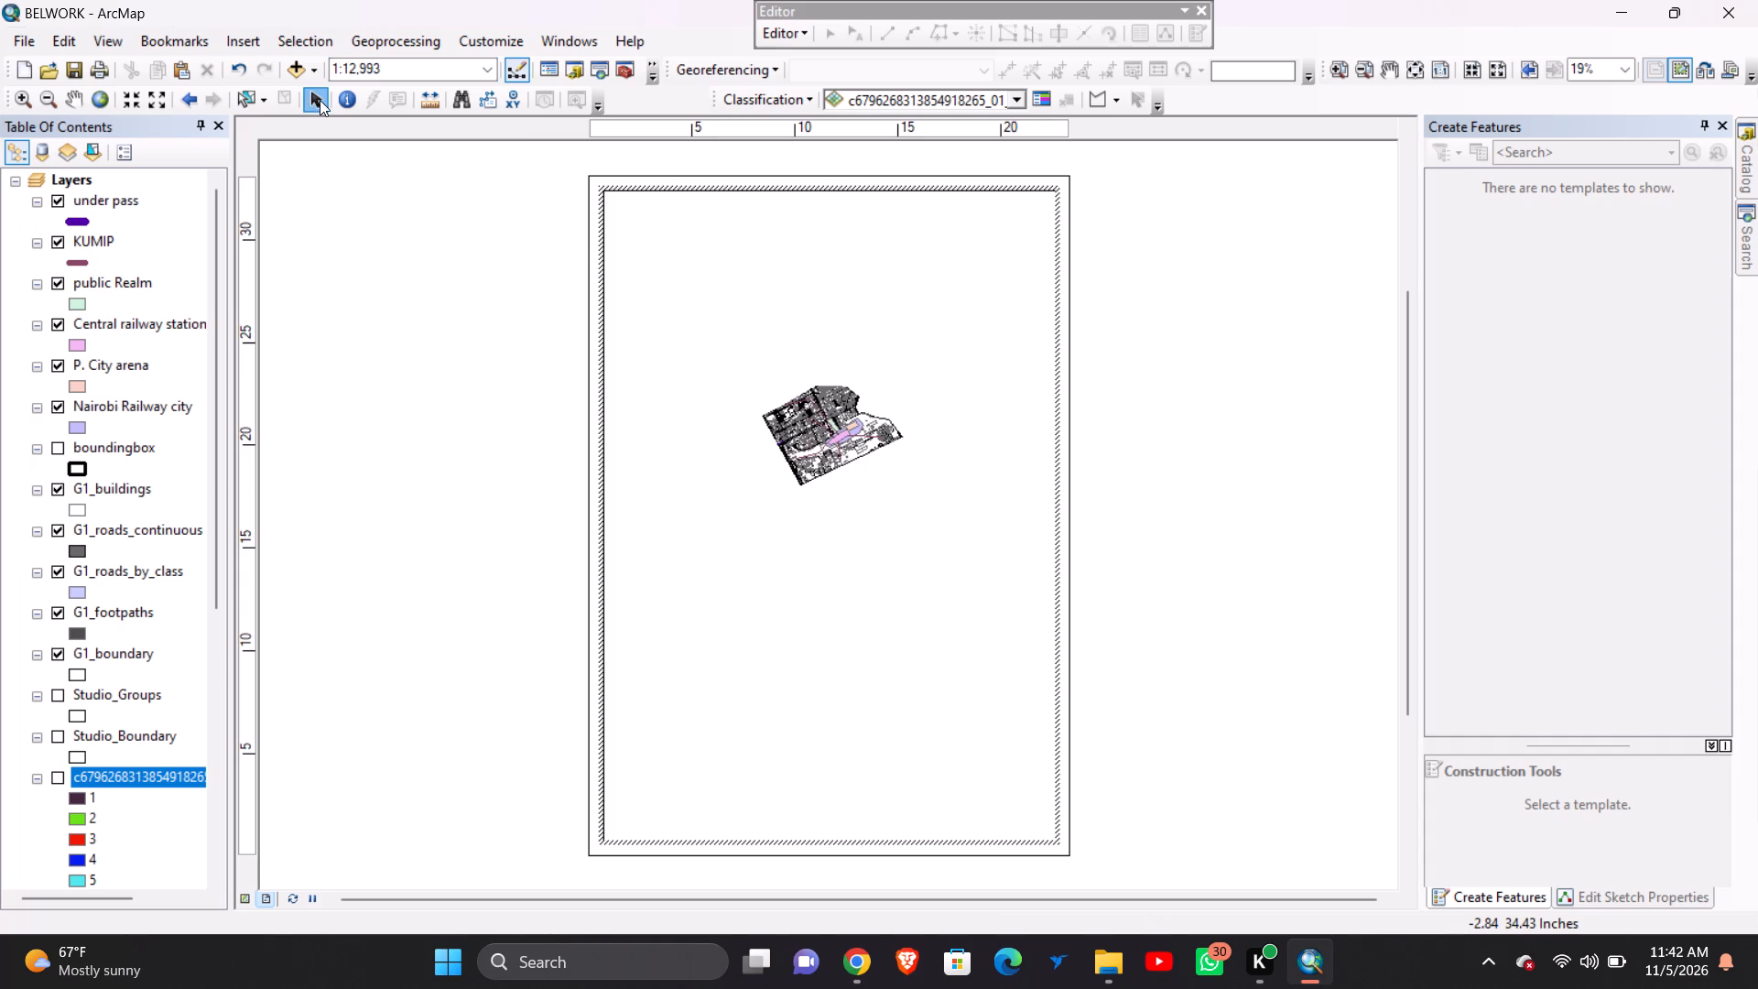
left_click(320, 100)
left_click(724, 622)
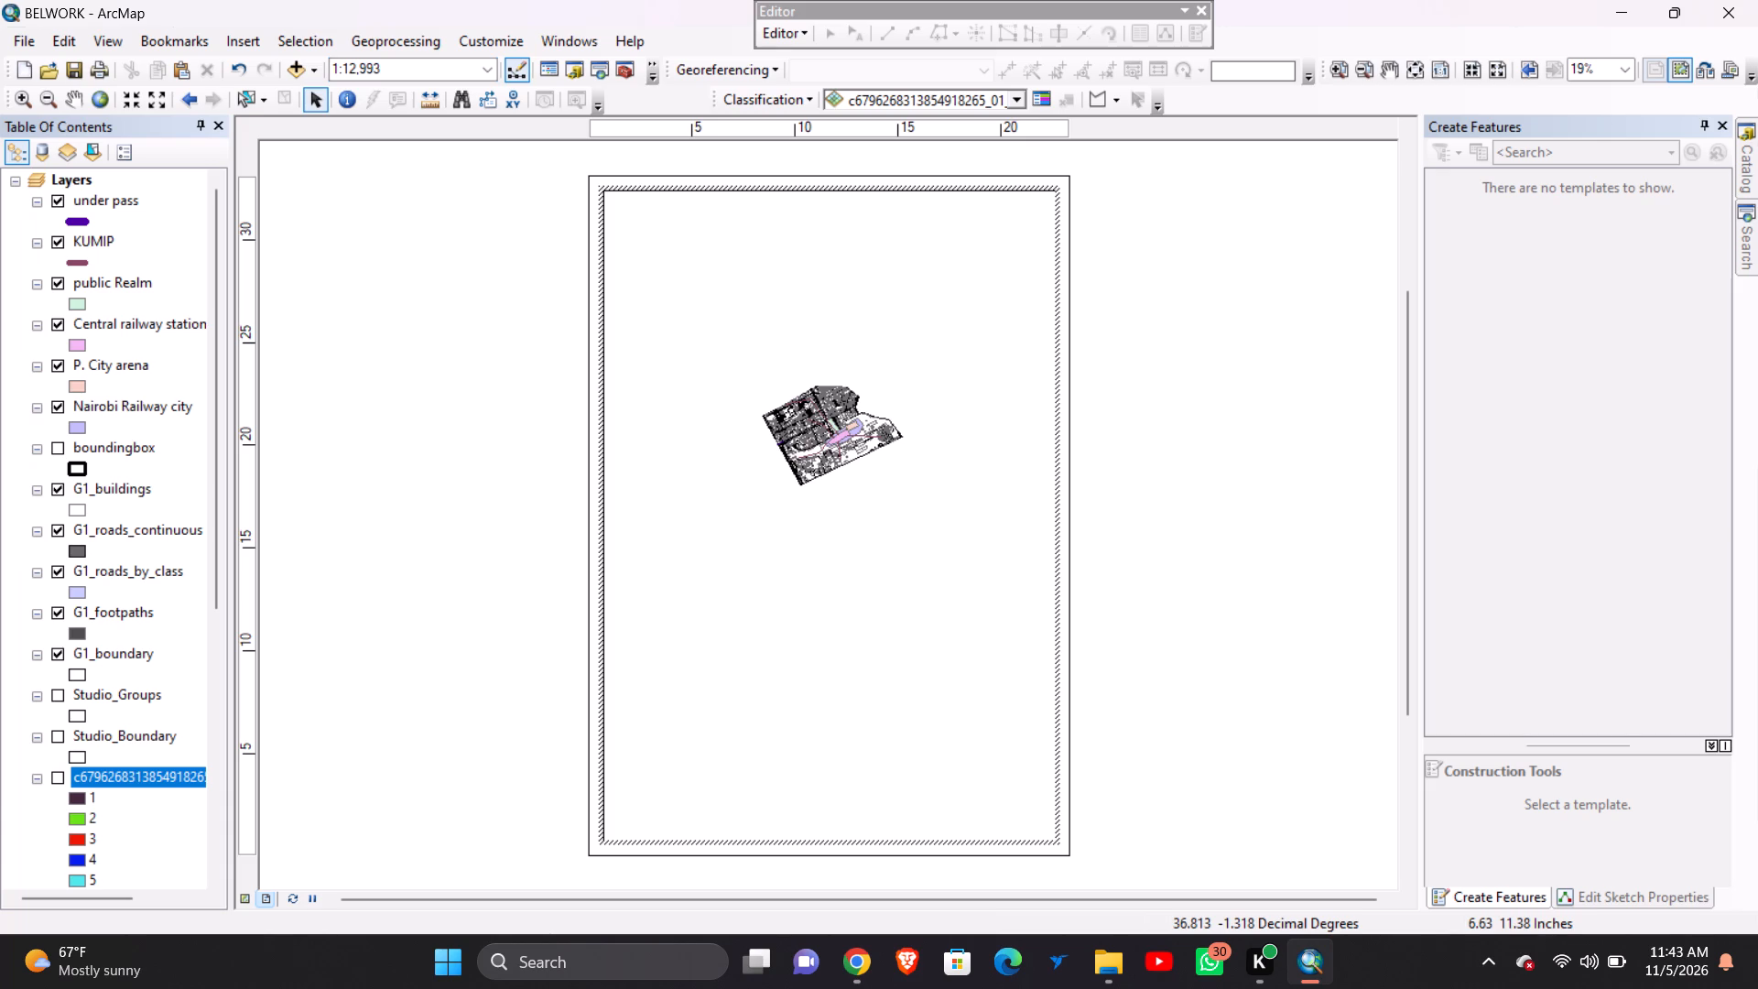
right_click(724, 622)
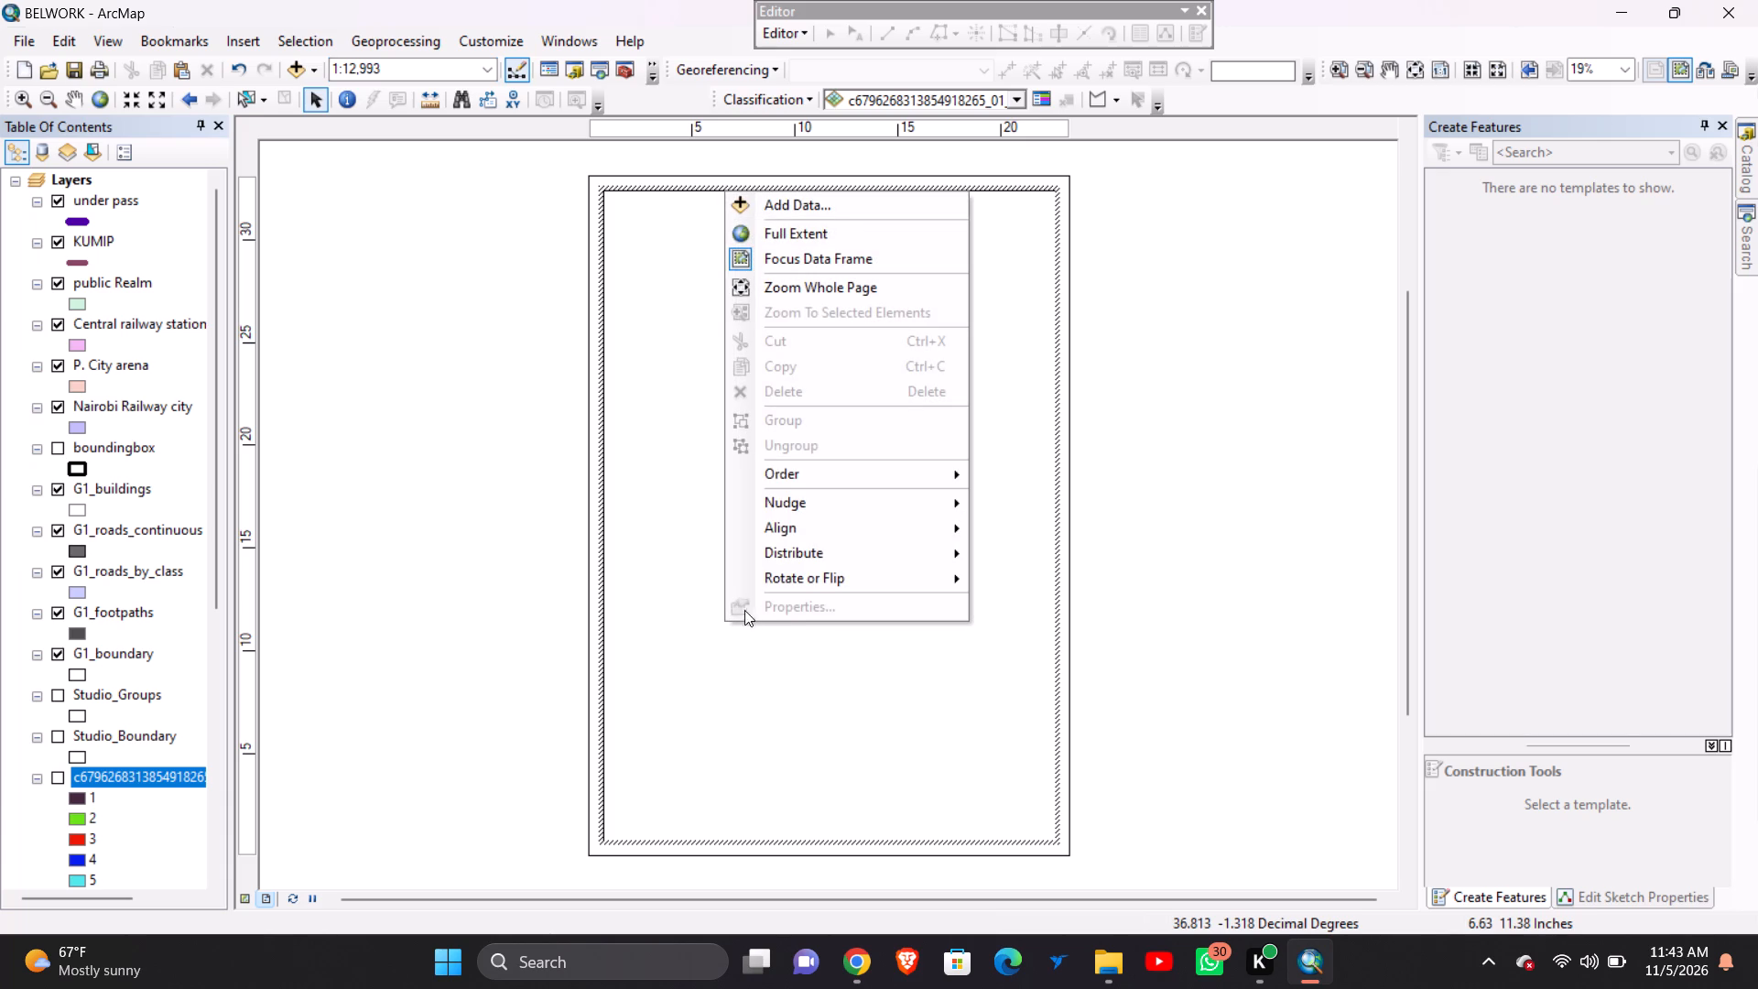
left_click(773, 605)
Leave the focused mode of the data frame and select the frame as a layout element.
left_click(1084, 708)
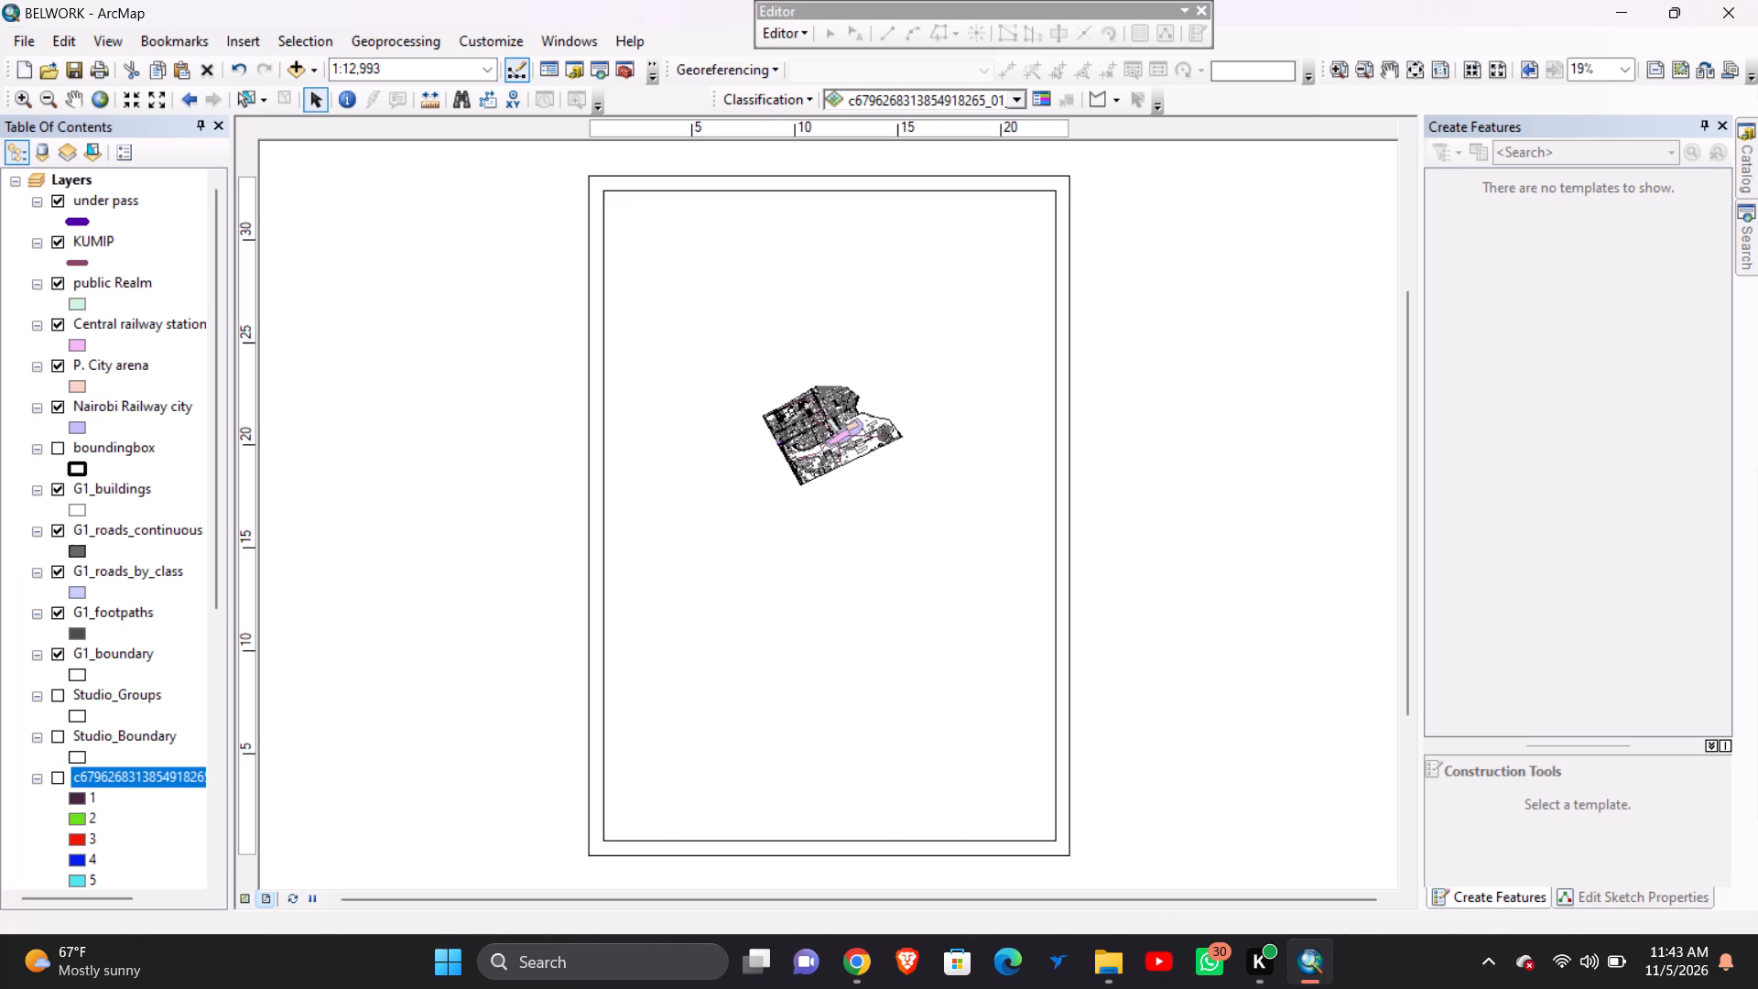
right_click(1082, 704)
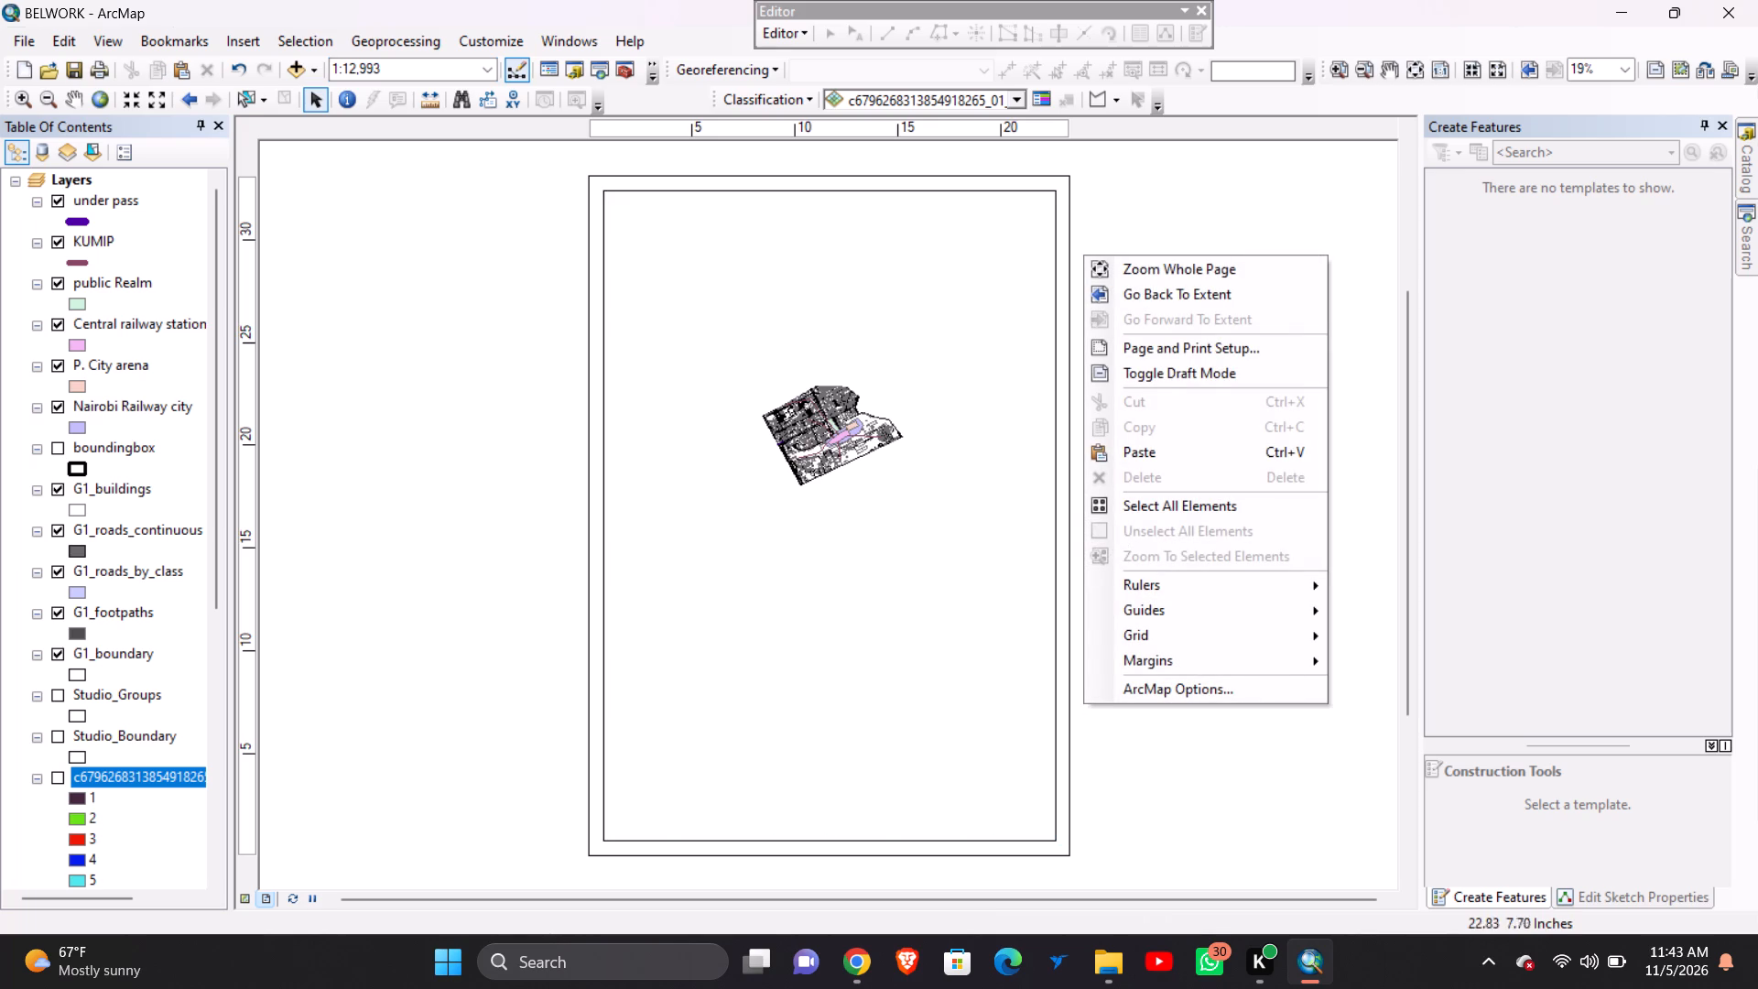
left_click(1057, 680)
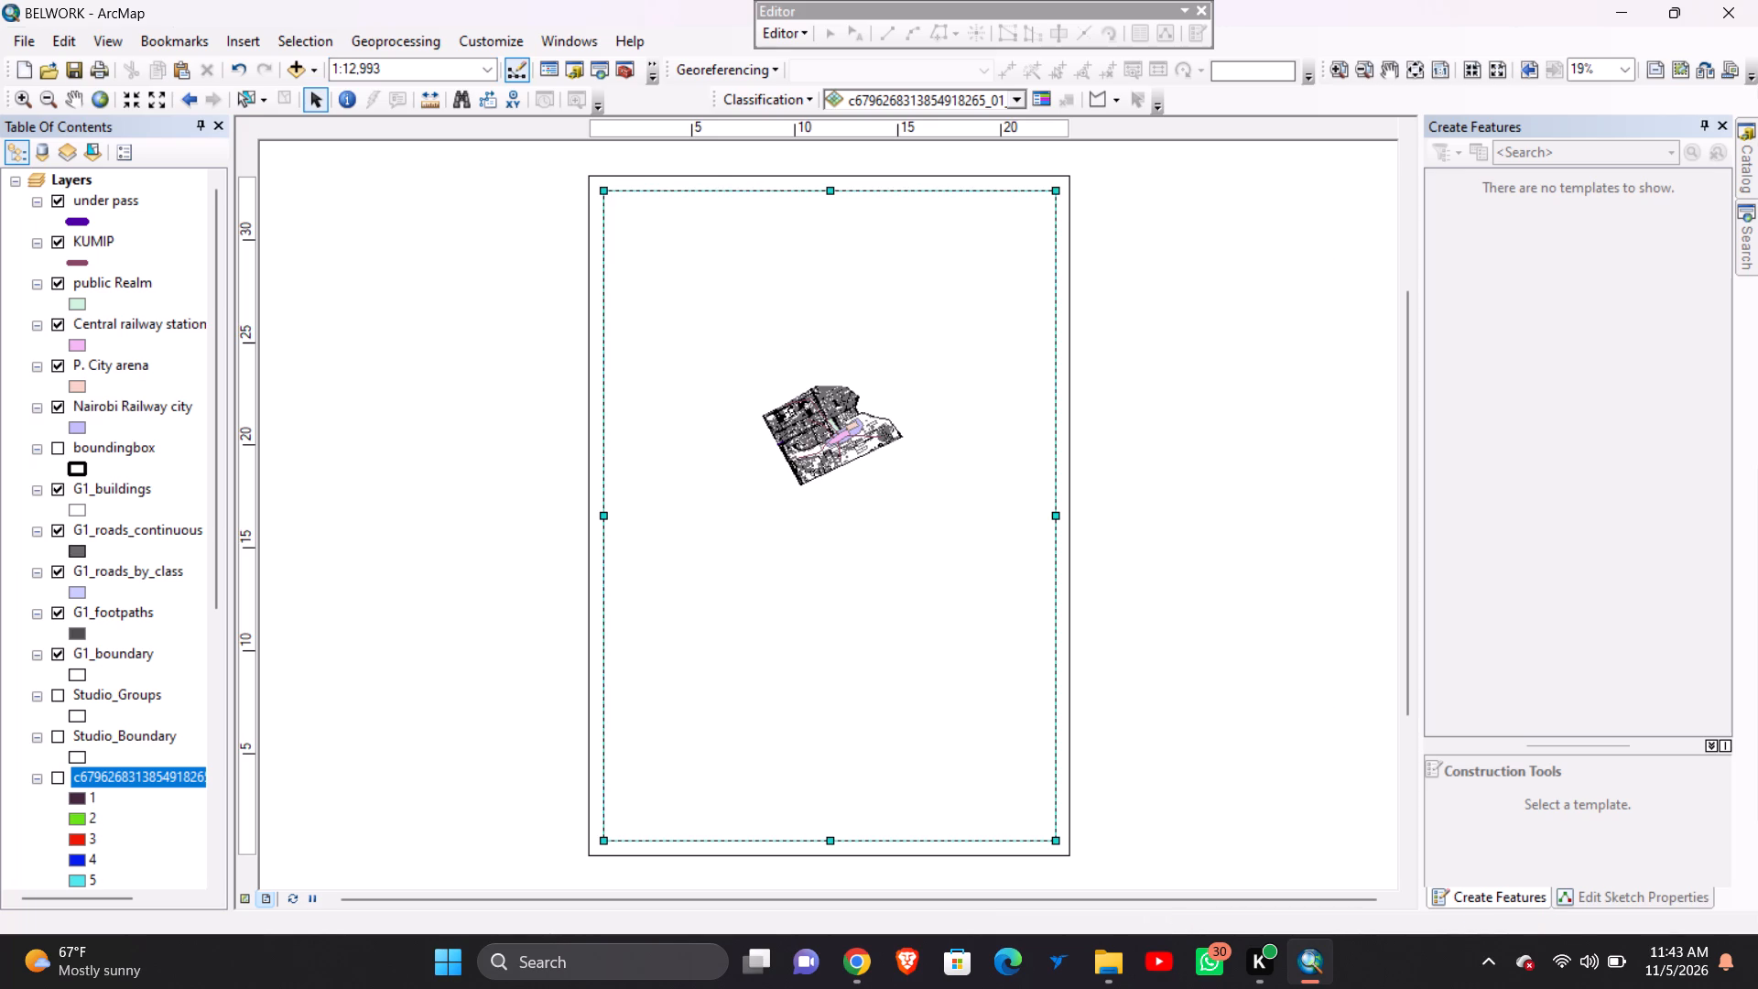
Examine the extent options in the selected data frame's properties, including the extent used by the Full Extent command.
right_click(1057, 680)
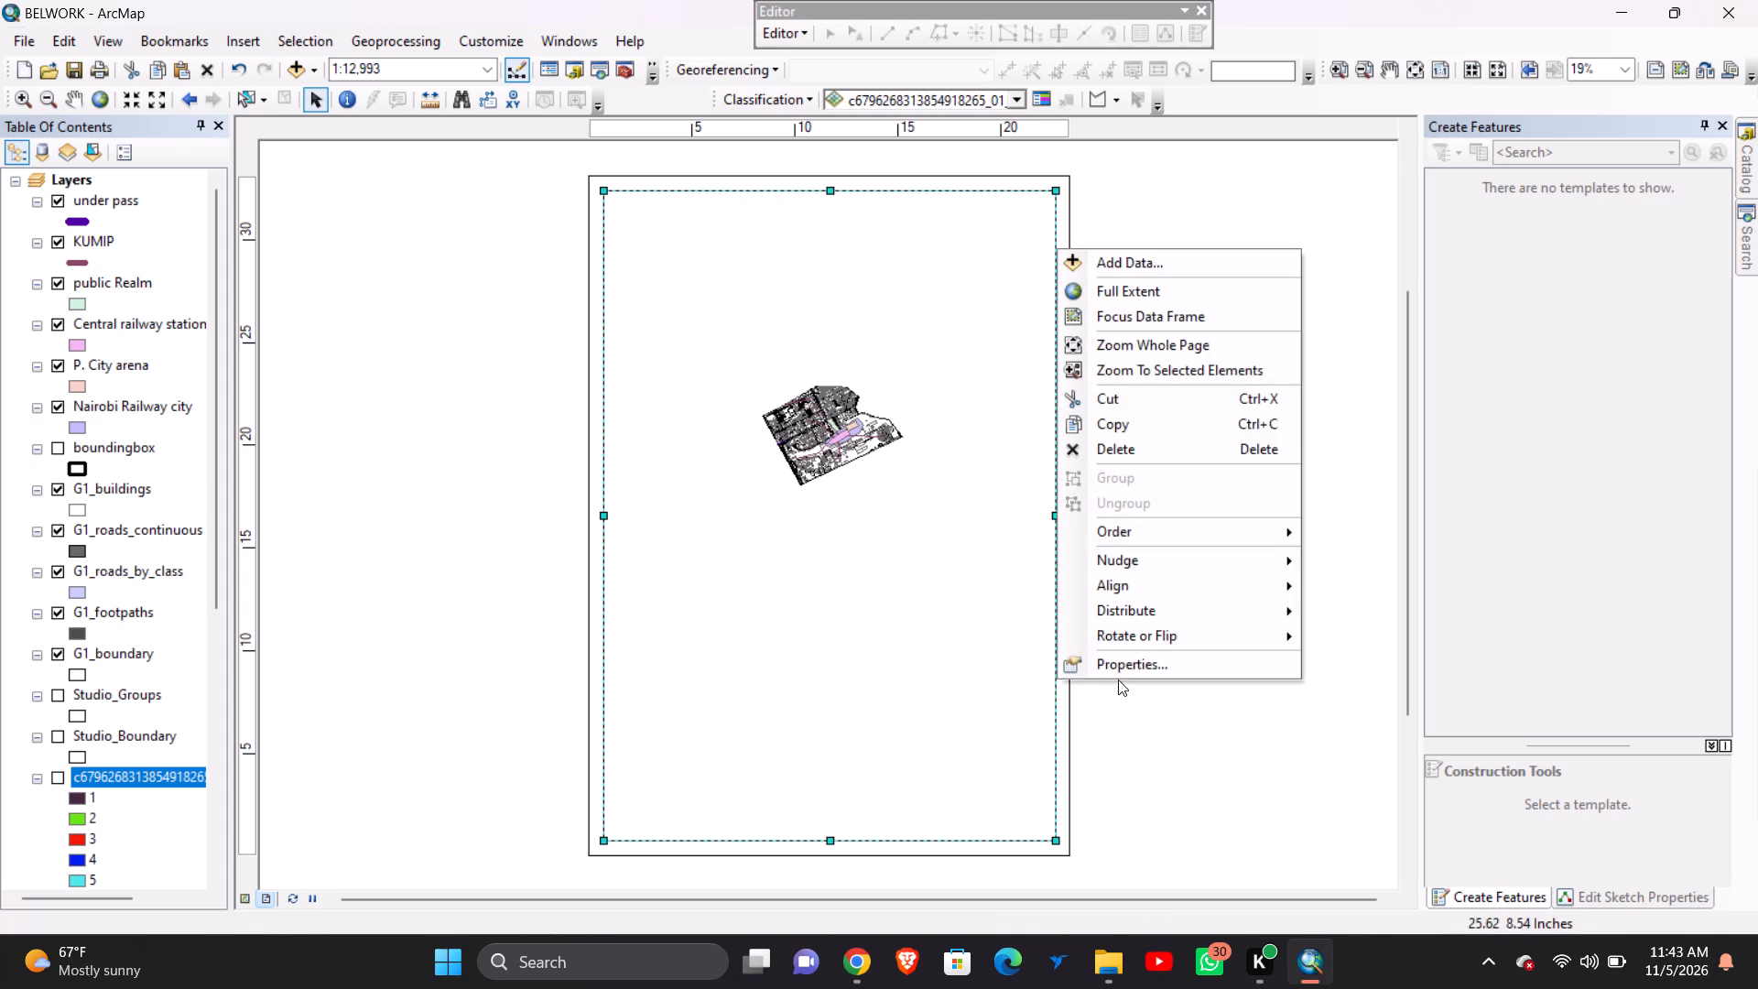
left_click(1124, 669)
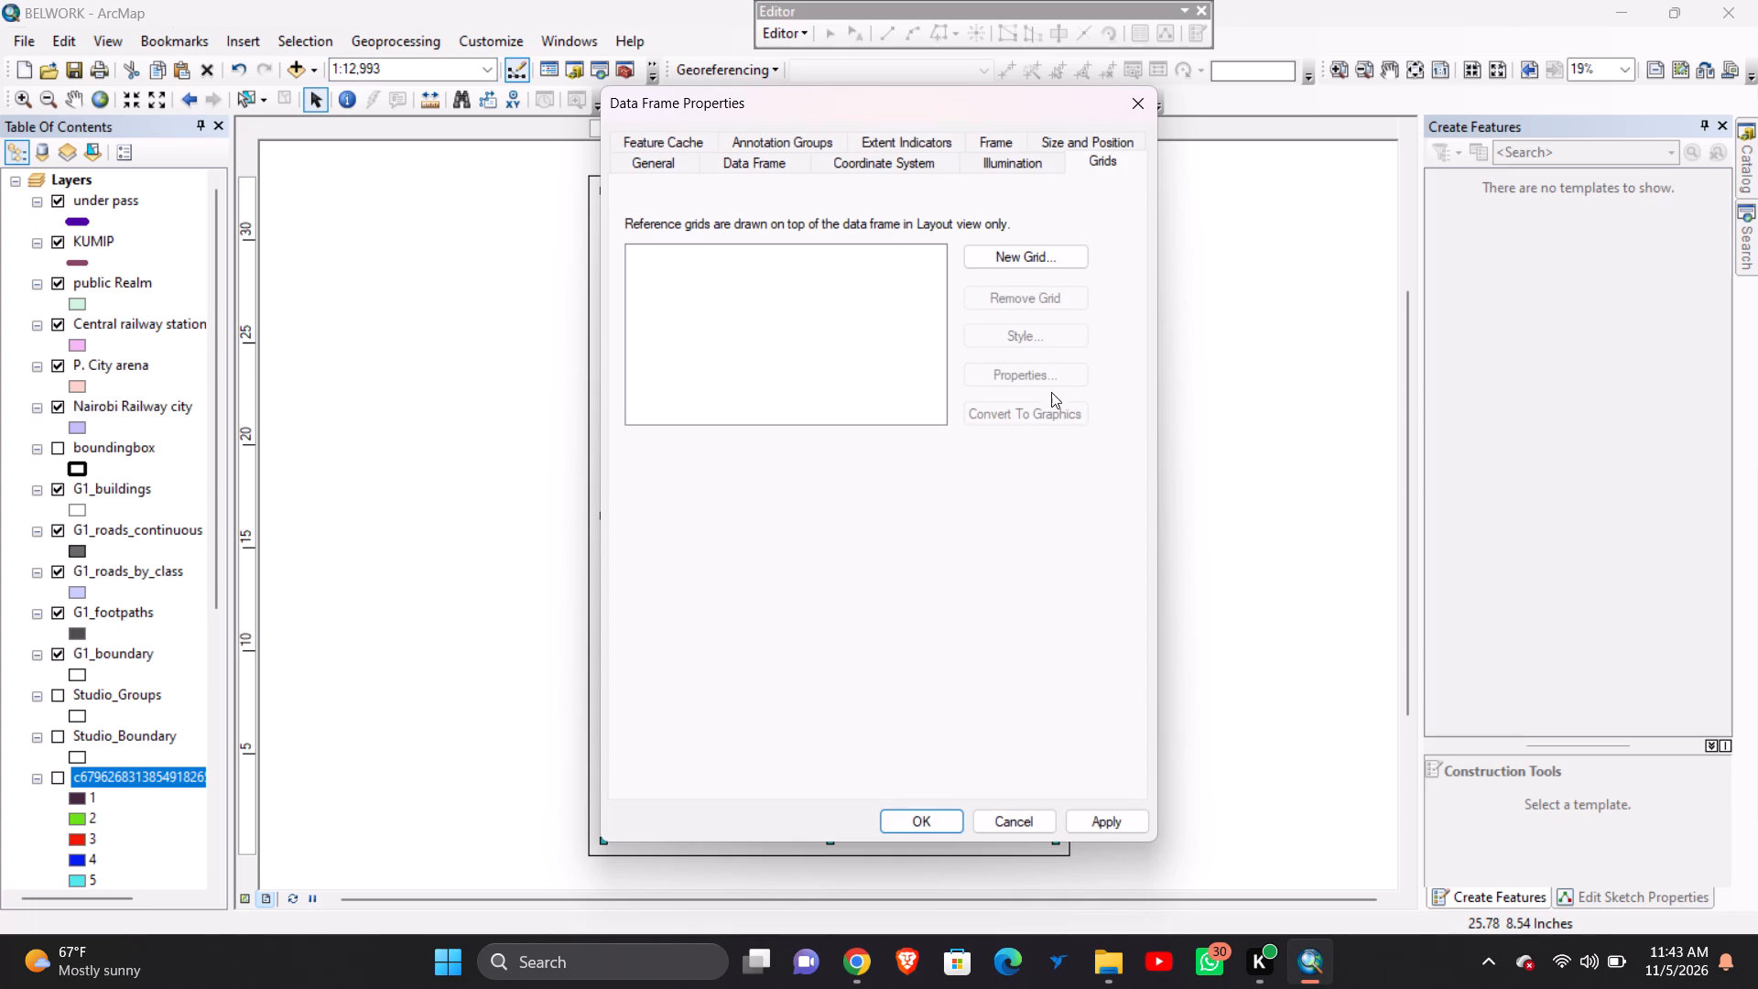
left_click(792, 173)
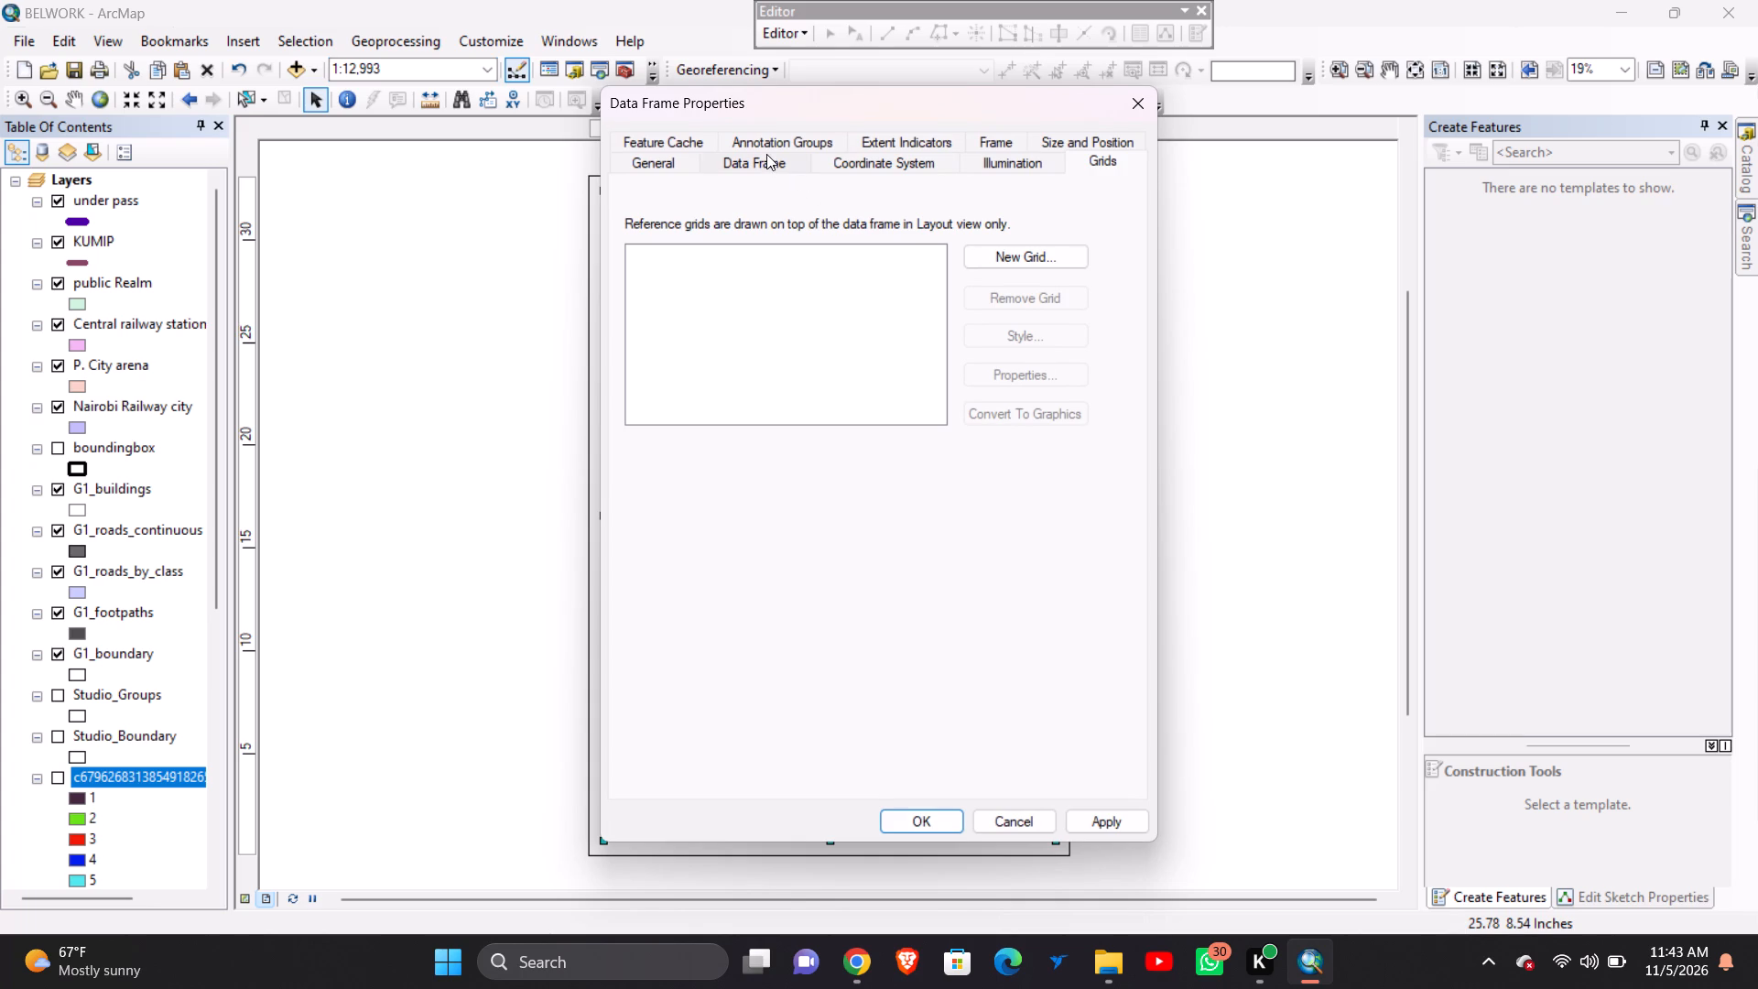
left_click(766, 154)
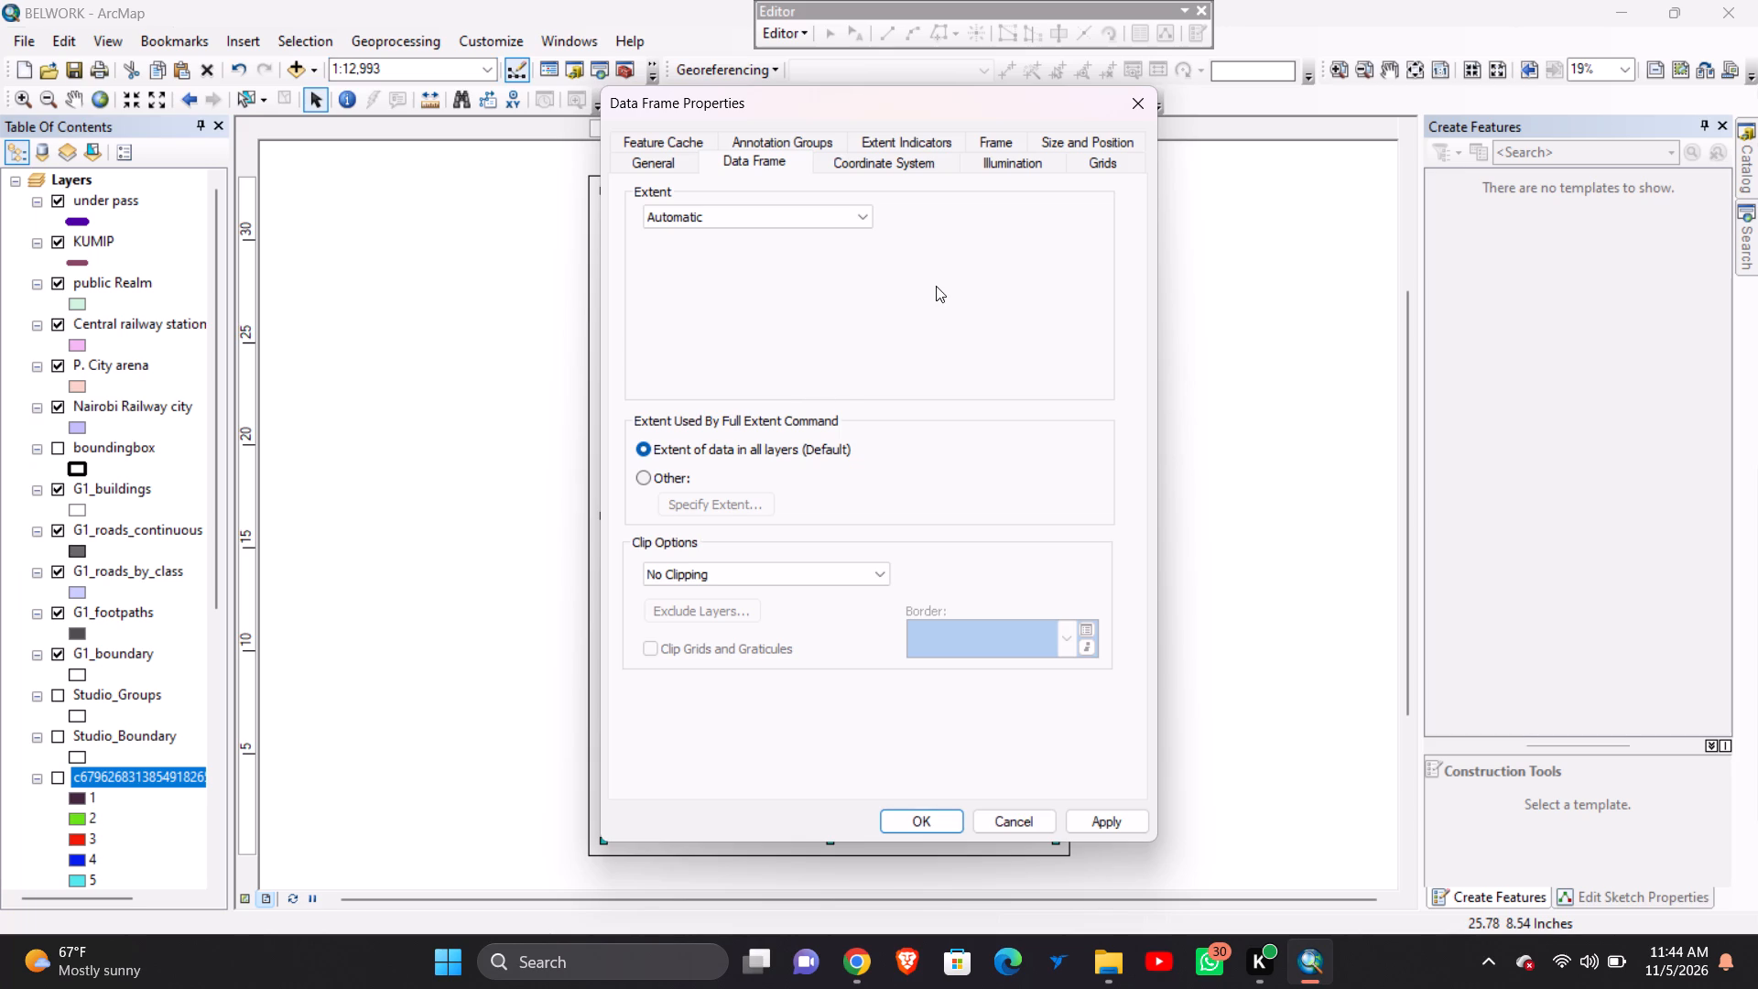
left_click(864, 220)
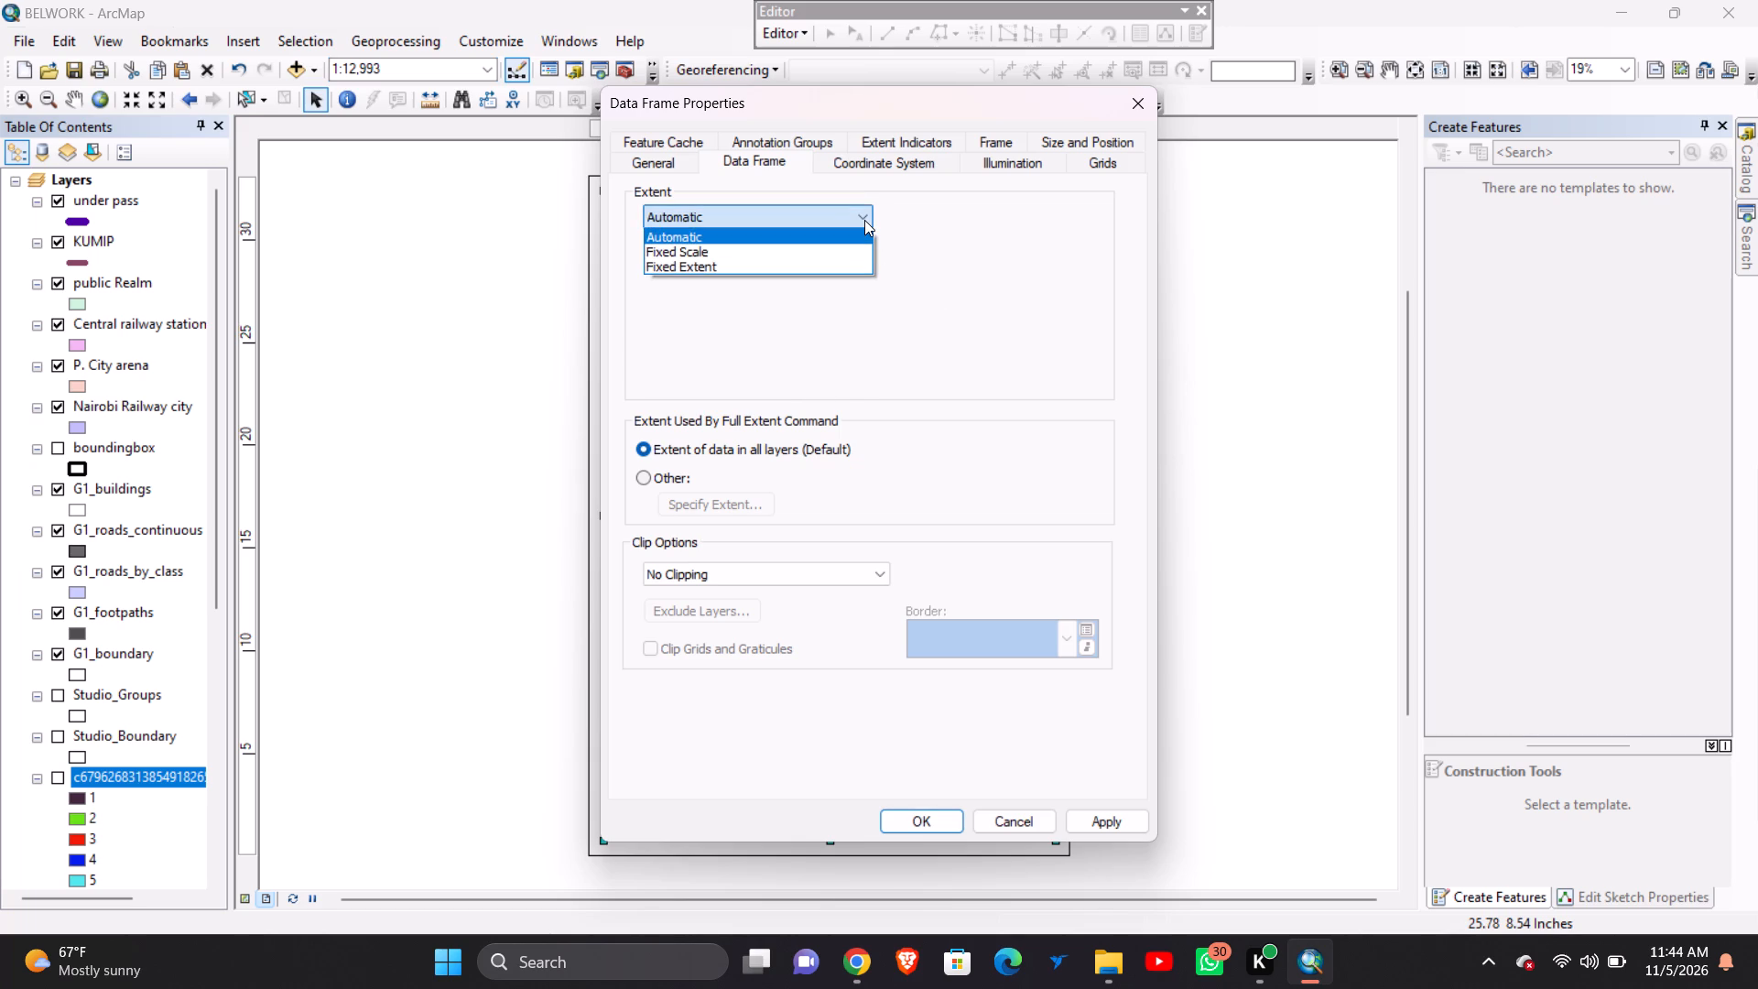
left_click(864, 220)
left_click(864, 220)
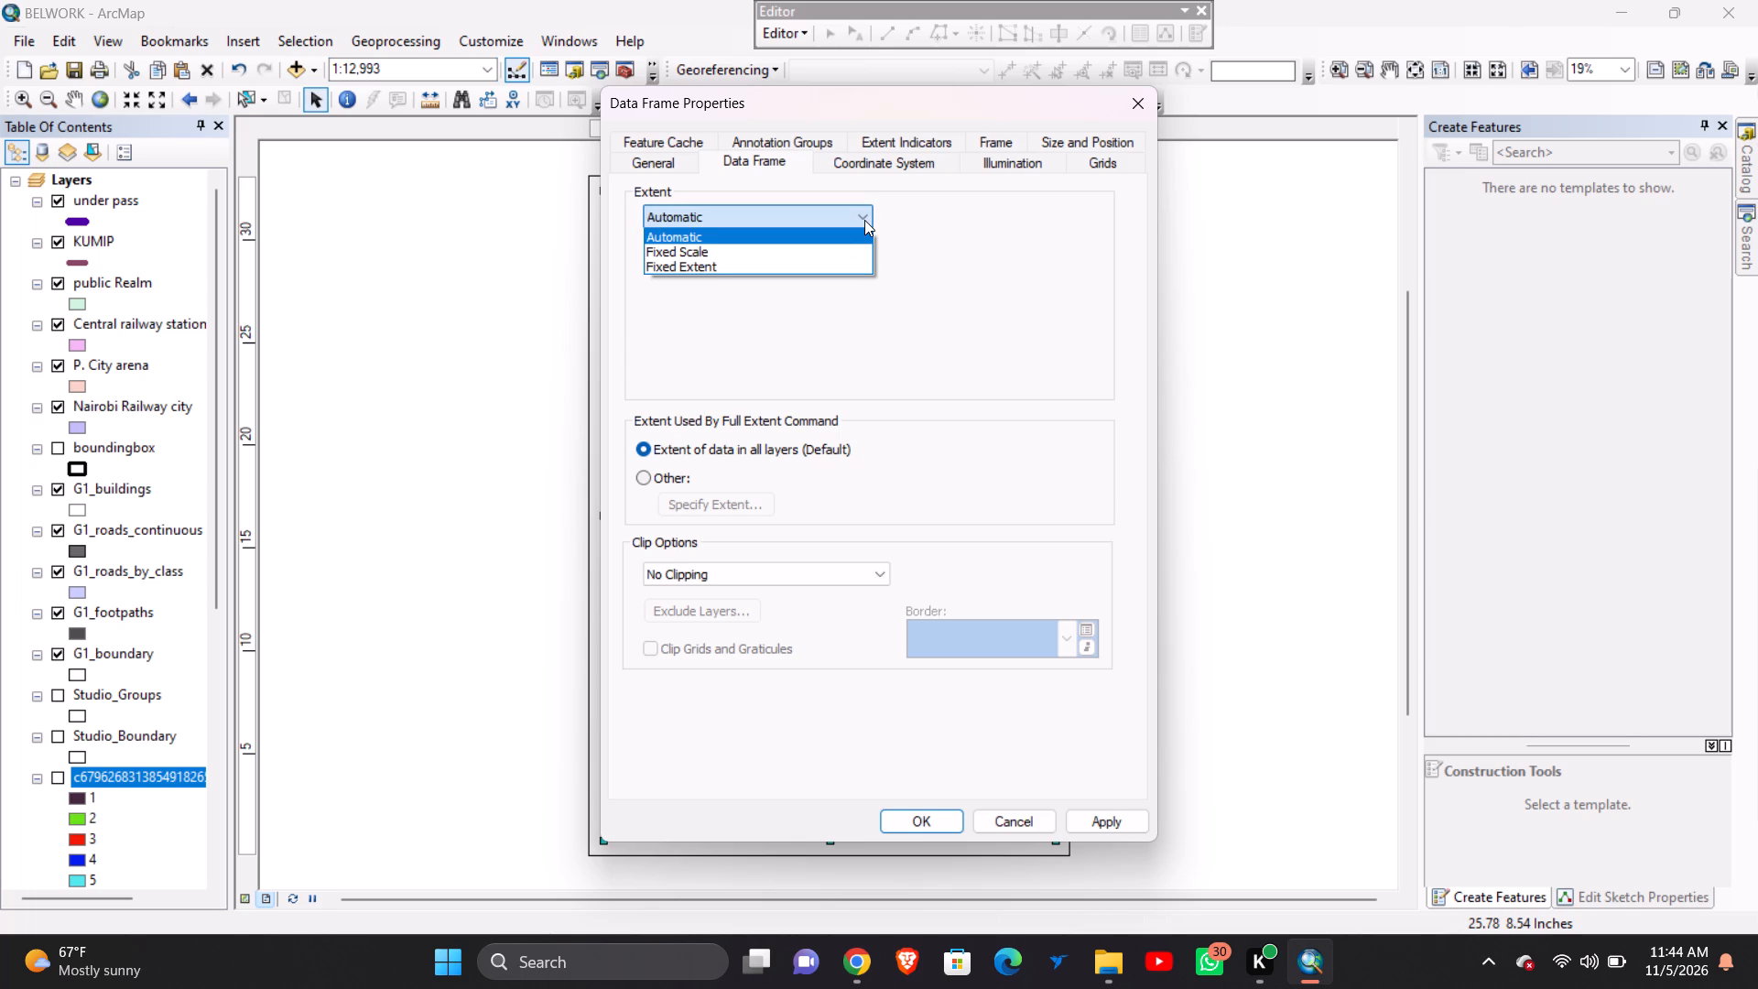
left_click(864, 220)
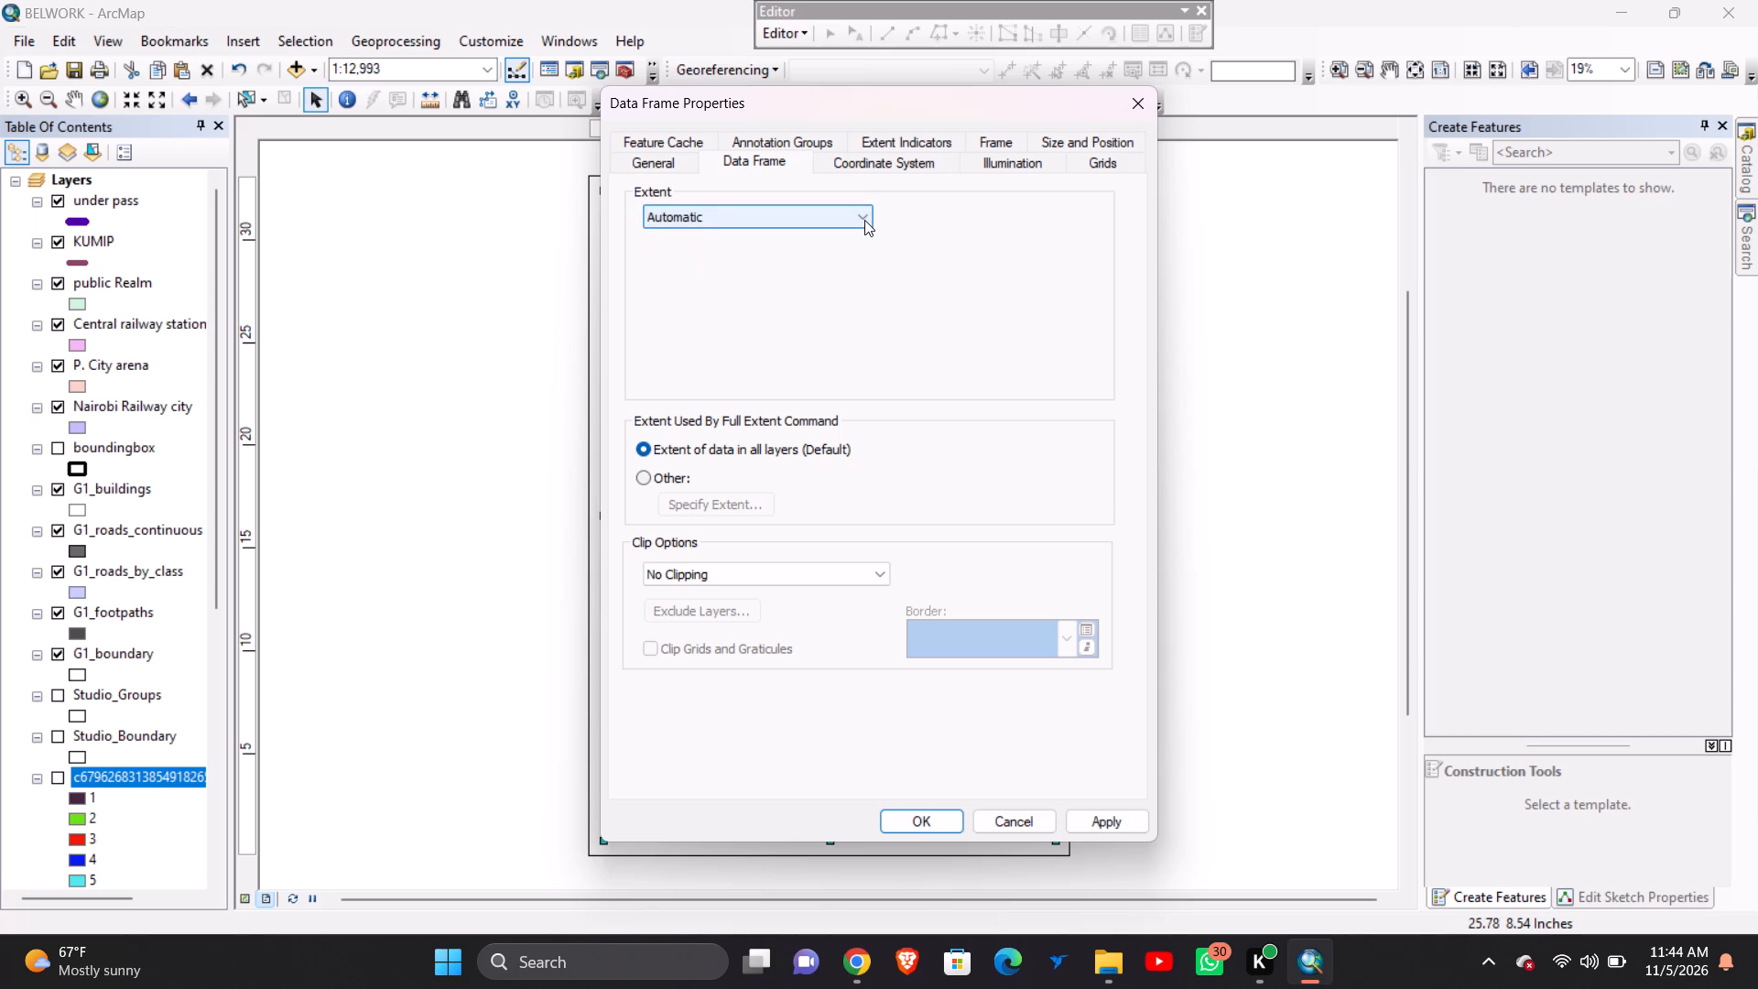
left_click(689, 517)
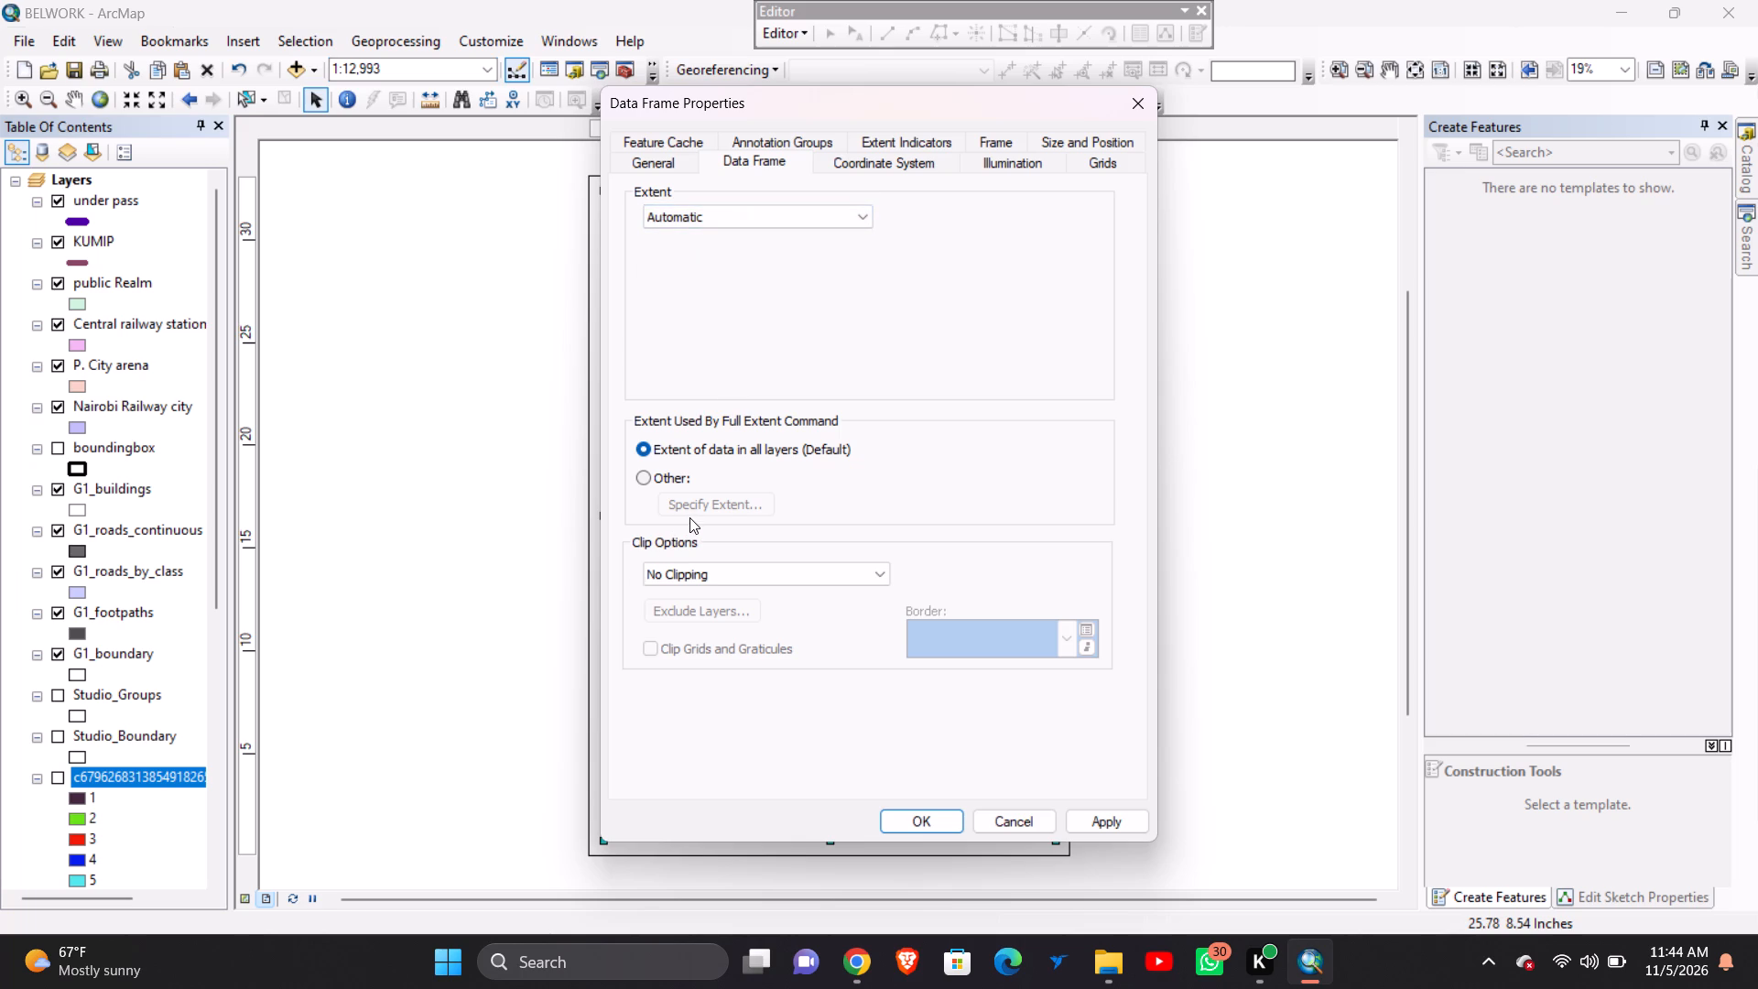
left_click(689, 502)
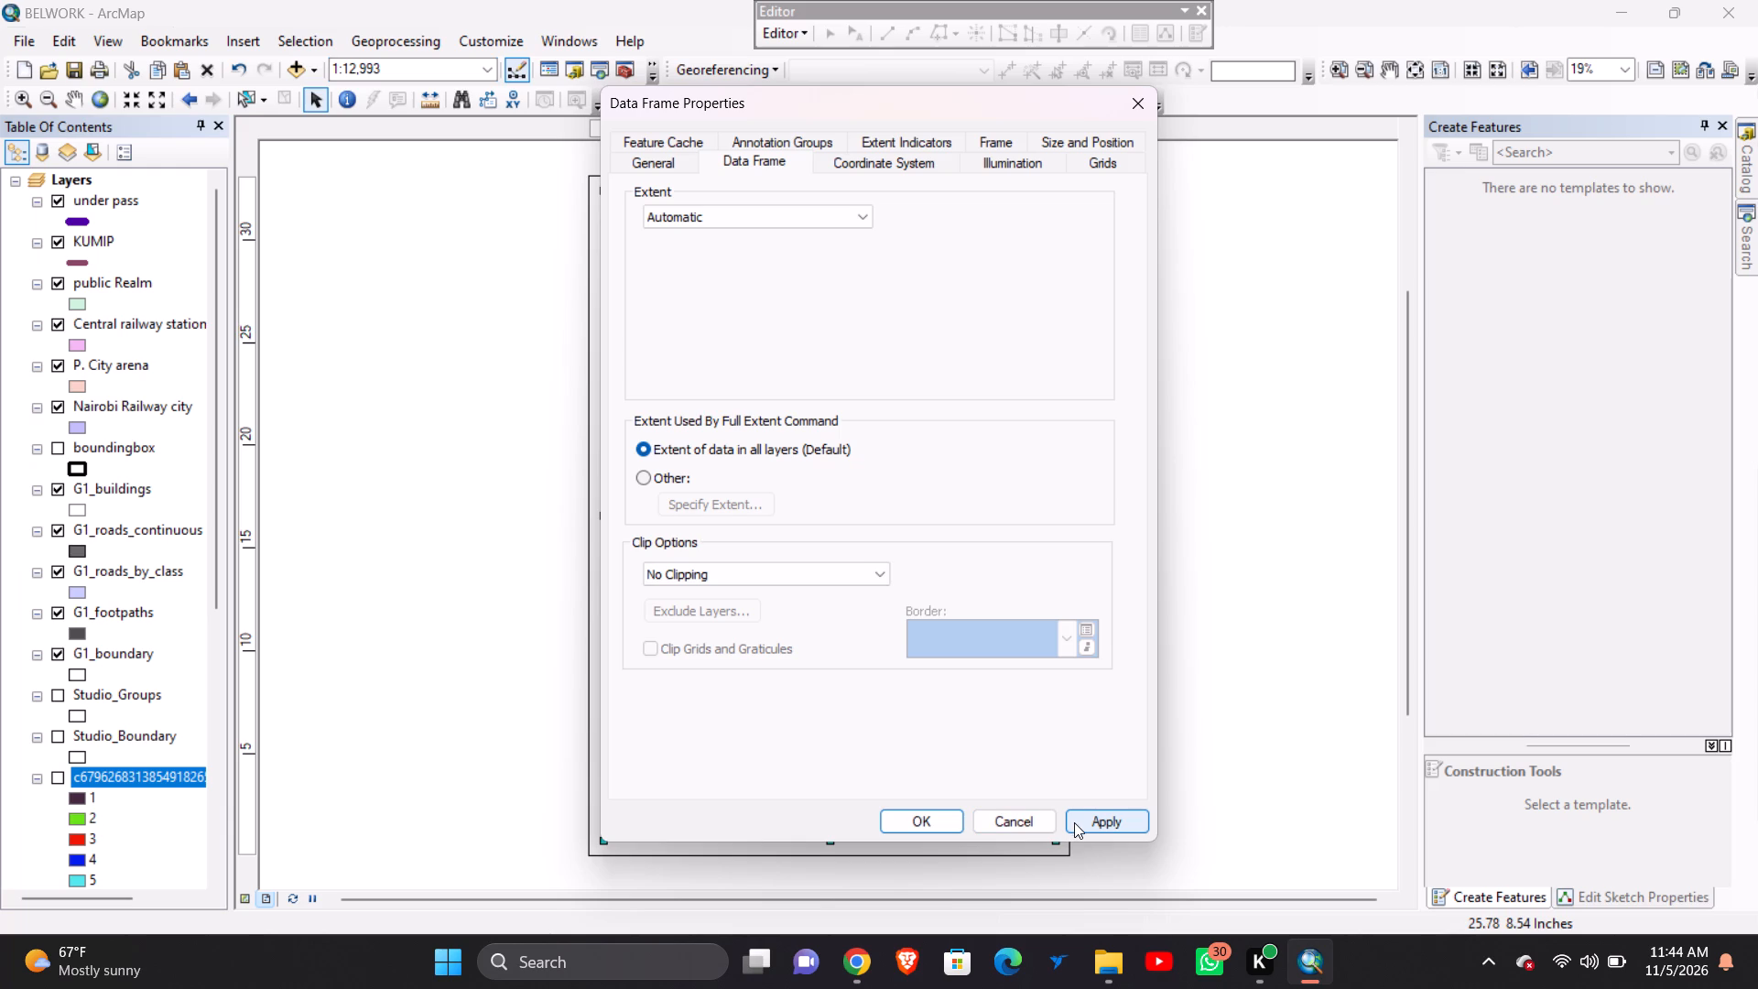
left_click(1074, 822)
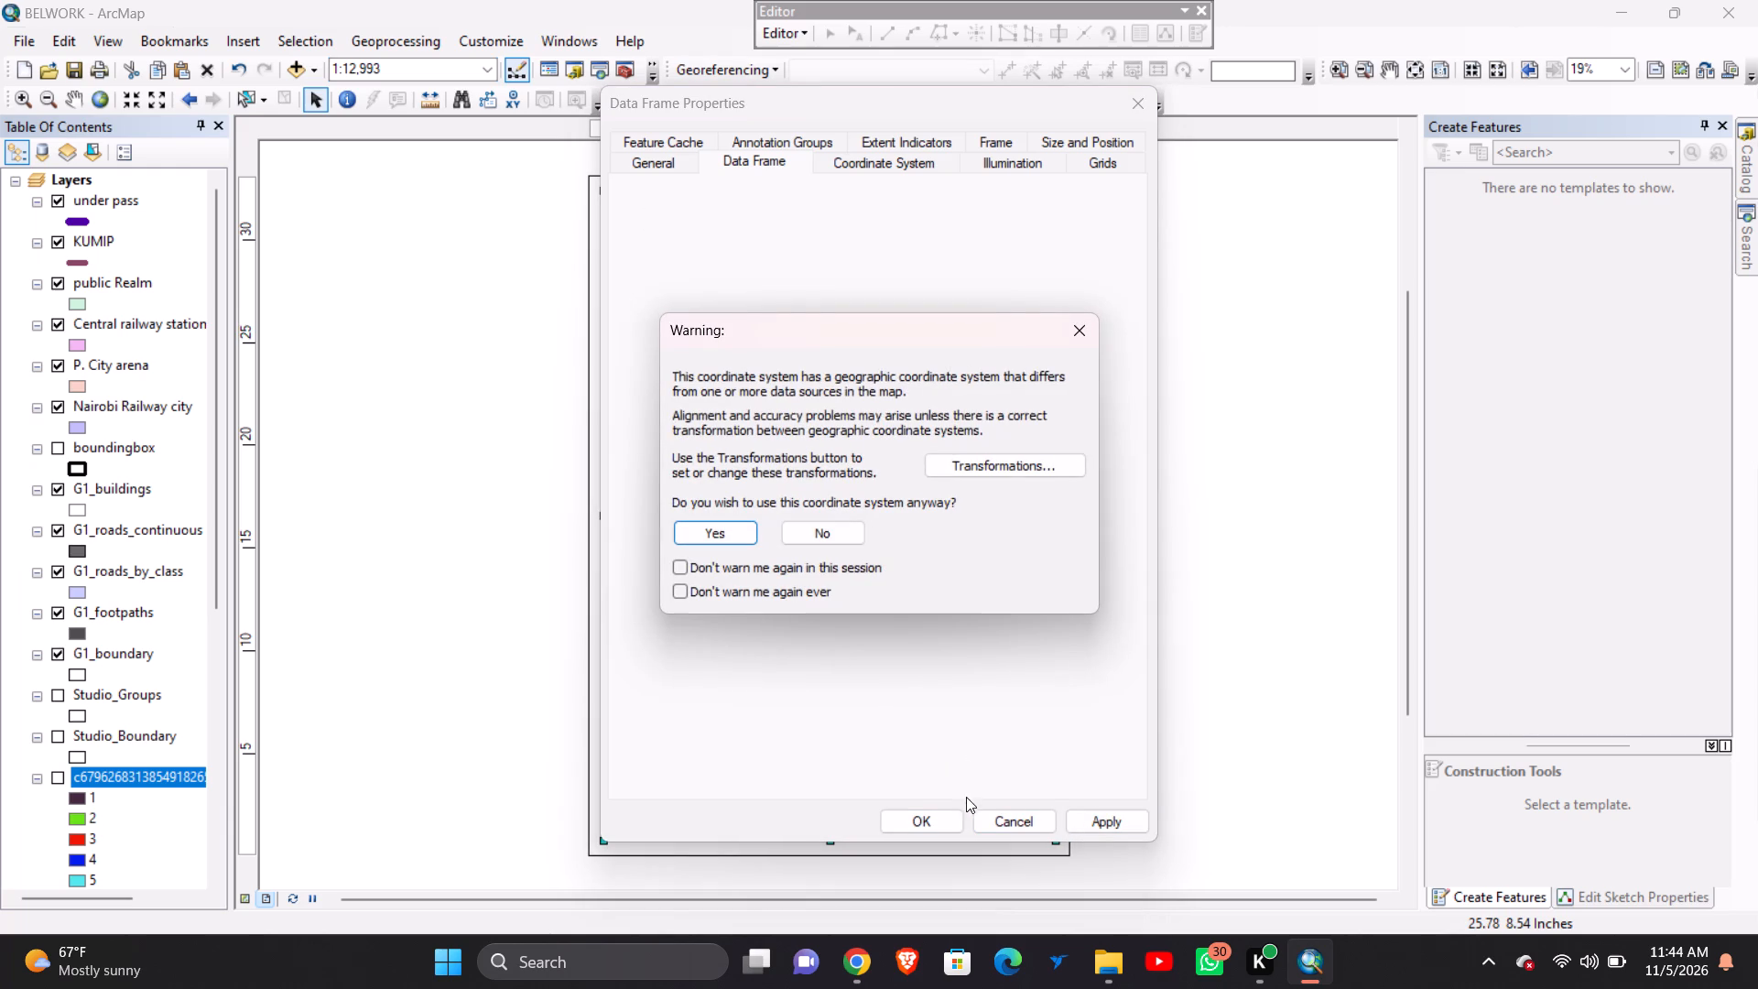
Apply the data frame properties with the current coordinate system and automatic extent, and close the properties.
left_click(732, 526)
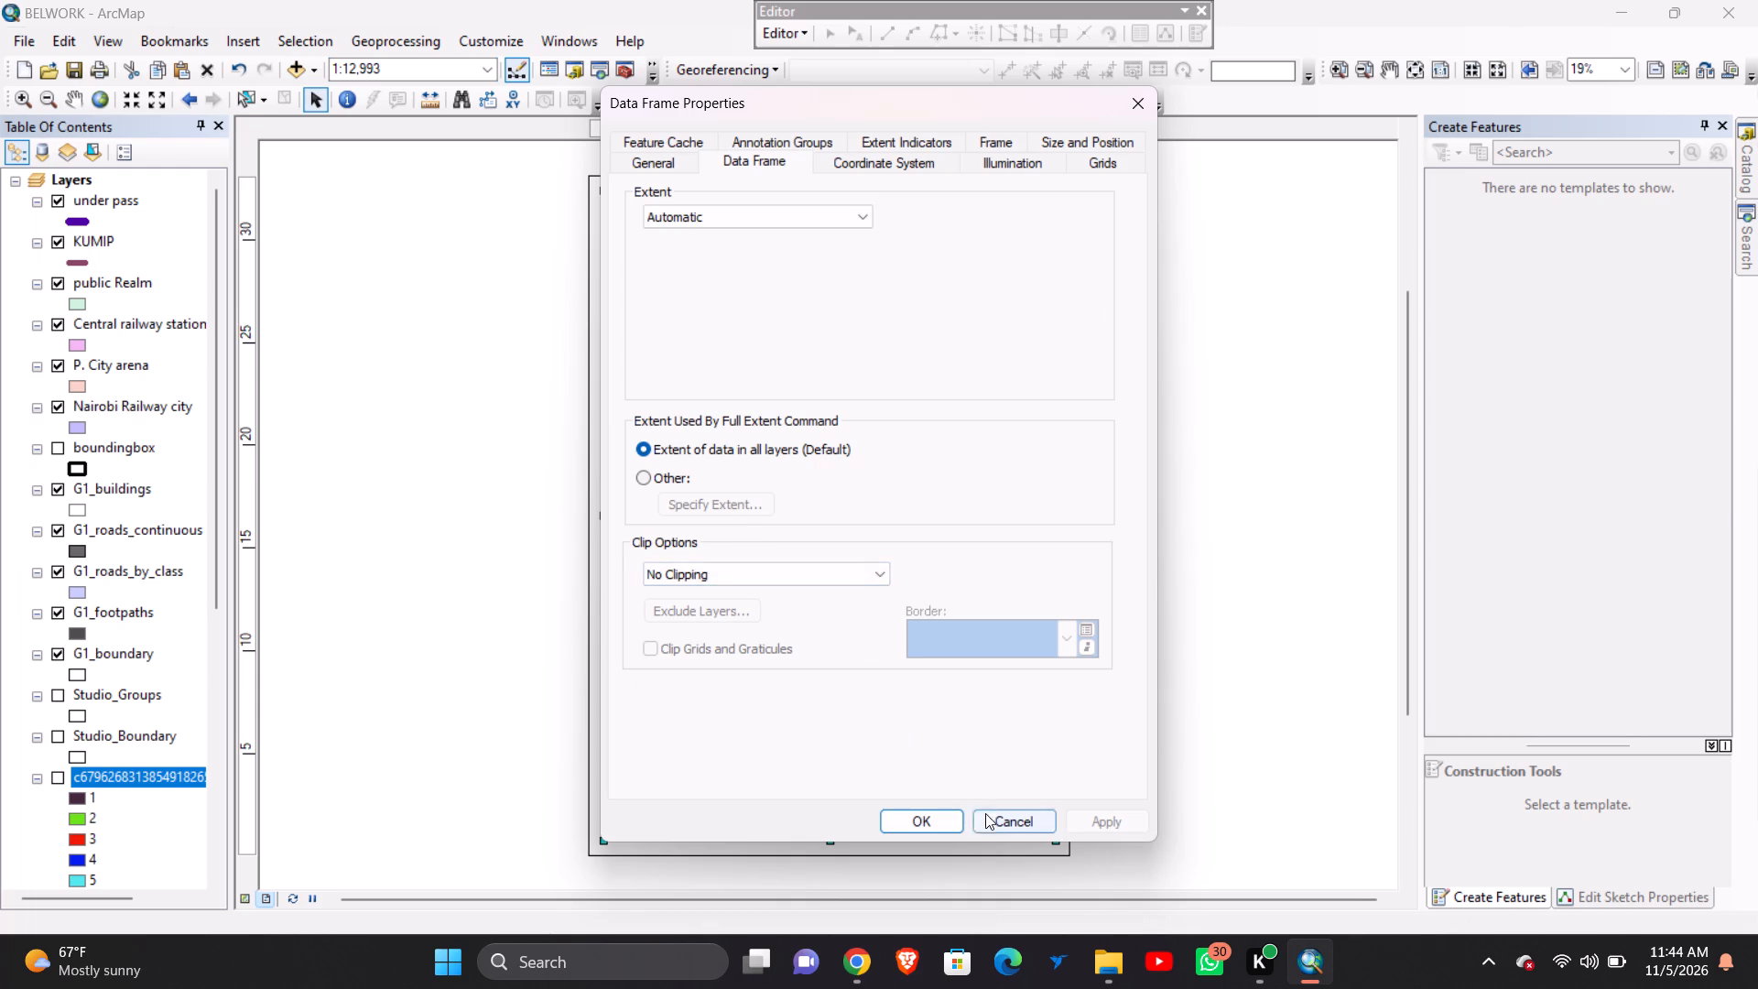
left_click(935, 815)
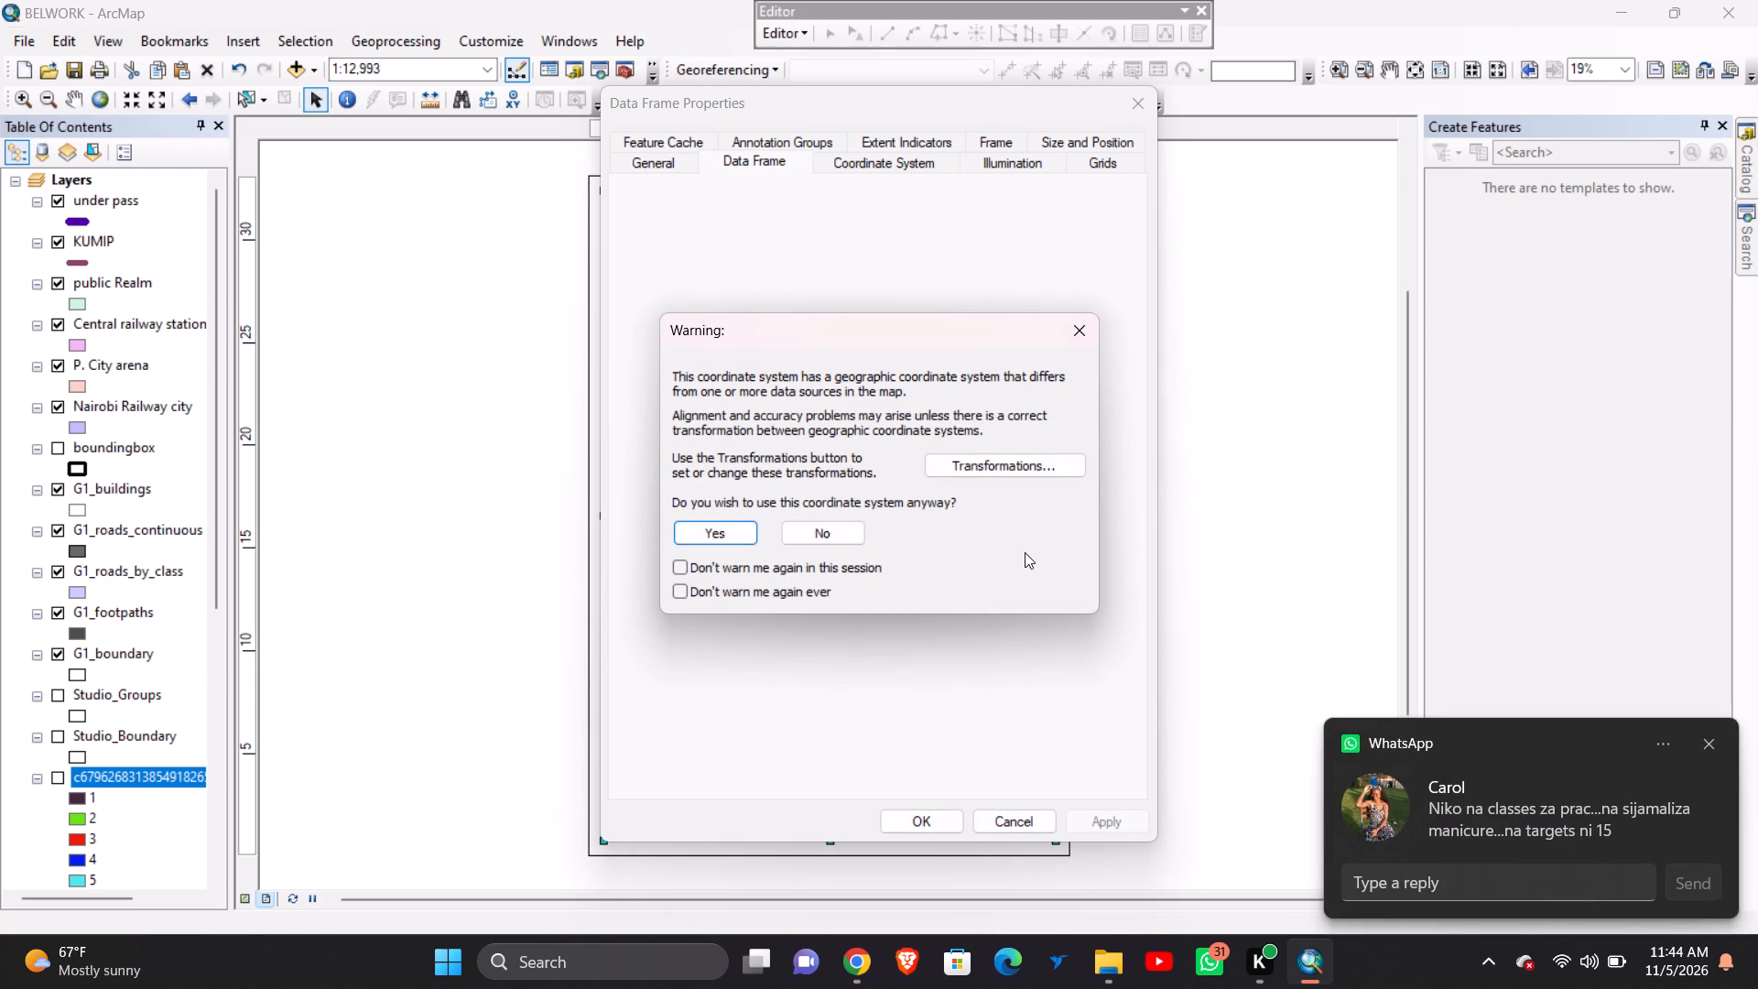
left_click(1074, 328)
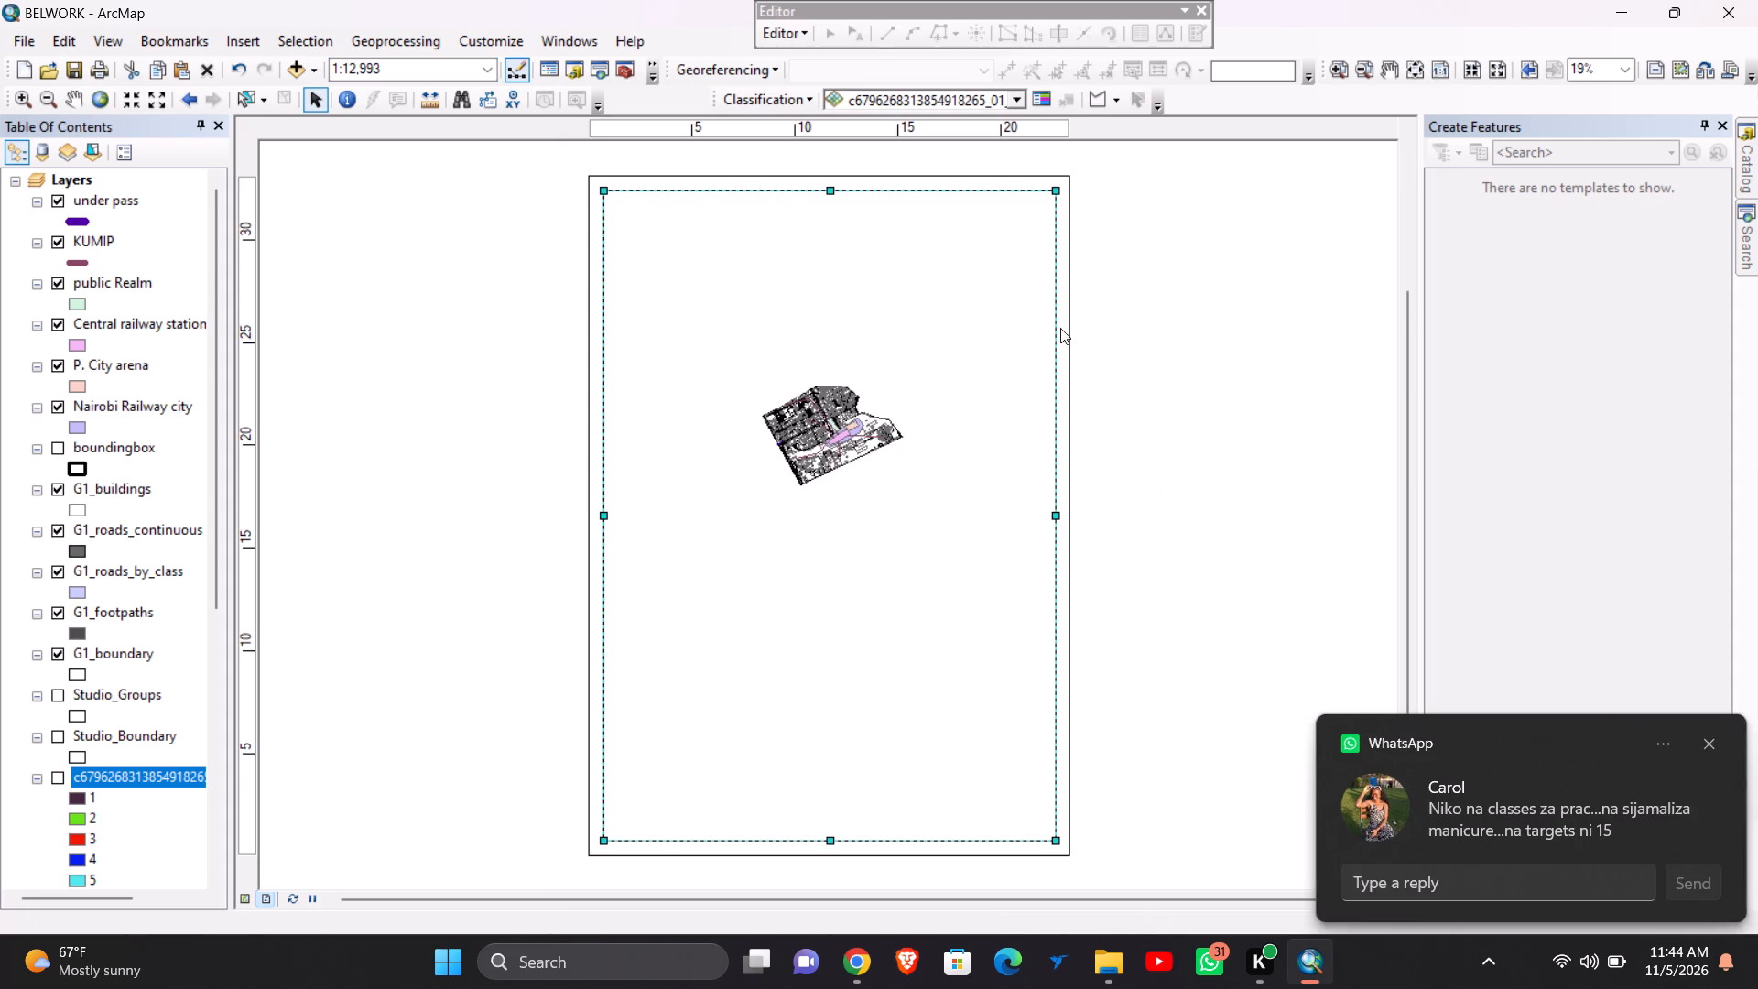
Reopen the properties of the selected map data frame on the layout page.
right_click(982, 338)
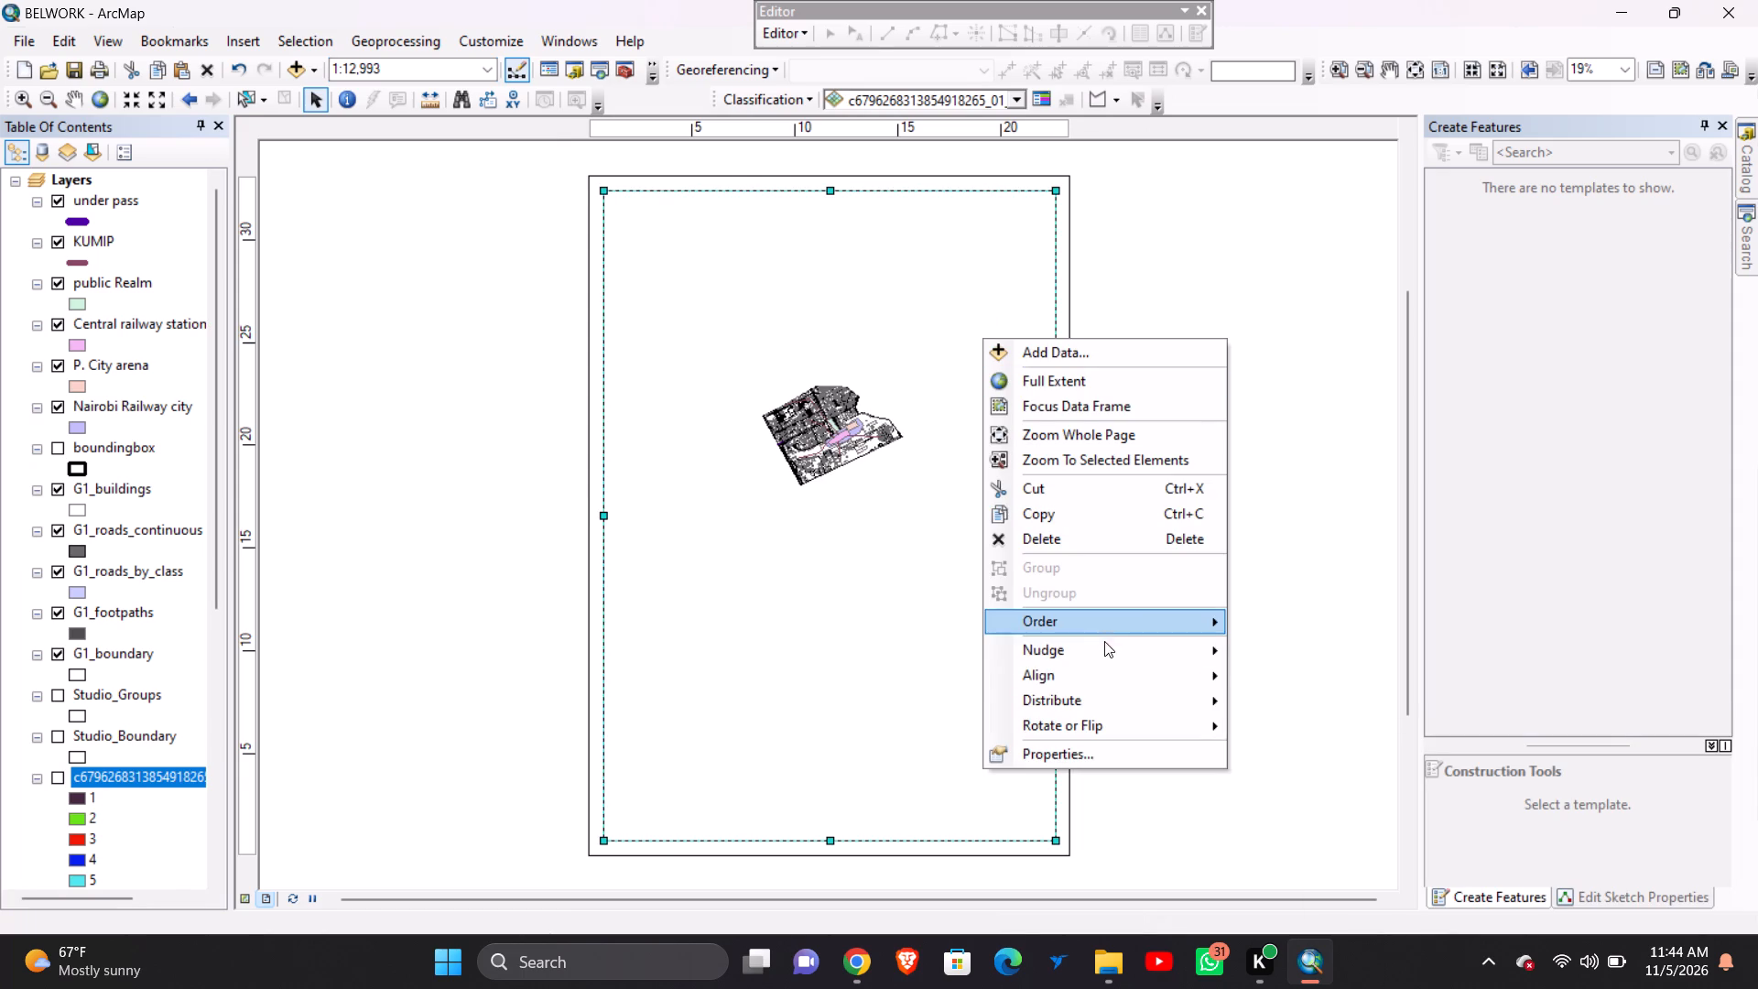
left_click(1095, 749)
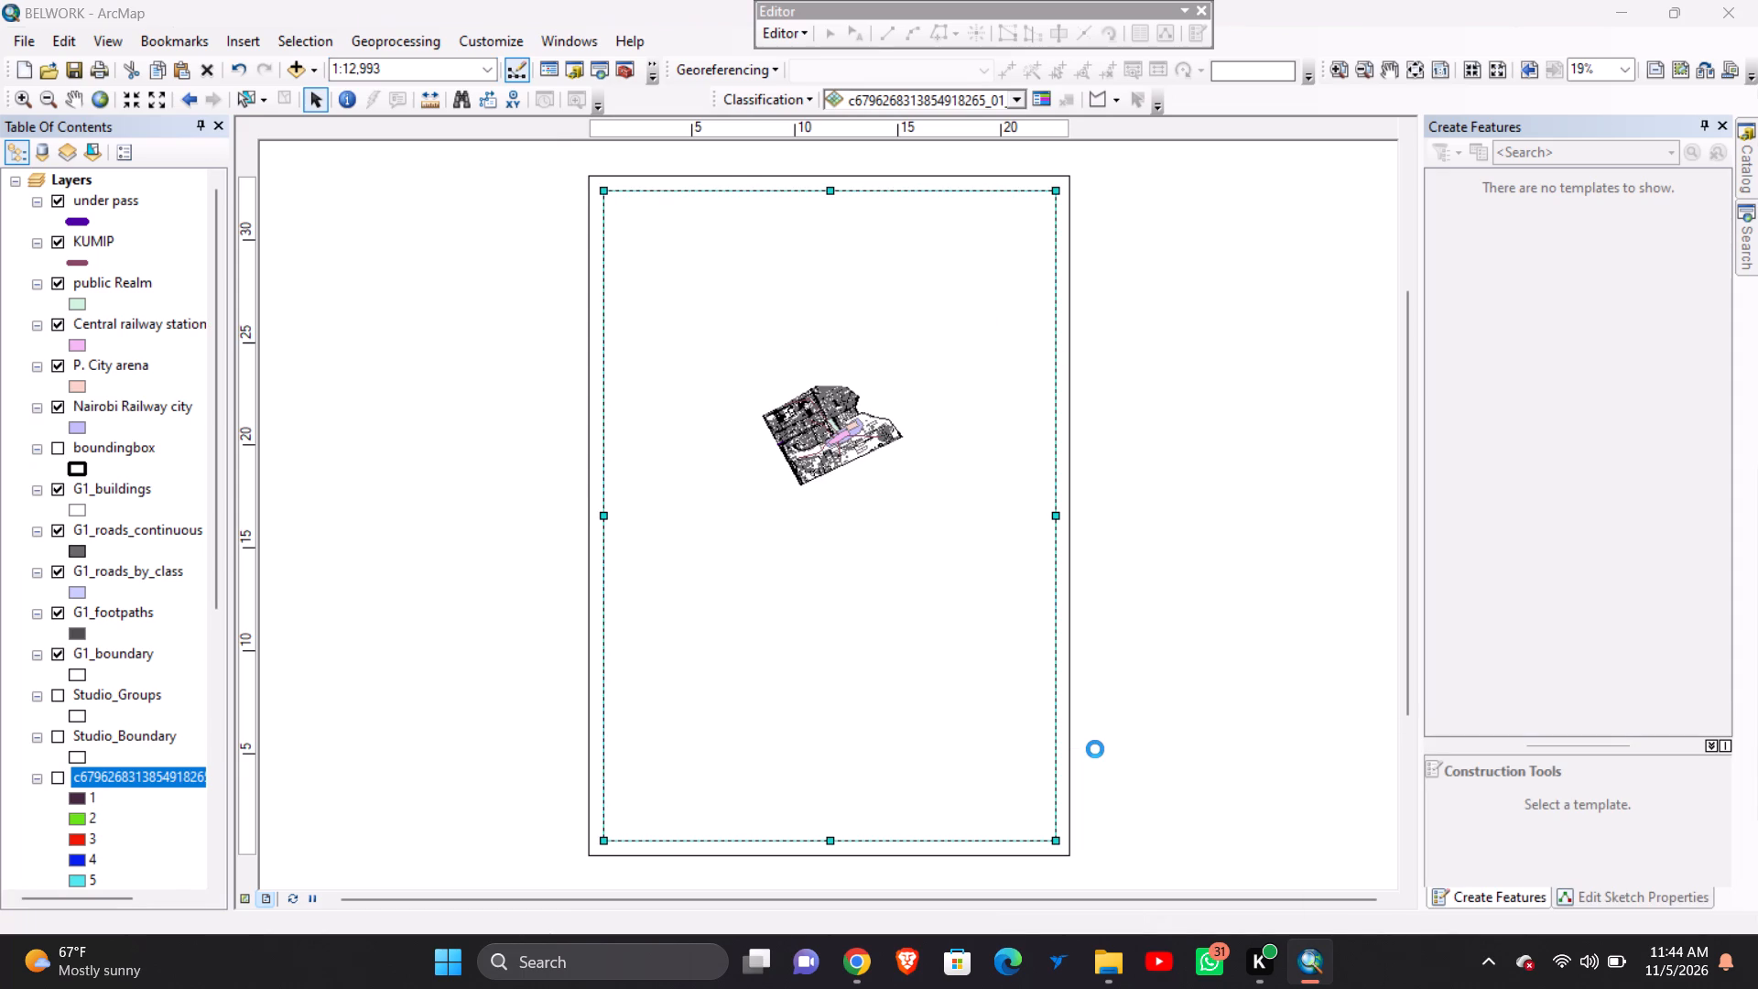
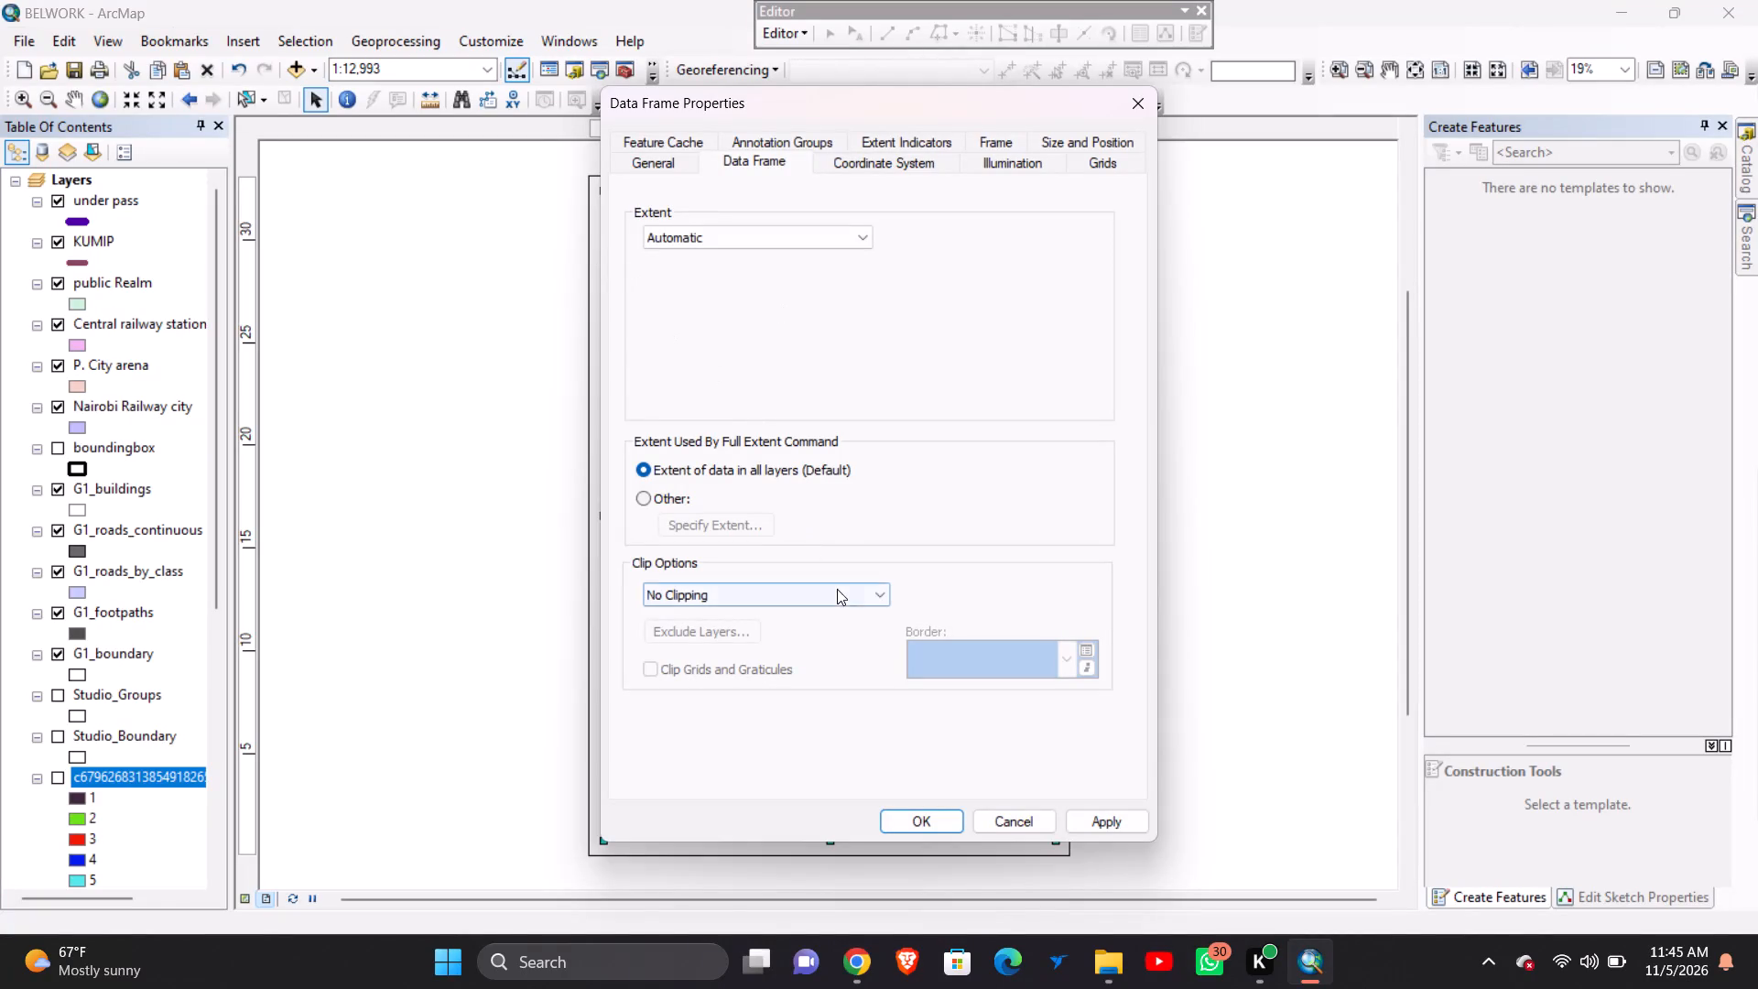
Examine the clip options in the data frame's properties, and leave the properties without applying anything.
left_click(862, 587)
left_click(862, 587)
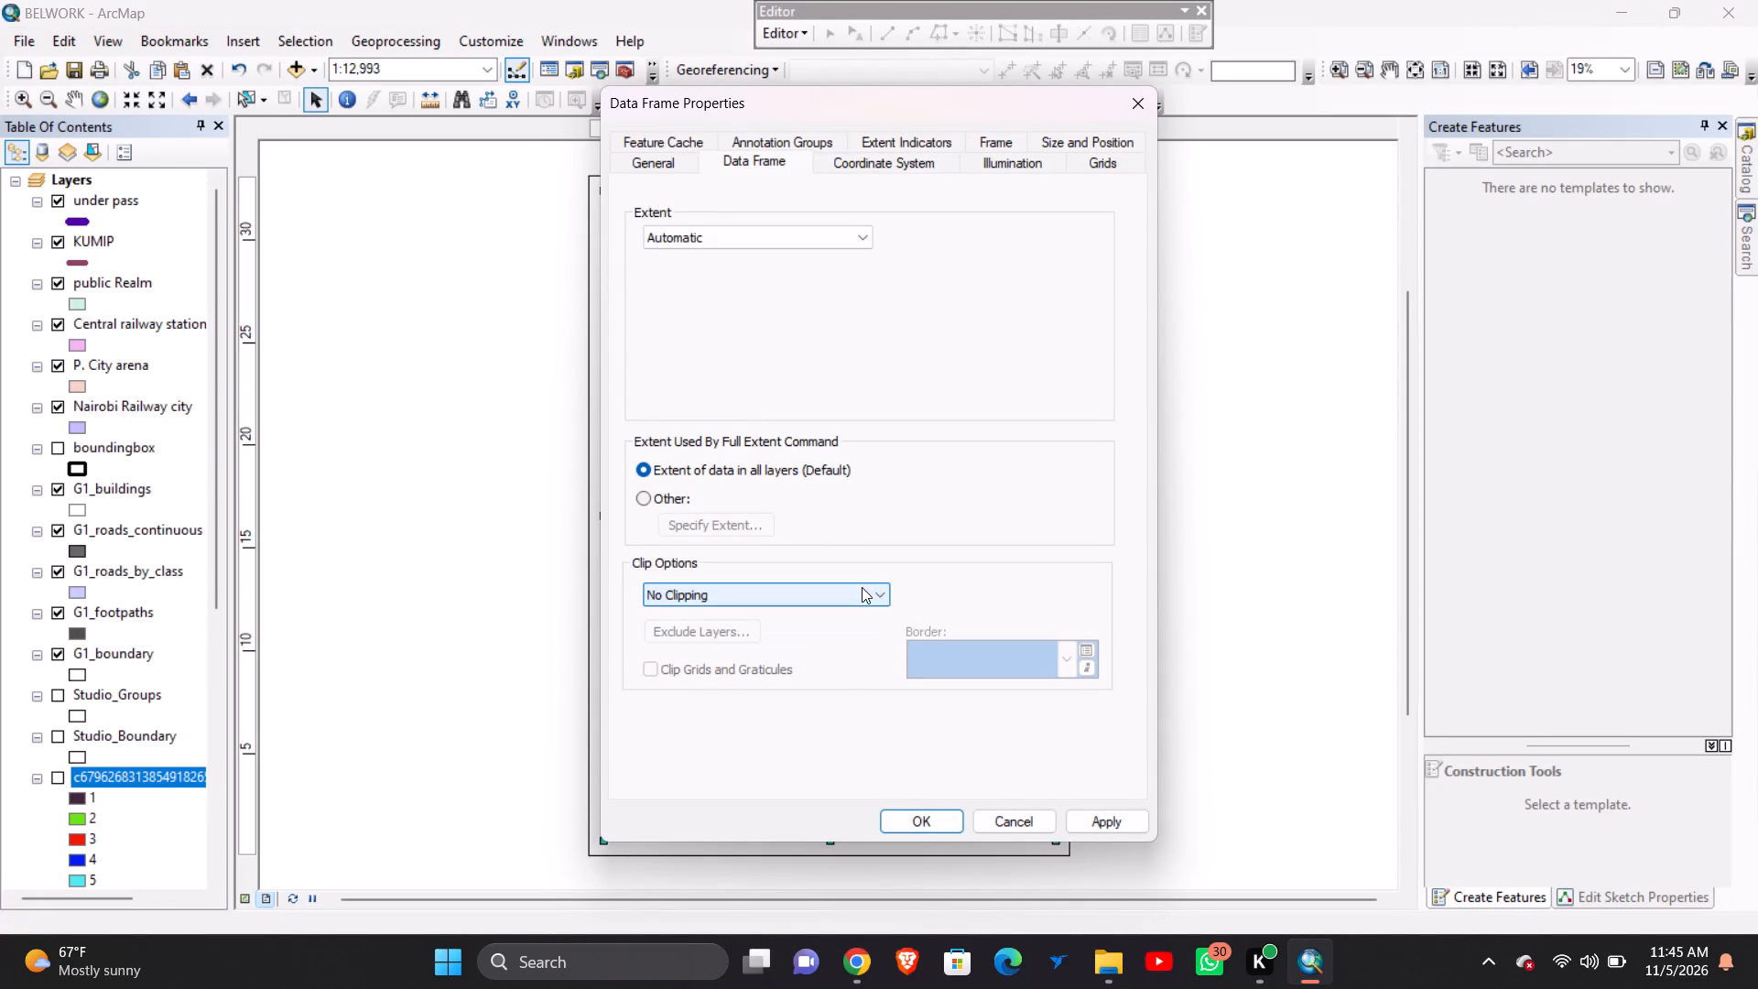
left_click(1132, 94)
left_click(986, 288)
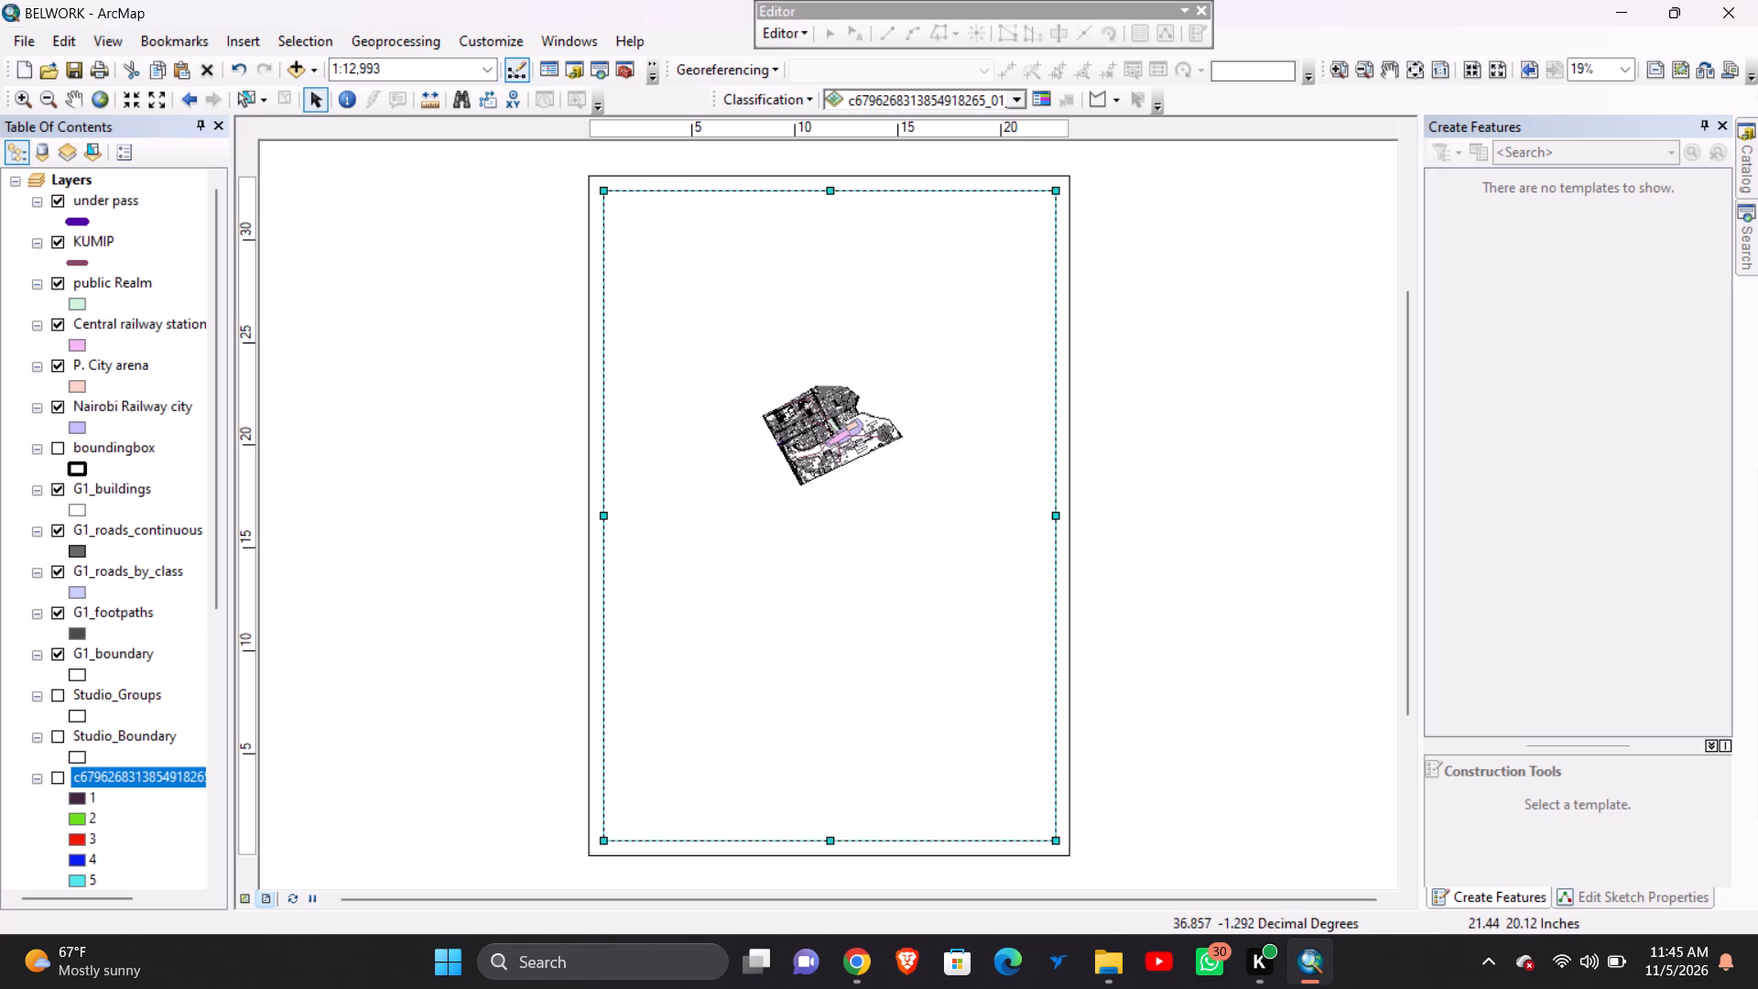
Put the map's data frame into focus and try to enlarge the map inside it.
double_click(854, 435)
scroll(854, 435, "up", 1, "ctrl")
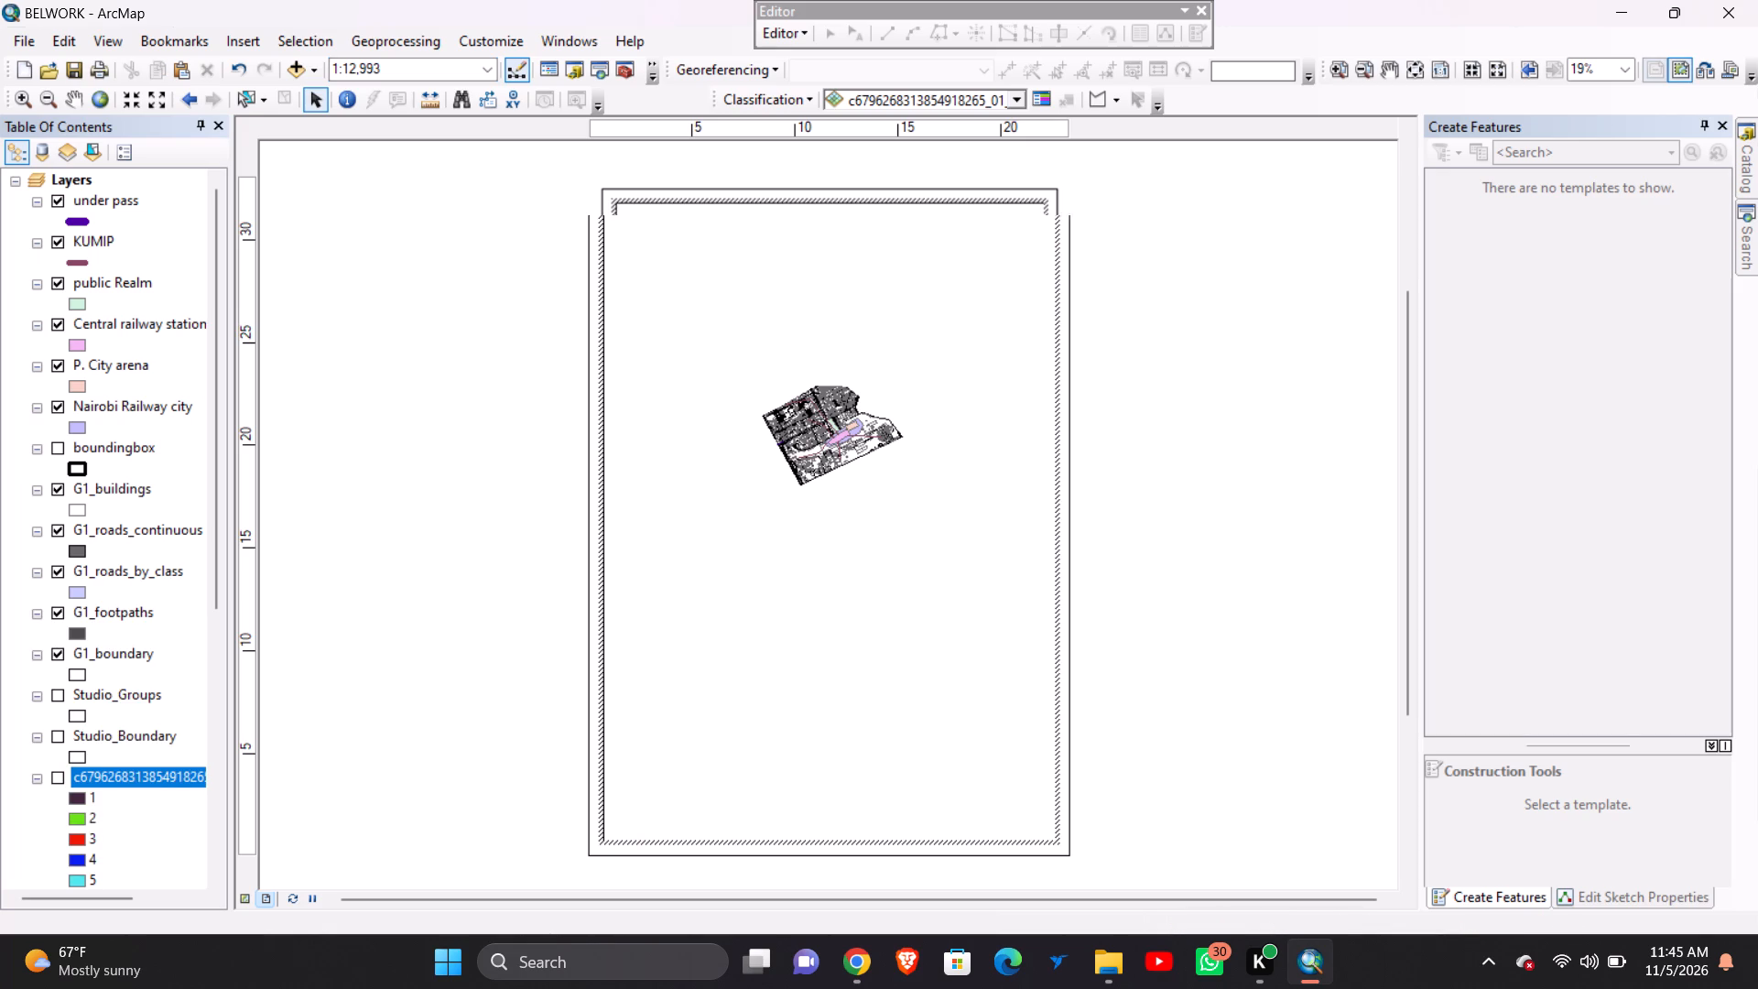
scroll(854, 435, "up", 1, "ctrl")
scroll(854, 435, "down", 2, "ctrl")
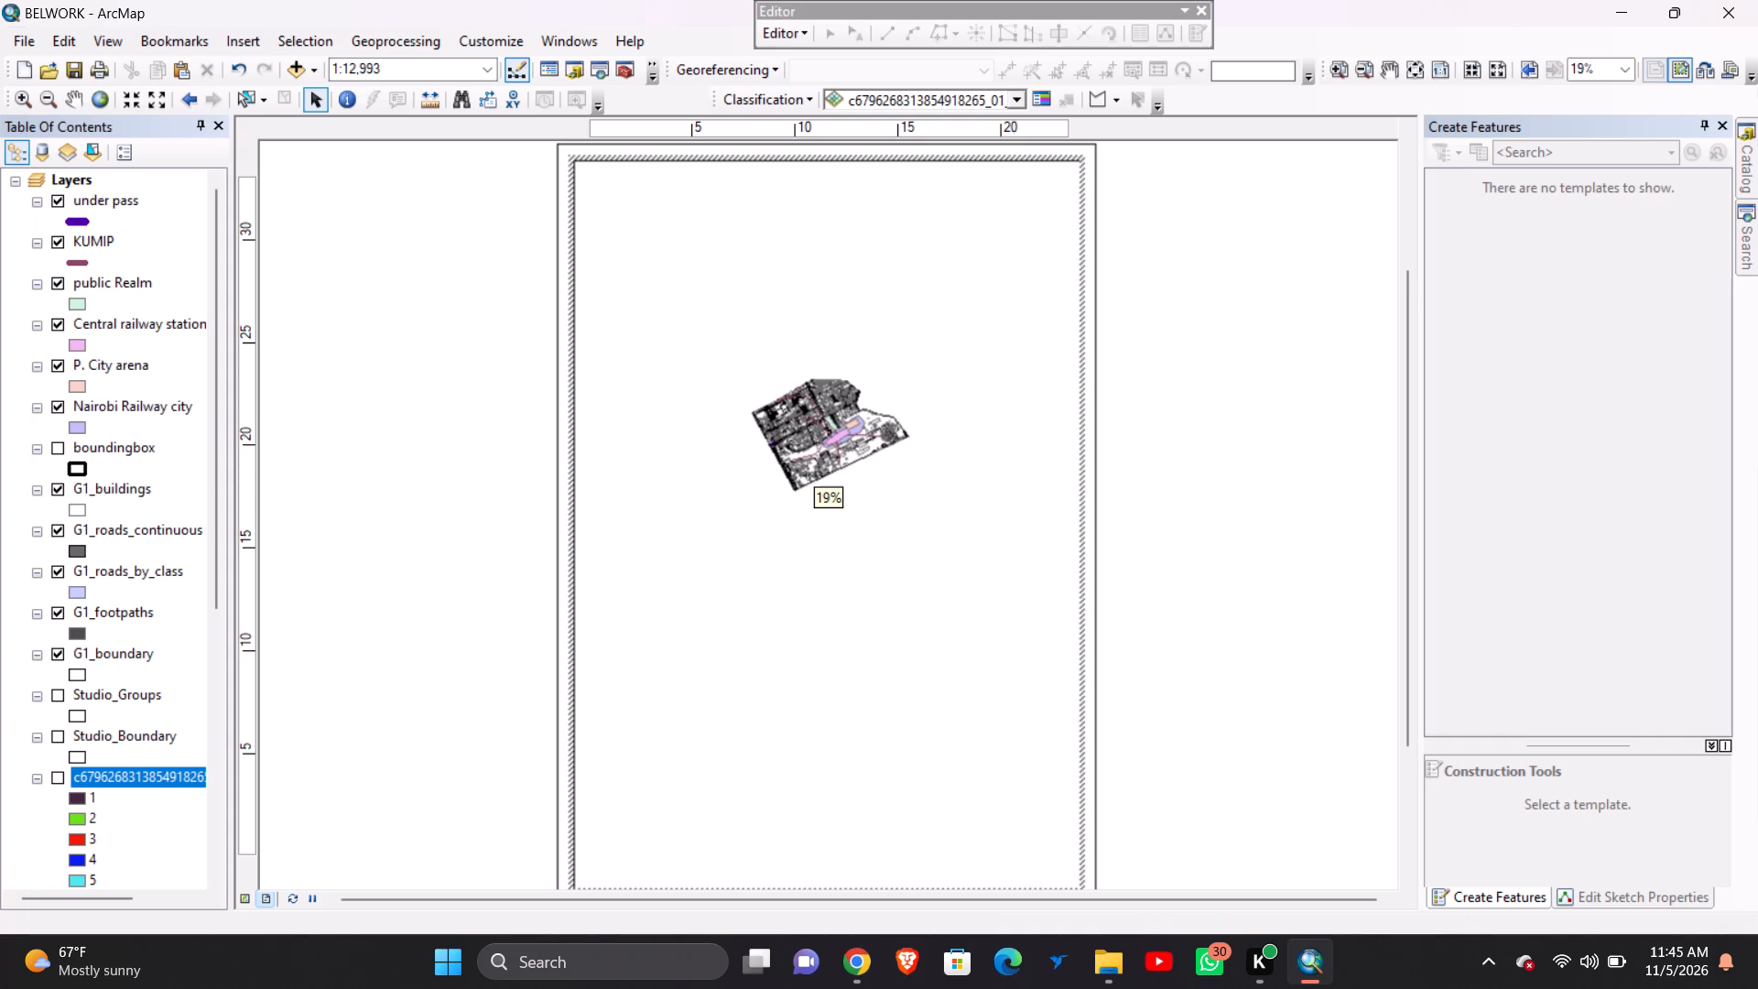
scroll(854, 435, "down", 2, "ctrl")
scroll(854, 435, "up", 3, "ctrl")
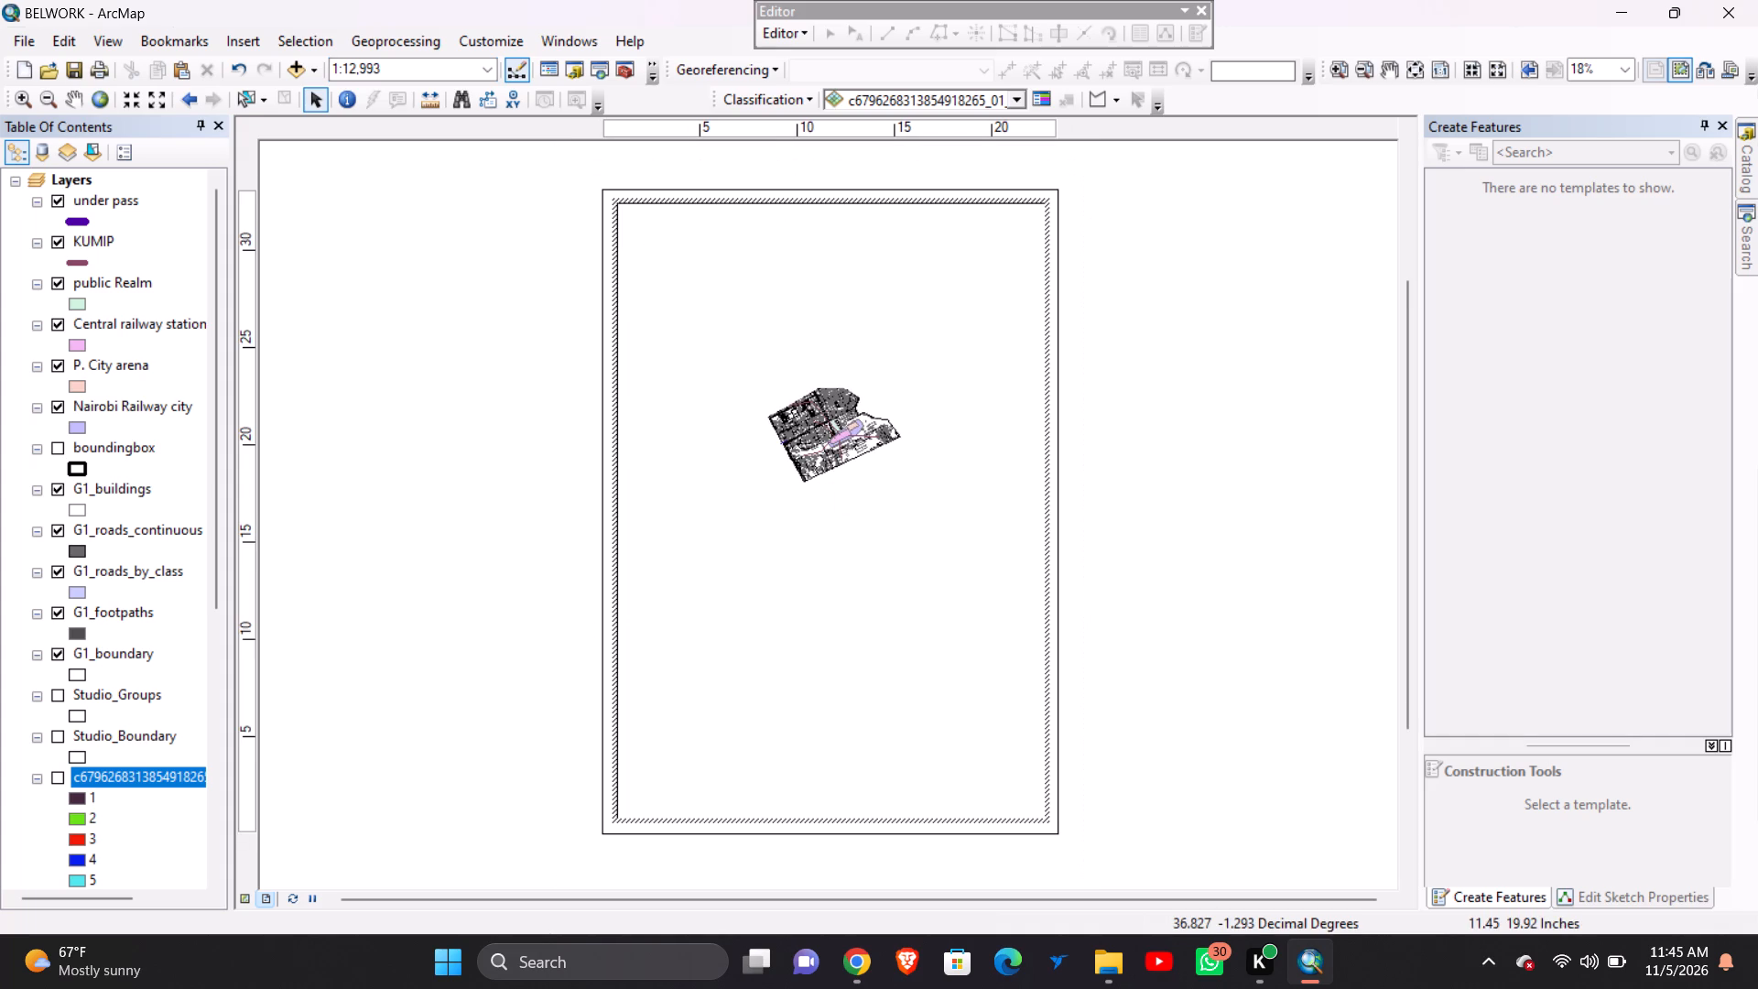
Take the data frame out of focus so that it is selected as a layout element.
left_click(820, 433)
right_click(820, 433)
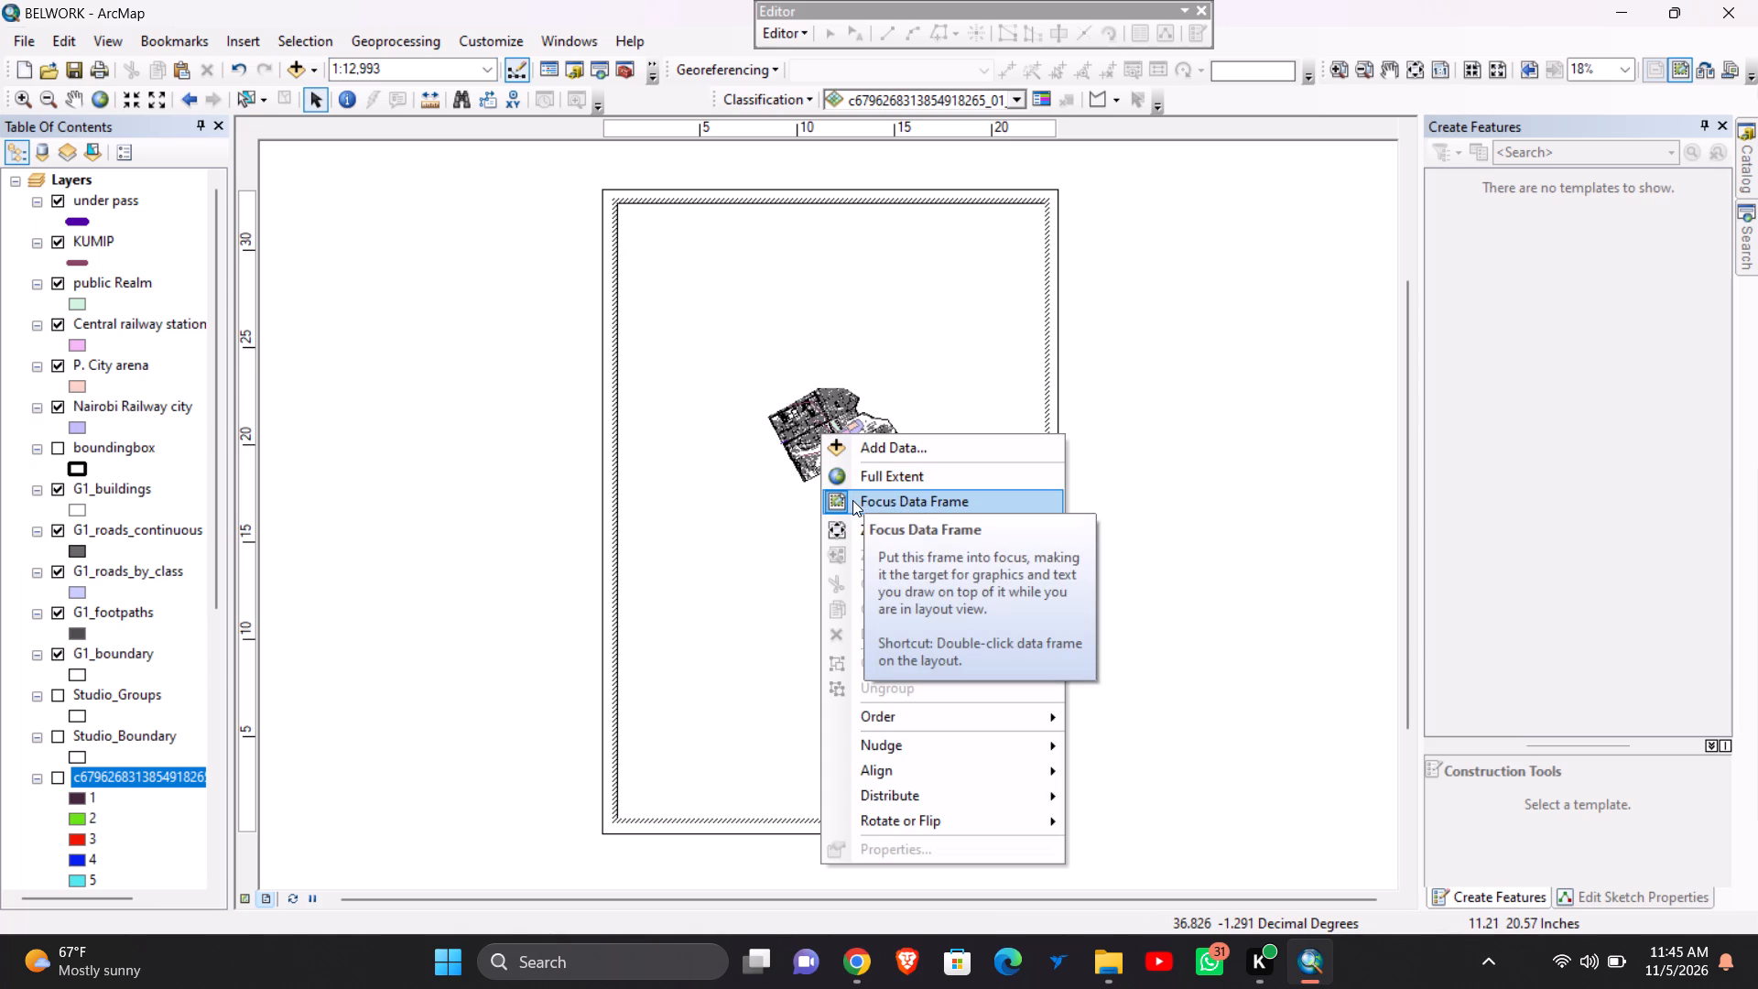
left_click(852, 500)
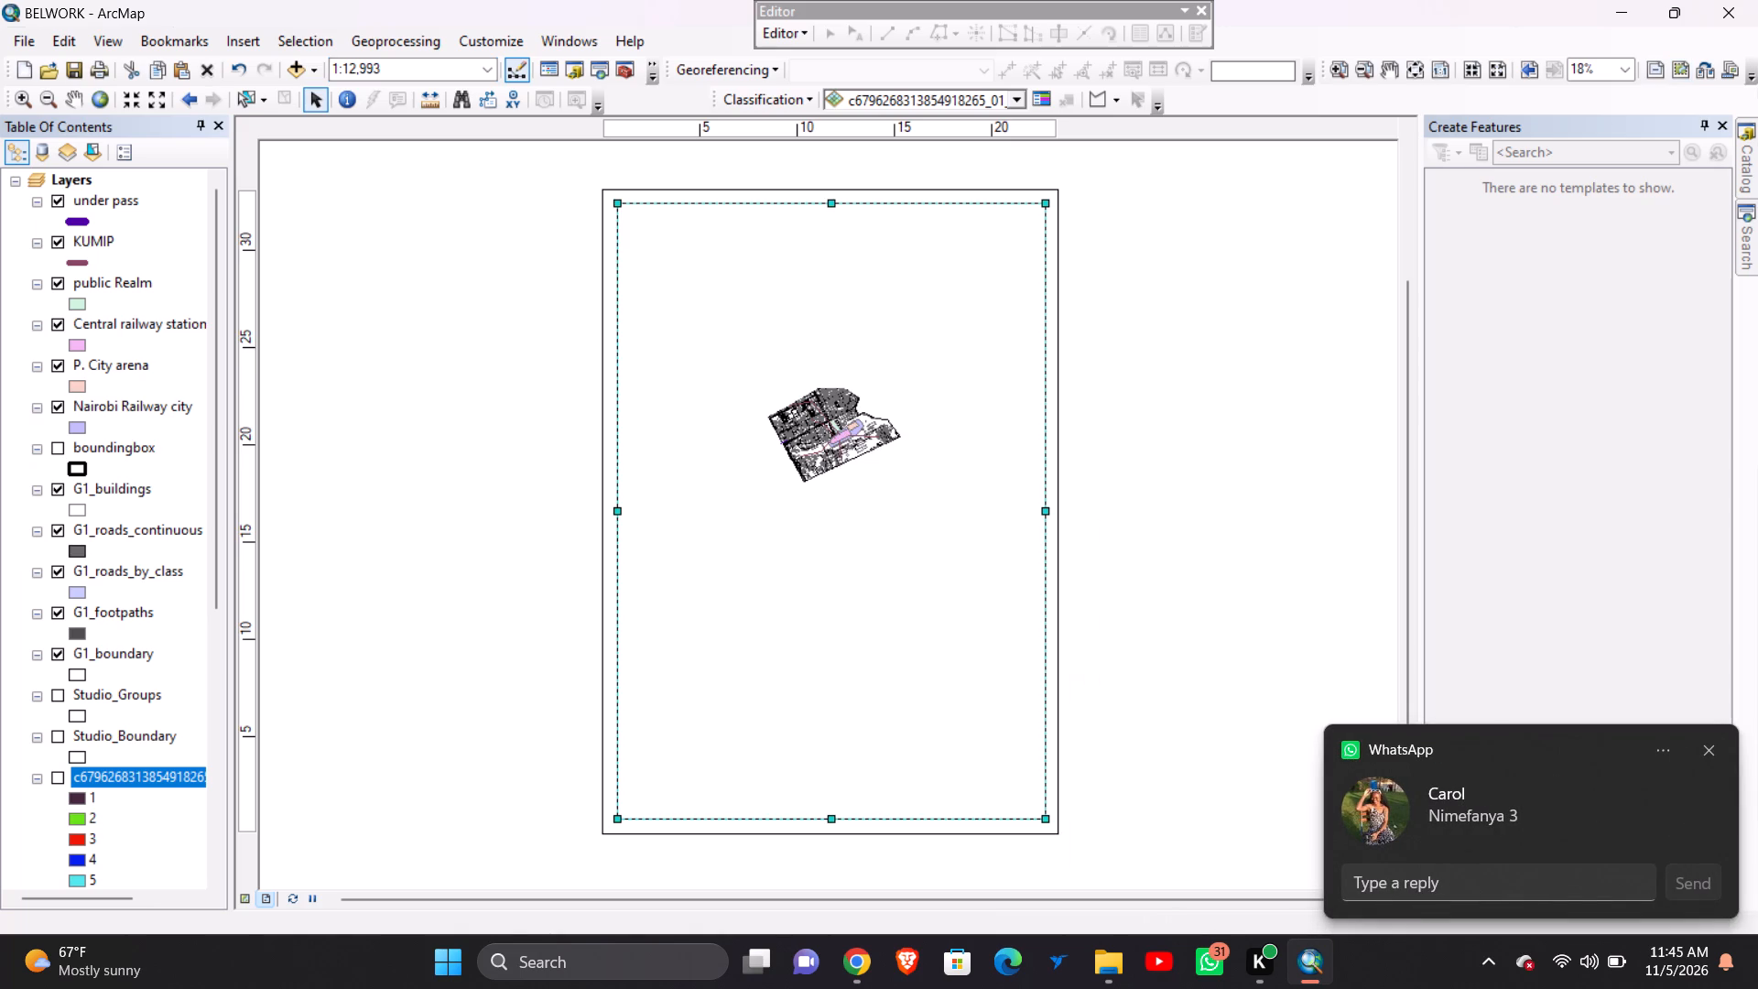
Put the data frame containing the Nairobi Railway City map back into focus.
double_click(810, 426)
double_click(810, 426)
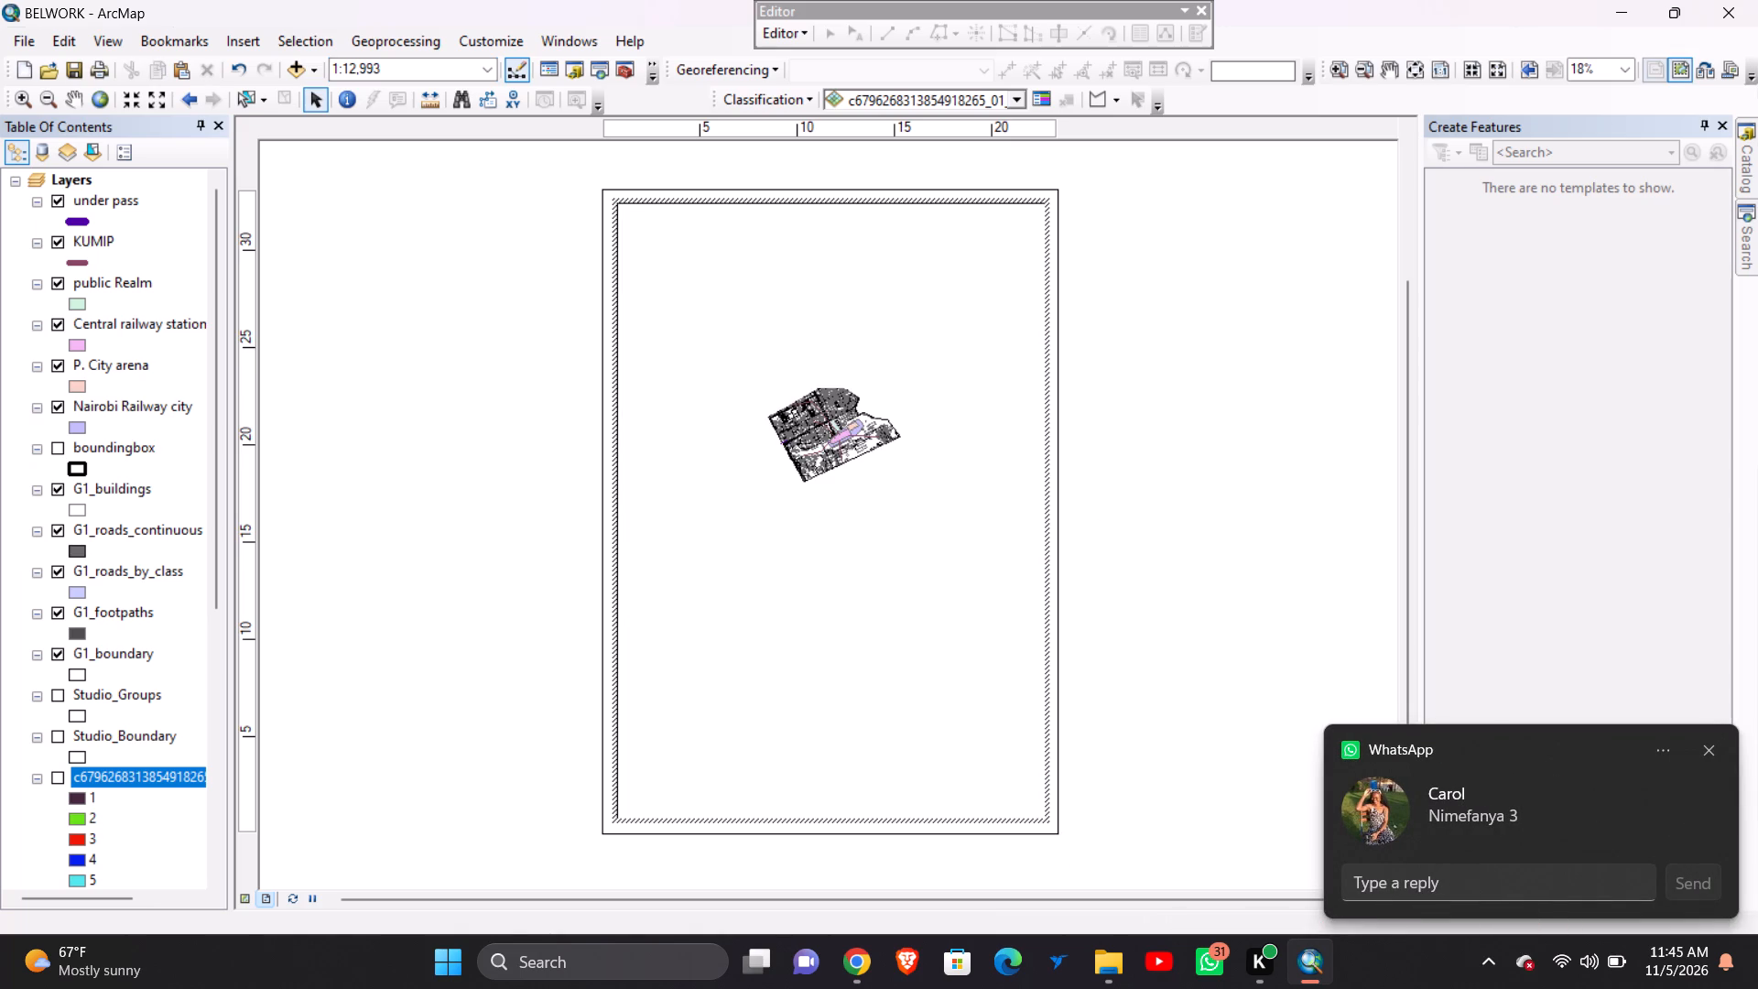
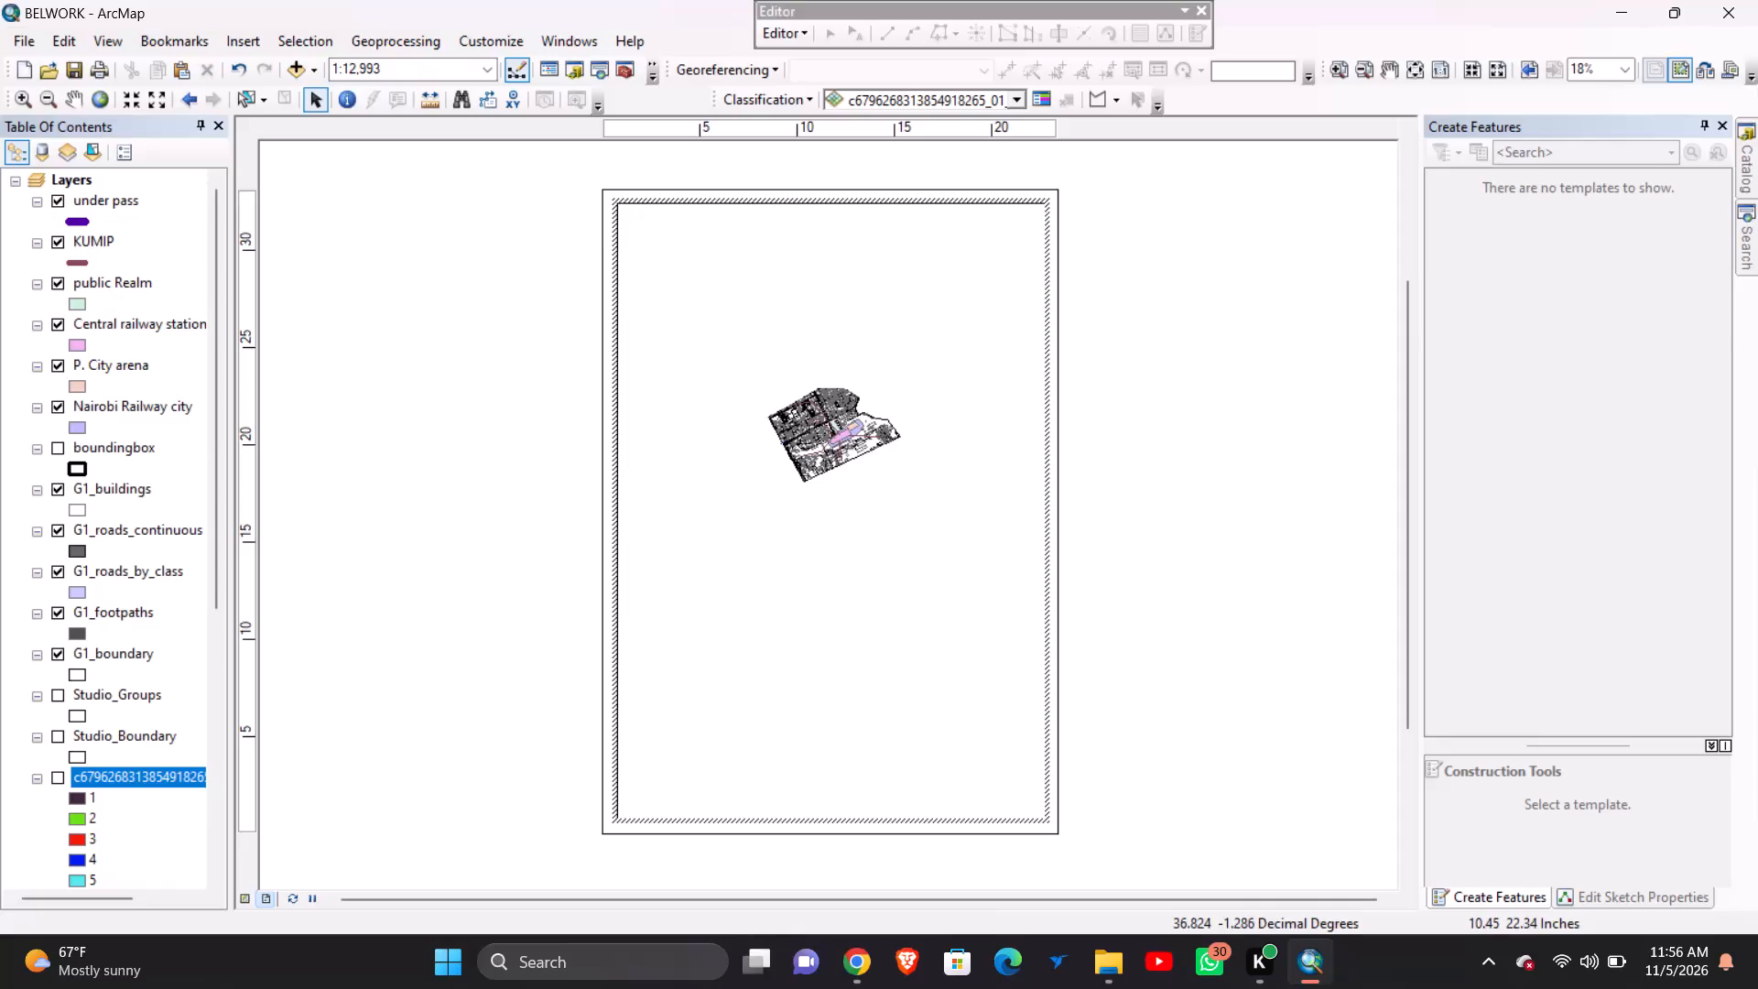
Try to zoom the map to its full extent inside the focused data frame, and show the whole layout page.
left_click(806, 409)
scroll(806, 409, "up", 1, "ctrl")
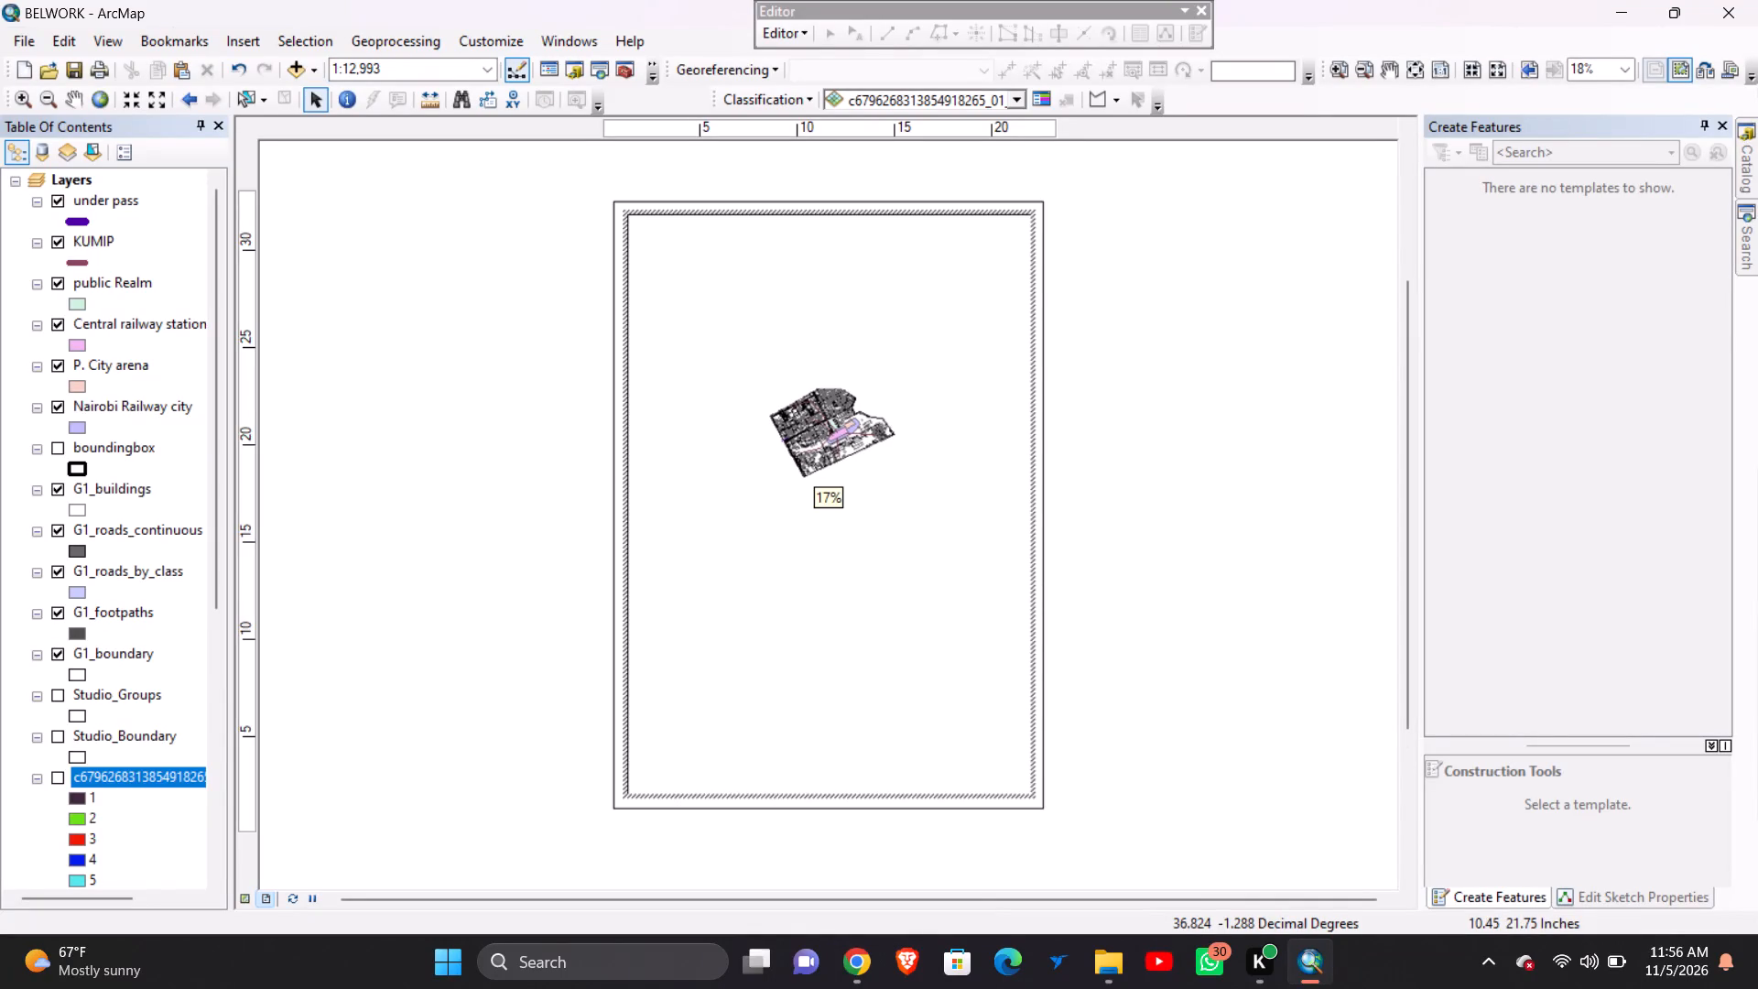
scroll(806, 409, "up", 1, "ctrl")
scroll(806, 409, "down", 4, "ctrl")
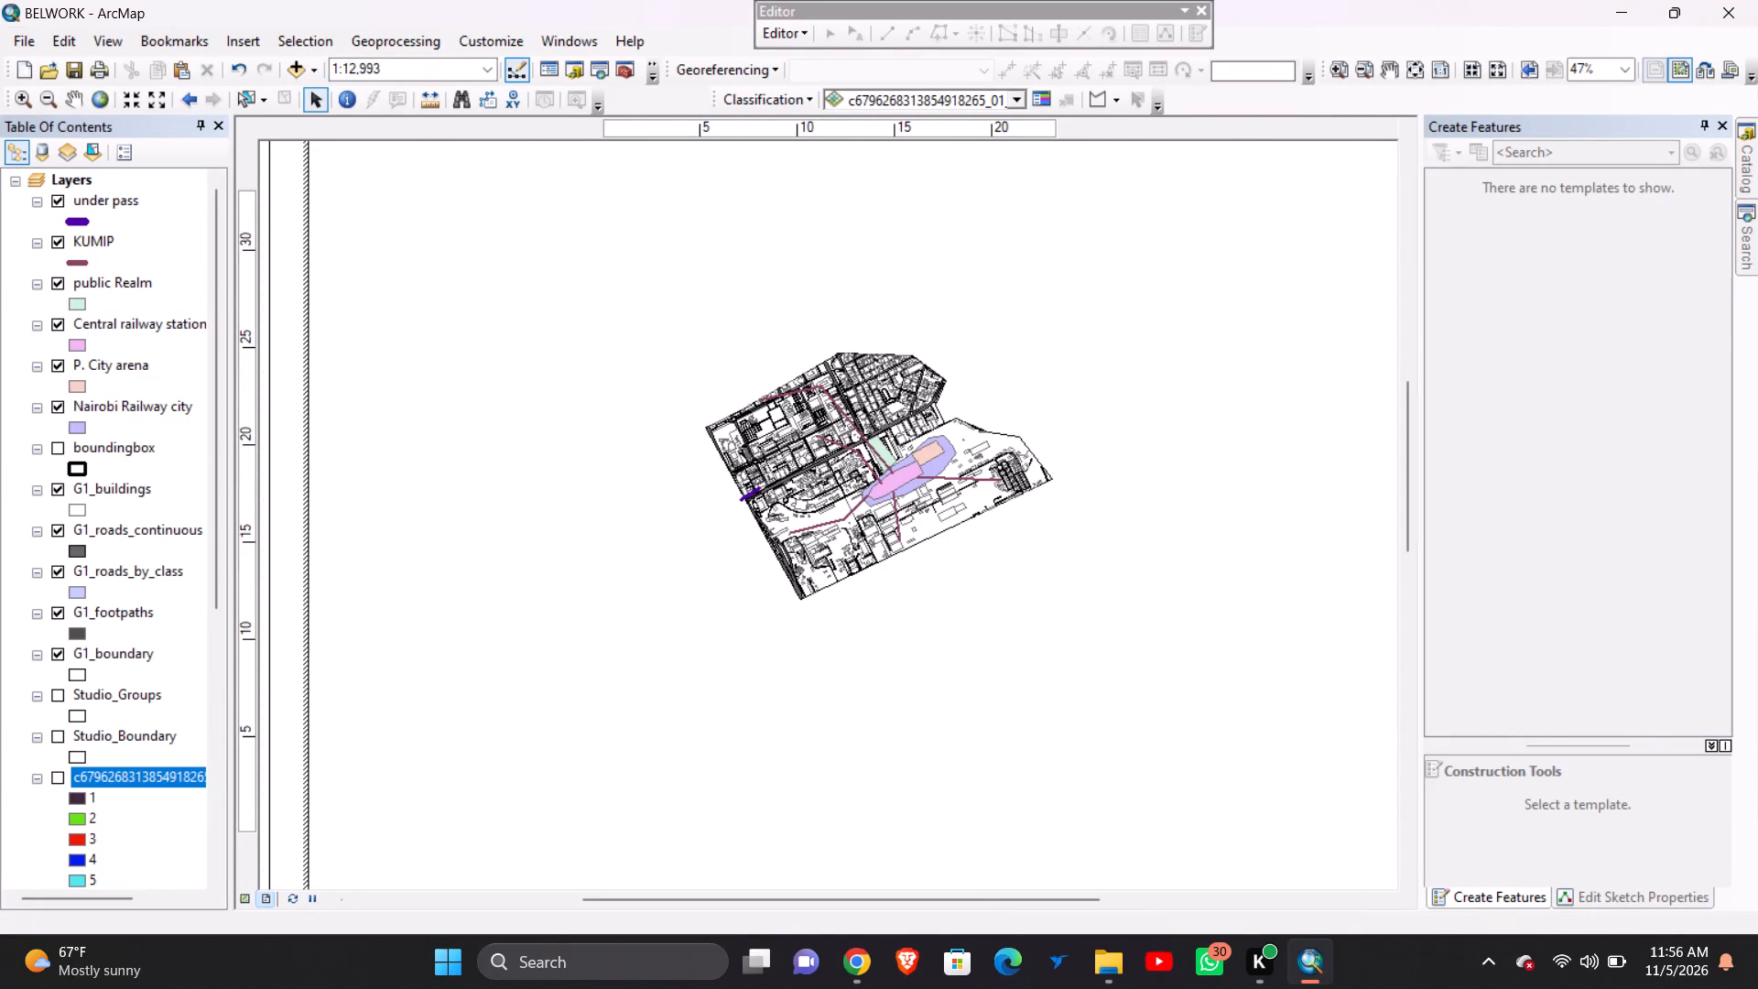
right_click(859, 440)
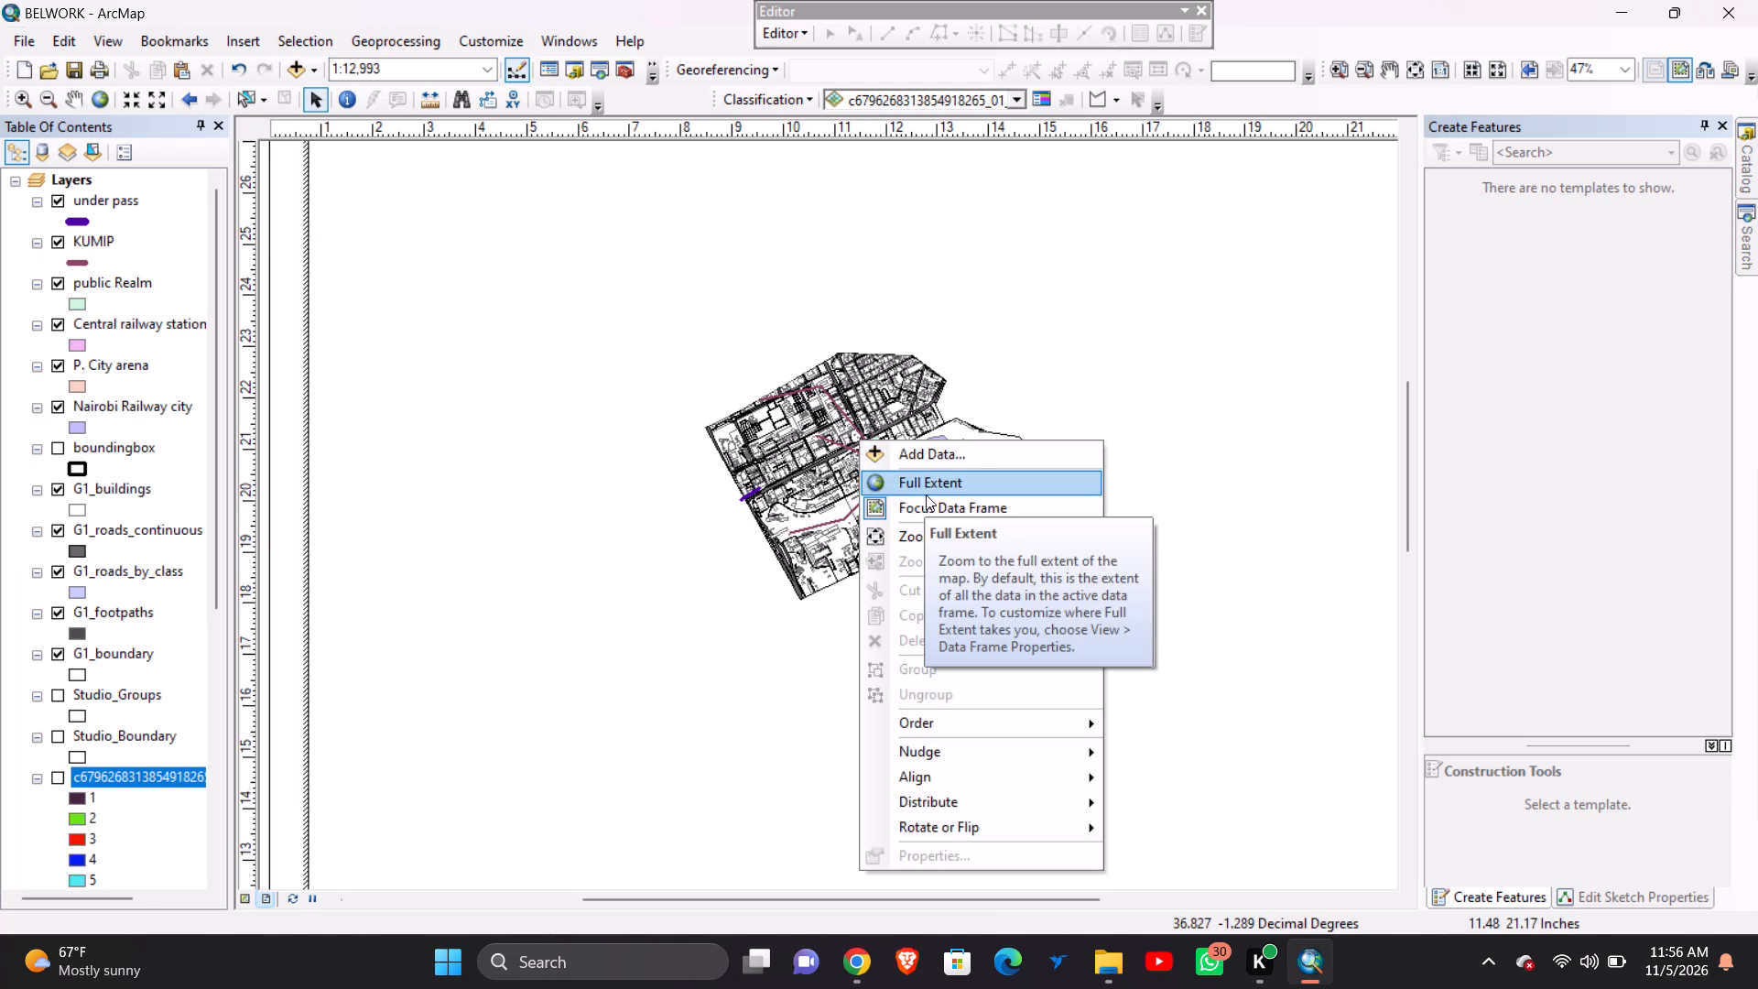
left_click(927, 491)
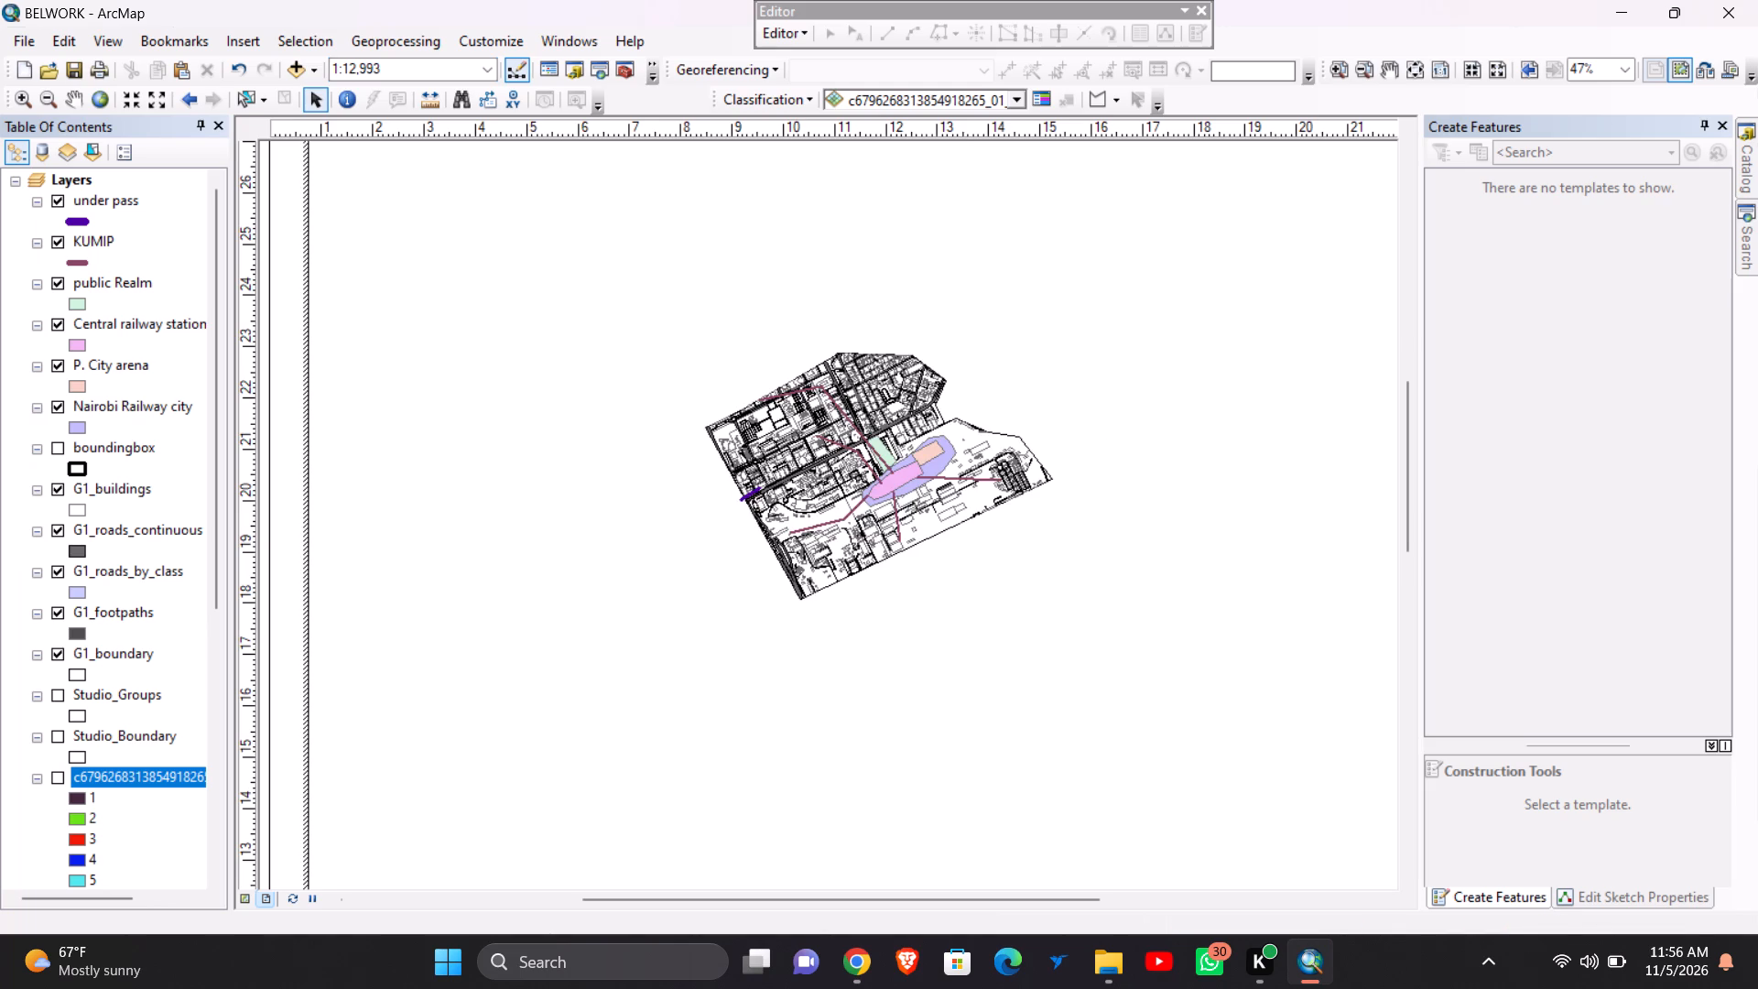
right_click(928, 491)
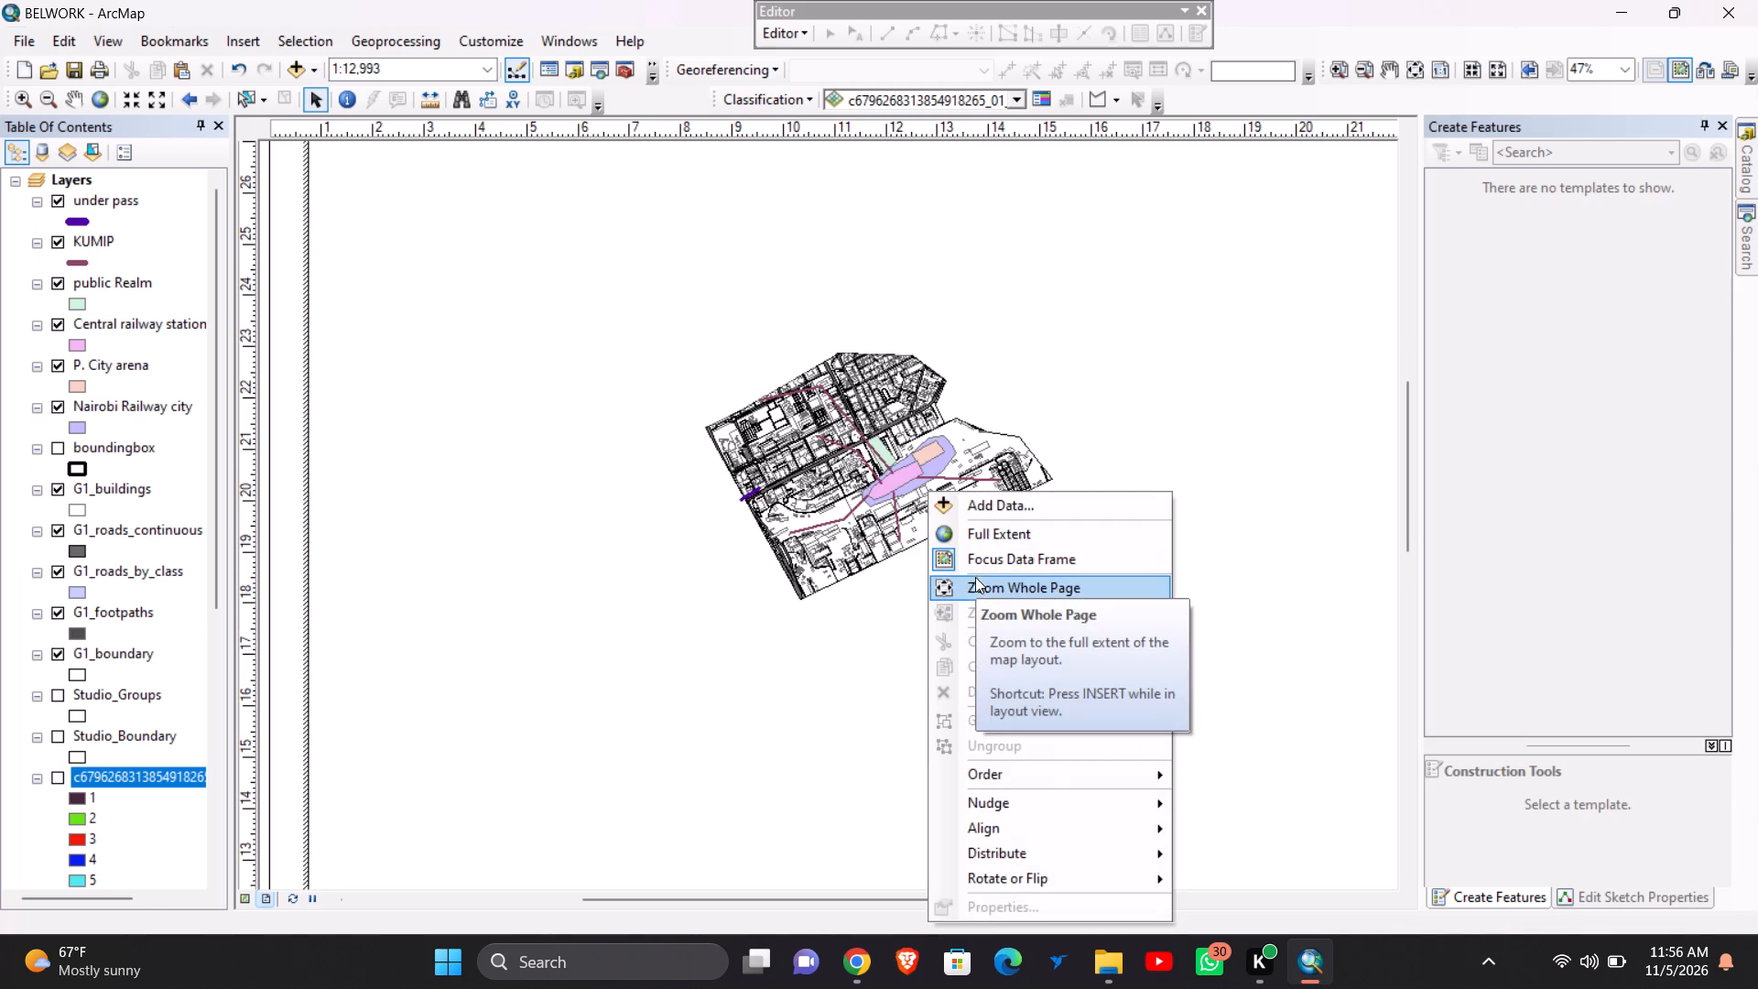
left_click(975, 579)
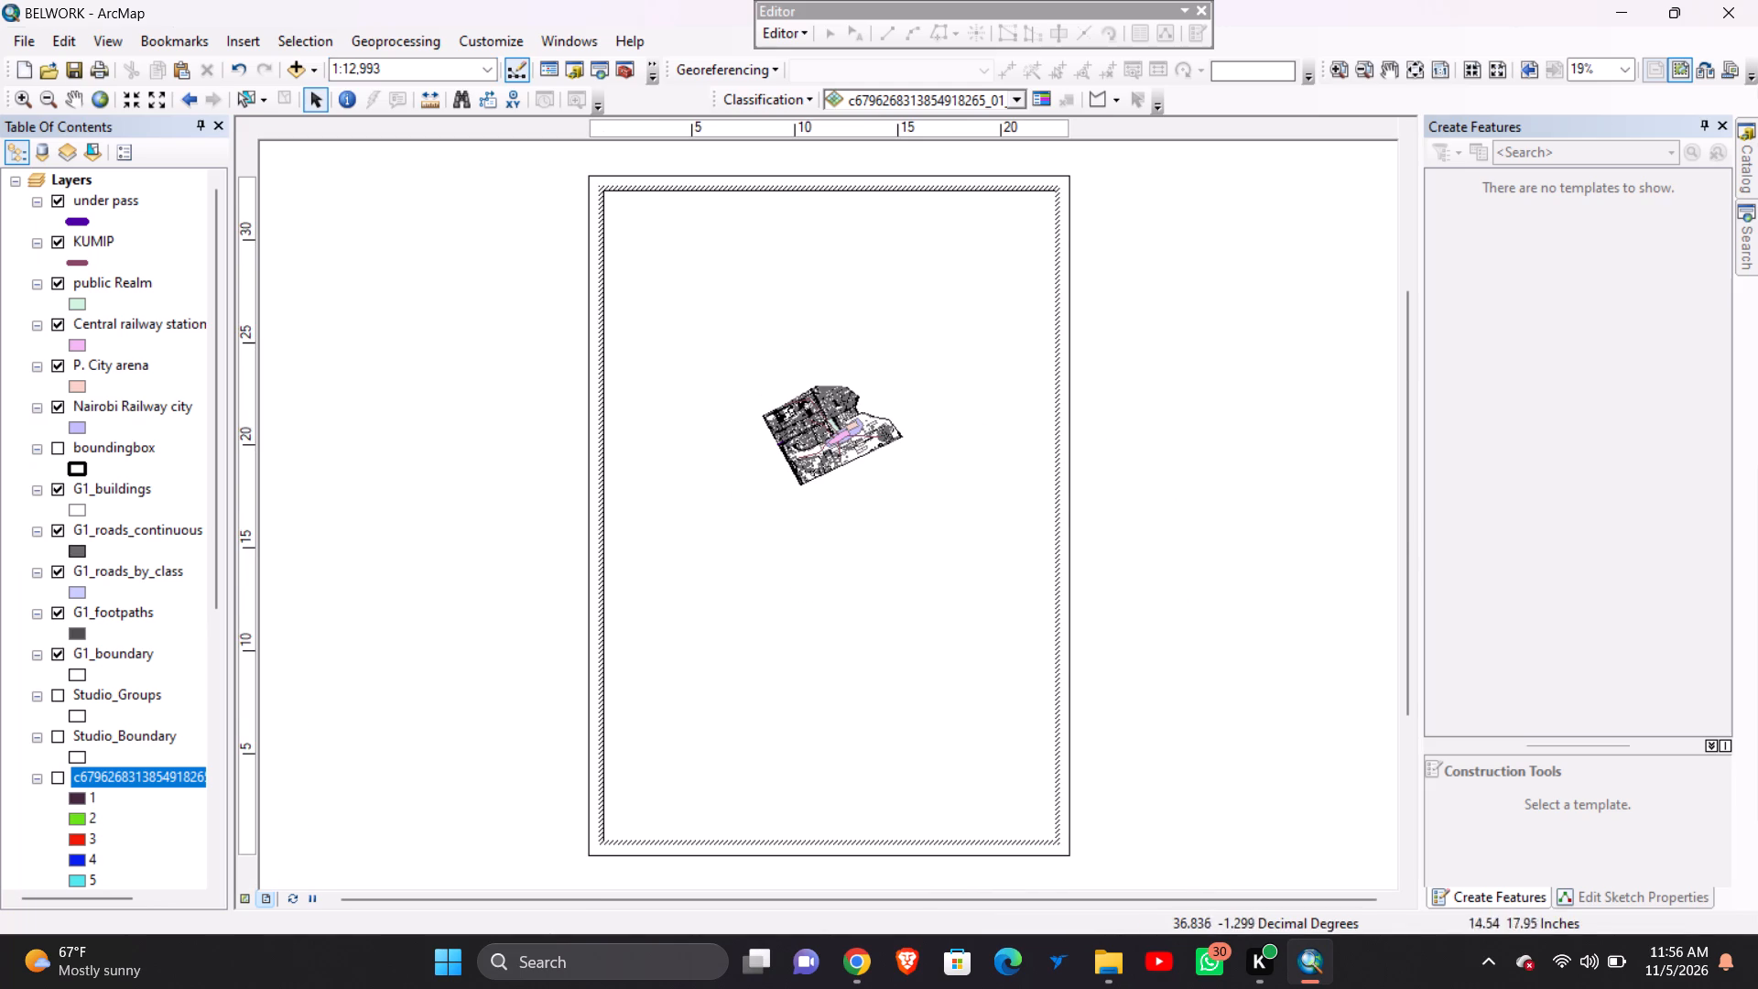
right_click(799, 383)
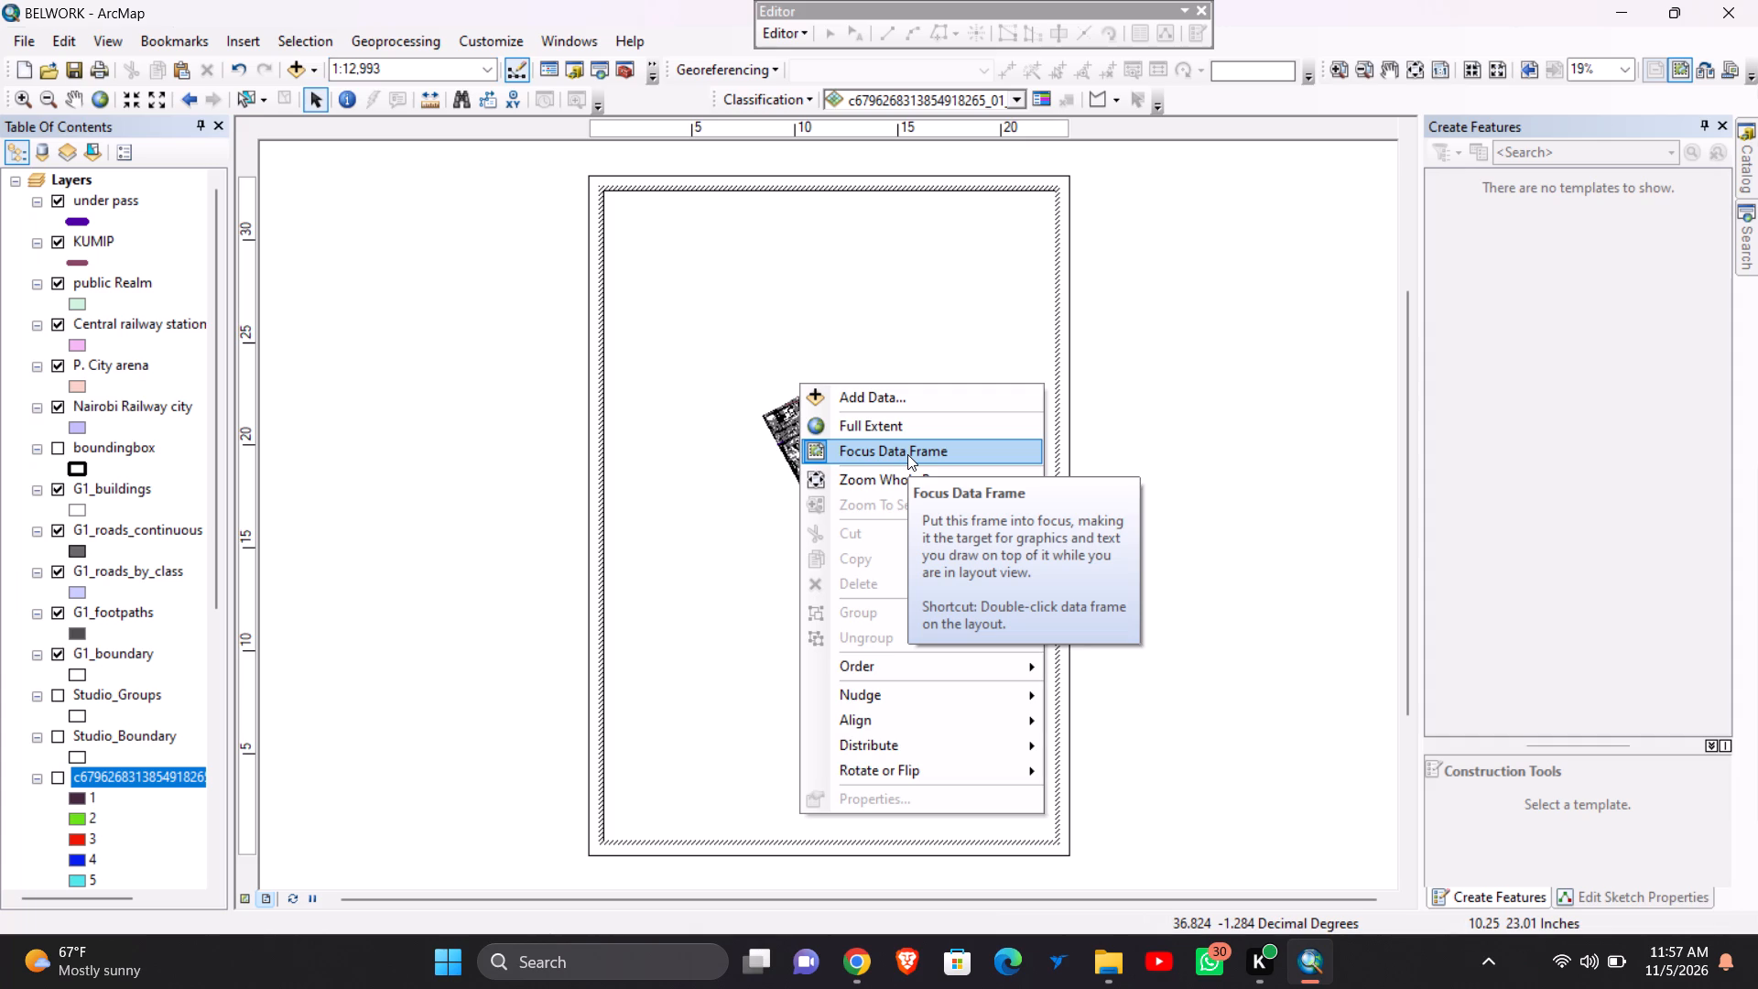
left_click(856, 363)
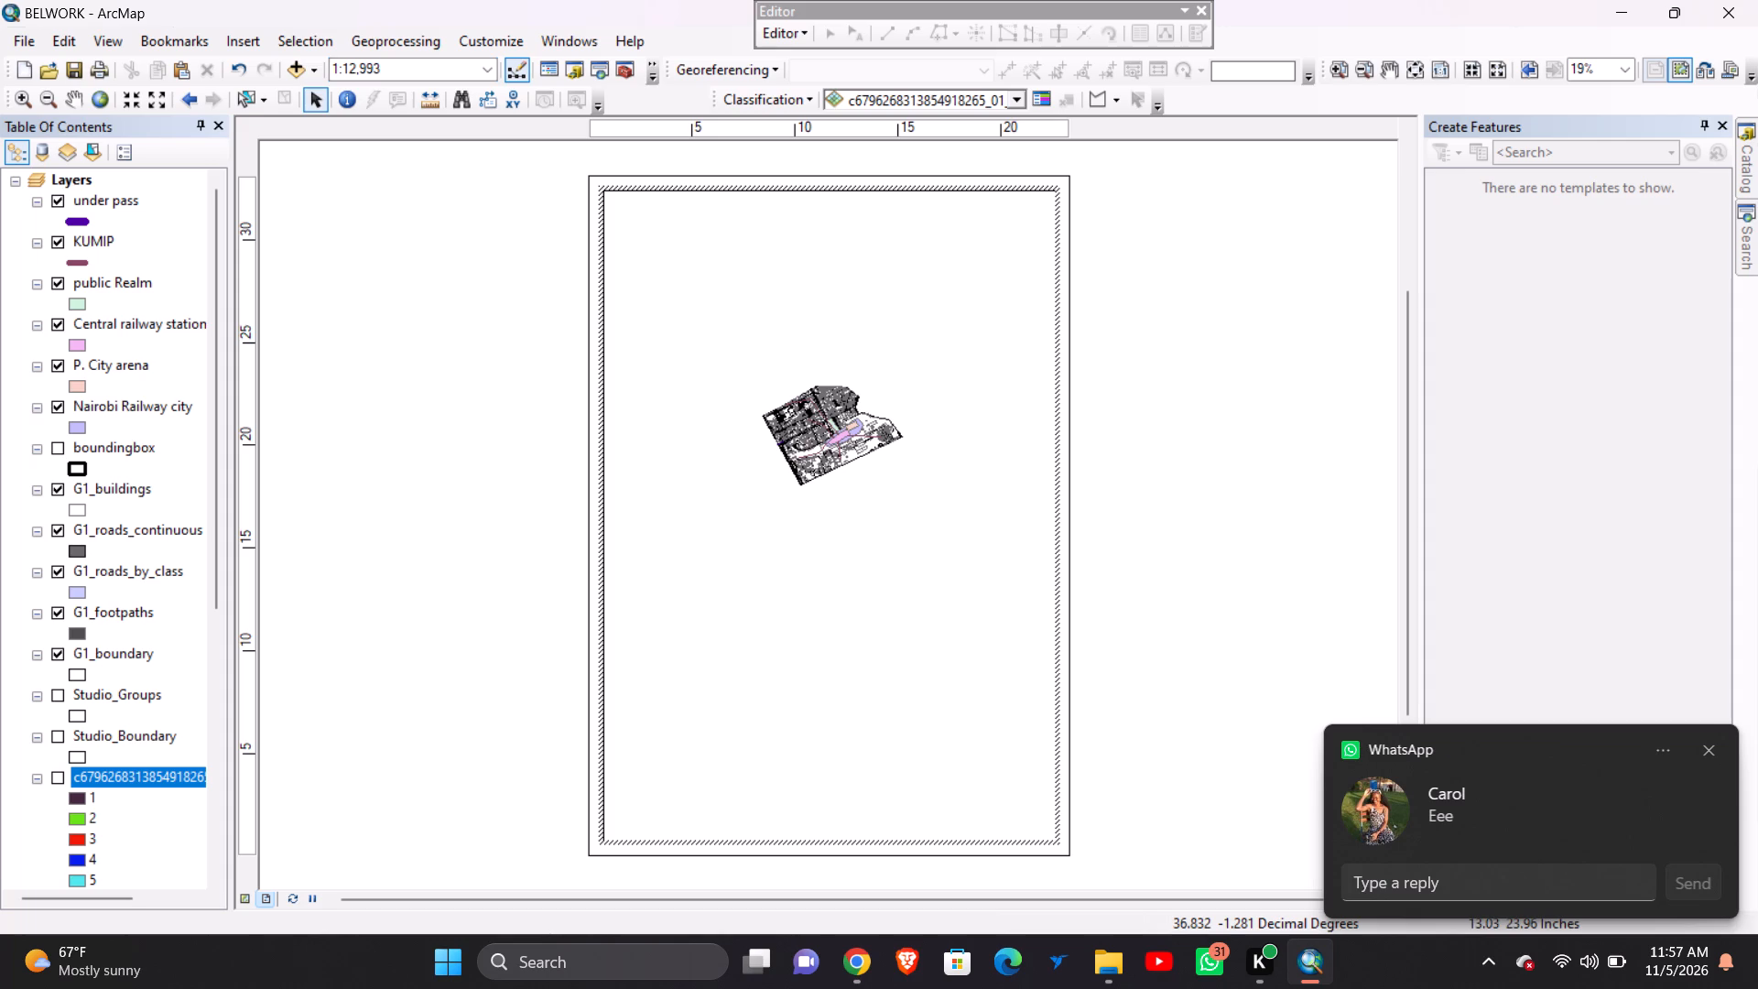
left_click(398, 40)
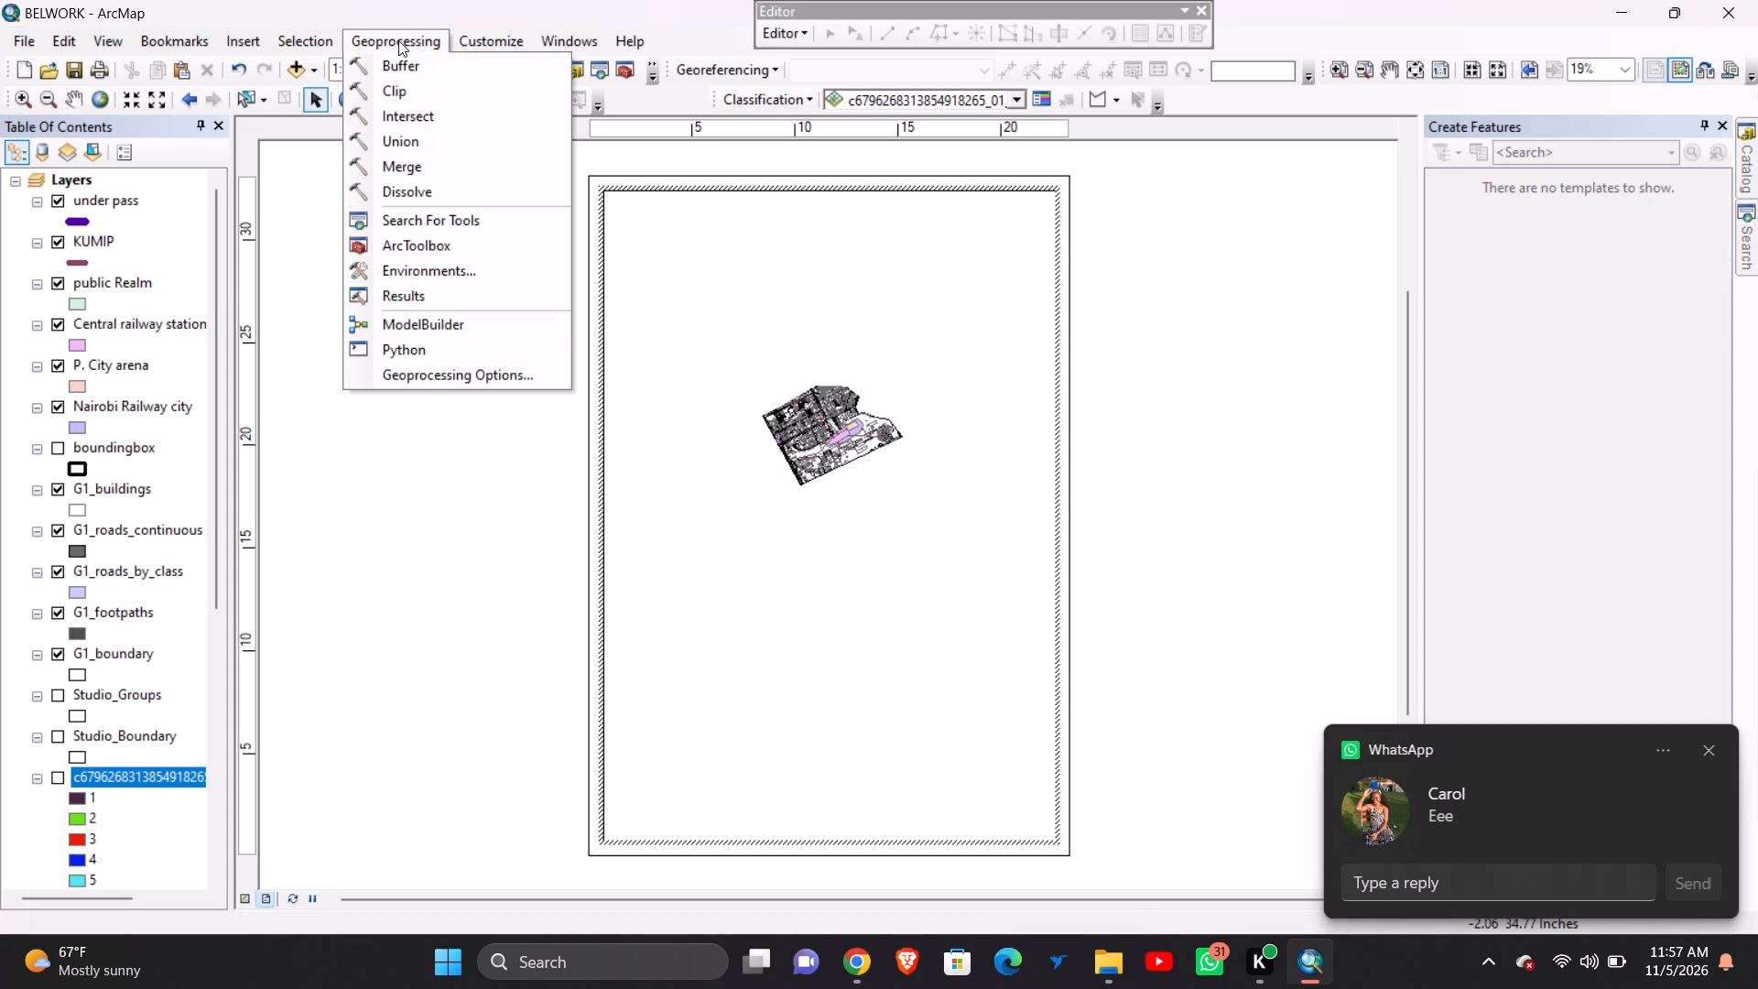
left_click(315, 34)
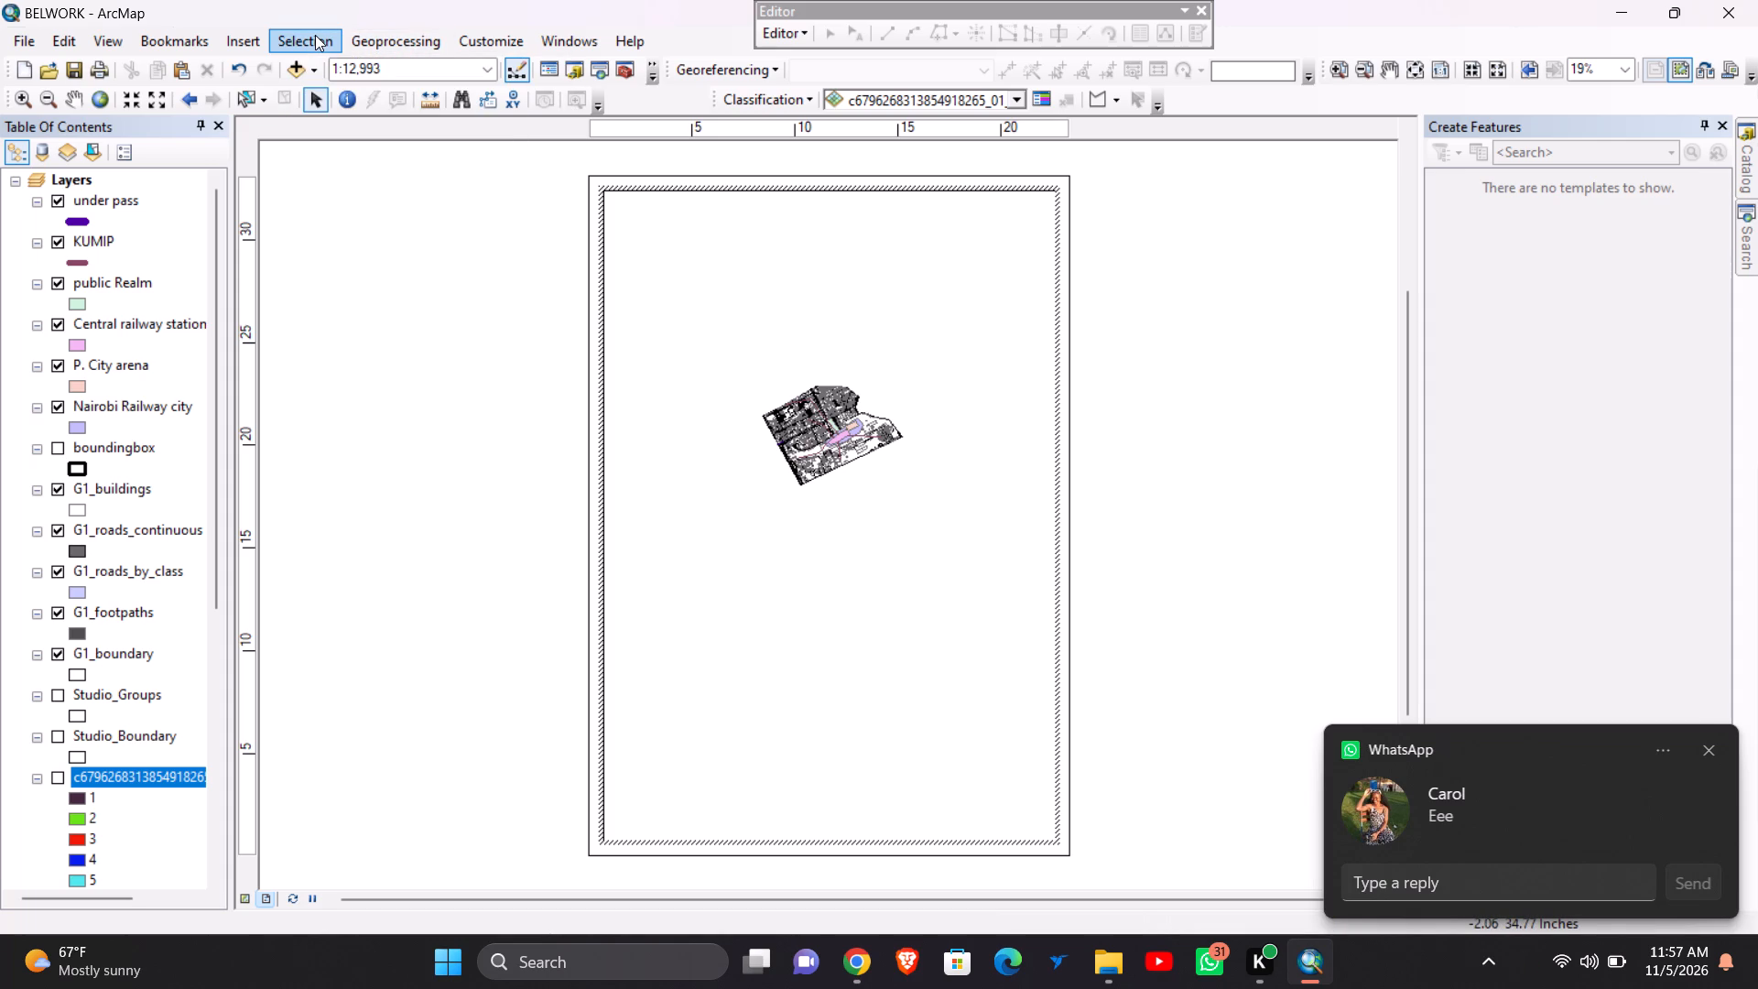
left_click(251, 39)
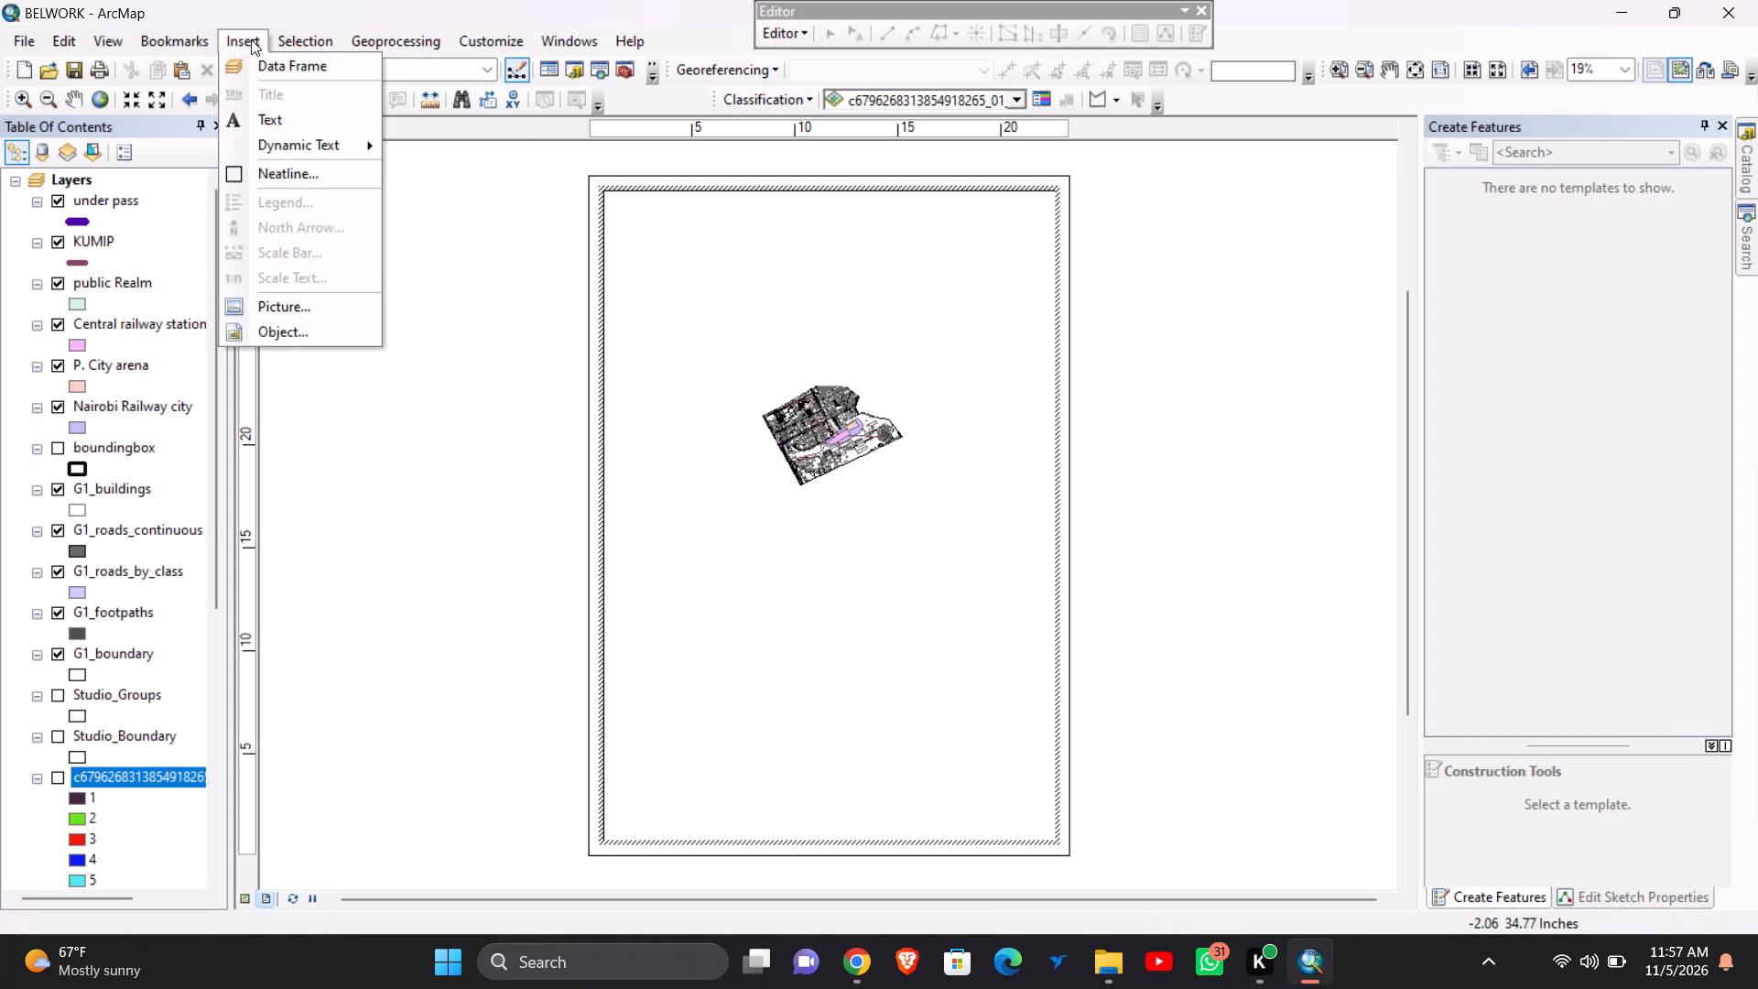
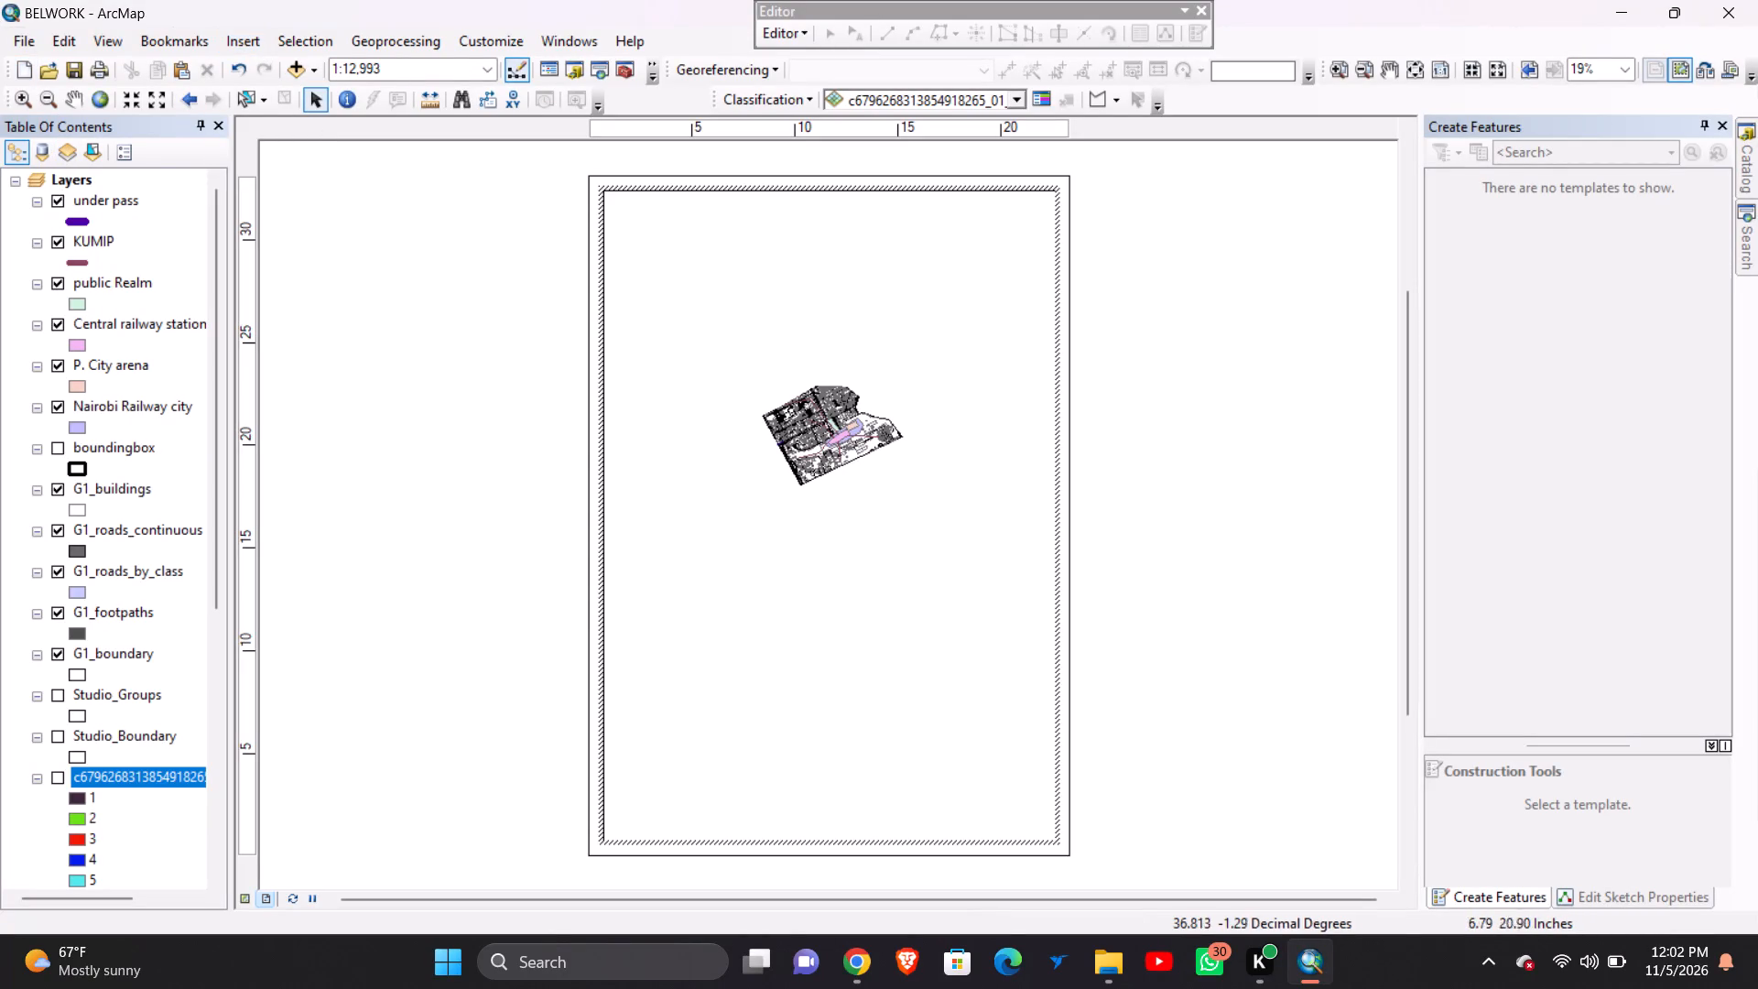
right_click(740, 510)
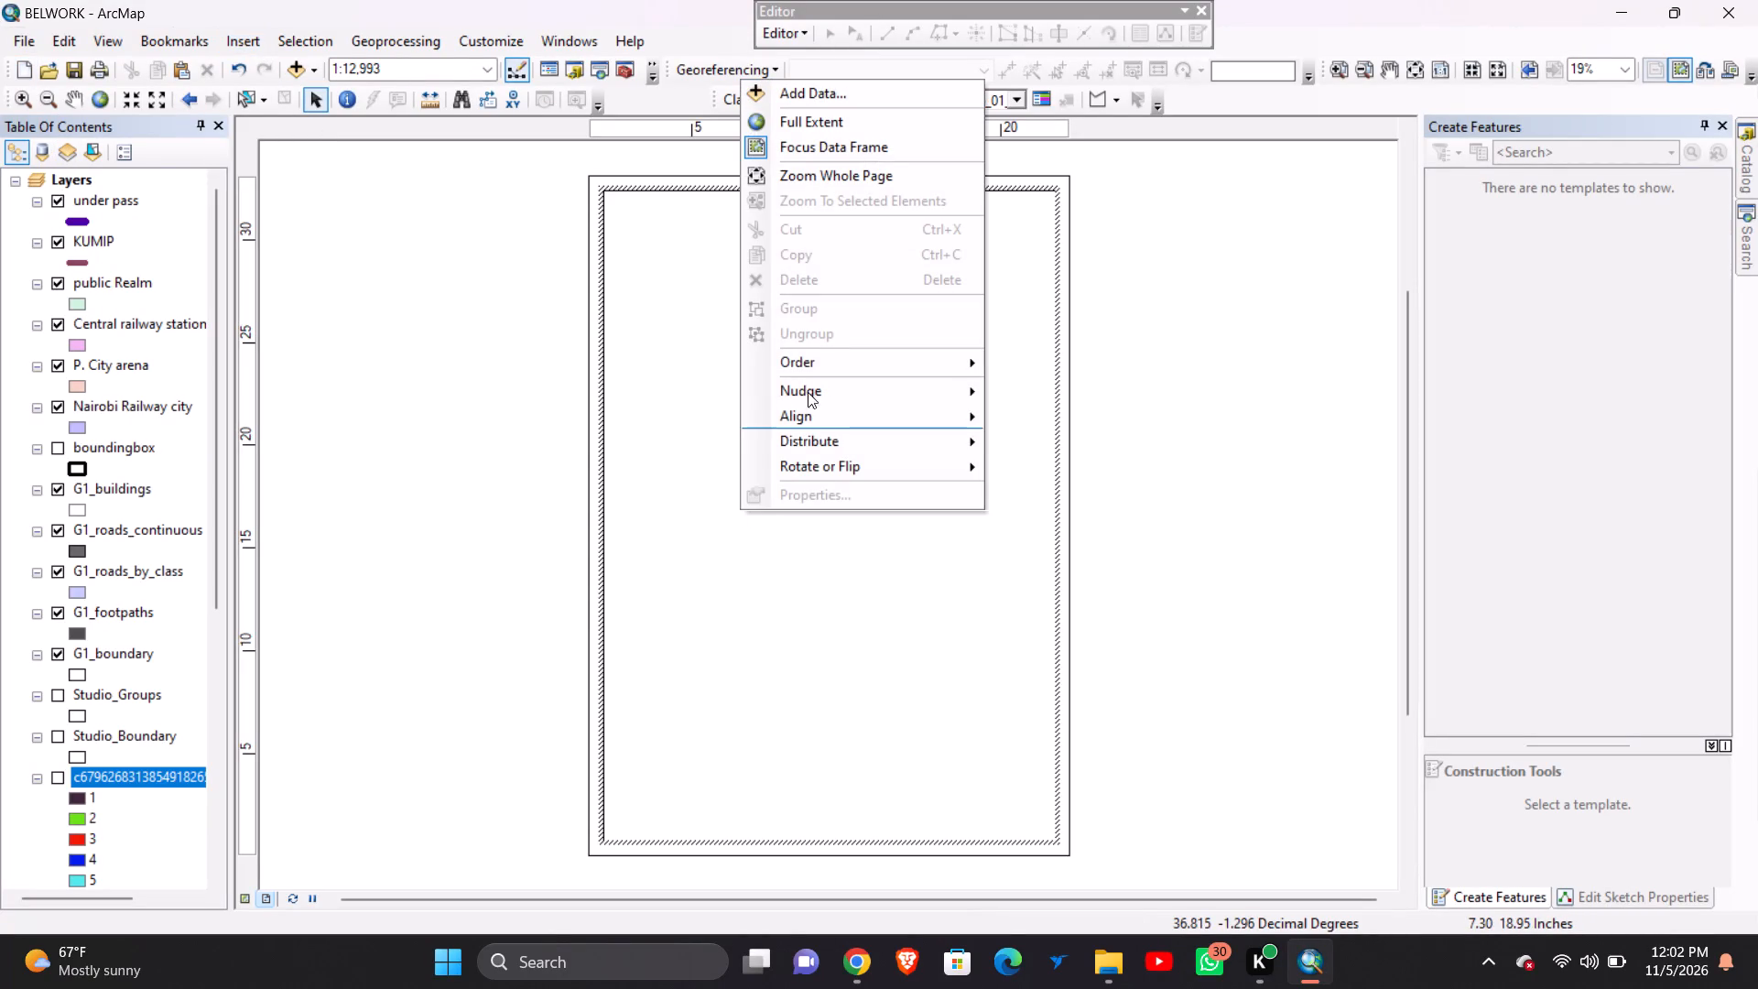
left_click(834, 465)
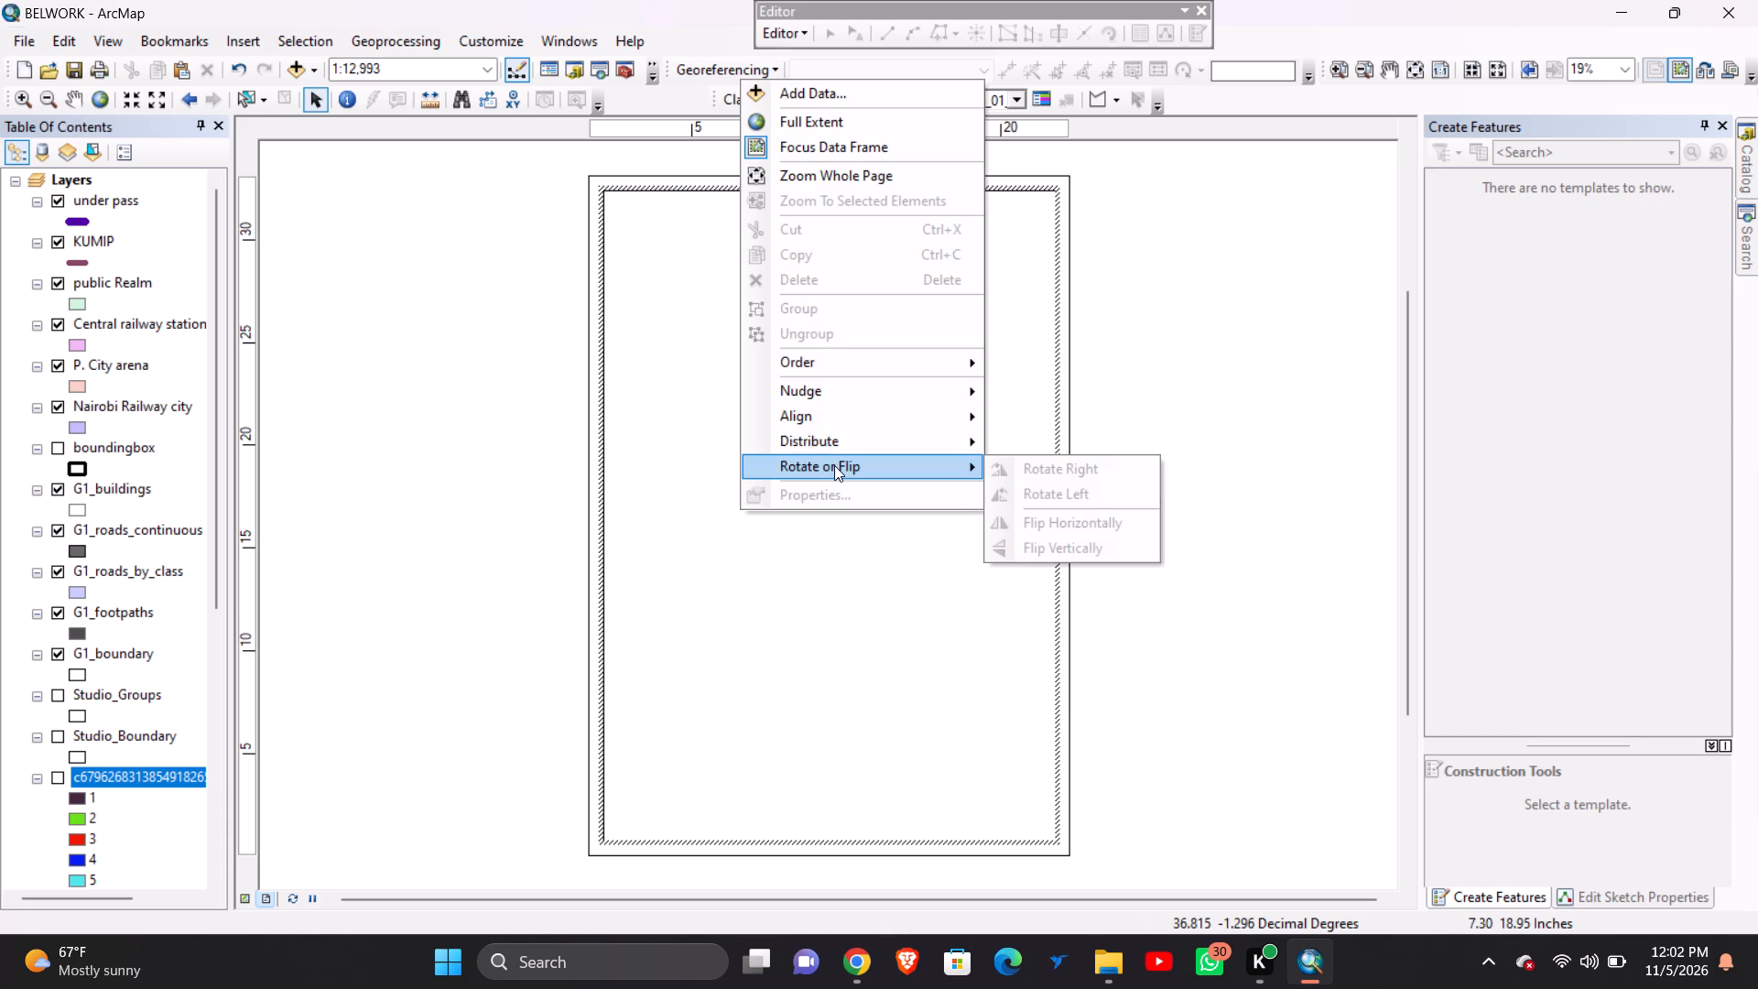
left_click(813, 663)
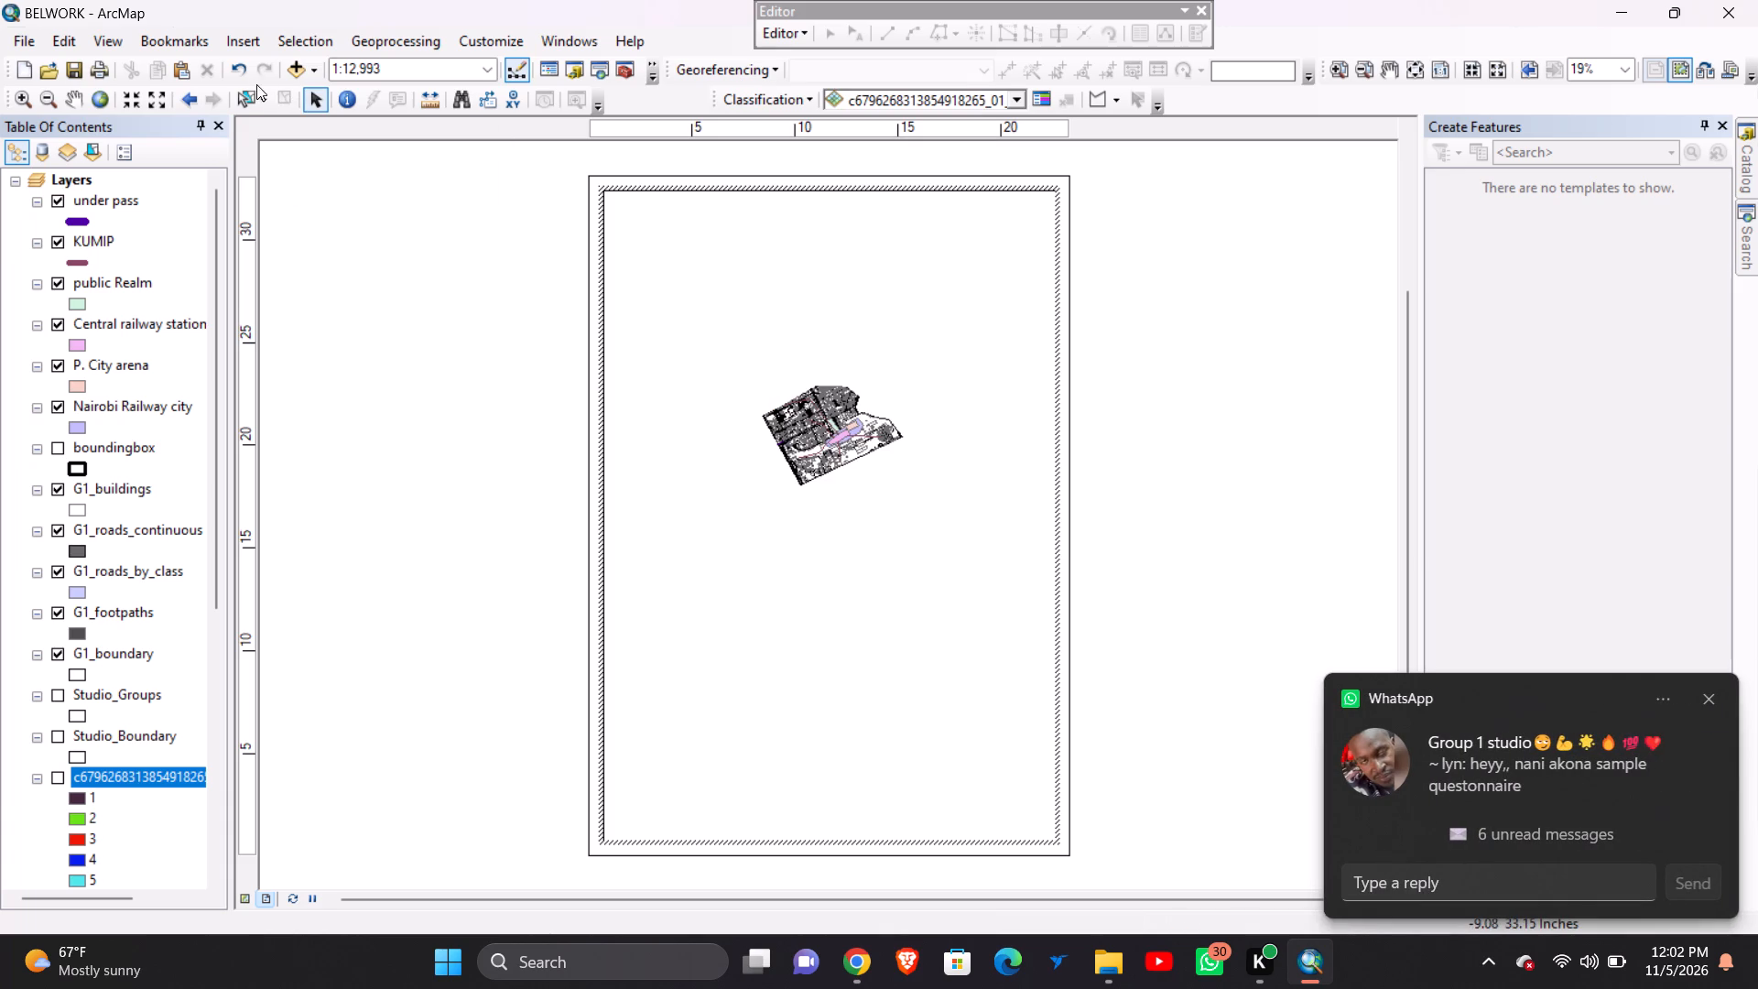
Enlarge the map inside the focused data frame to a scale of 1:3,000 so the study area spans the frame's width.
left_click(69, 99)
double_click(811, 442)
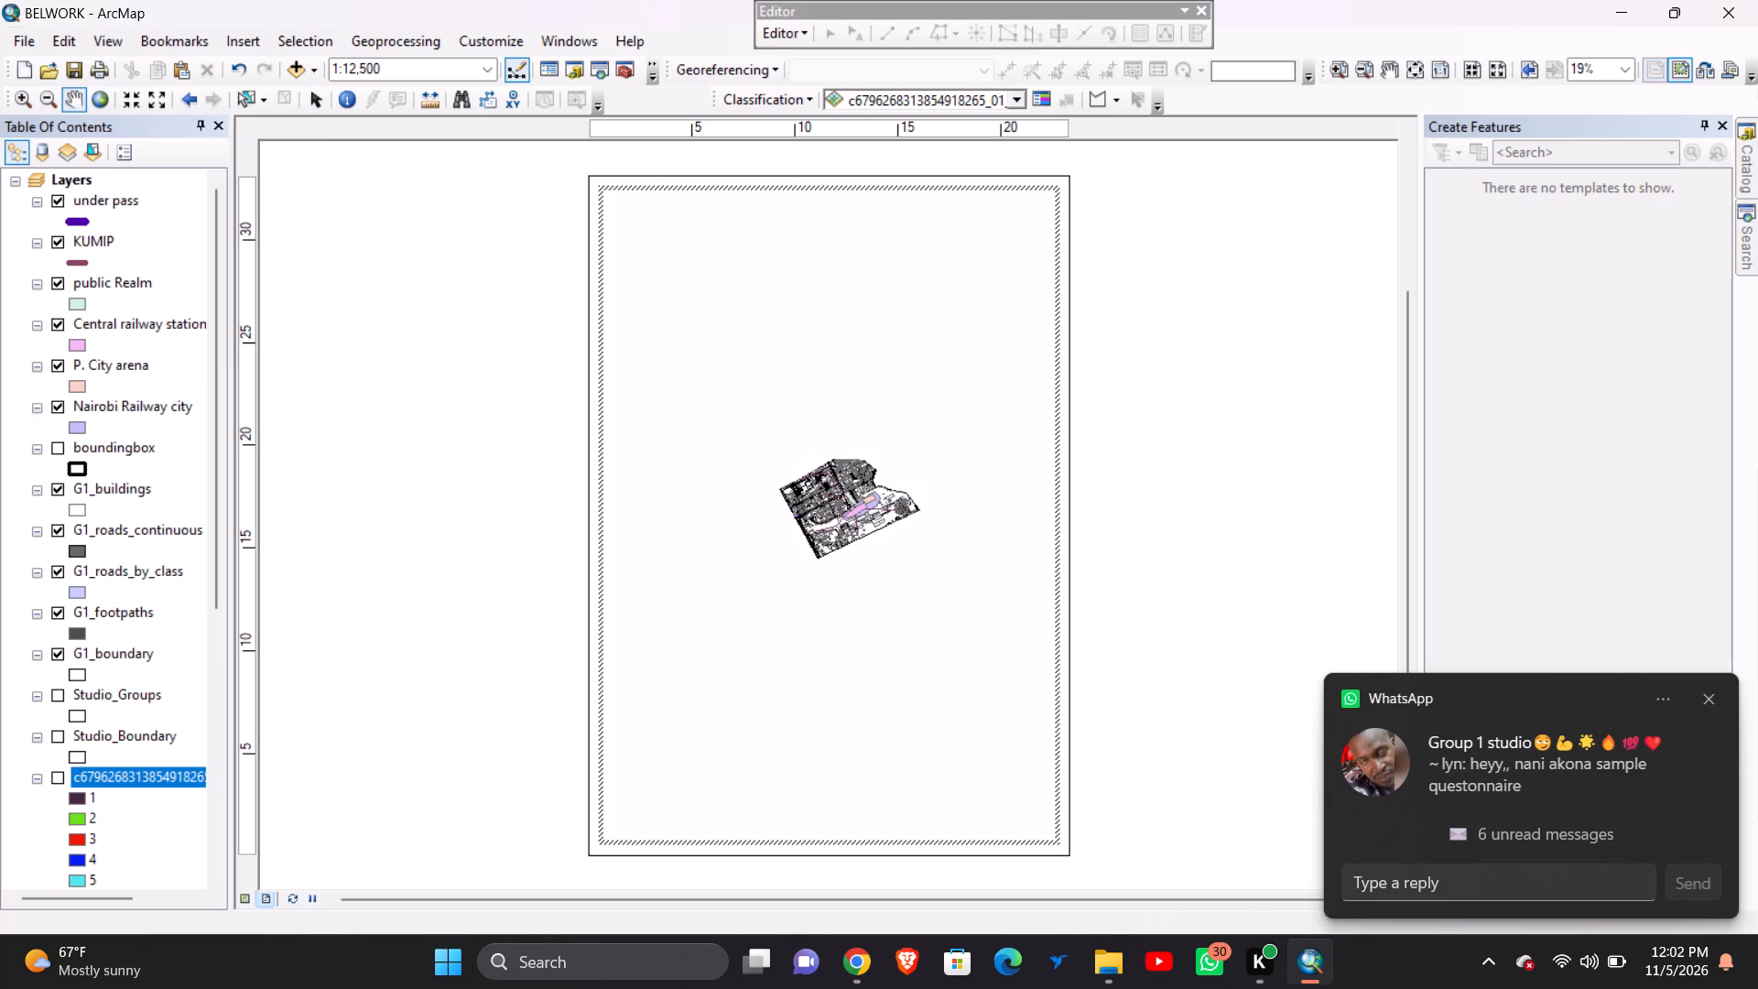
double_click(856, 505)
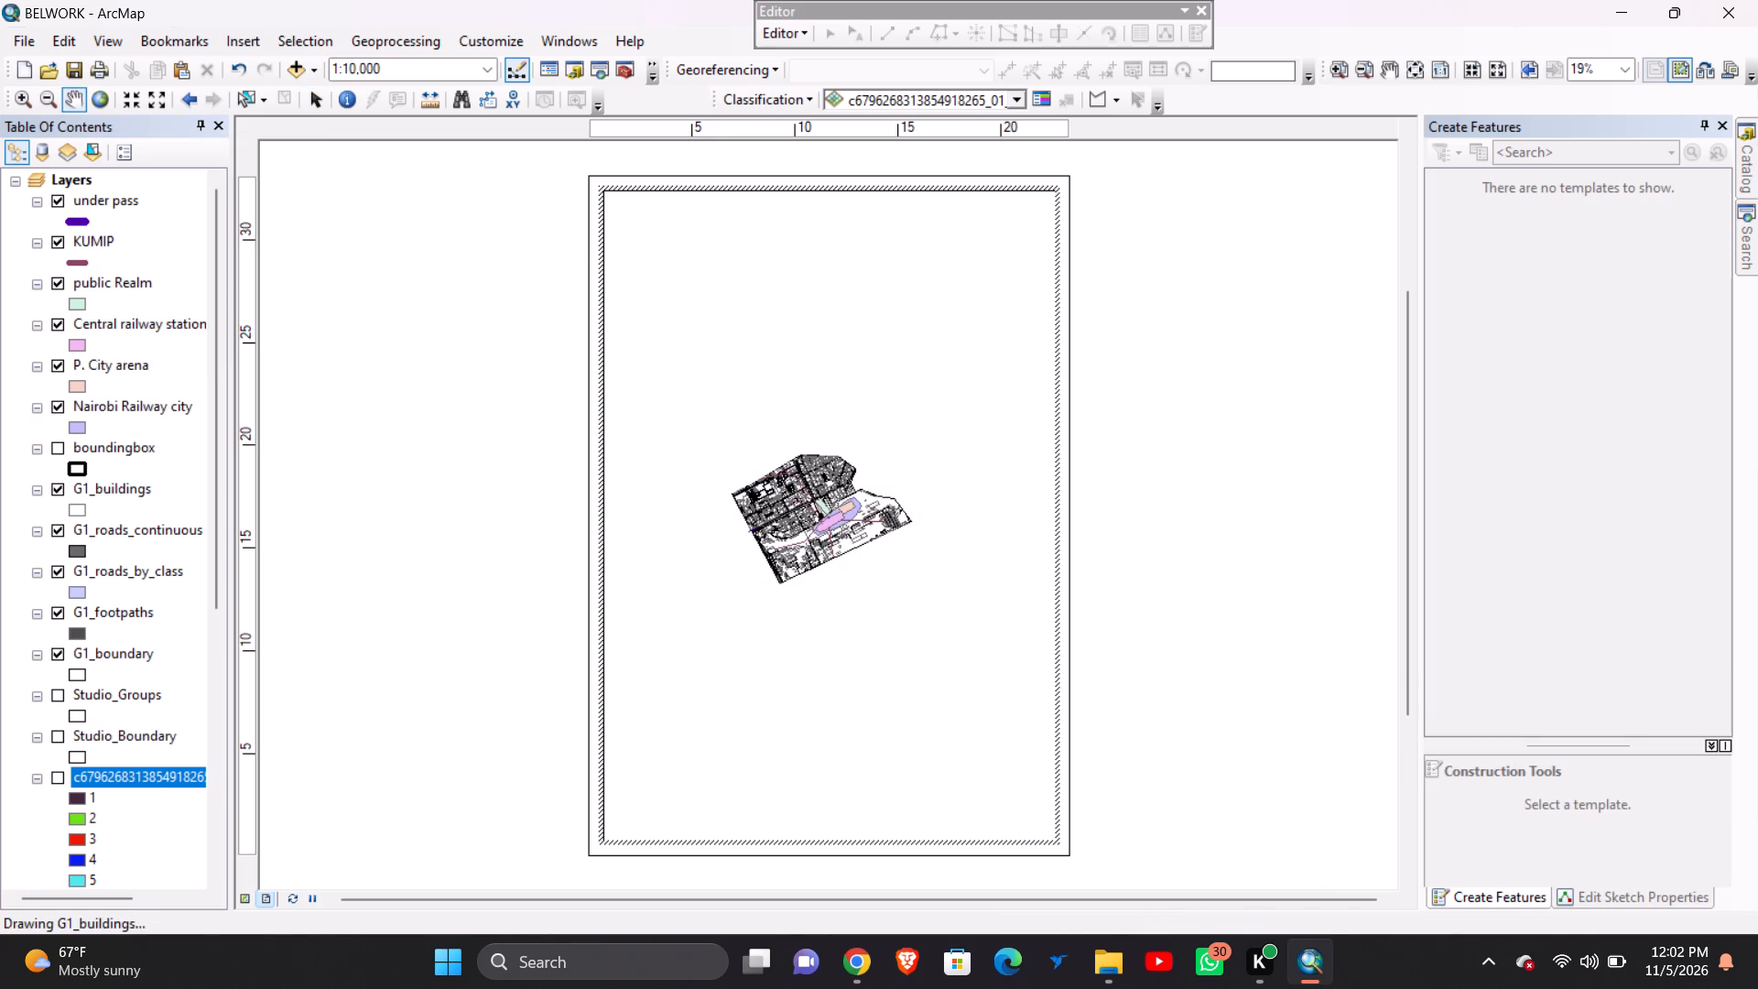
double_click(856, 505)
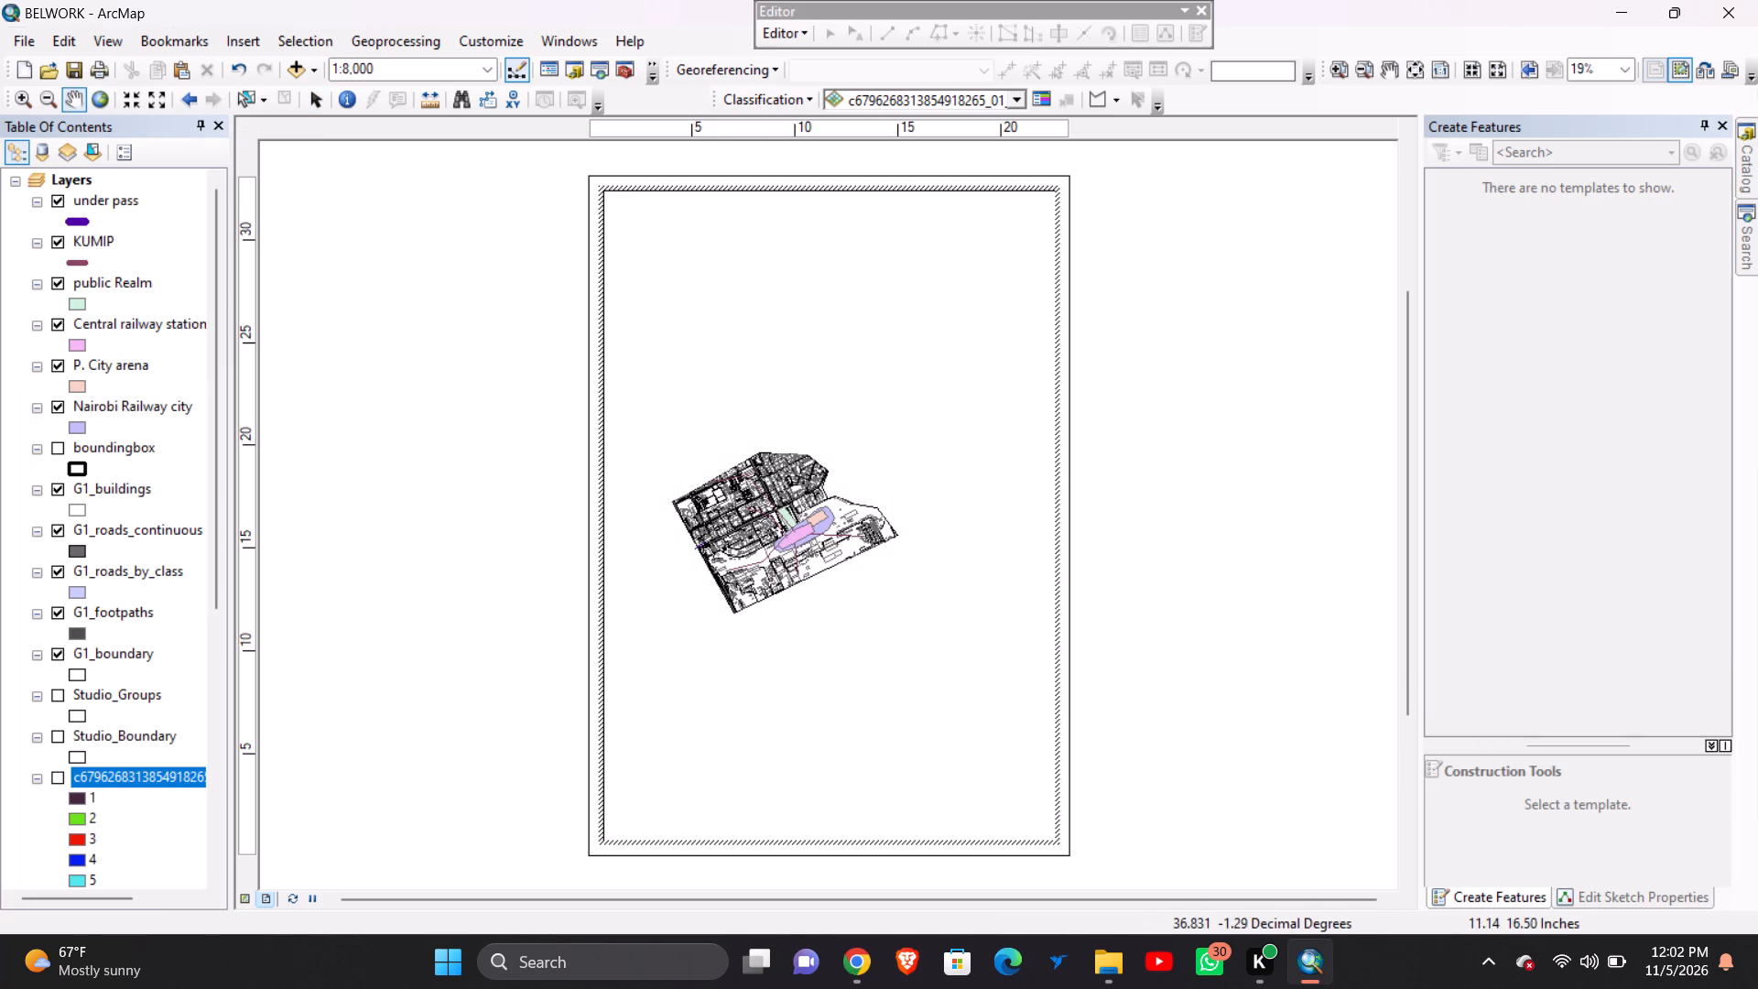
double_click(818, 517)
double_click(796, 527)
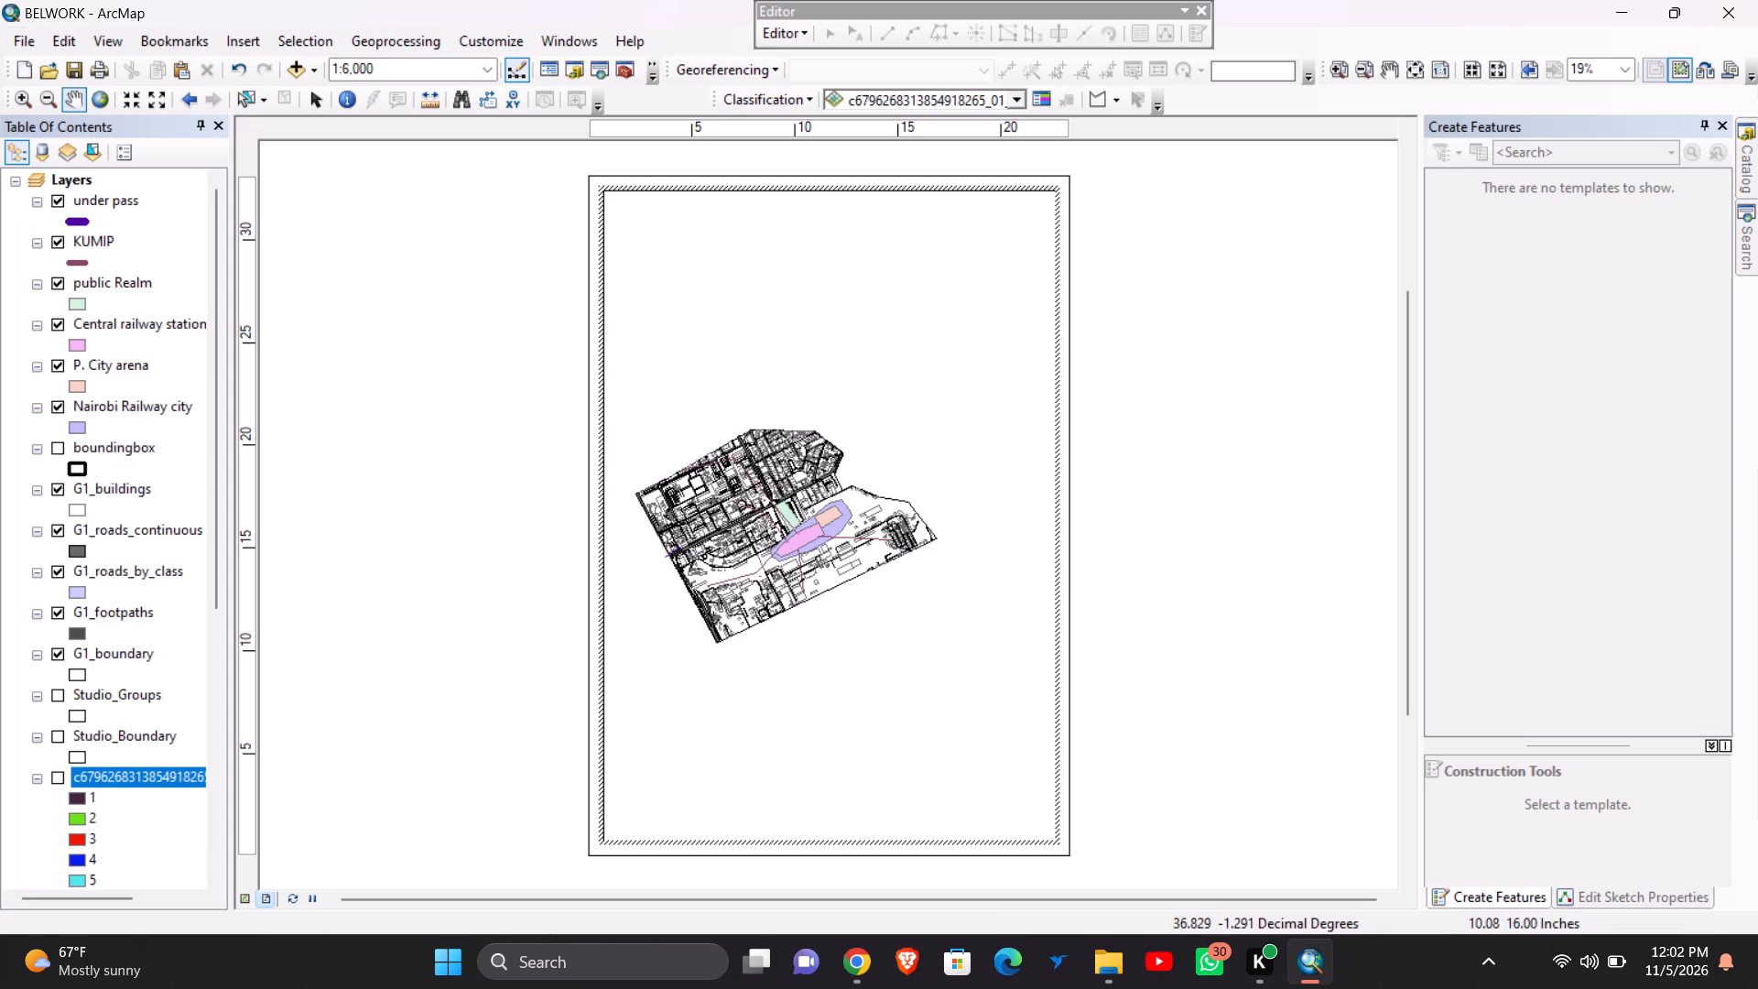
double_click(796, 527)
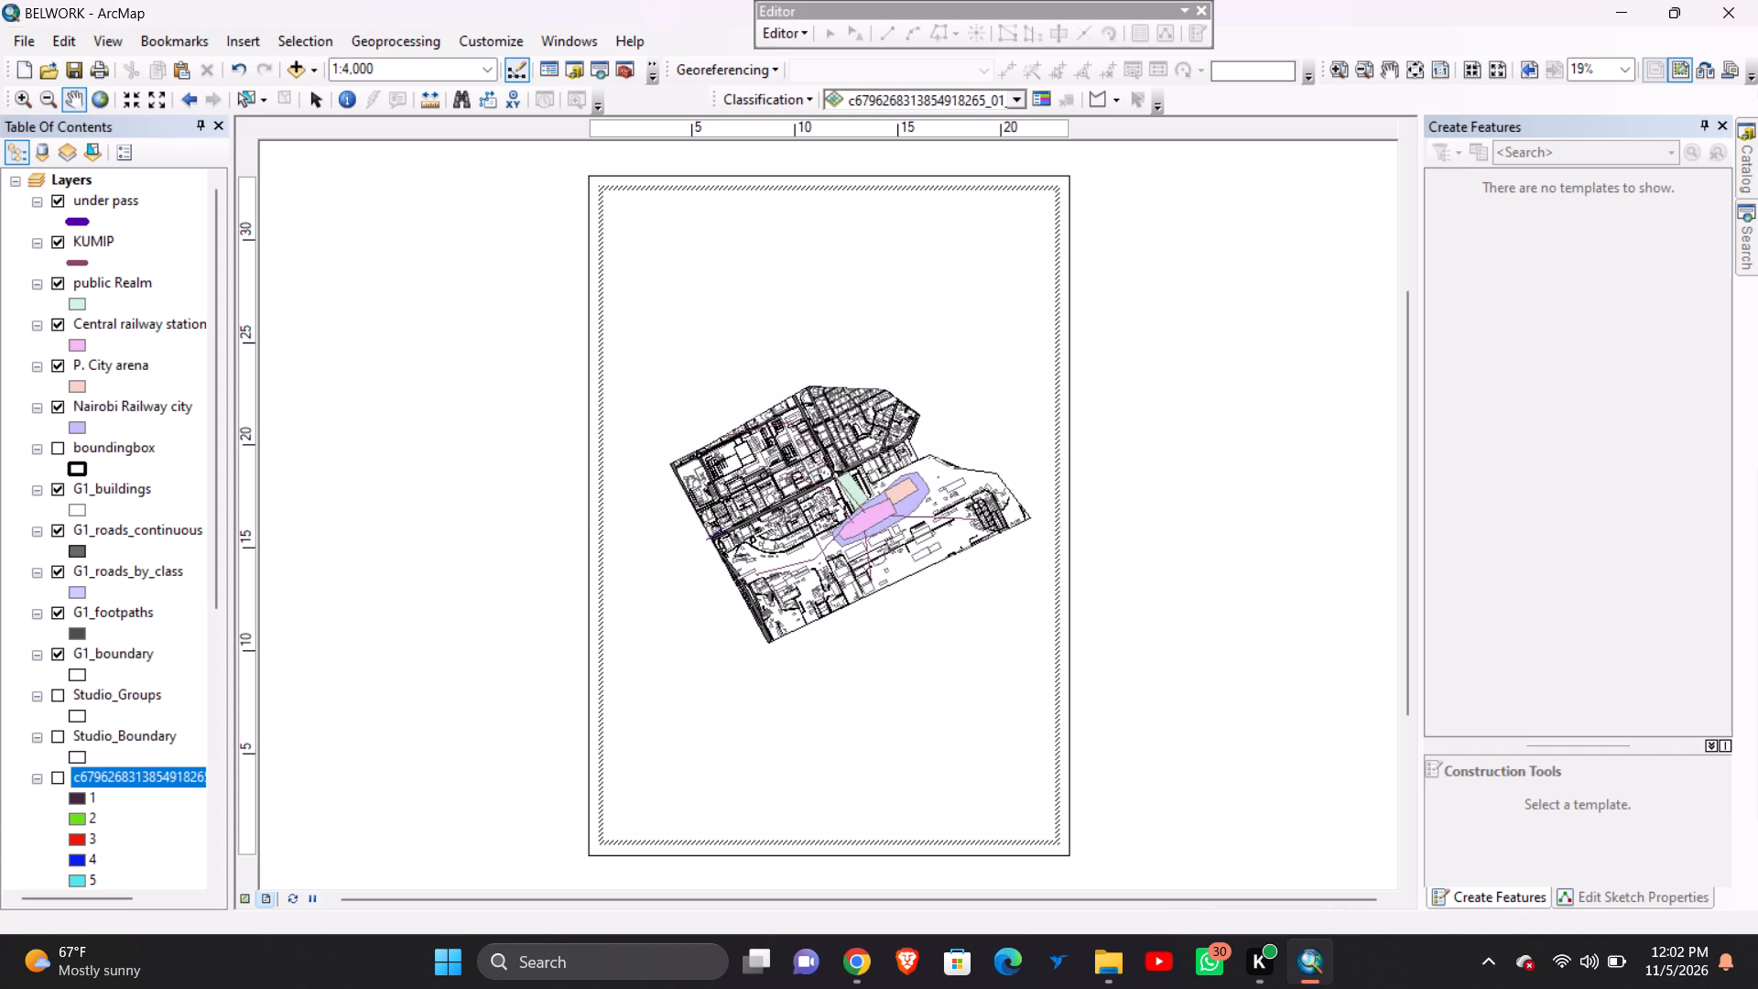
double_click(818, 543)
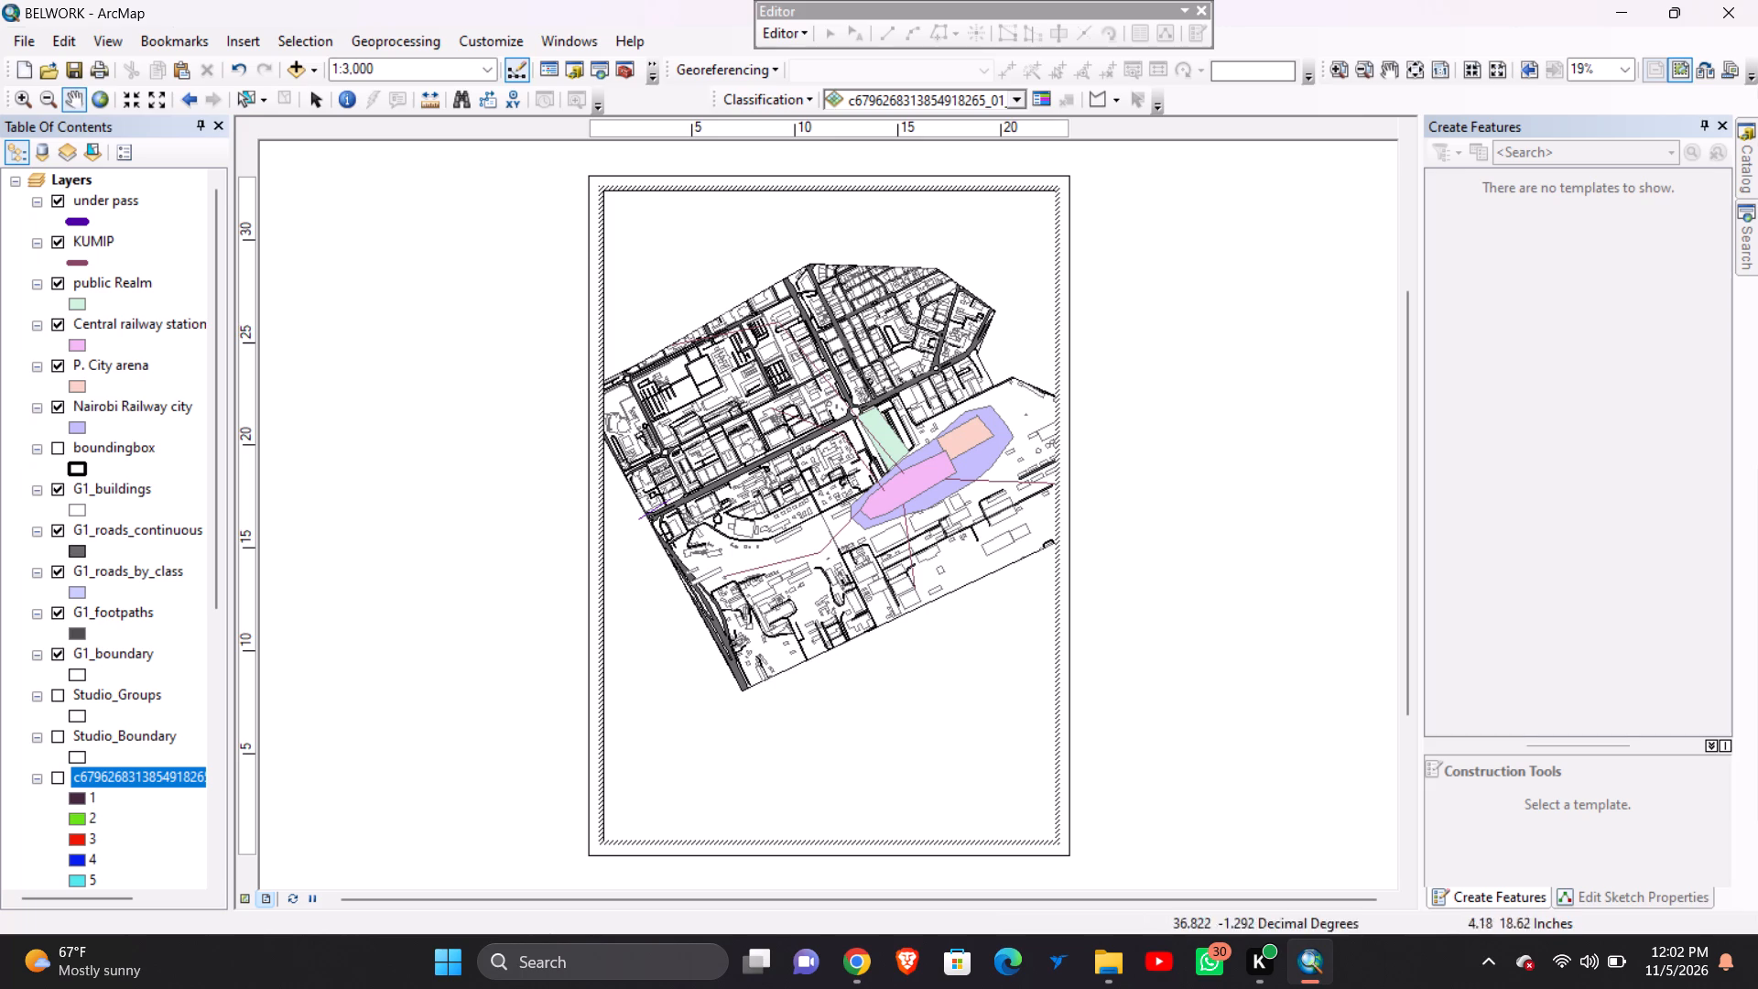
Set the map scale to 1:4,000 and pan the map so the whole study area fits within the data frame.
left_click(134, 101)
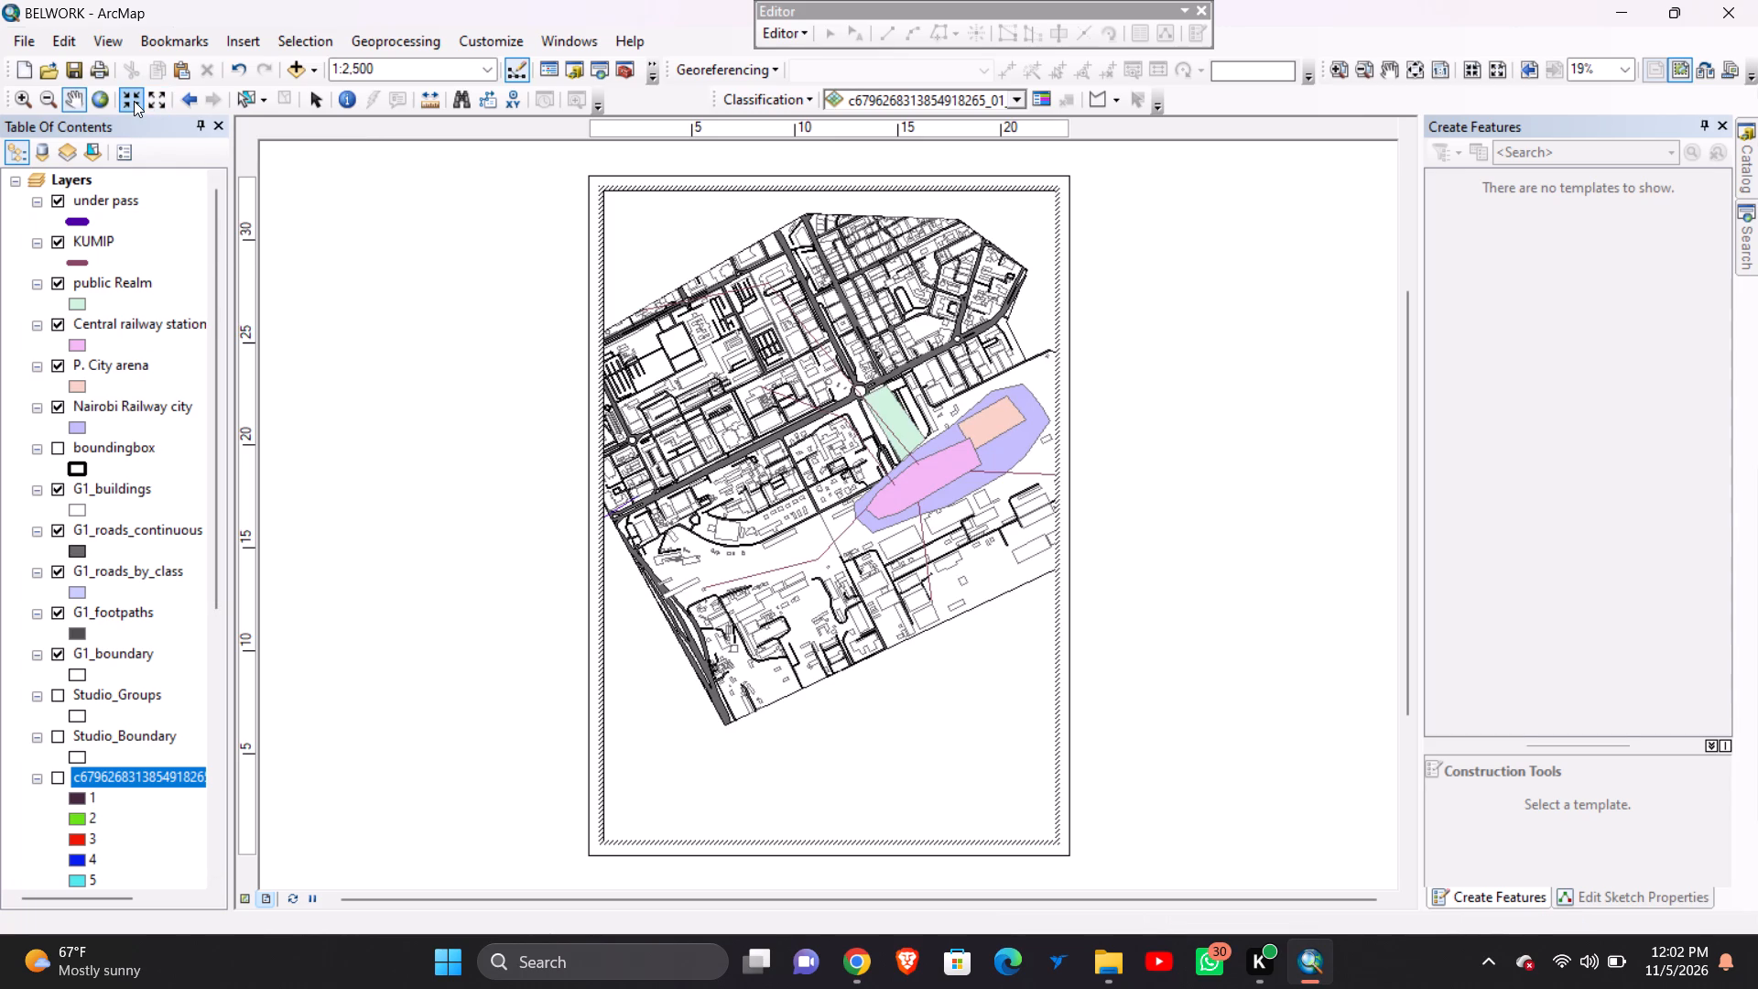
left_click(134, 101)
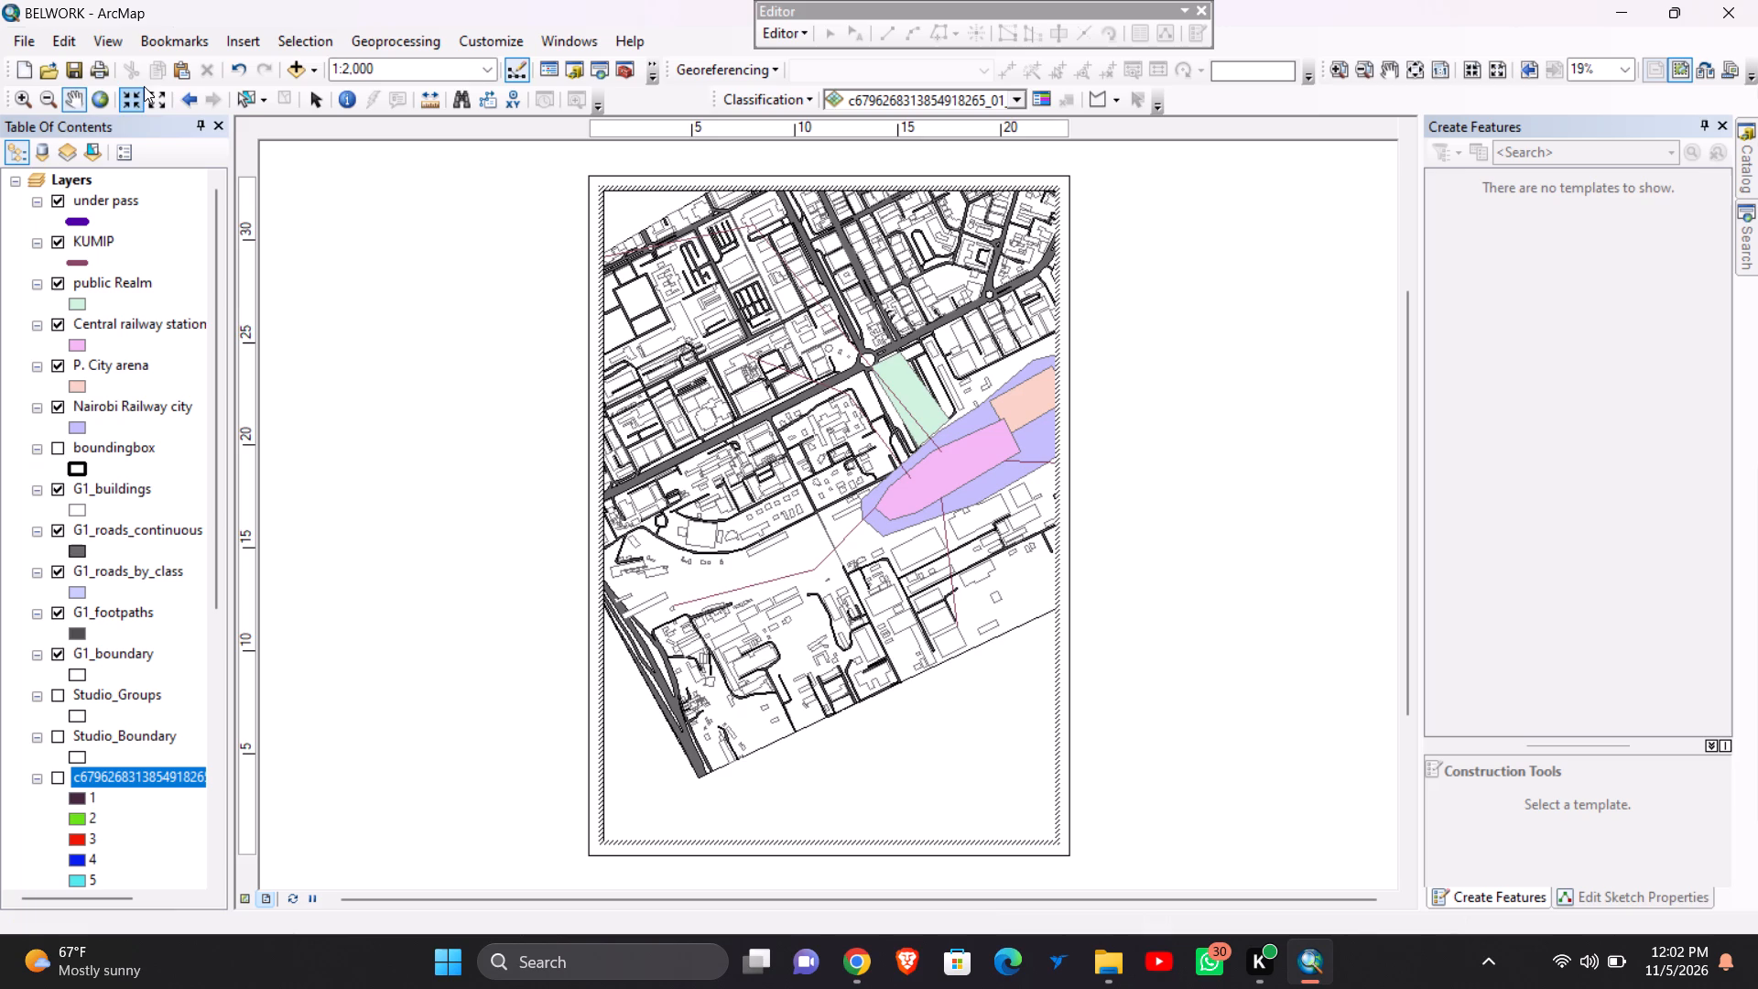
left_click(153, 98)
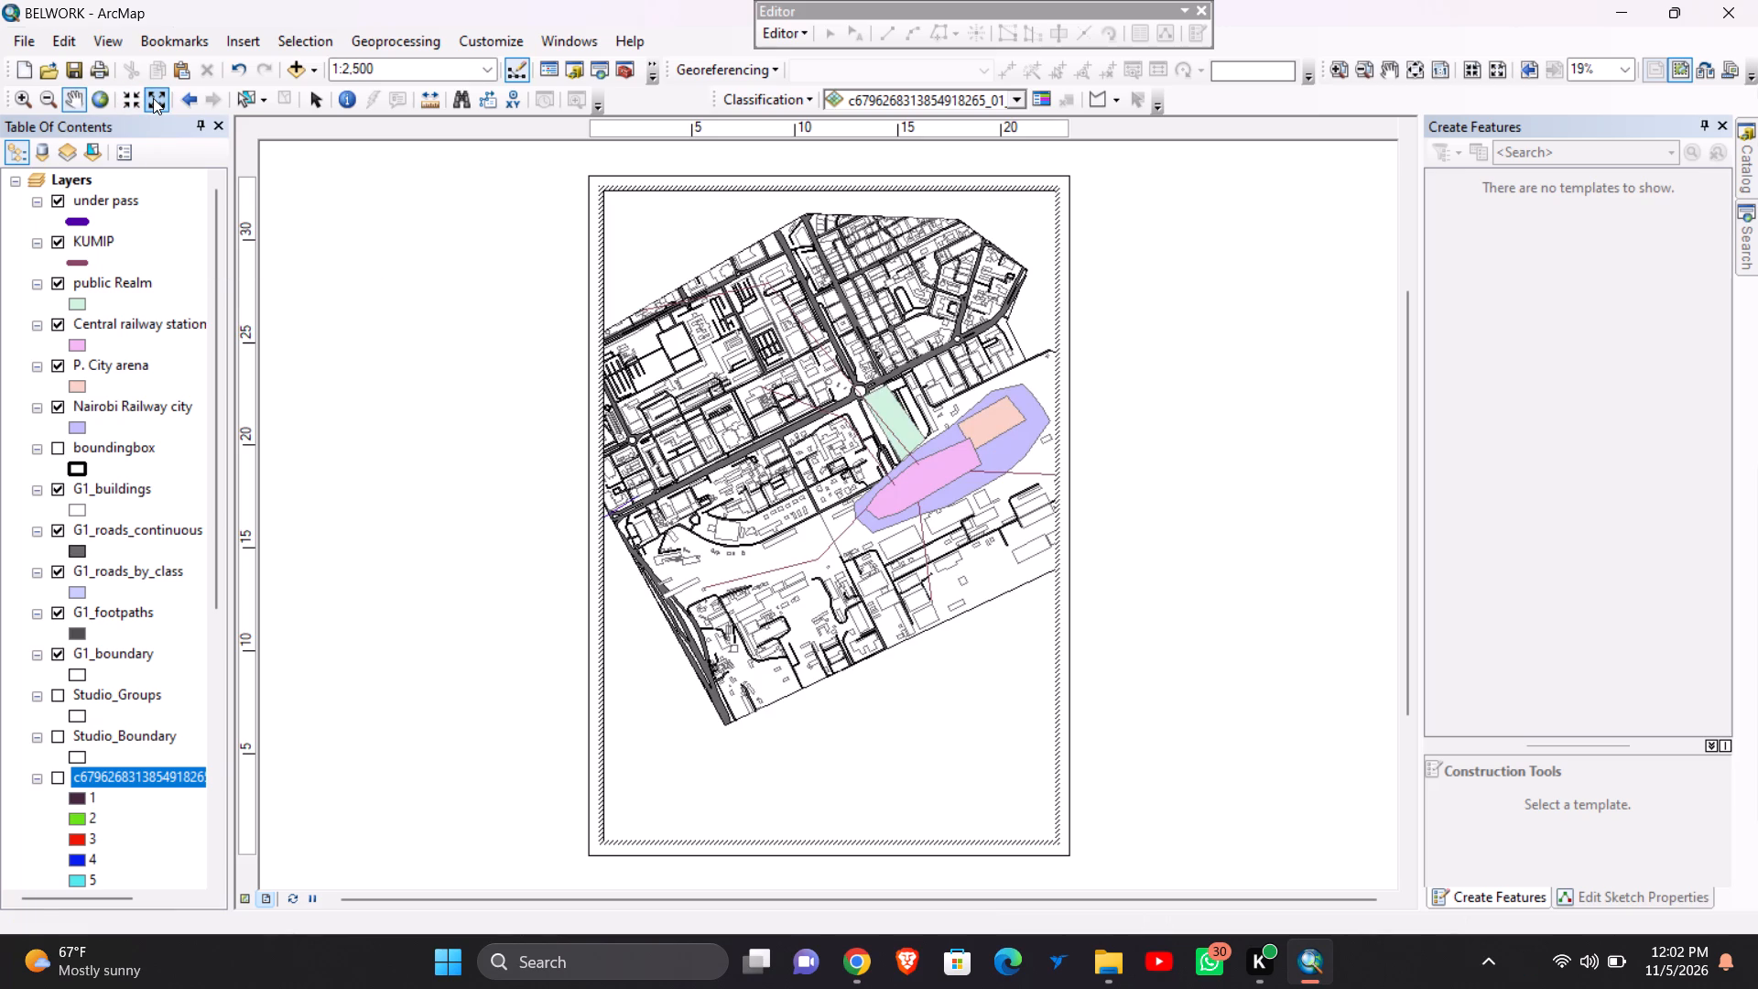
left_click(153, 98)
left_click(153, 98)
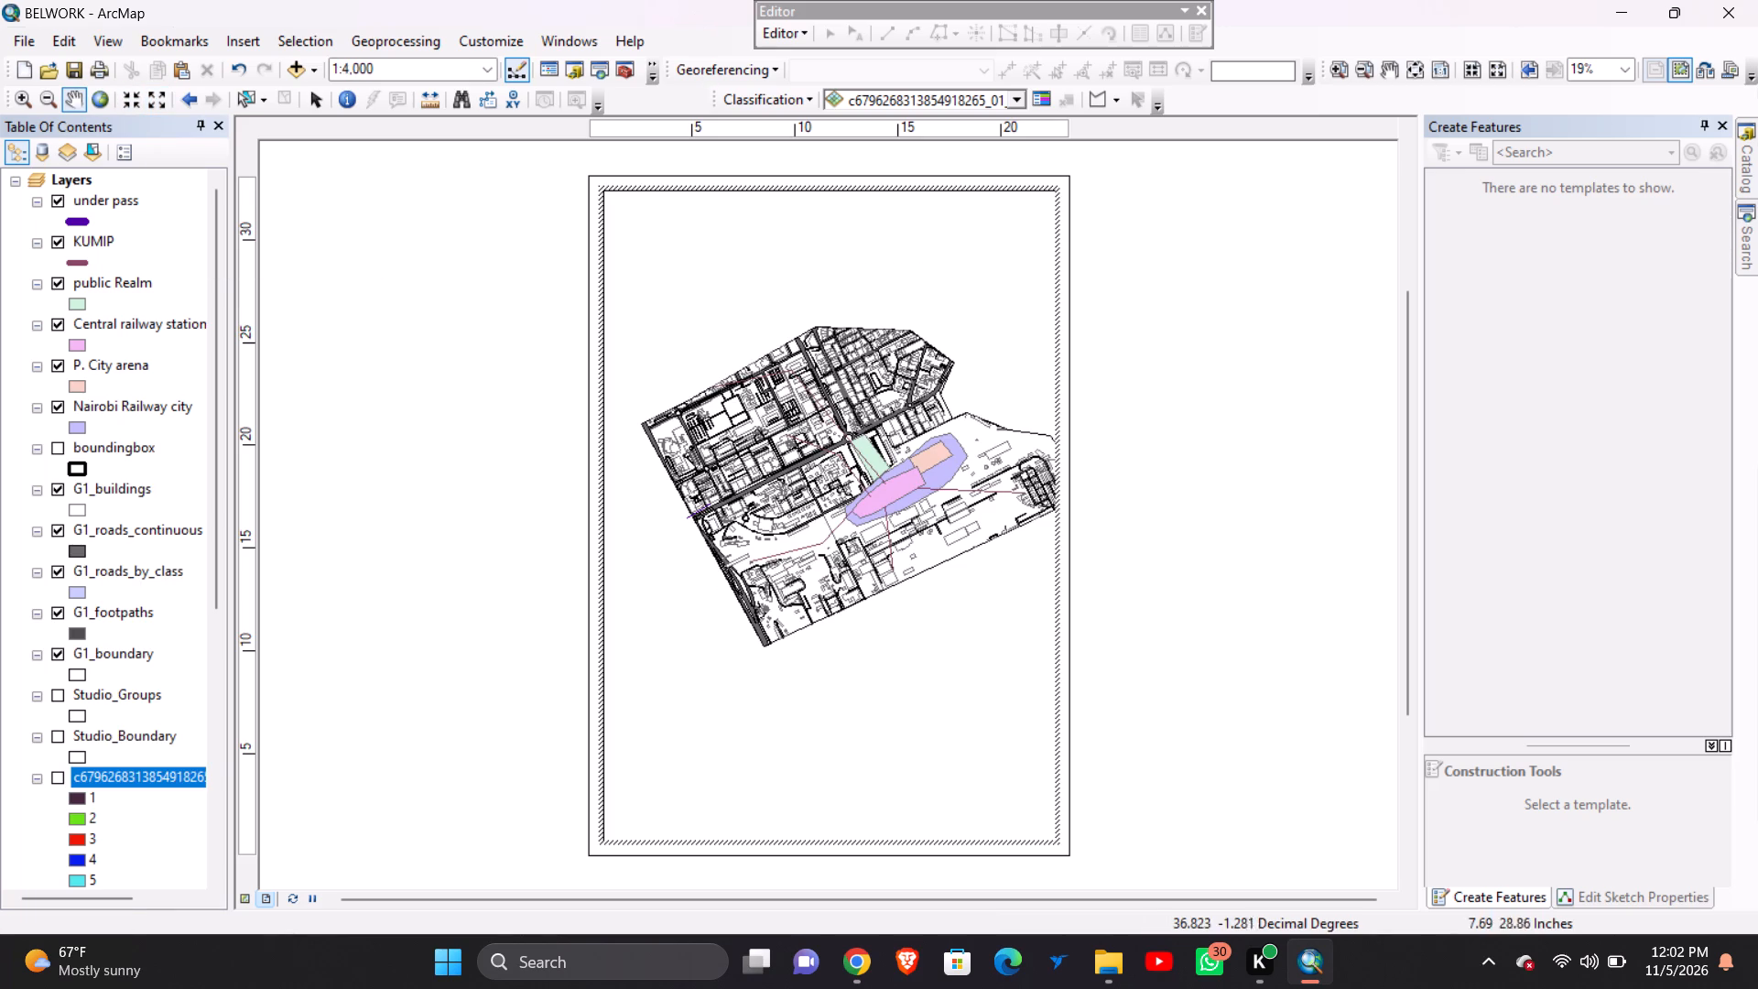
left_click_drag(785, 406, 751, 420)
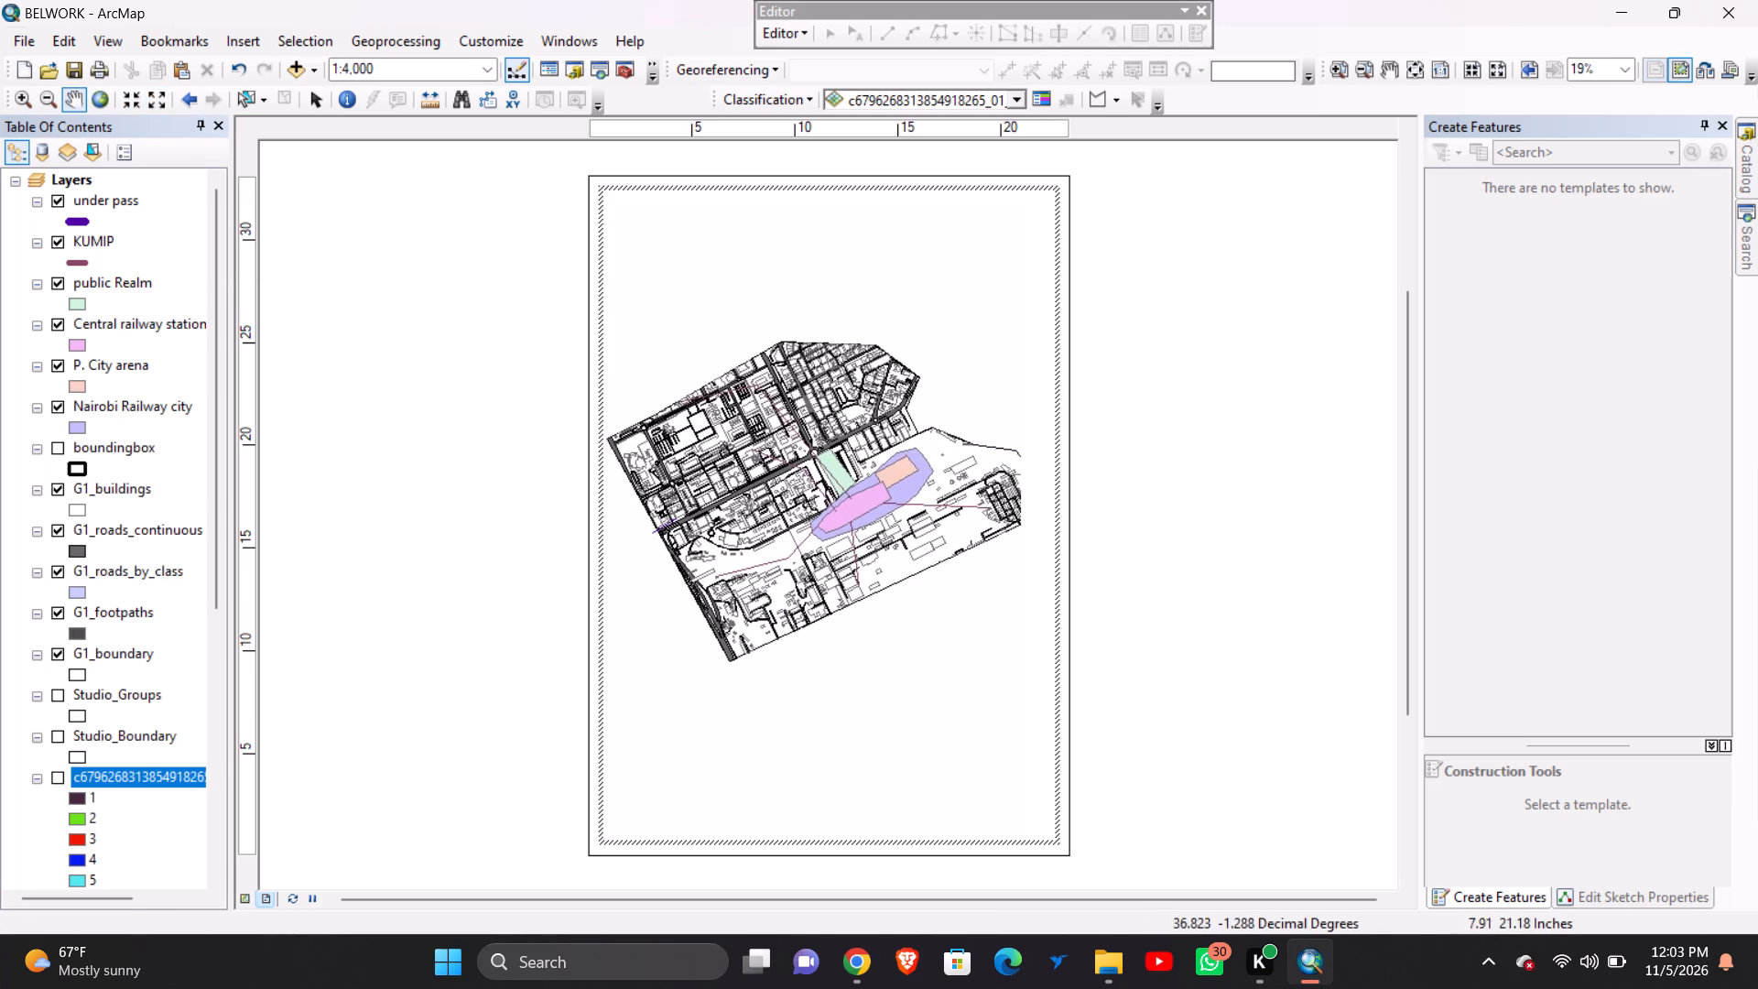
left_click_drag(751, 420, 760, 418)
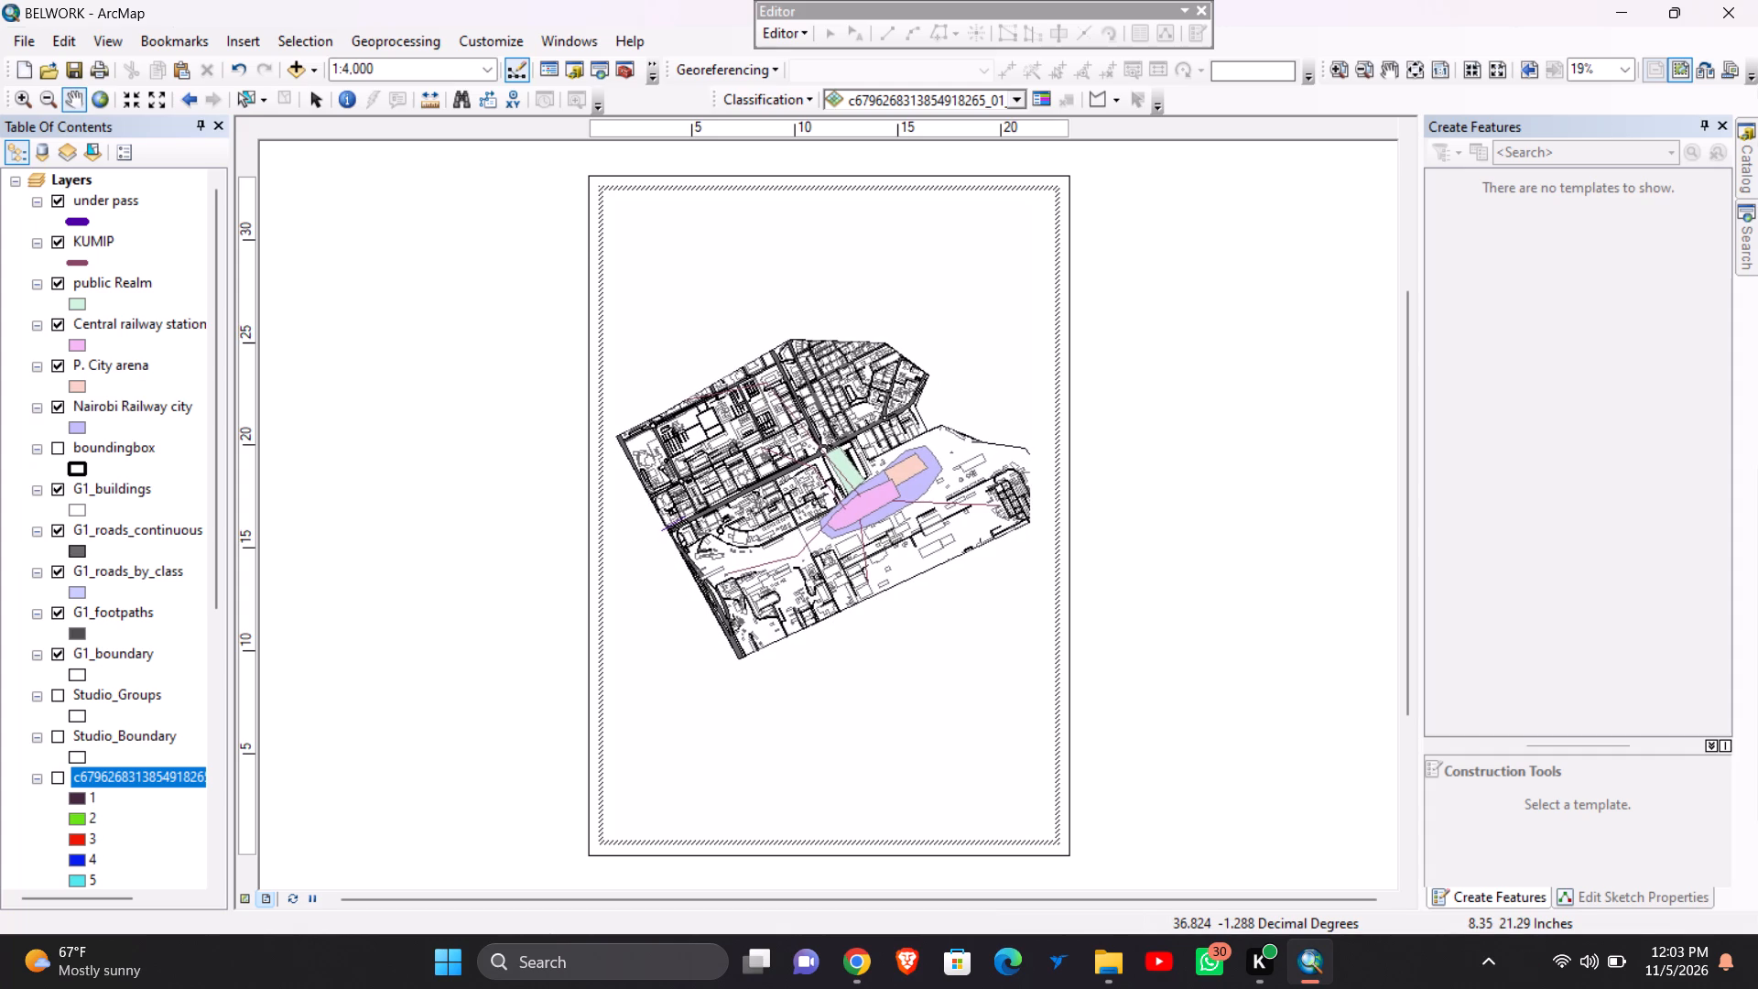
left_click_drag(760, 418, 753, 418)
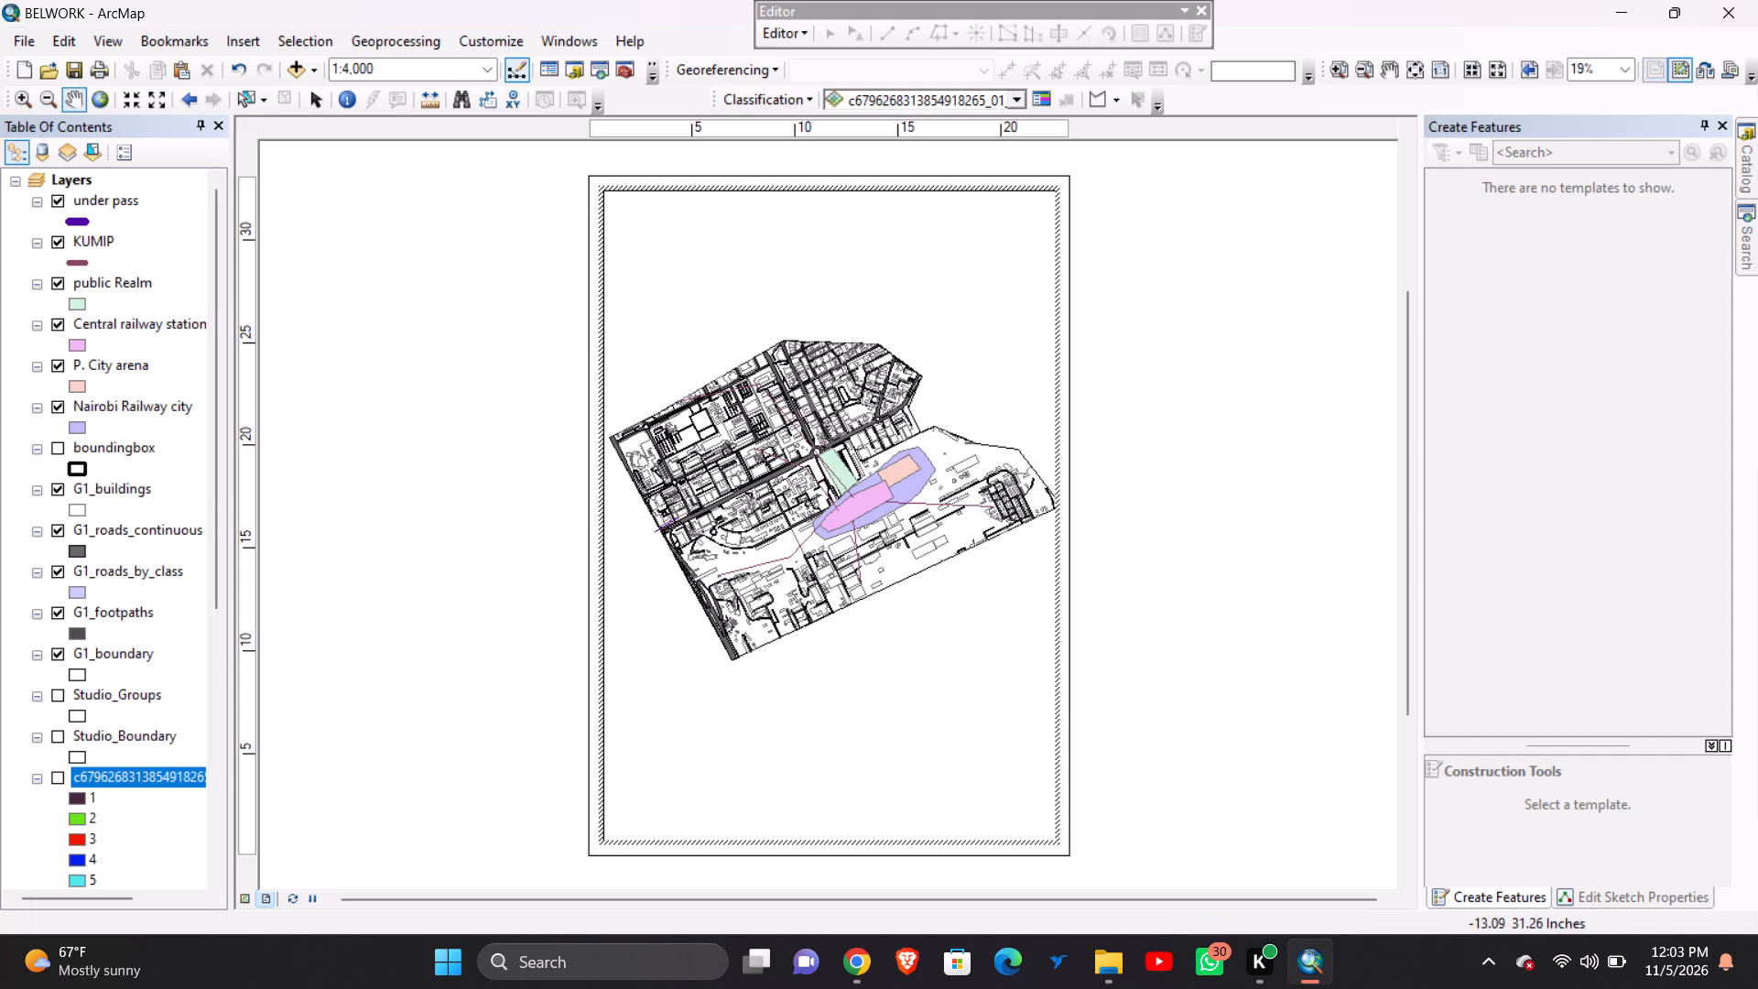
Set the custom map page size to 33.11 inches wide by 23.39 inches high in the page setup.
left_click(27, 46)
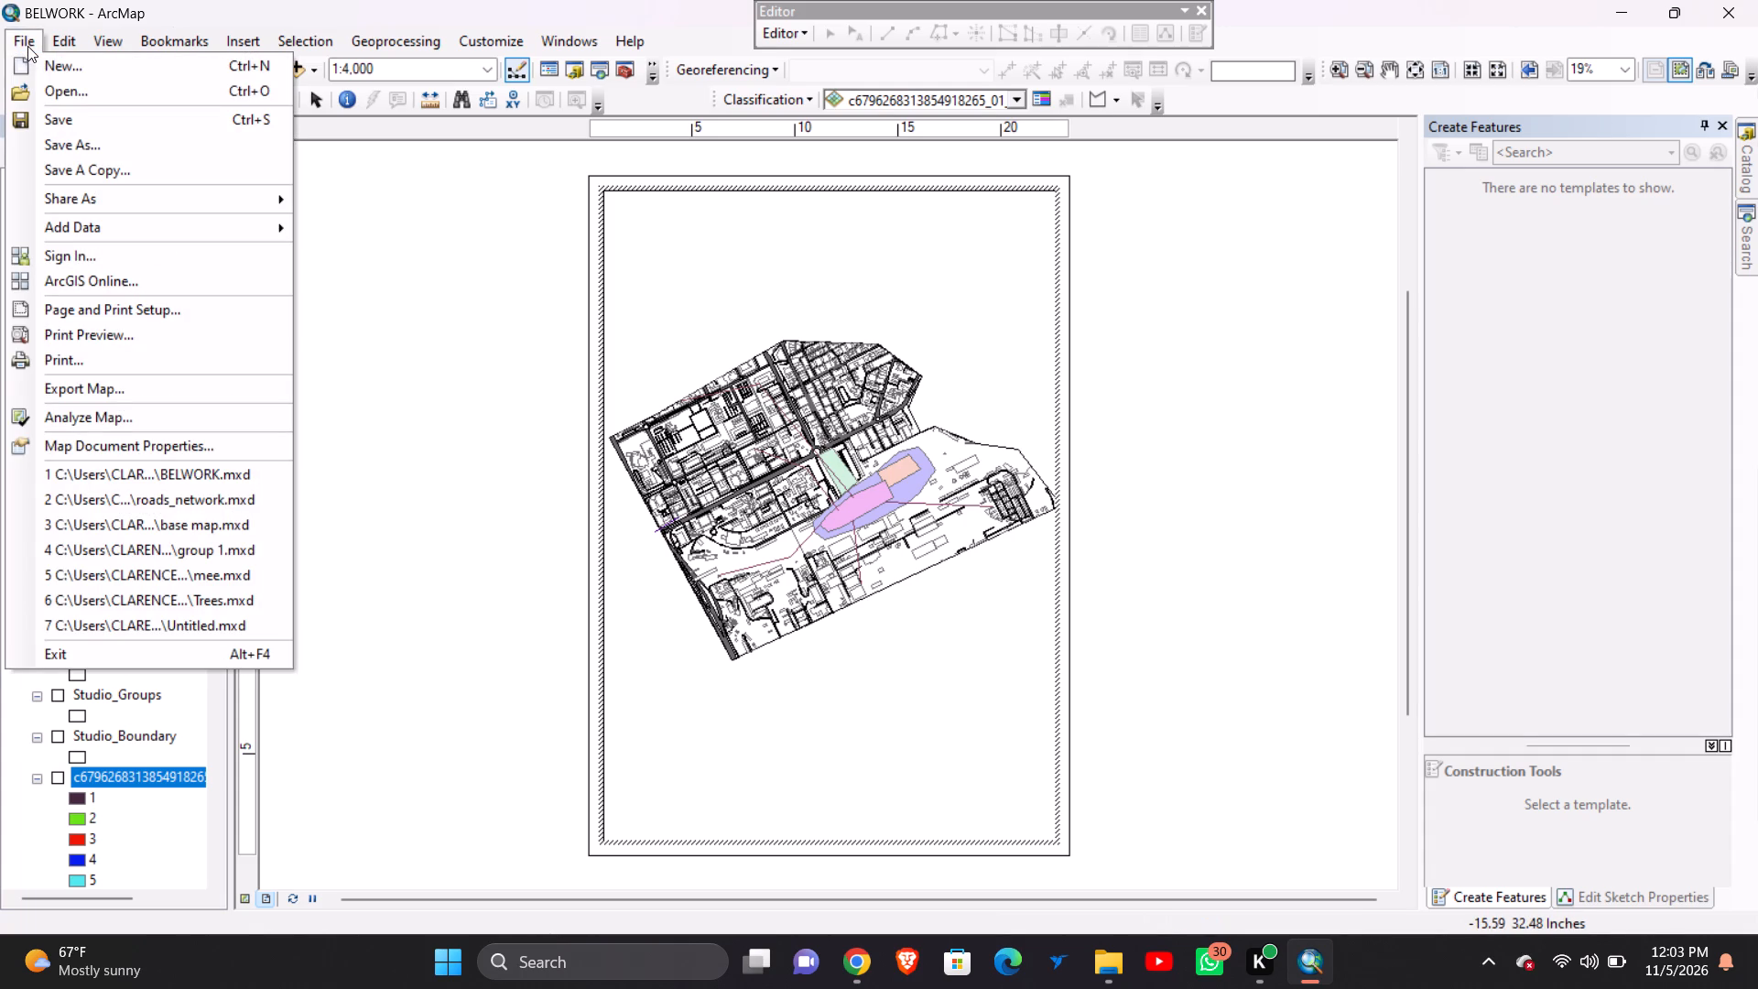
left_click(138, 304)
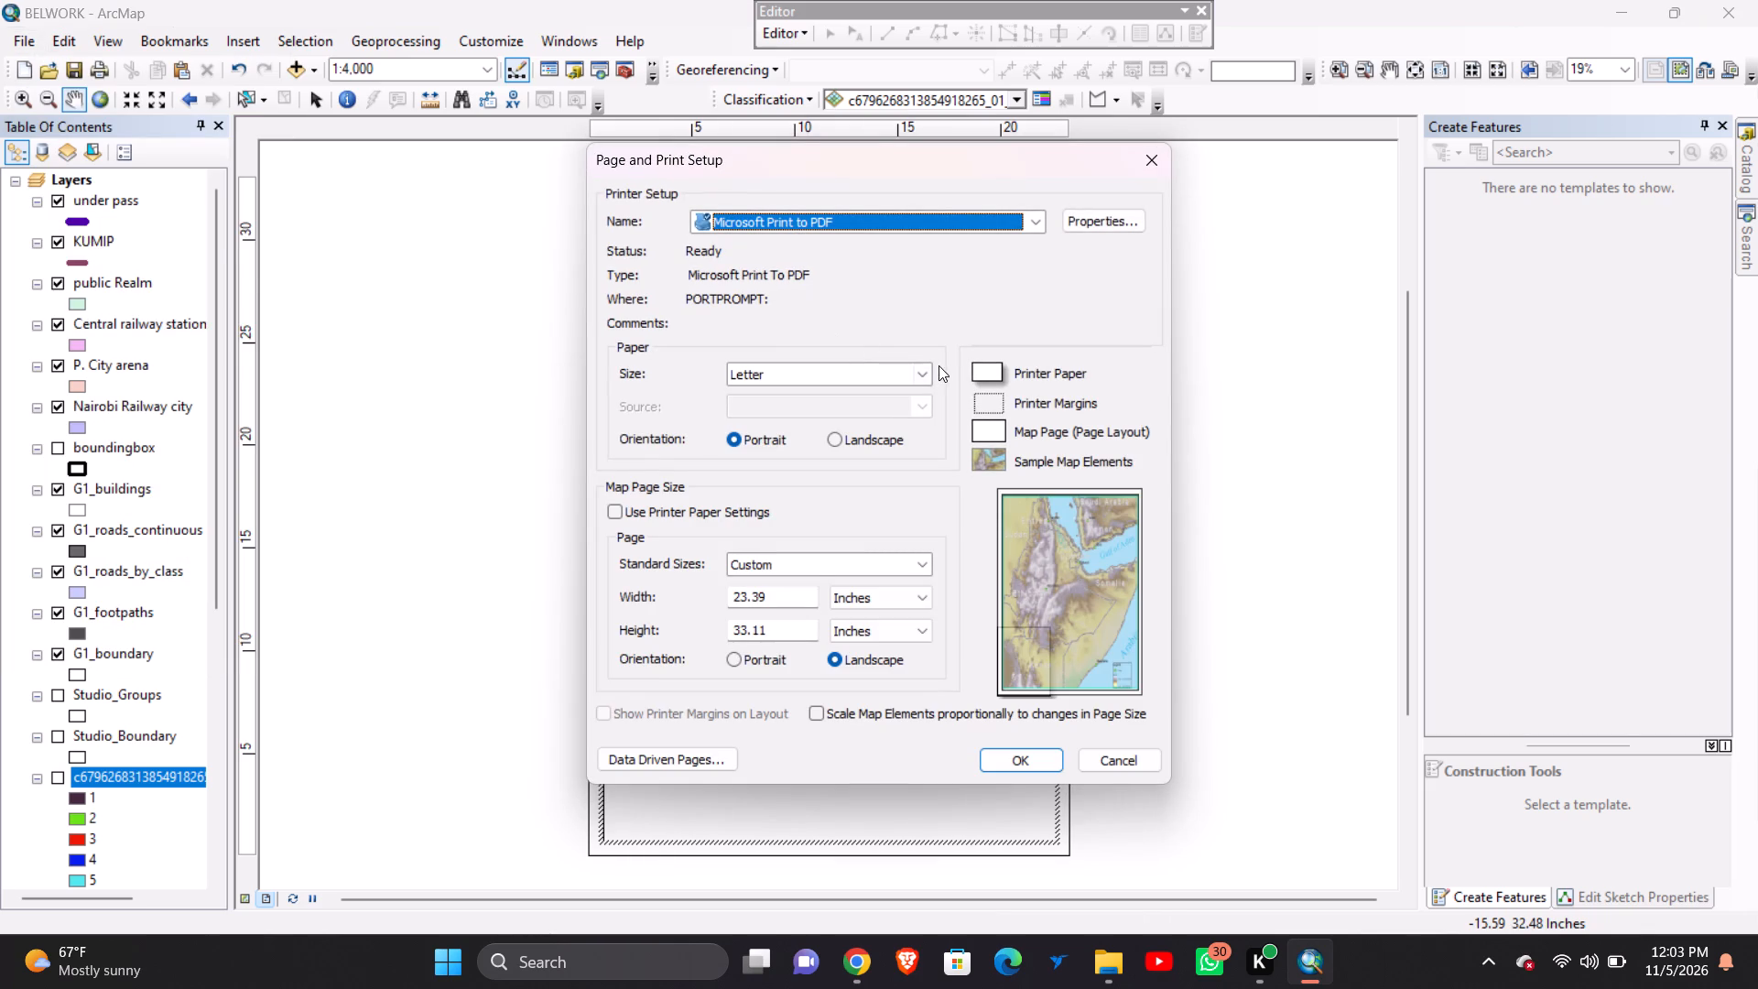
left_click(918, 370)
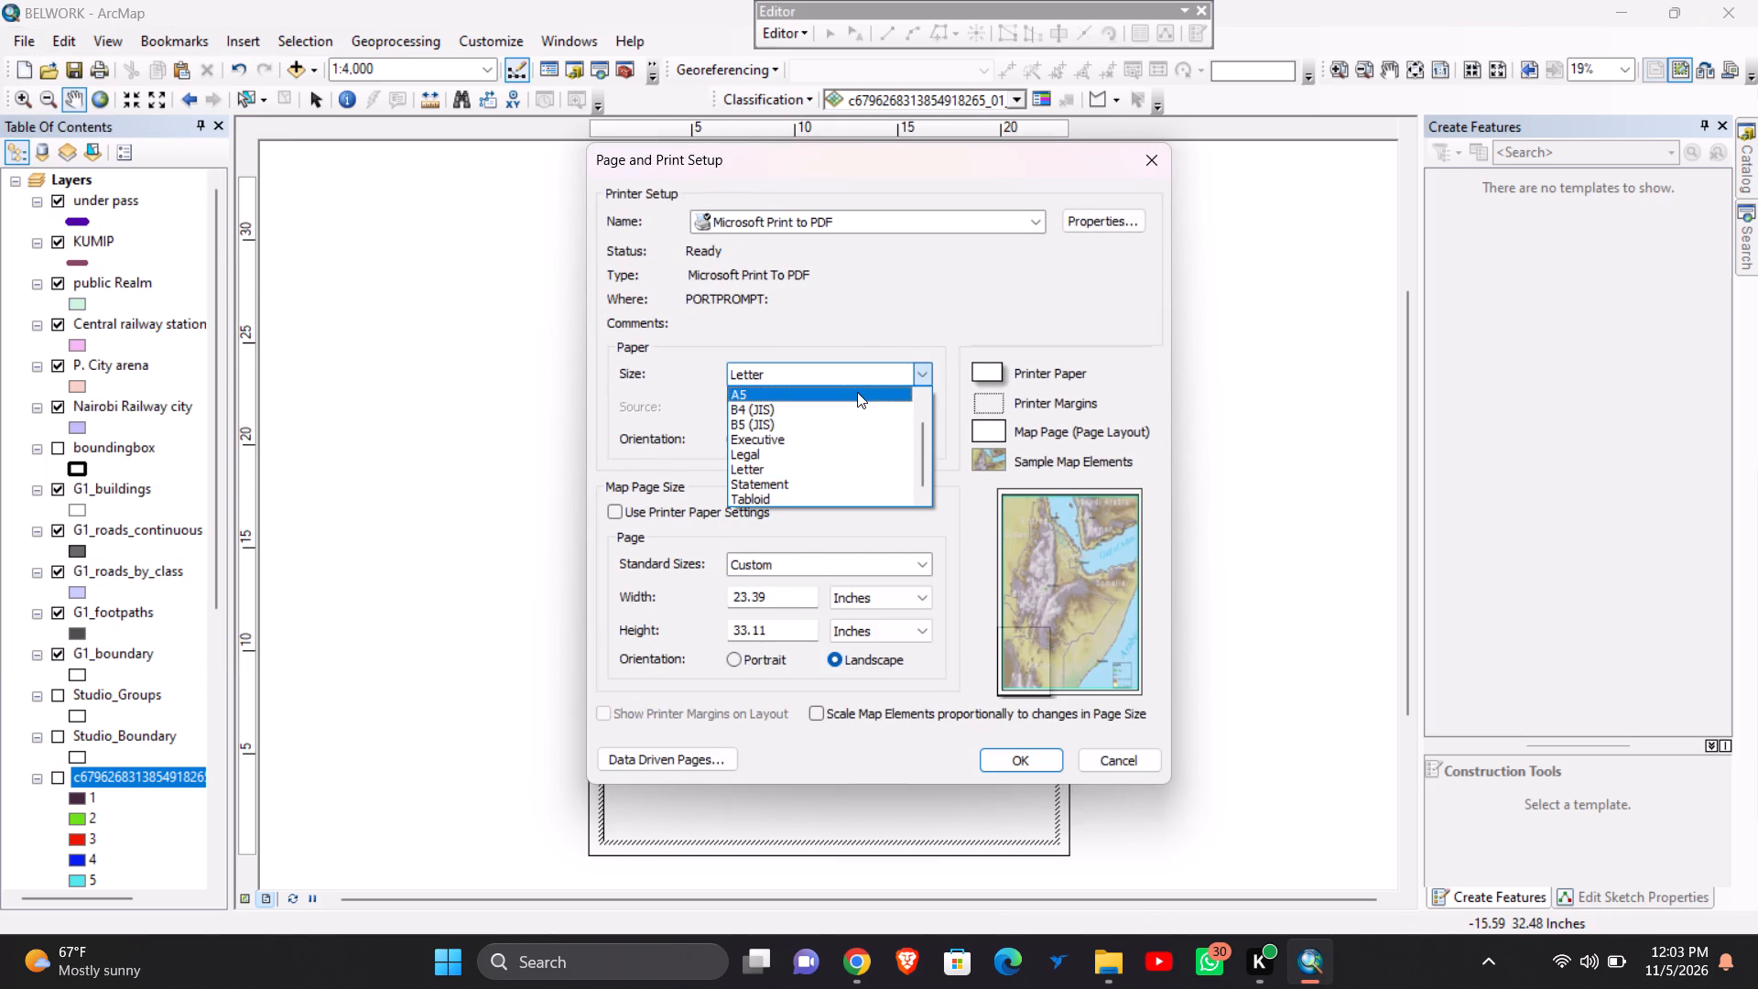
scroll(857, 392, "up", 20)
scroll(857, 392, "up", 13)
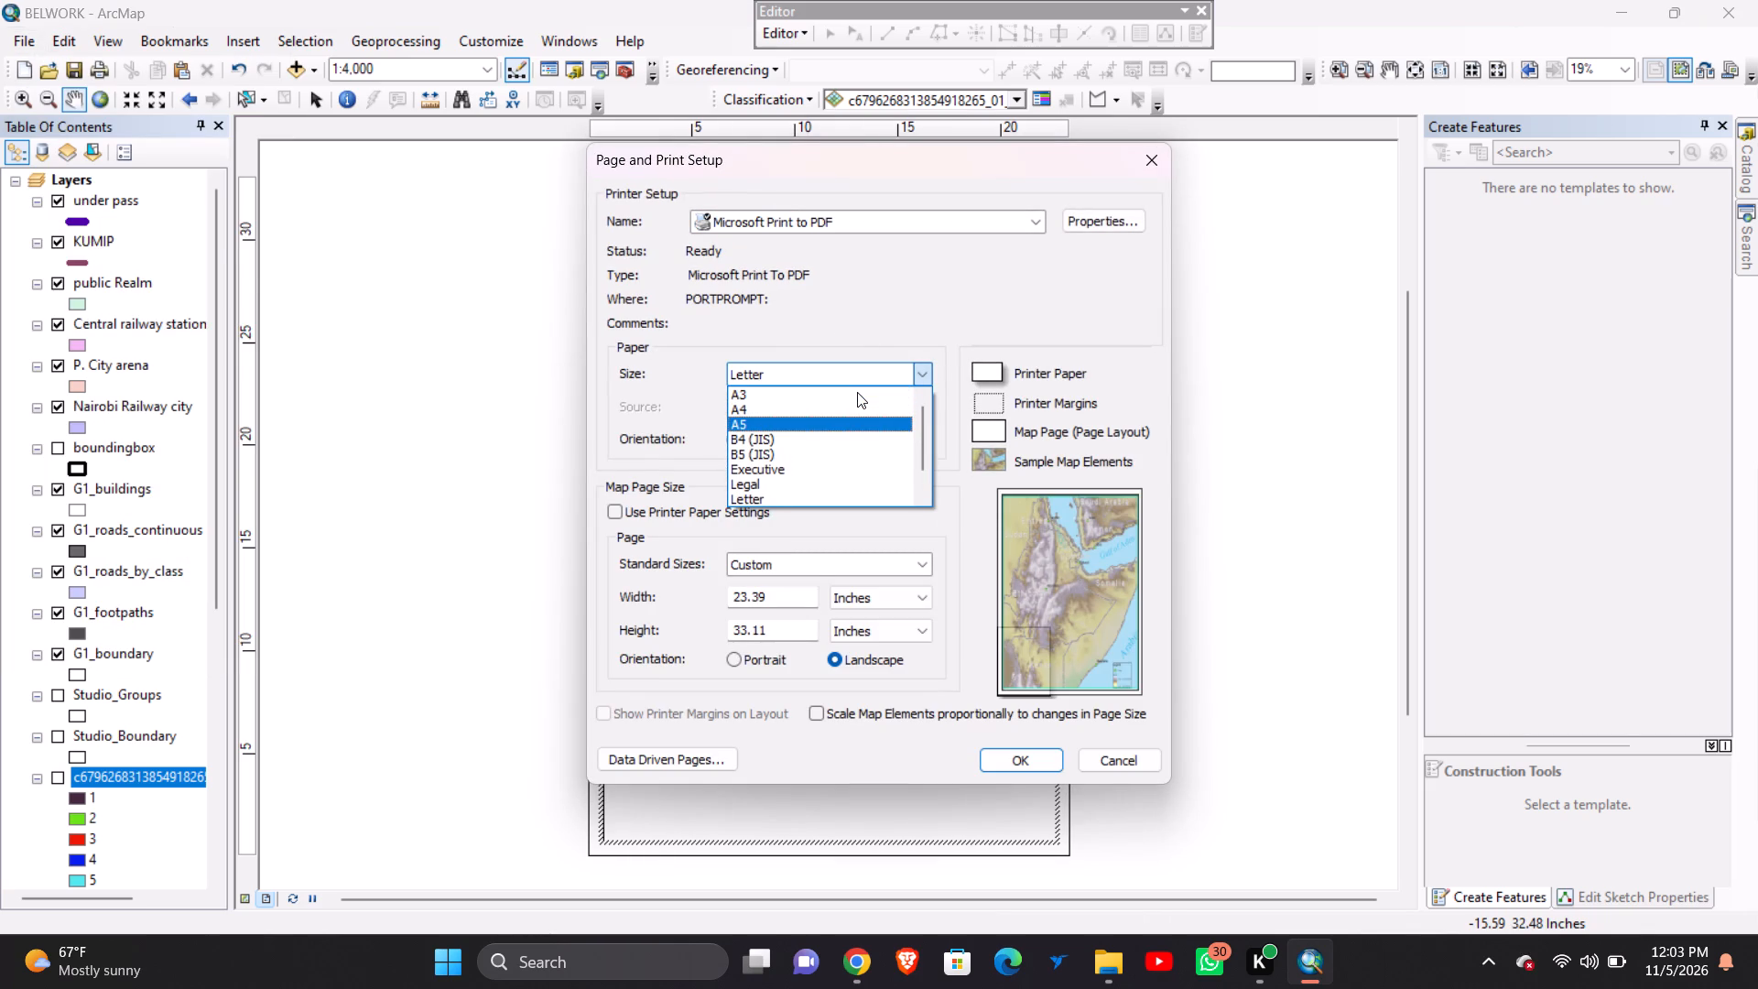
left_click(993, 319)
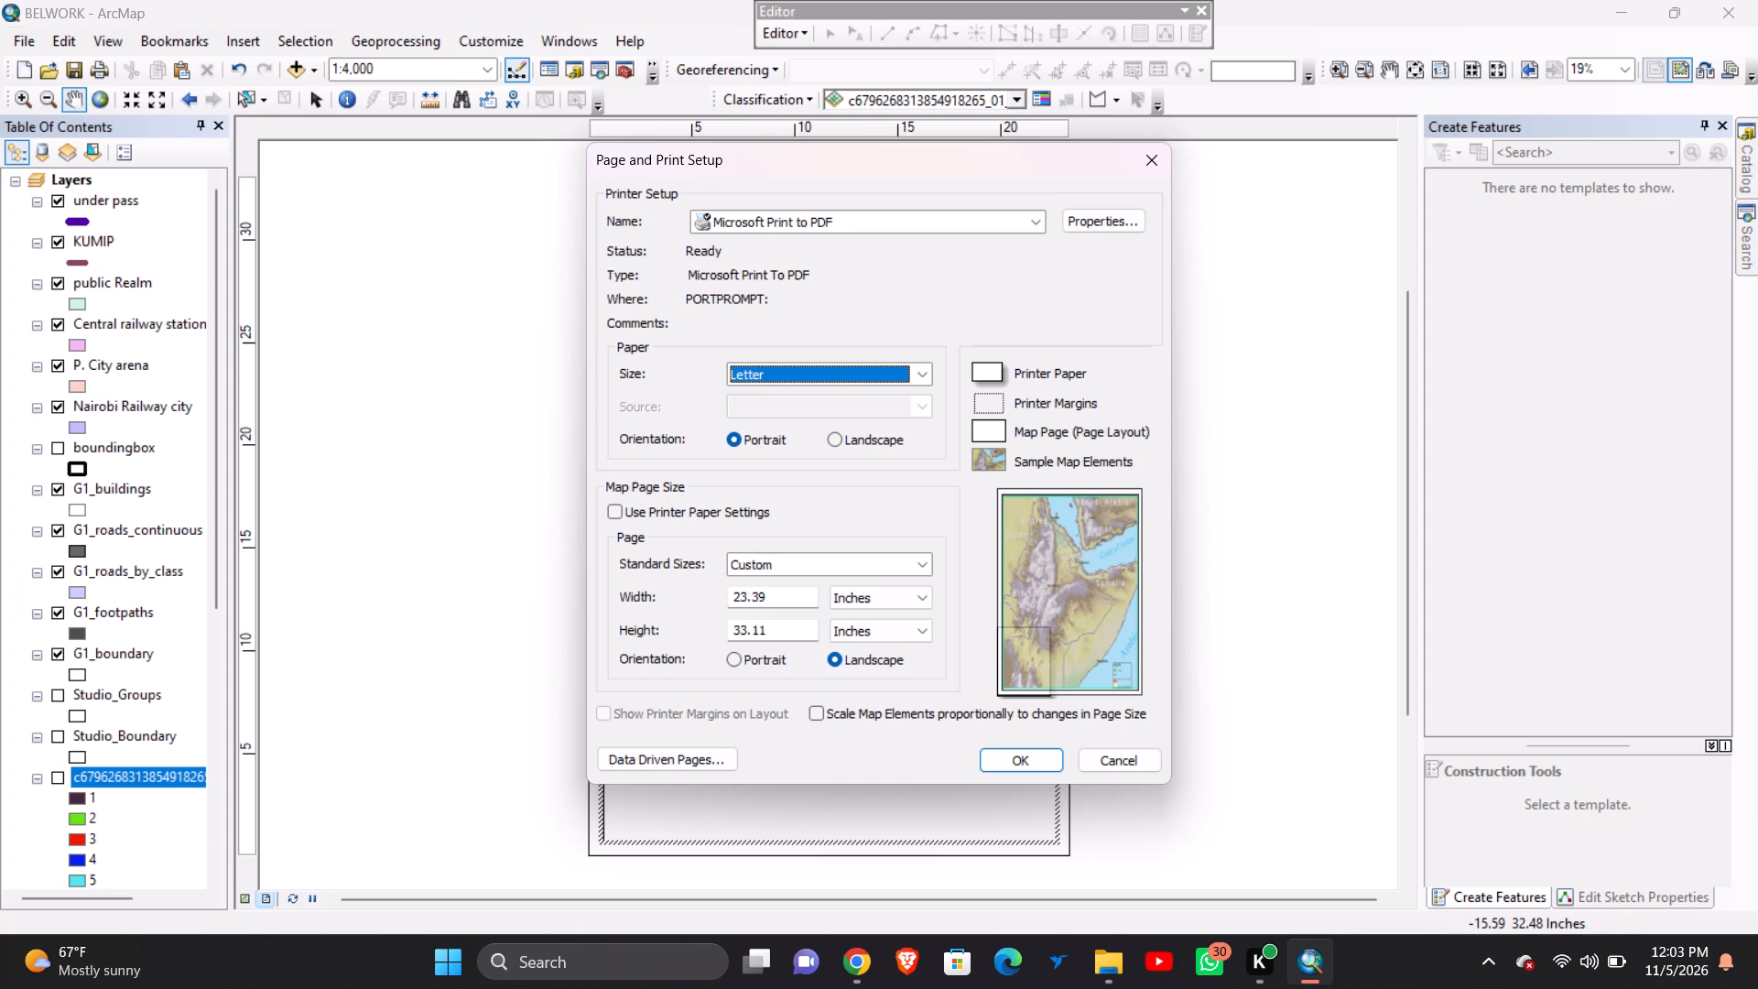
left_click(782, 590)
key("BackSpace")
key("BackSpace")
key("BackSpace")
key("BackSpace")
key("BackSpace")
key("BackSpace")
key("BackSpace")
key("BackSpace")
key("BackSpace")
key("BackSpace")
key("BackSpace")
key("BackSpace")
key("BackSpace")
key("BackSpace")
key("BackSpace")
key("BackSpace")
key("BackSpace")
key("BackSpace")
key("BackSpace")
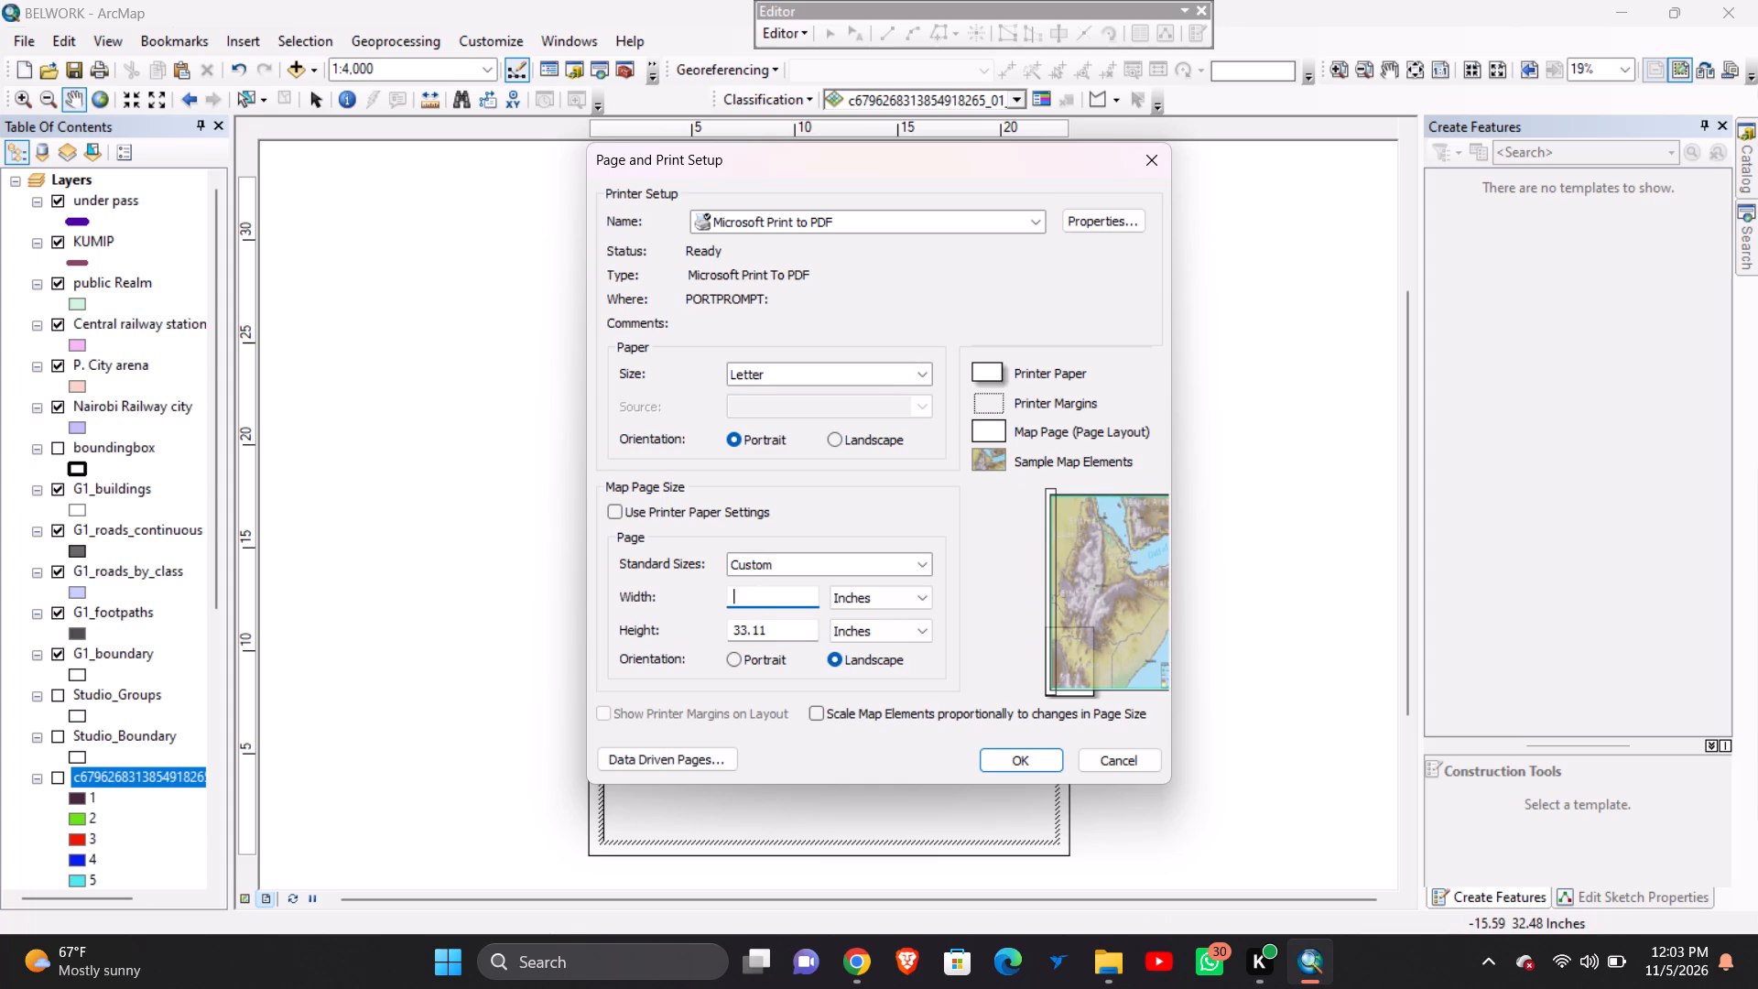
type("33.")
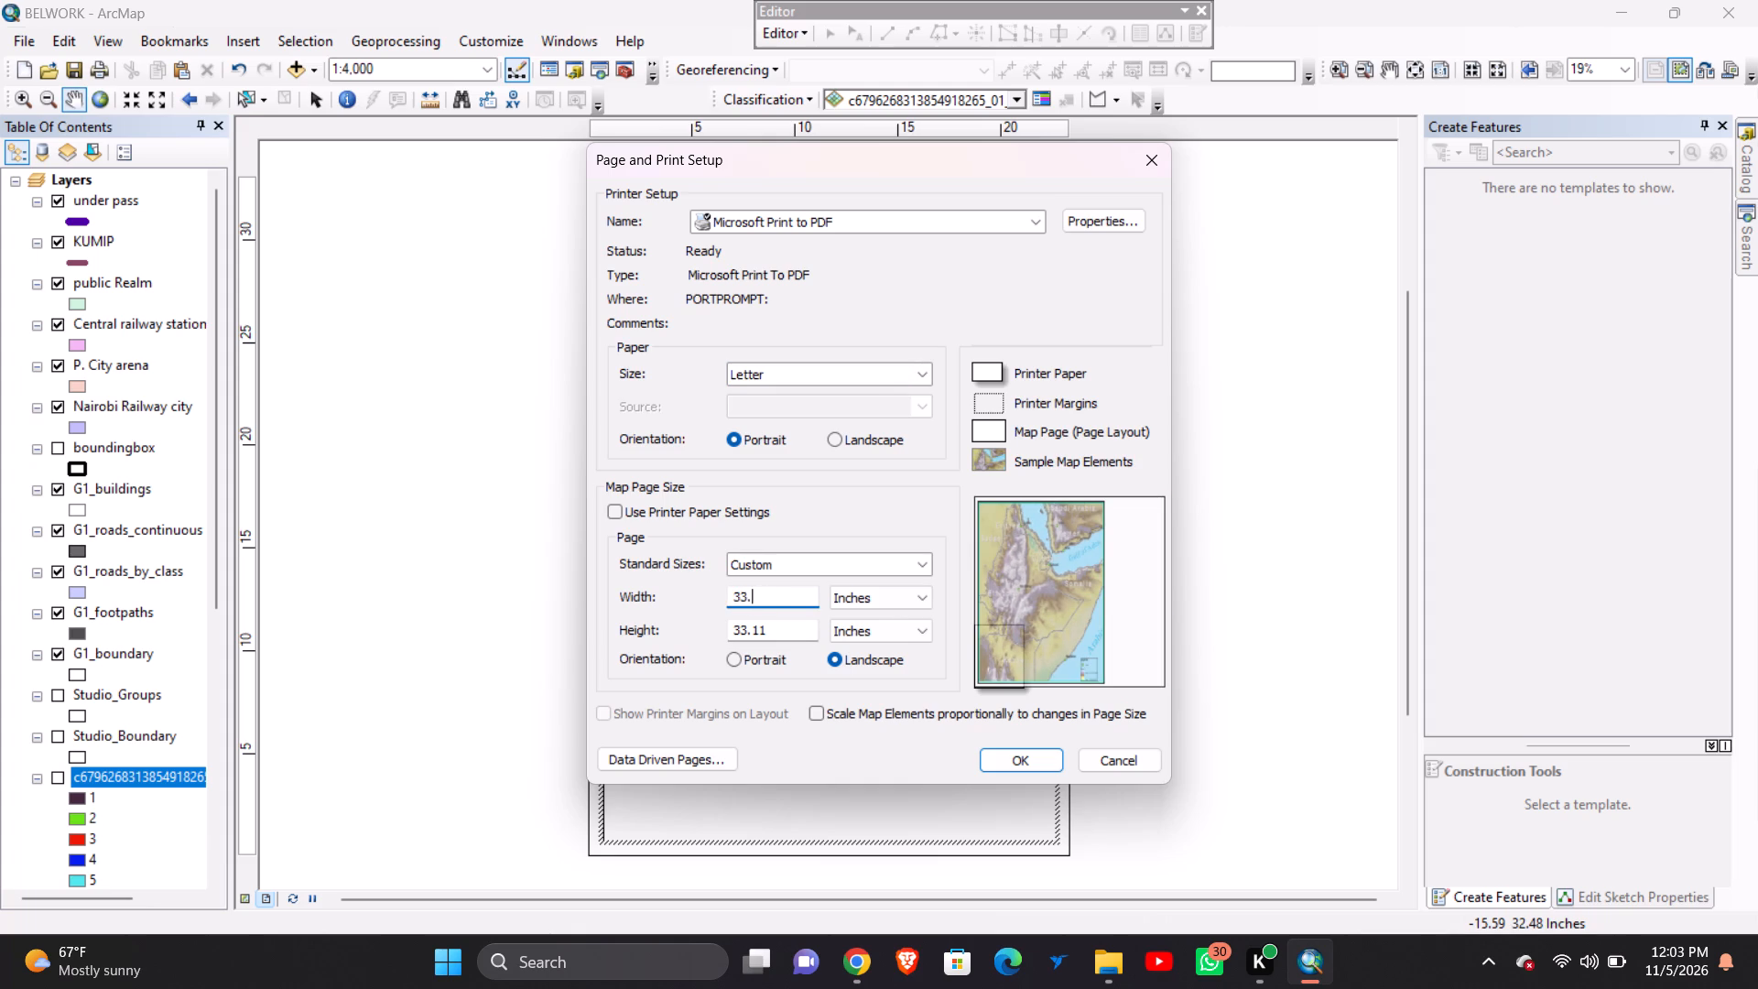
type("11")
left_click(790, 622)
key("BackSpace")
key("BackSpace")
key("BackSpace")
key("BackSpace")
key("BackSpace")
key("BackSpace")
key("BackSpace")
key("BackSpace")
key("BackSpace")
key("BackSpace")
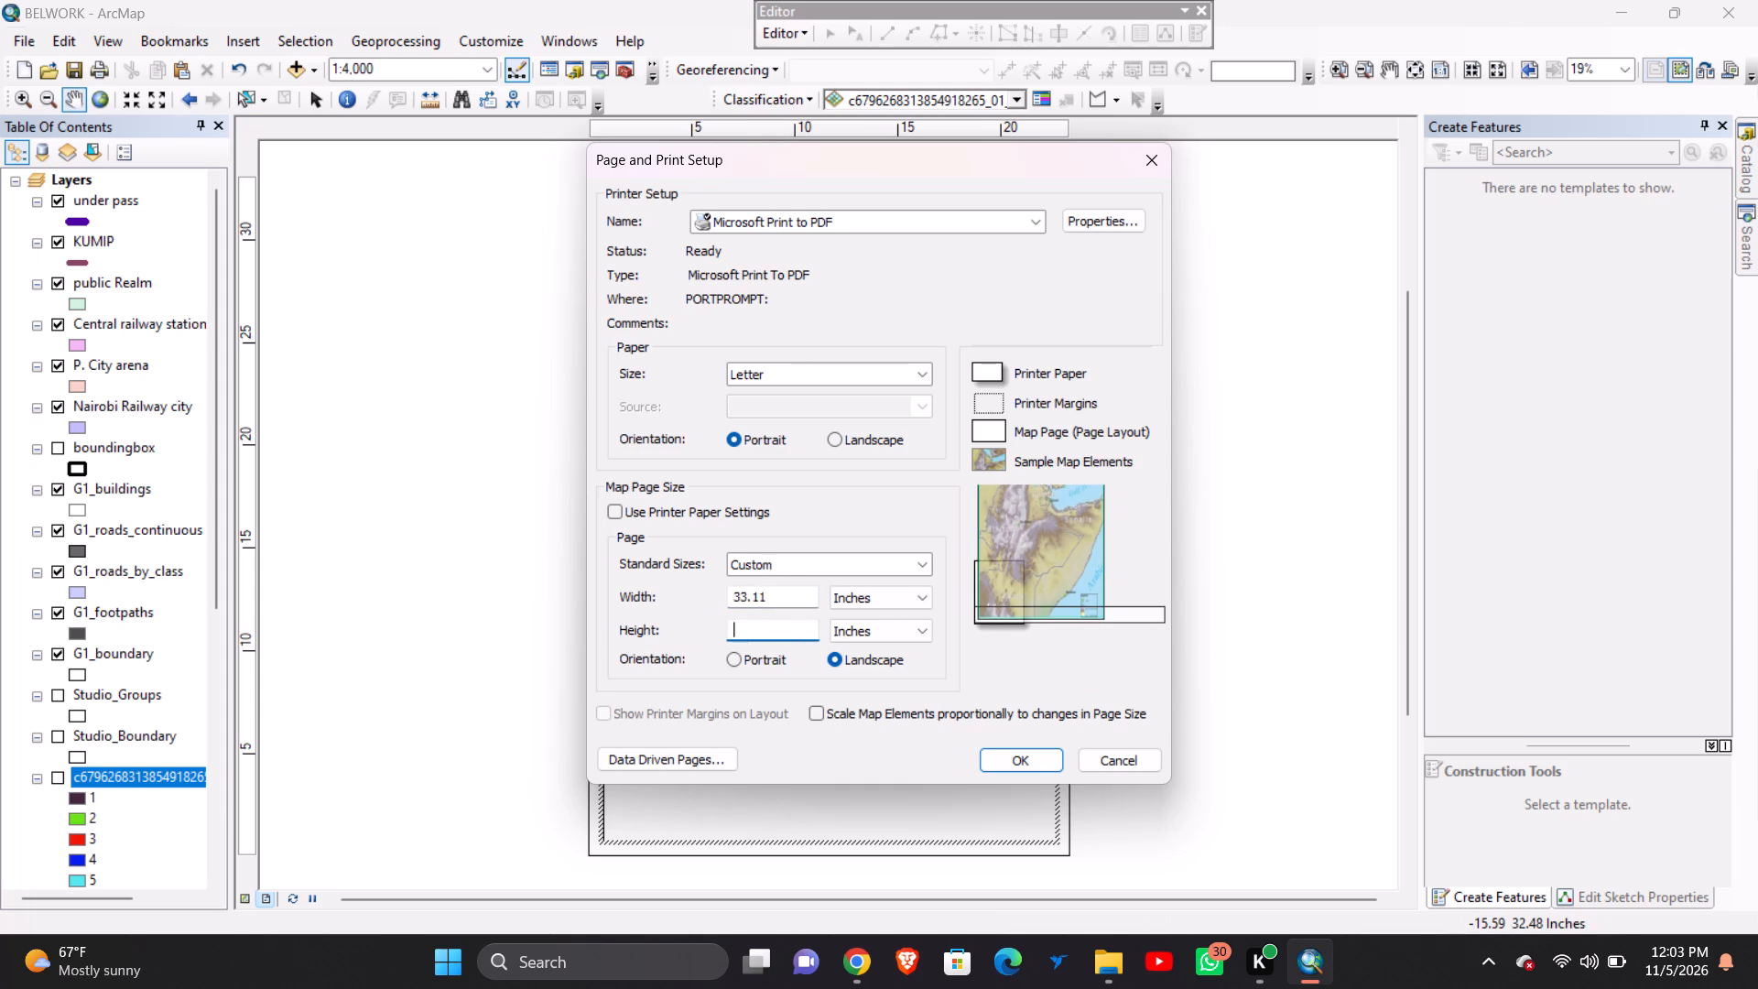
type("23")
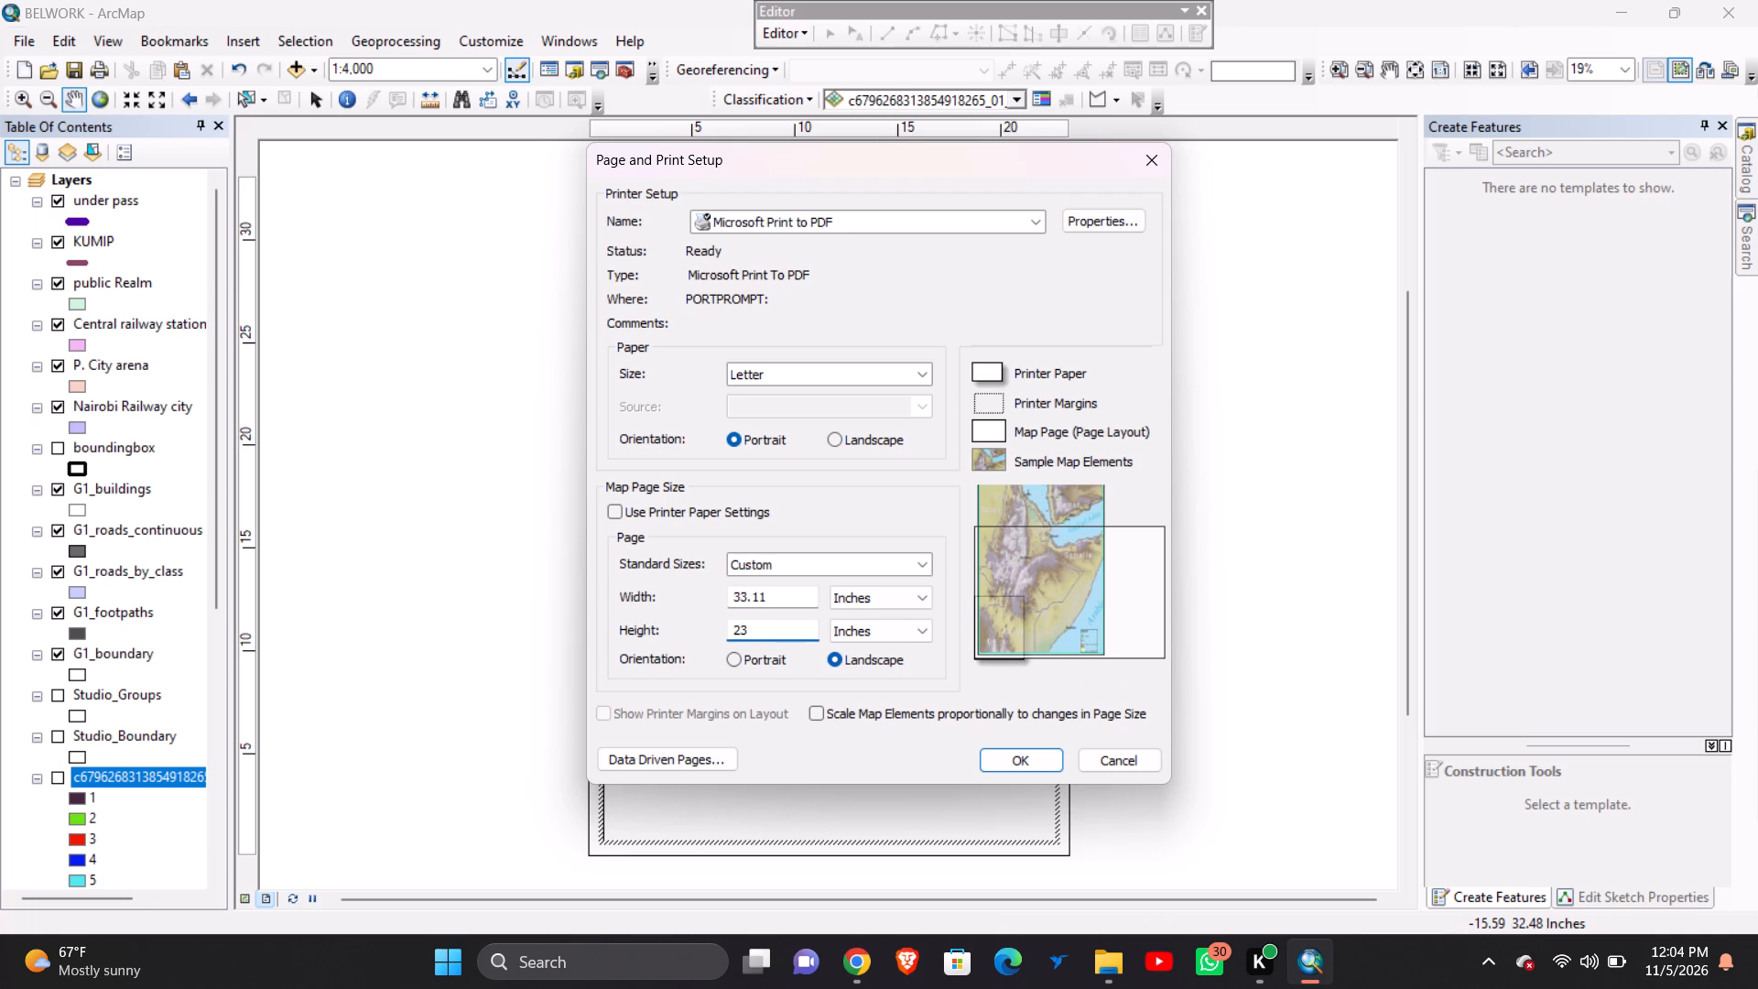
key("period")
type("39")
left_click(1033, 760)
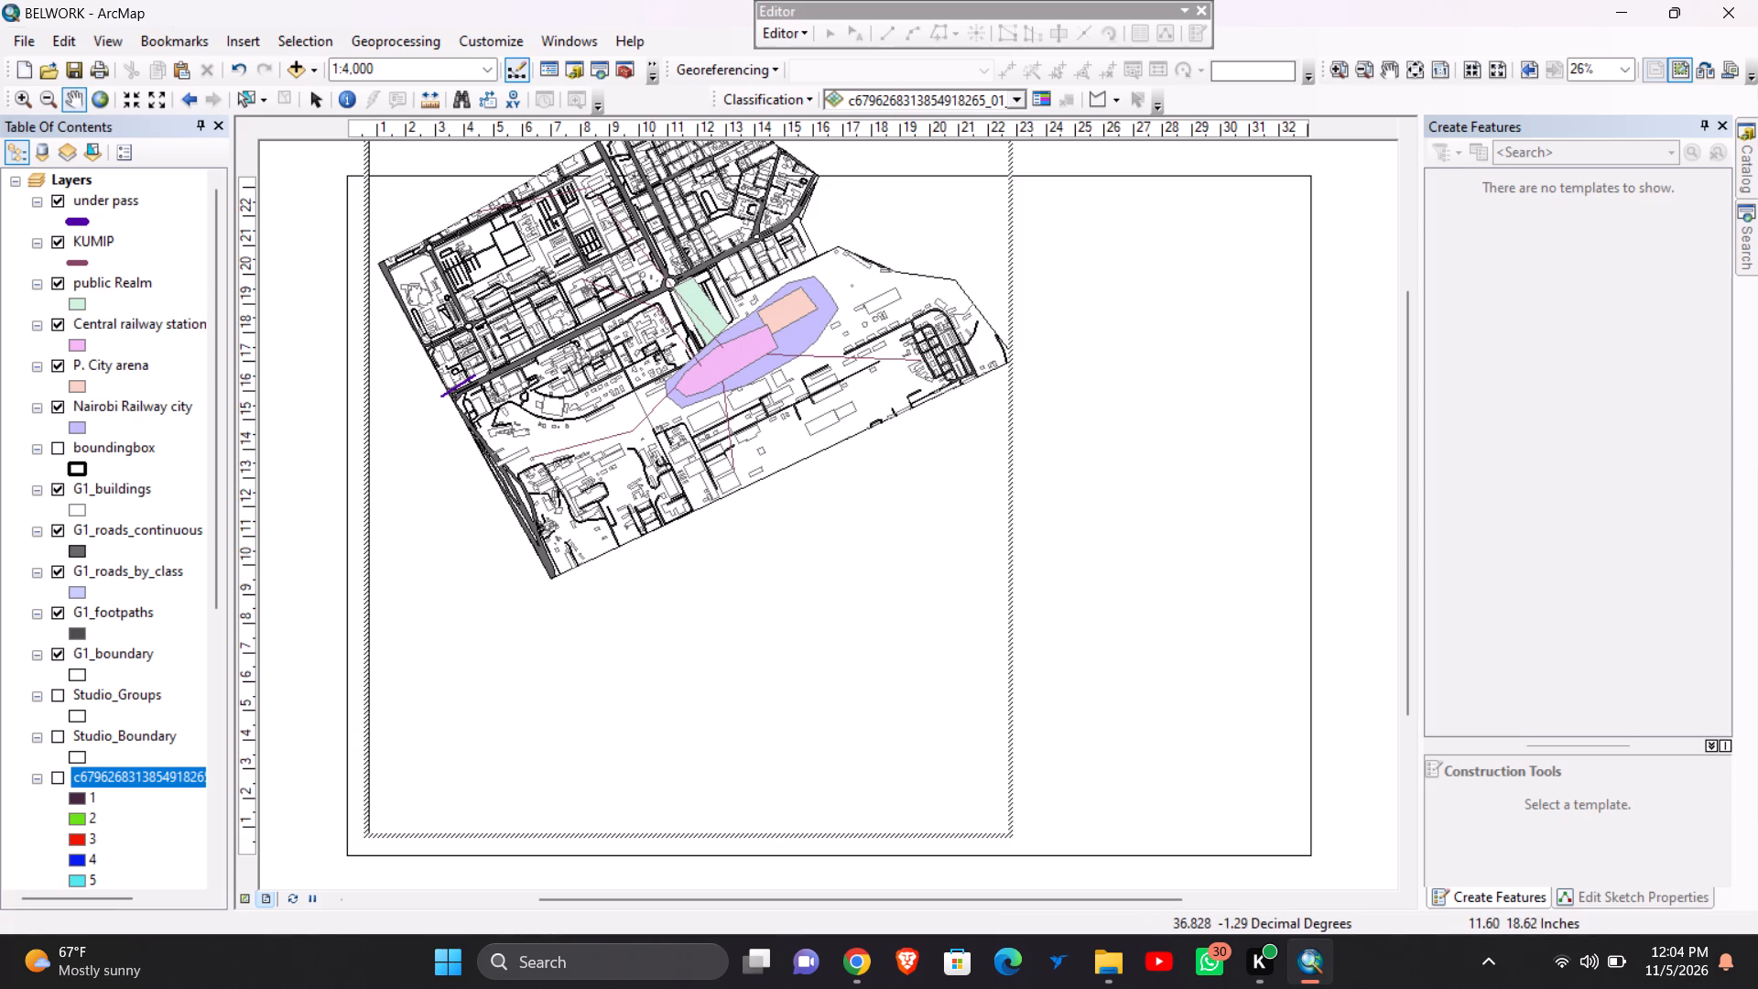
Pan the map down inside the data frame so the whole study area sits on the landscape page.
left_click_drag(682, 312, 679, 466)
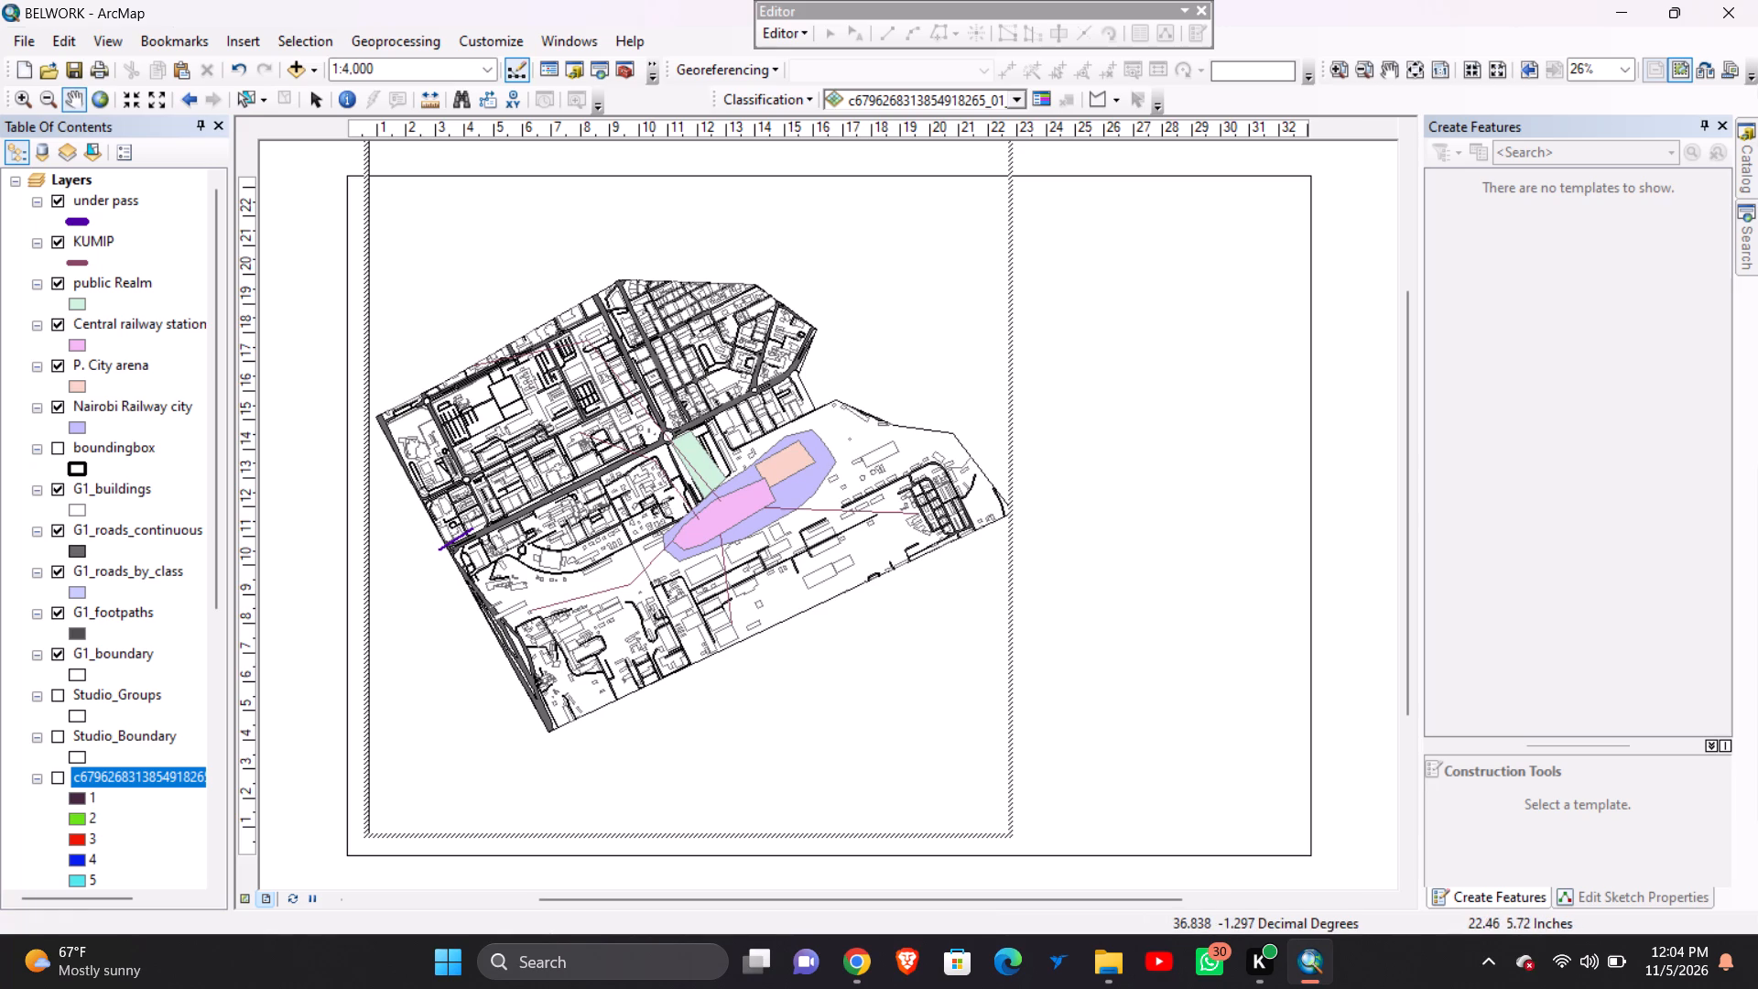
left_click(76, 96)
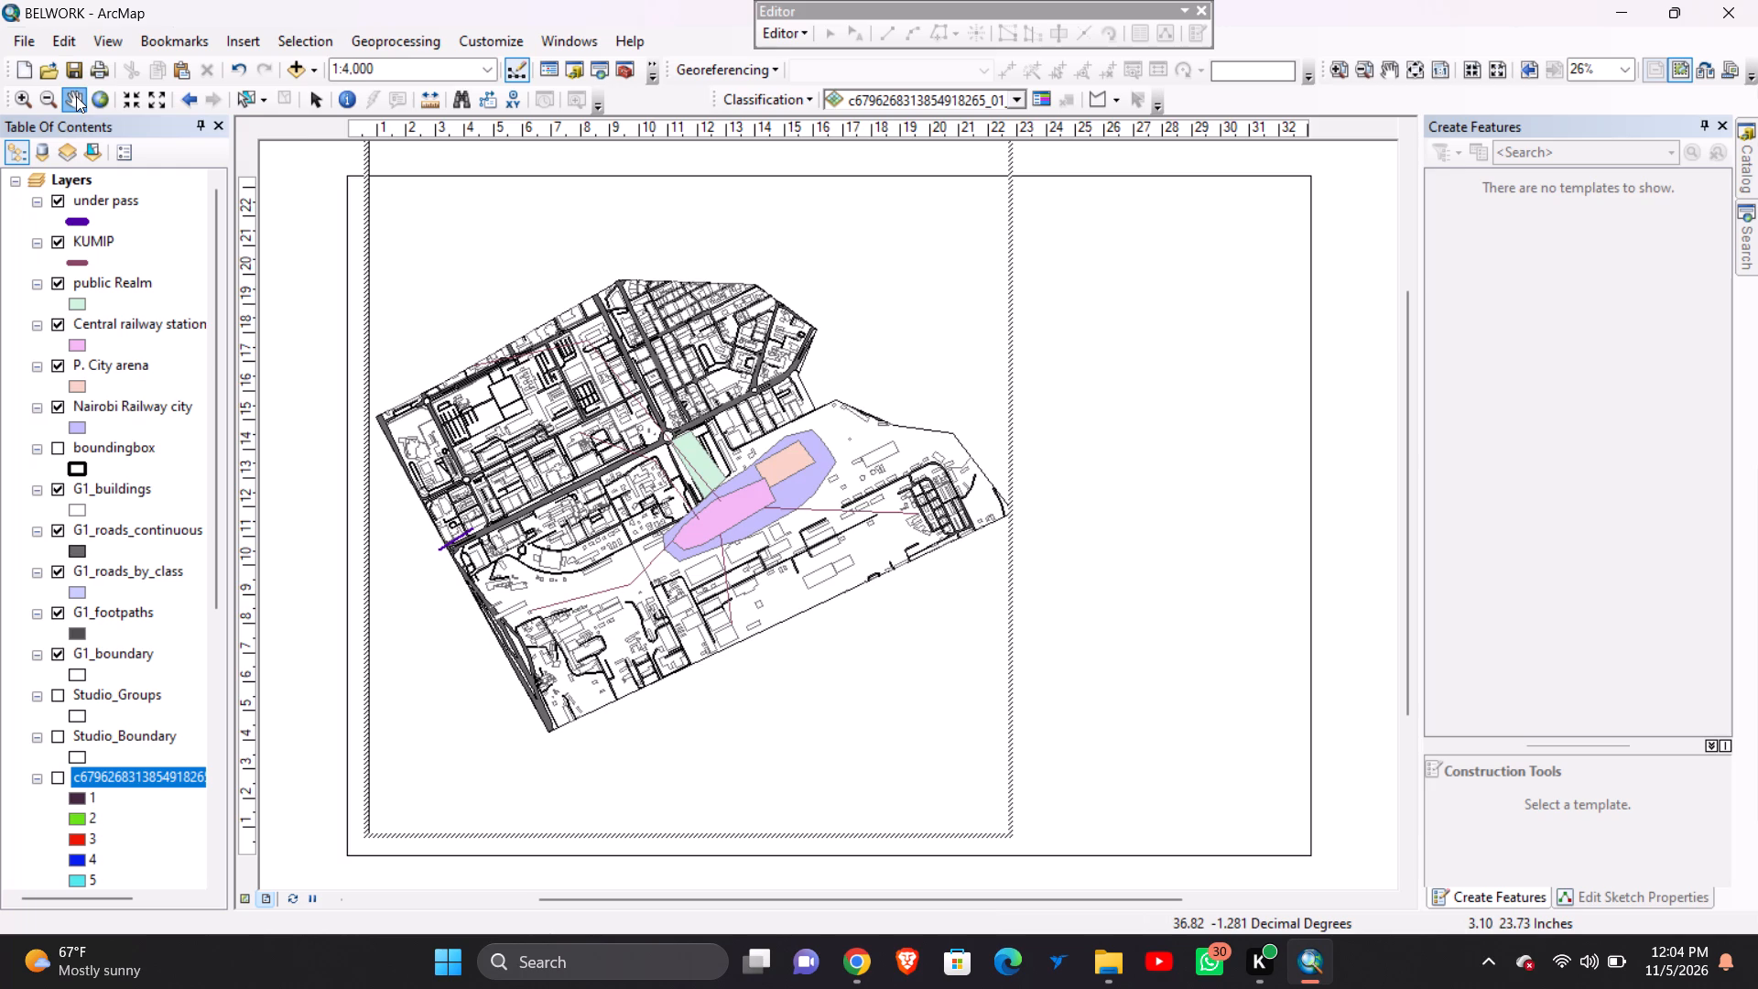
Widen the data frame by stretching its lower-right corner to just inside the page's lower-right corner.
left_click(317, 101)
left_click(1009, 679)
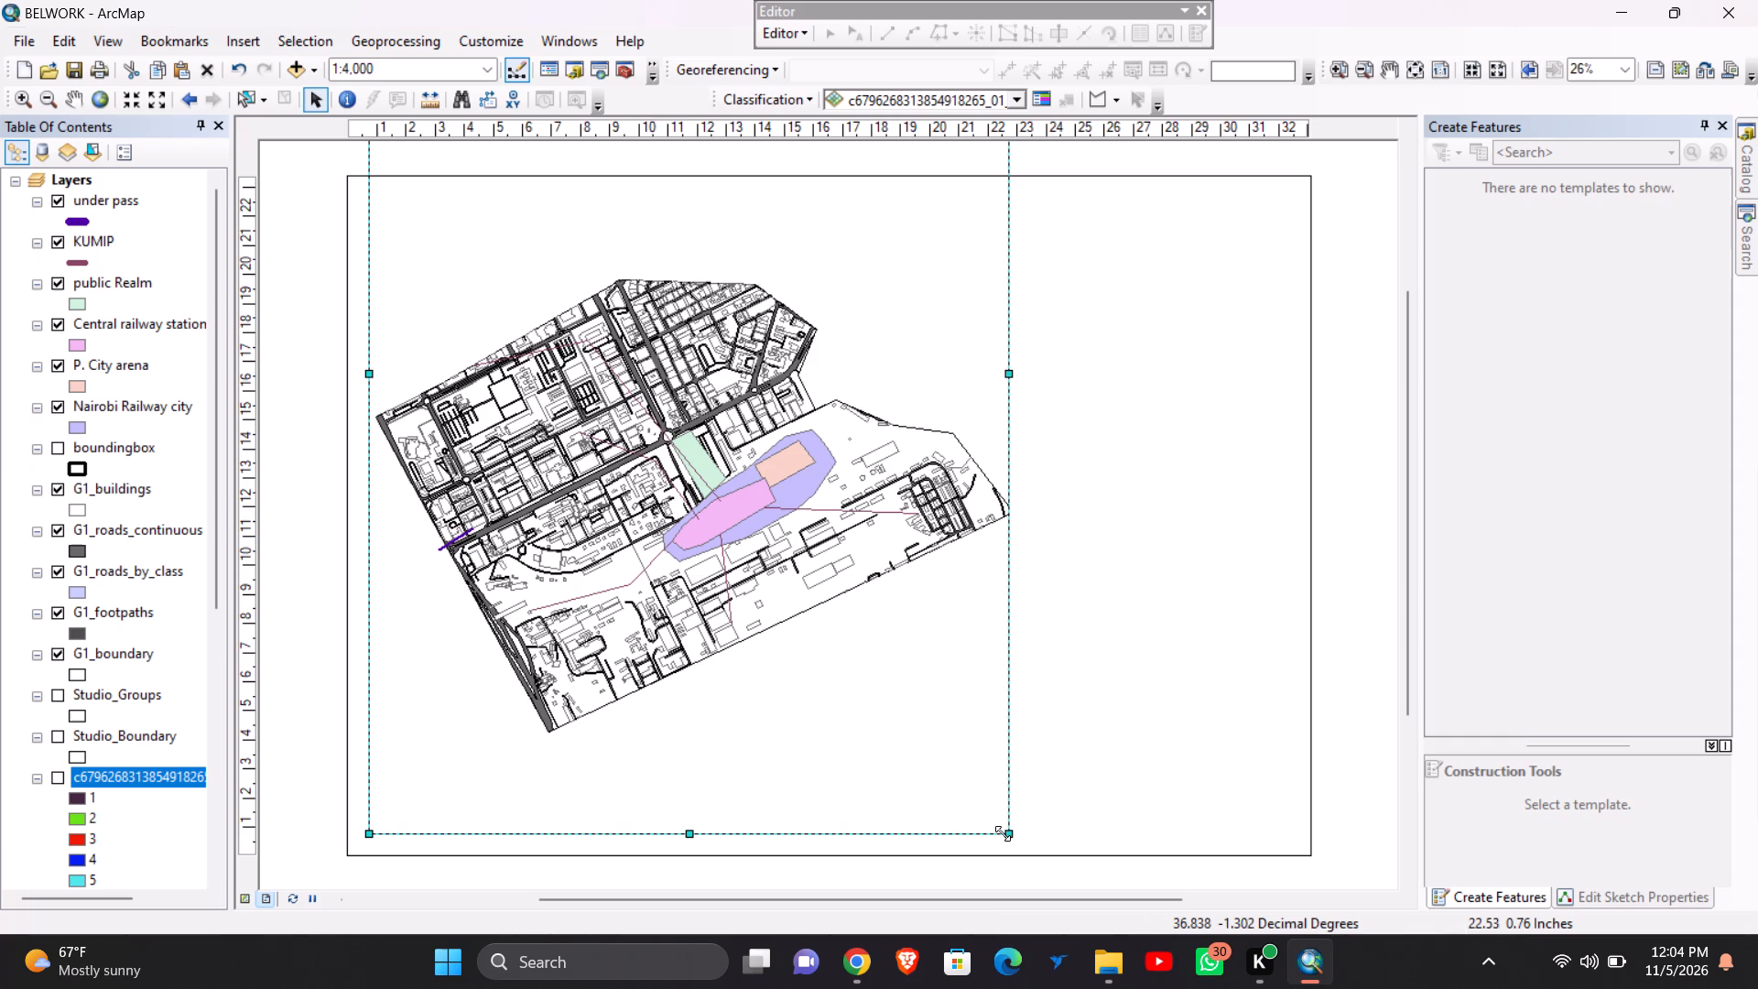
left_click_drag(1003, 833, 1202, 830)
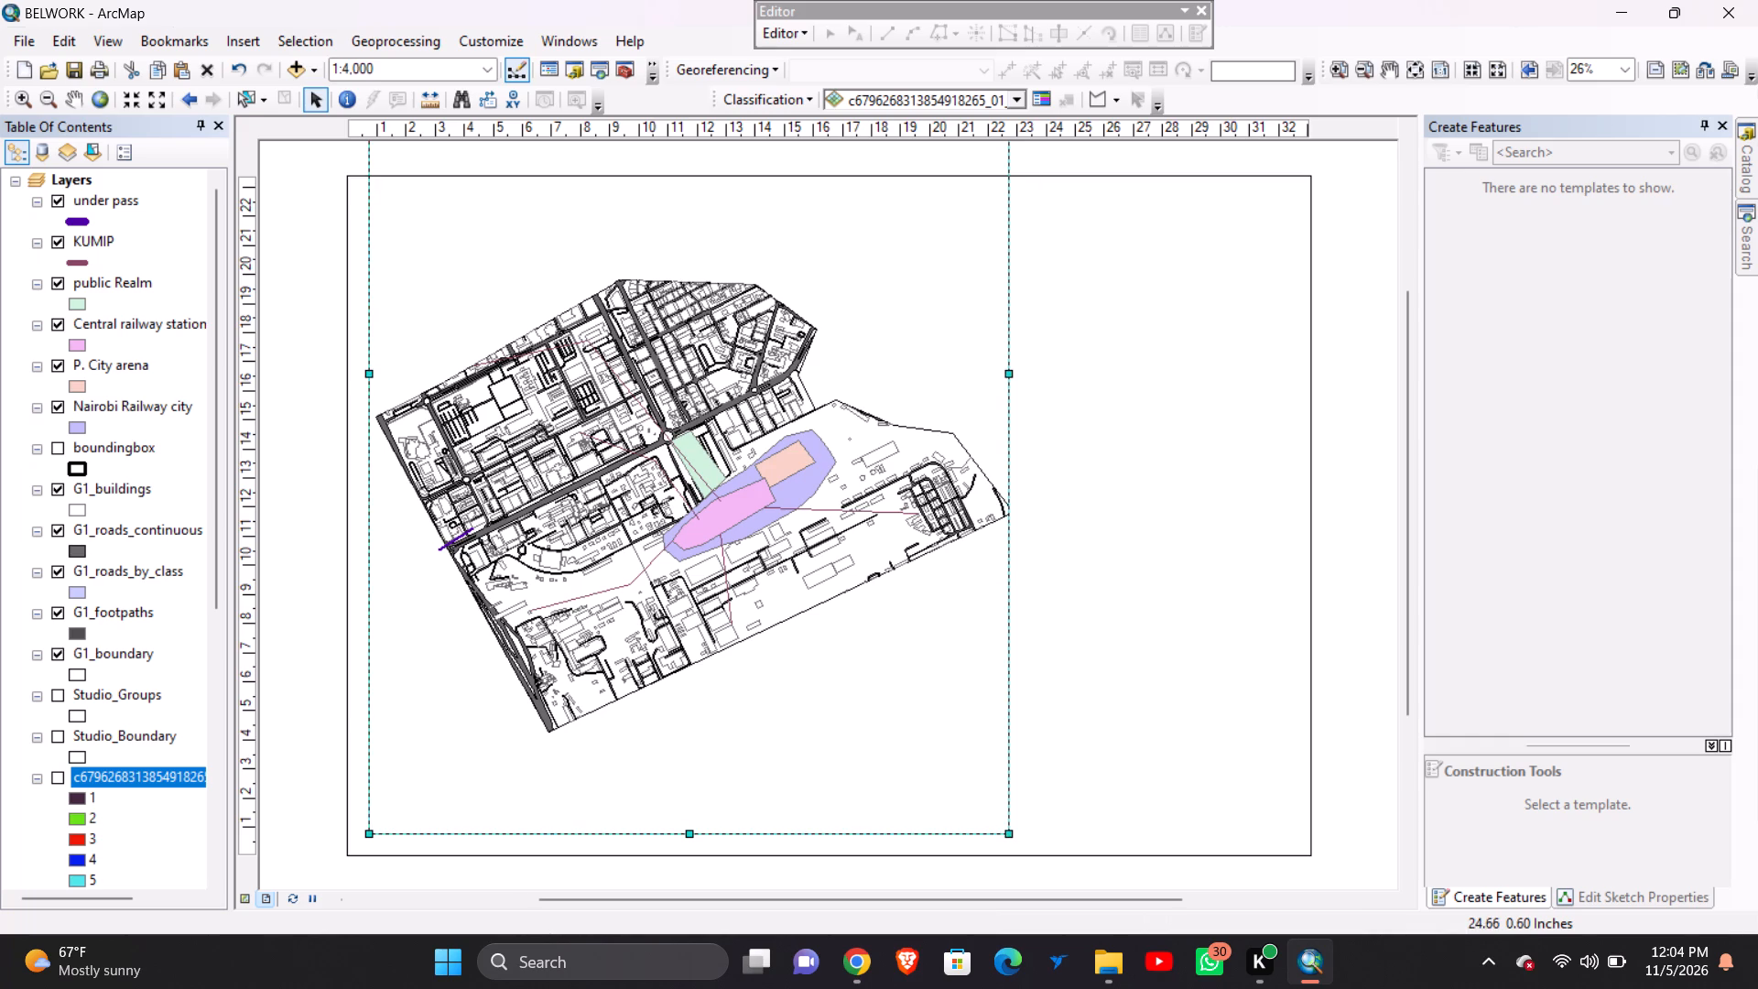
left_click_drag(1202, 830, 1297, 847)
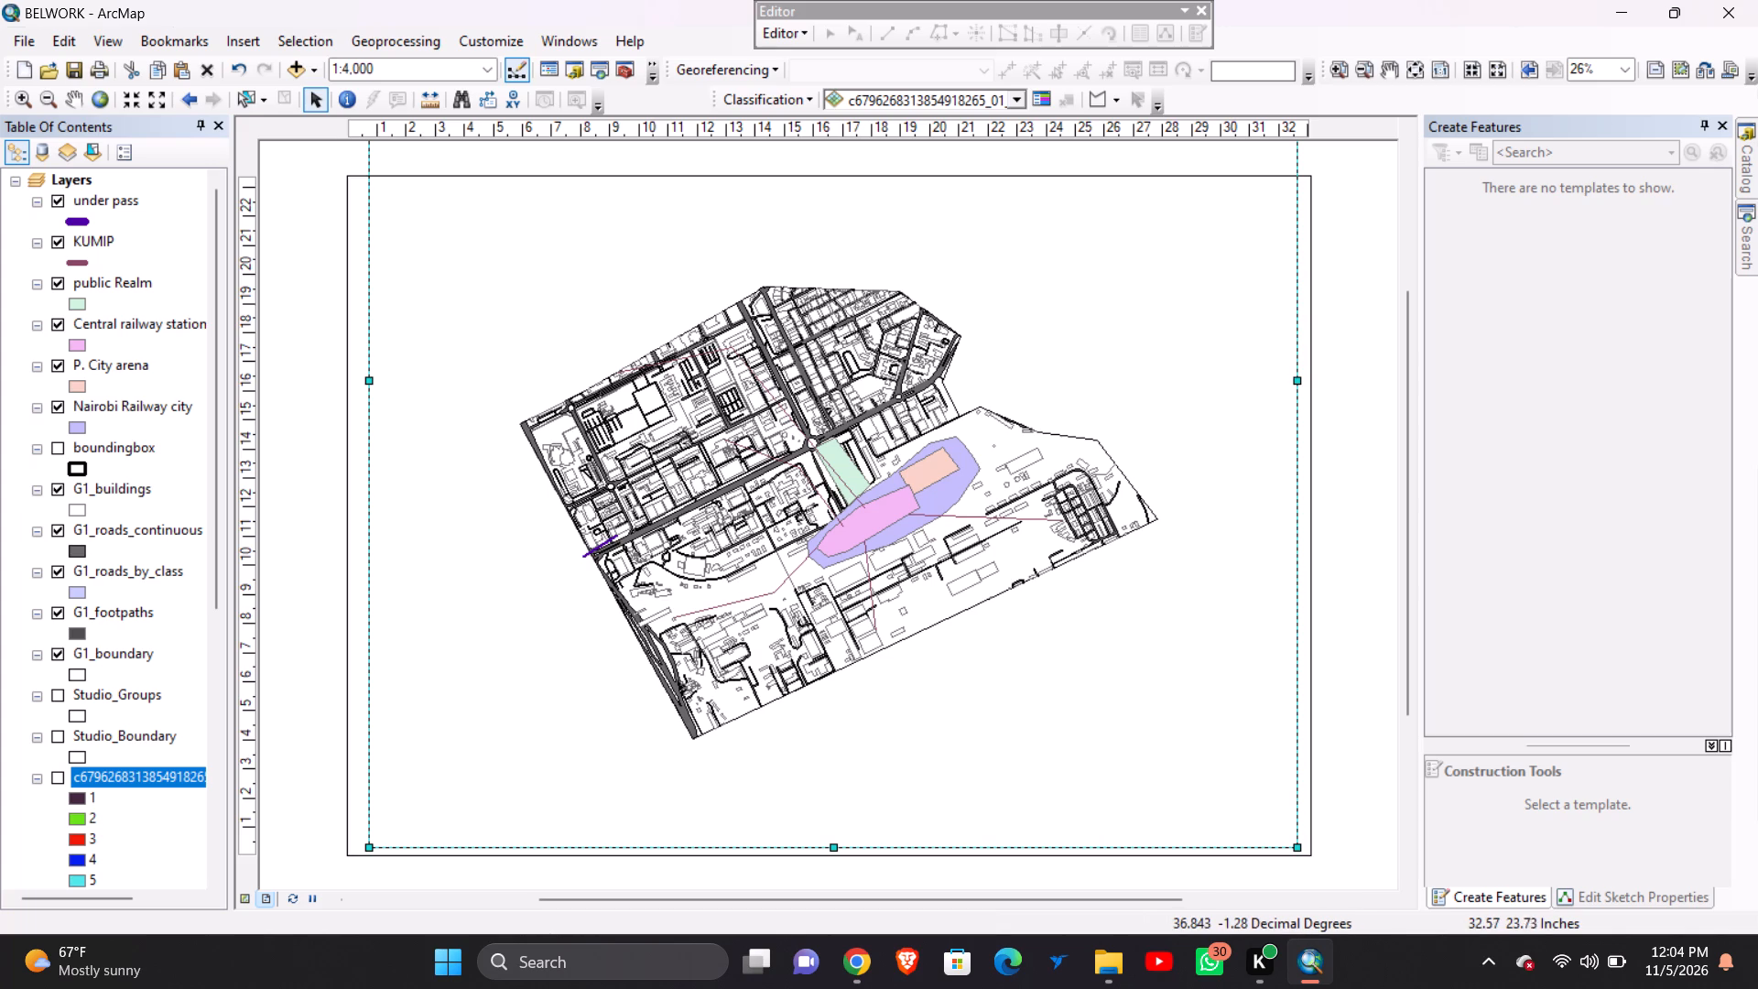
Move the data frame down until its upper edge is reachable, and lower that edge so the frame is shorter than the page.
scroll(1204, 243, "up", 1)
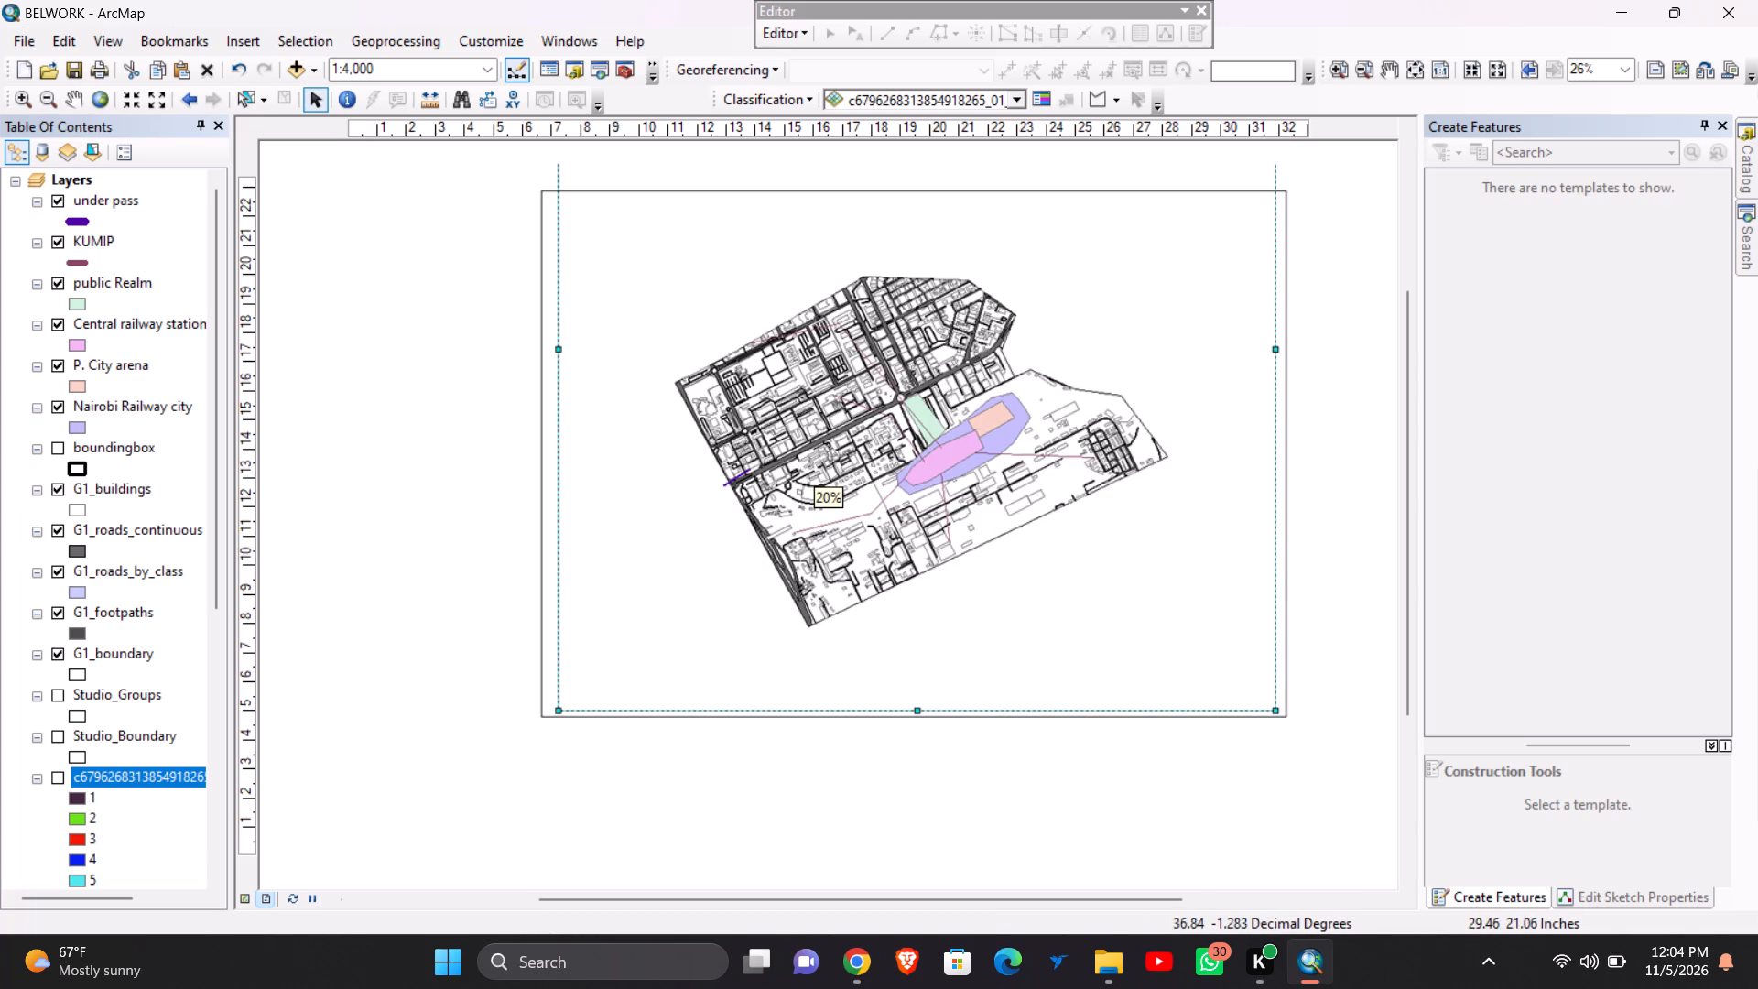
scroll(1204, 243, "up", 1)
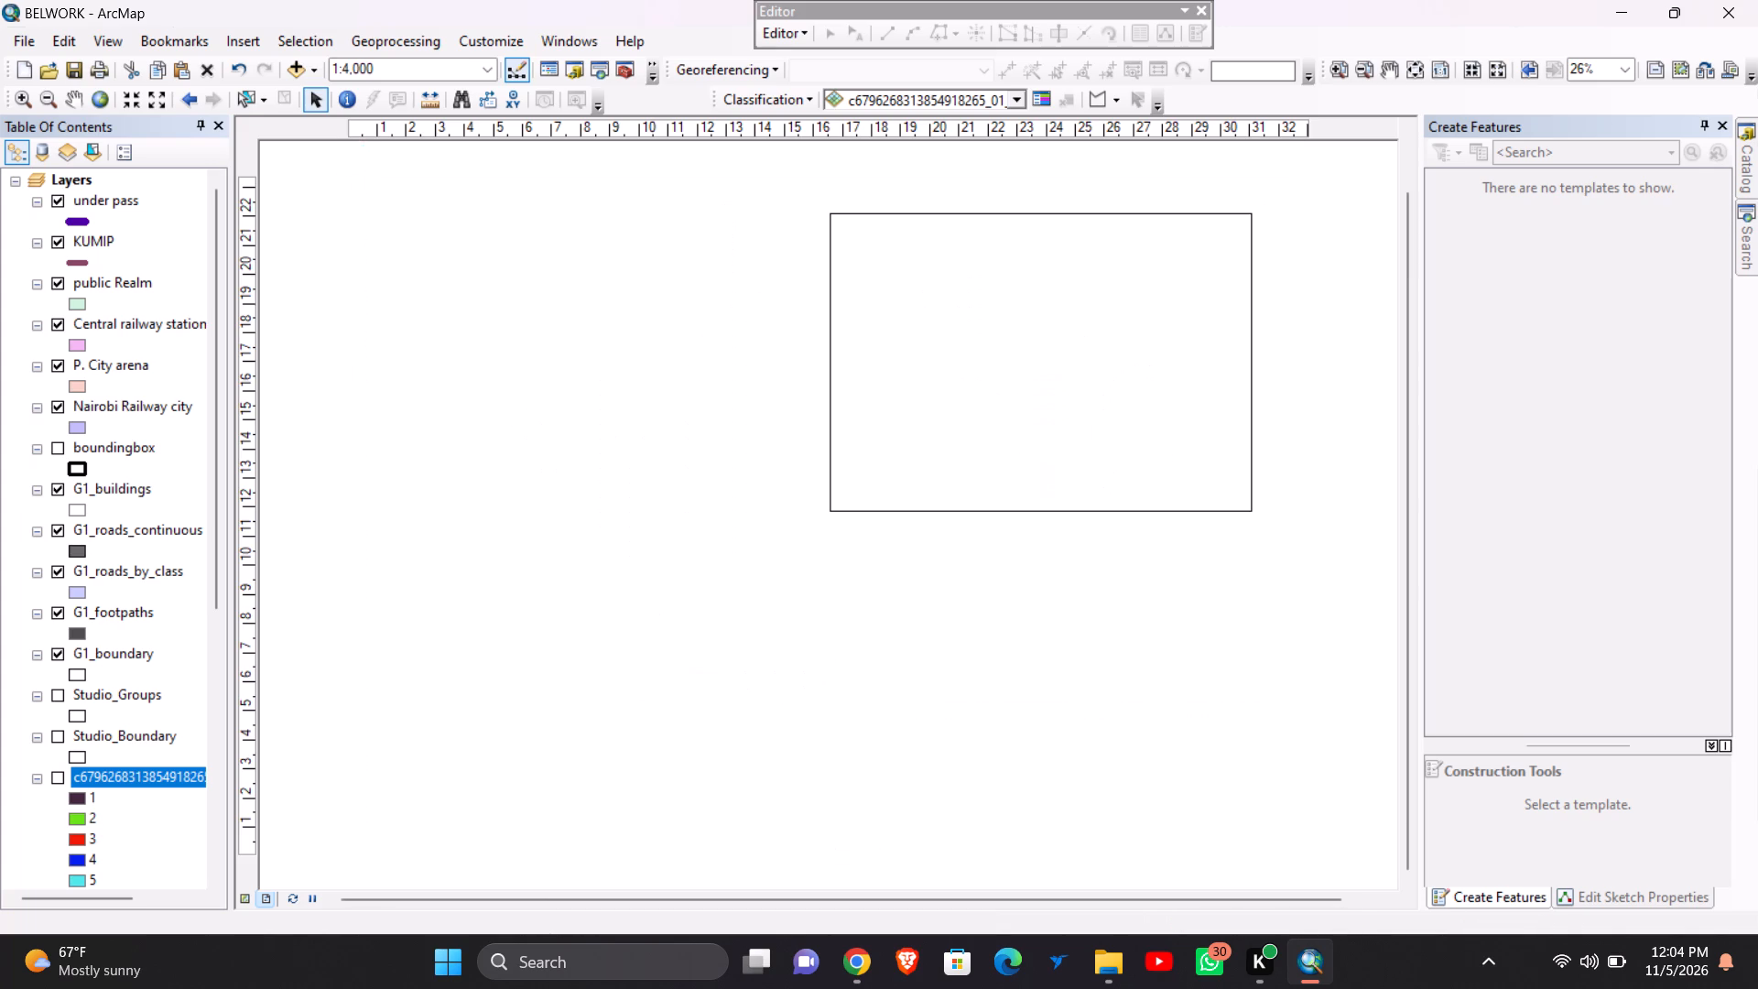
scroll(1204, 243, "up", 1)
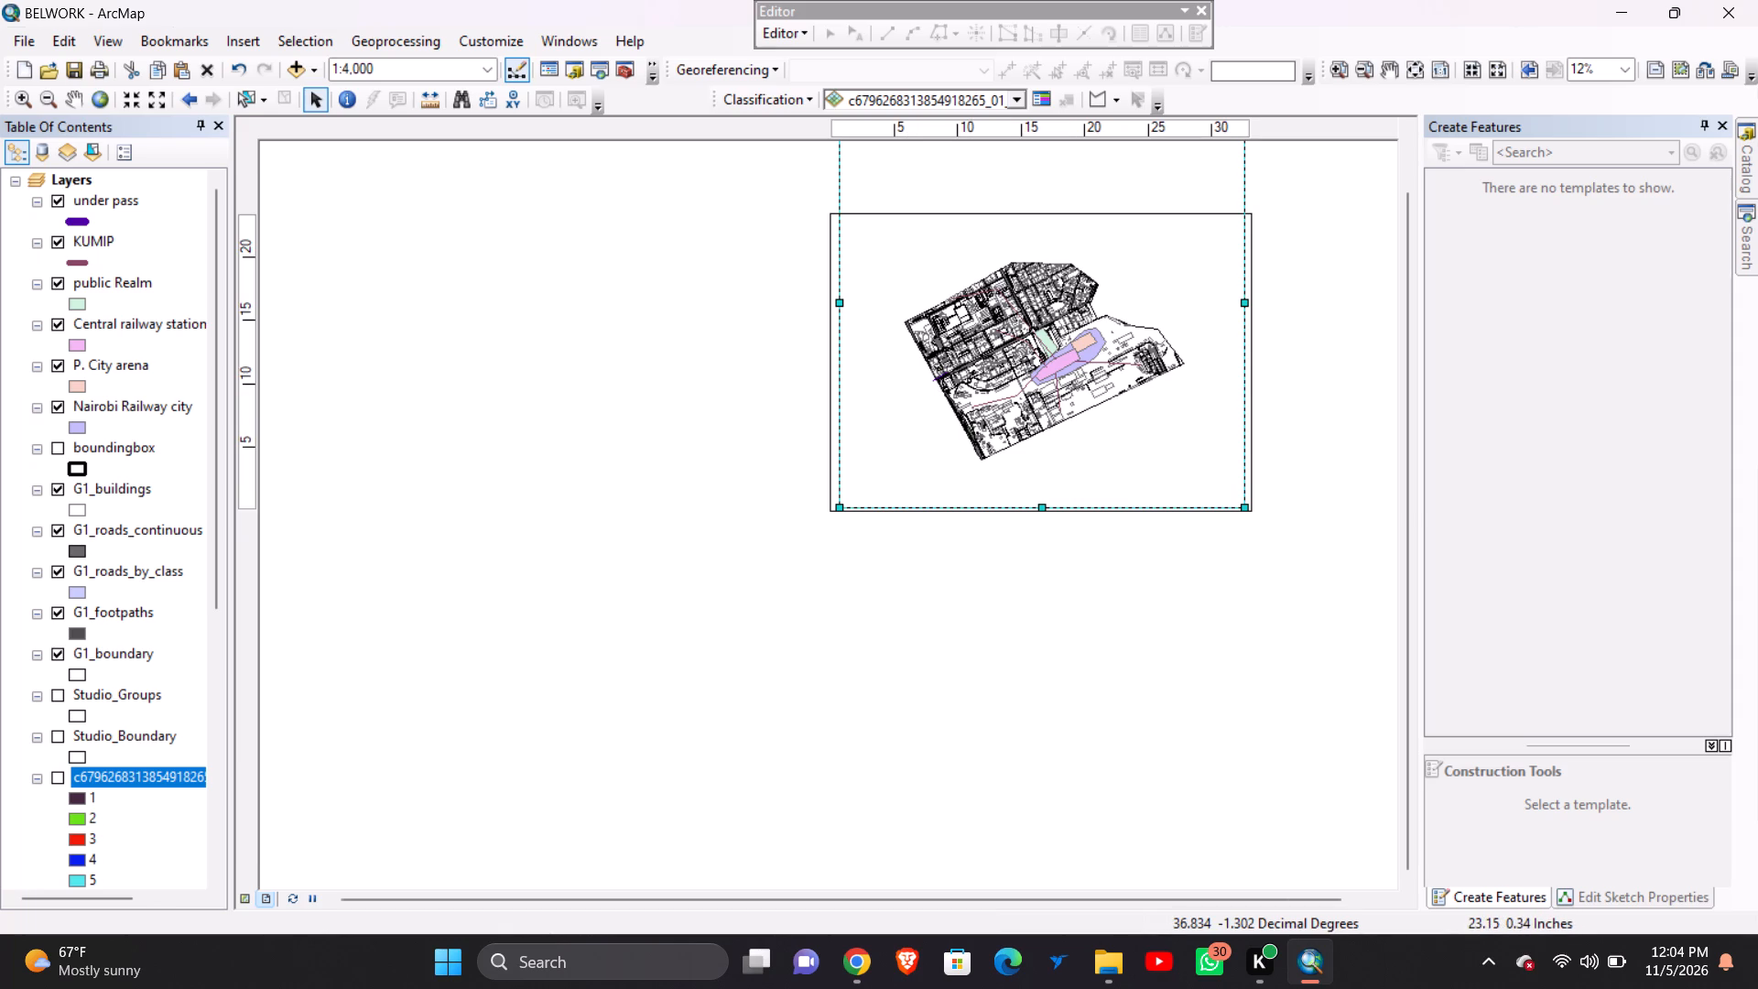
left_click_drag(1123, 506, 1122, 594)
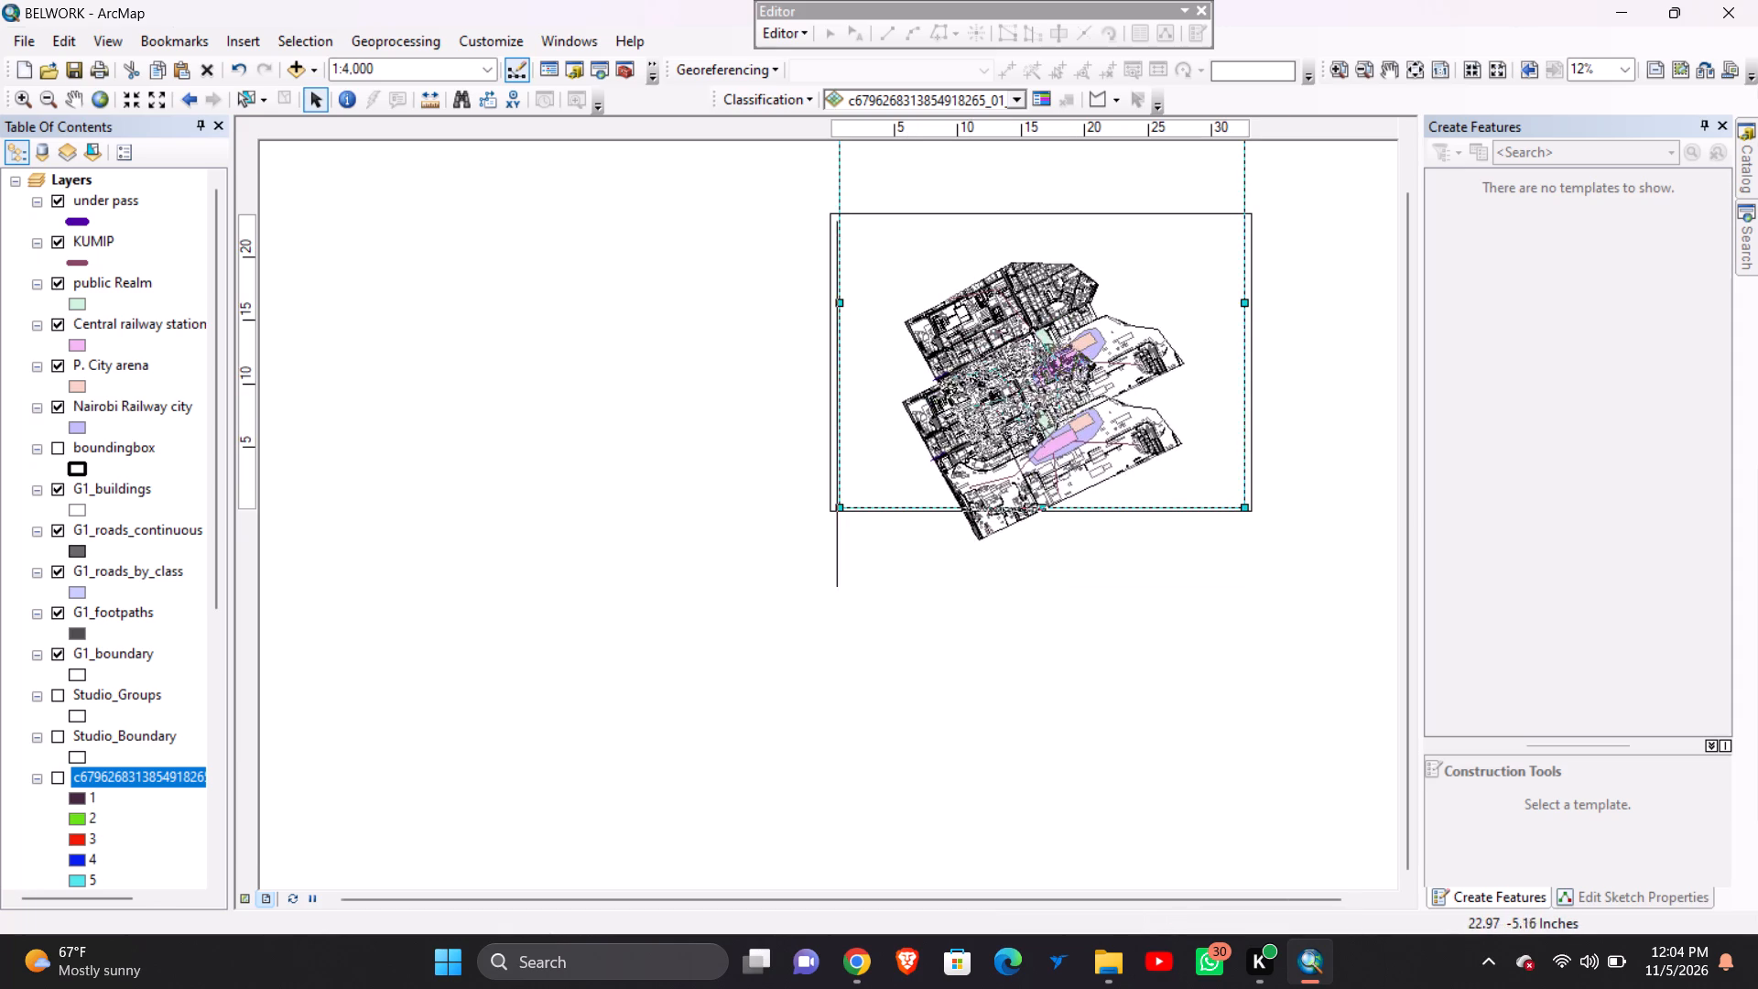
left_click_drag(1122, 594, 1122, 603)
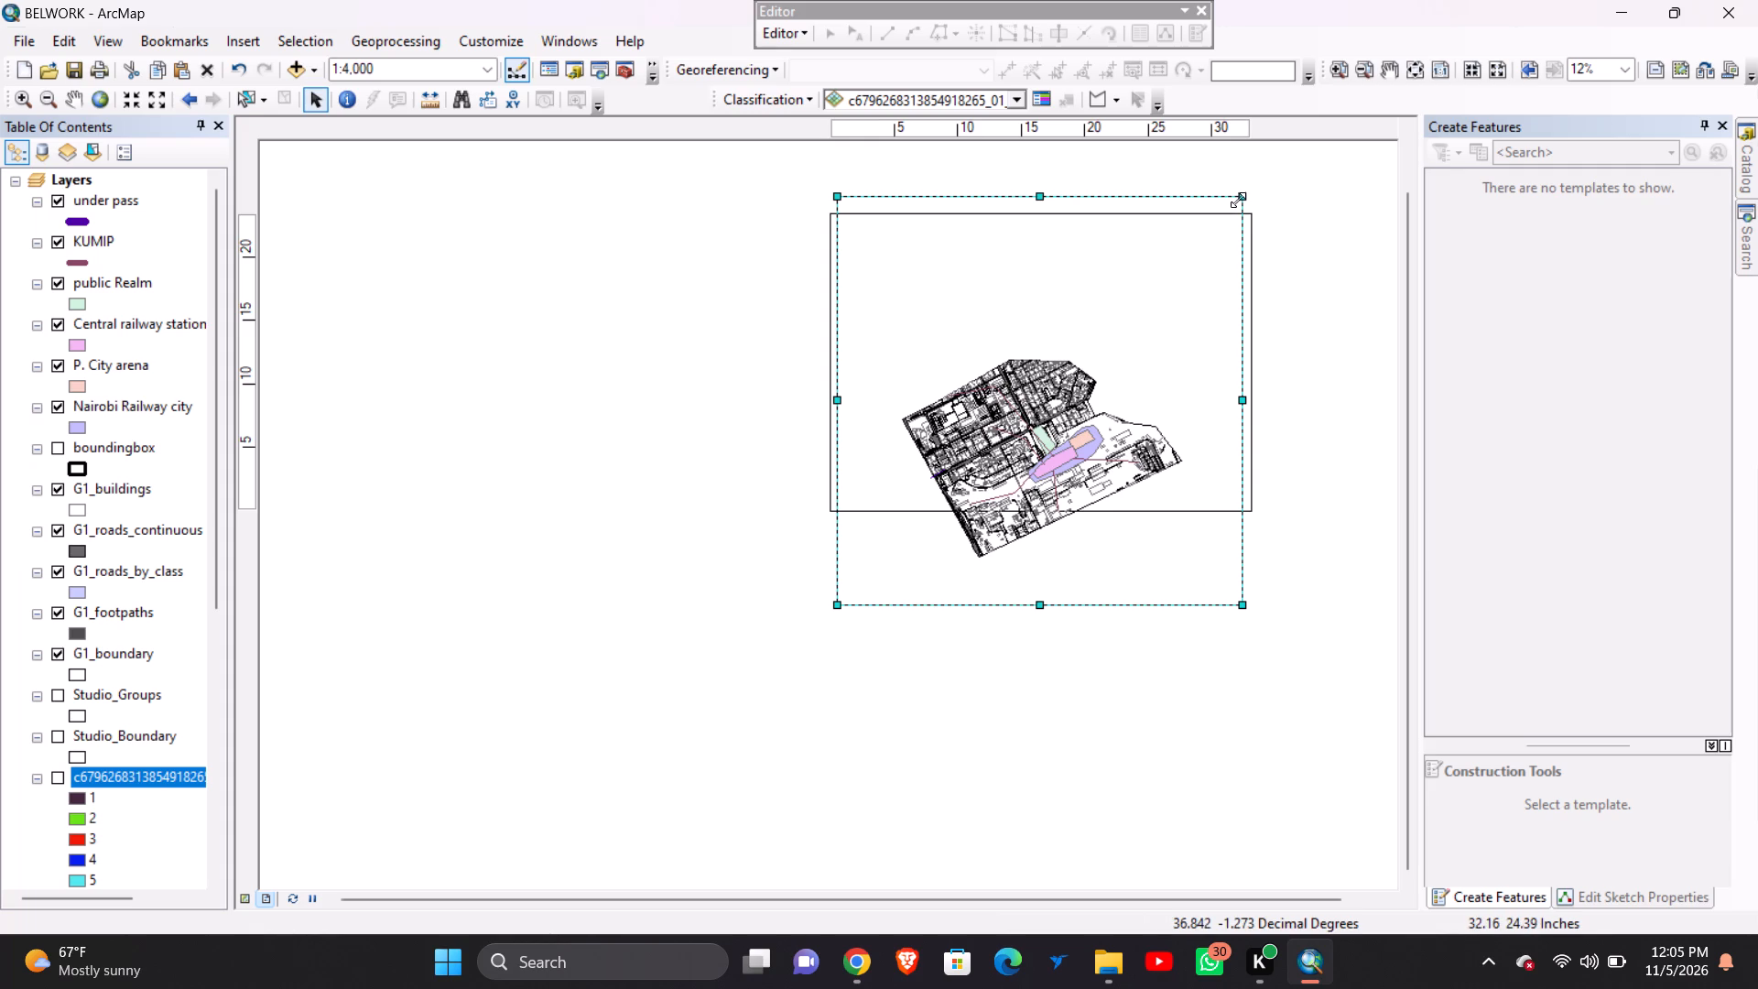
left_click_drag(1240, 199, 1236, 248)
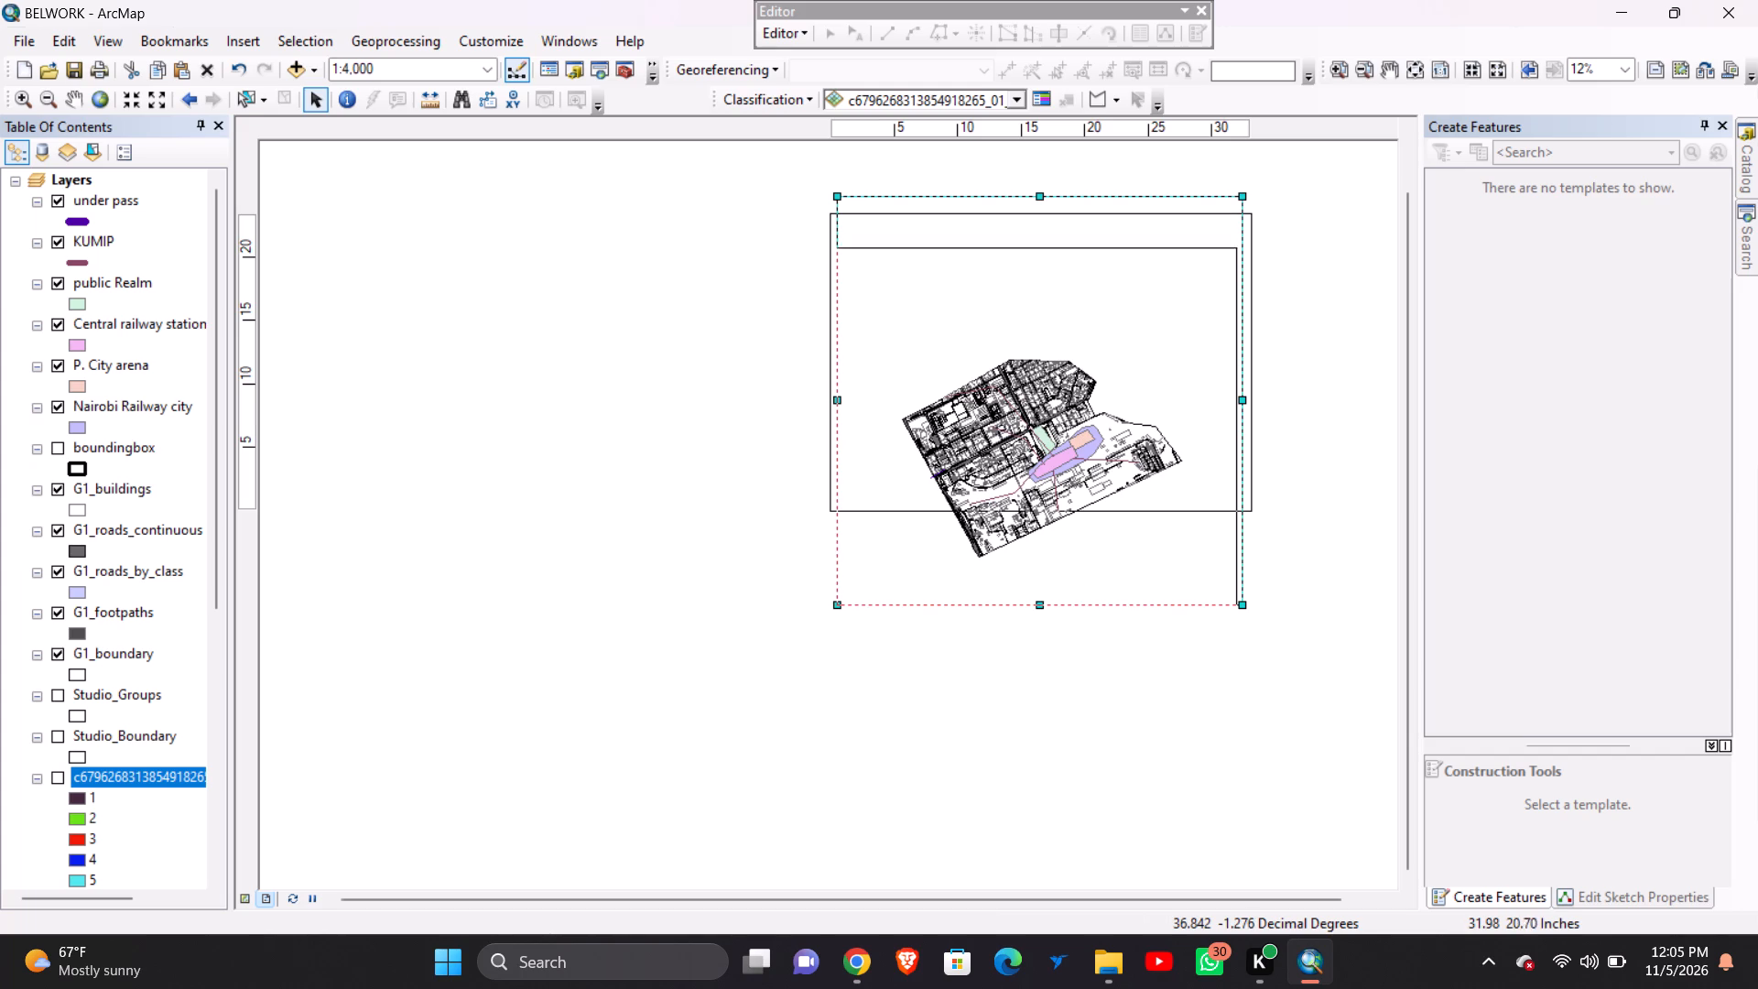
left_click_drag(1236, 248, 1240, 263)
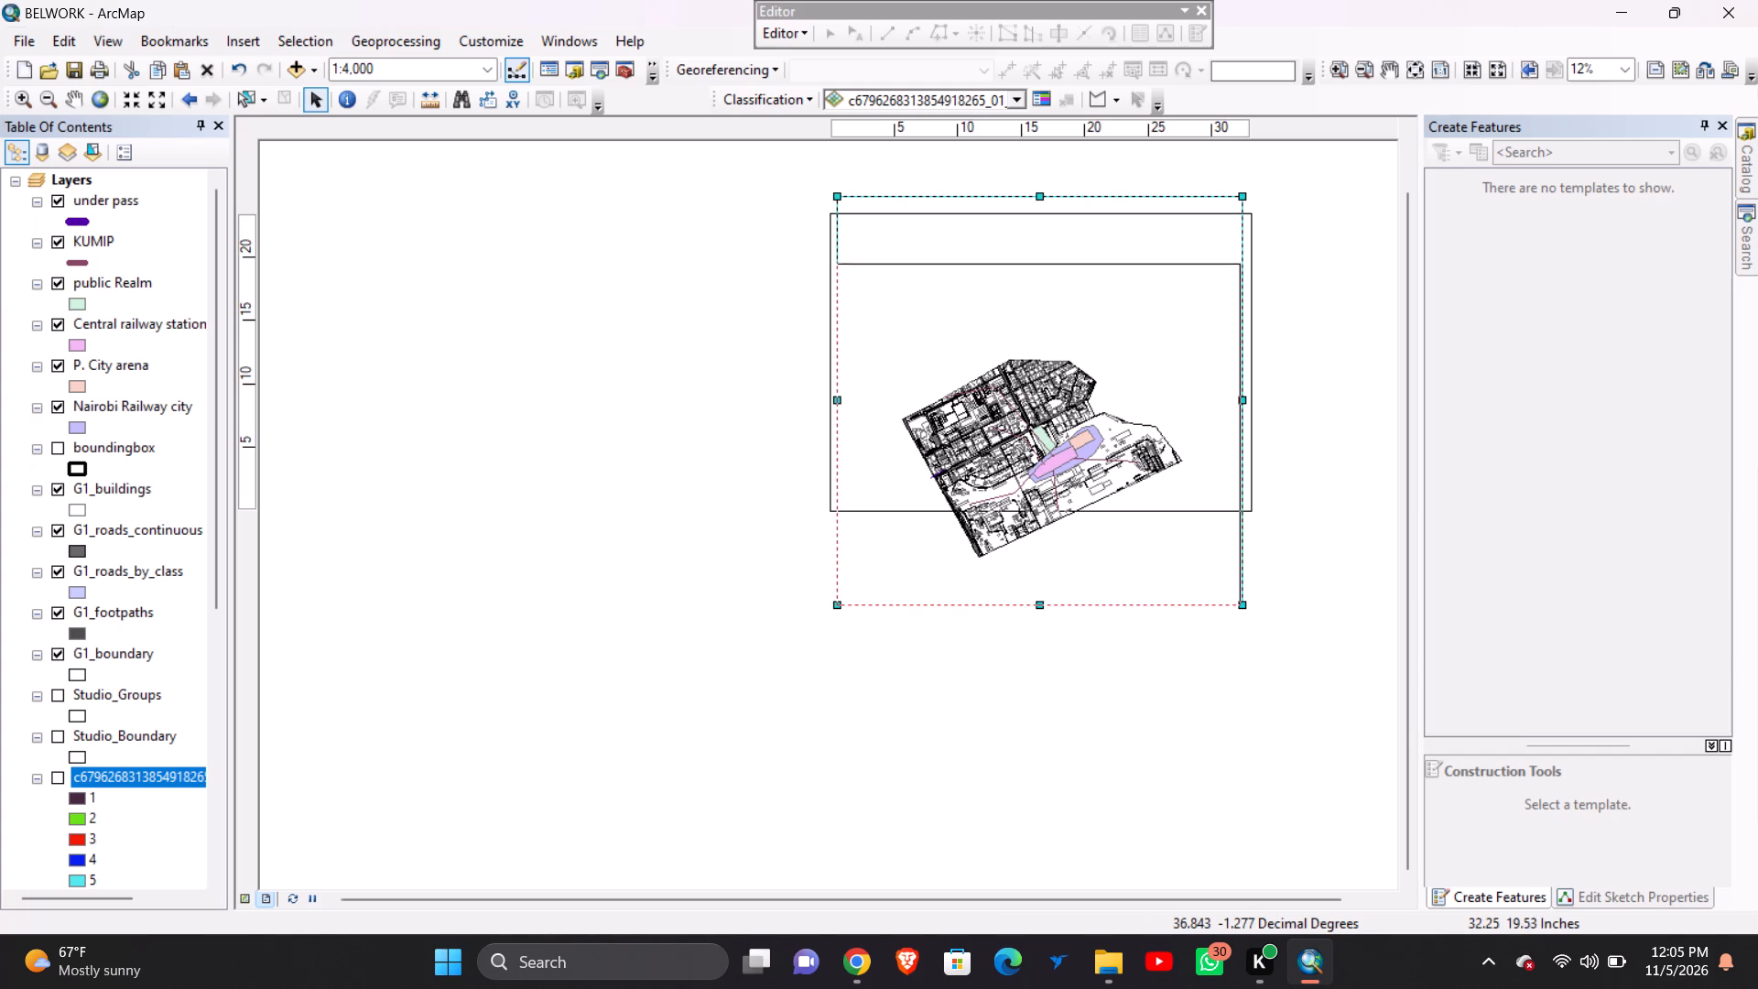
left_click_drag(1240, 263, 1249, 349)
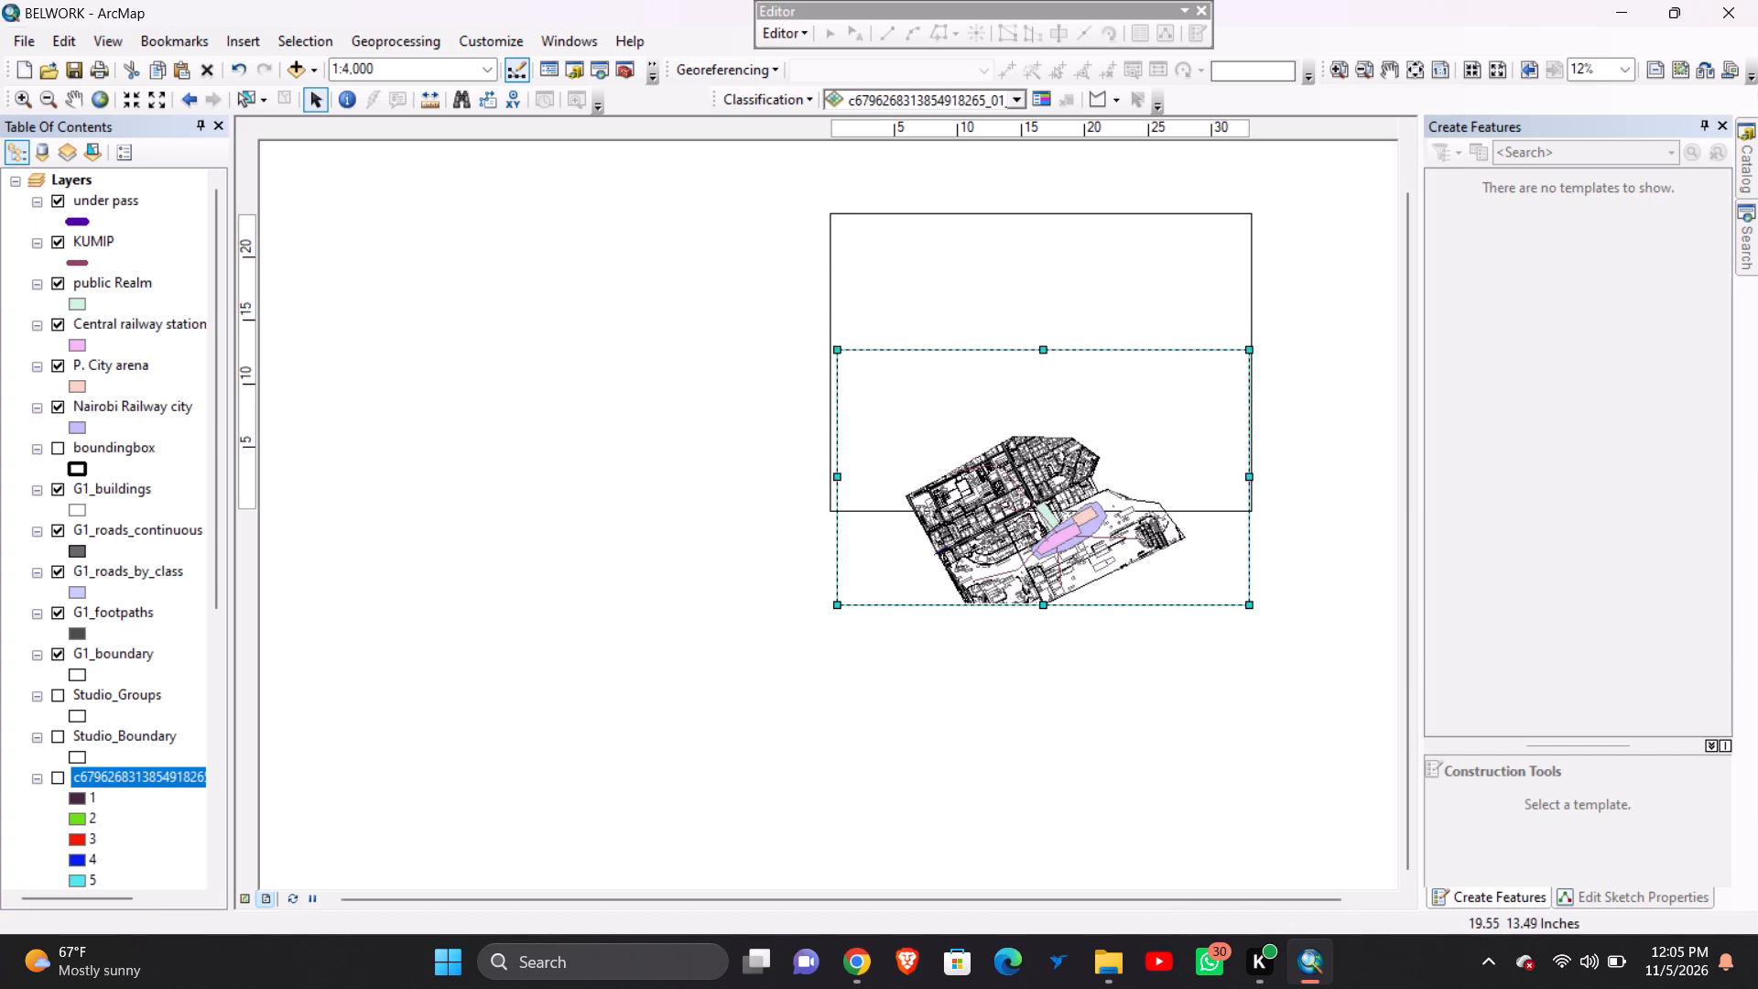
Move the data frame up so it lies entirely inside the landscape page.
left_click_drag(1076, 351, 1067, 261)
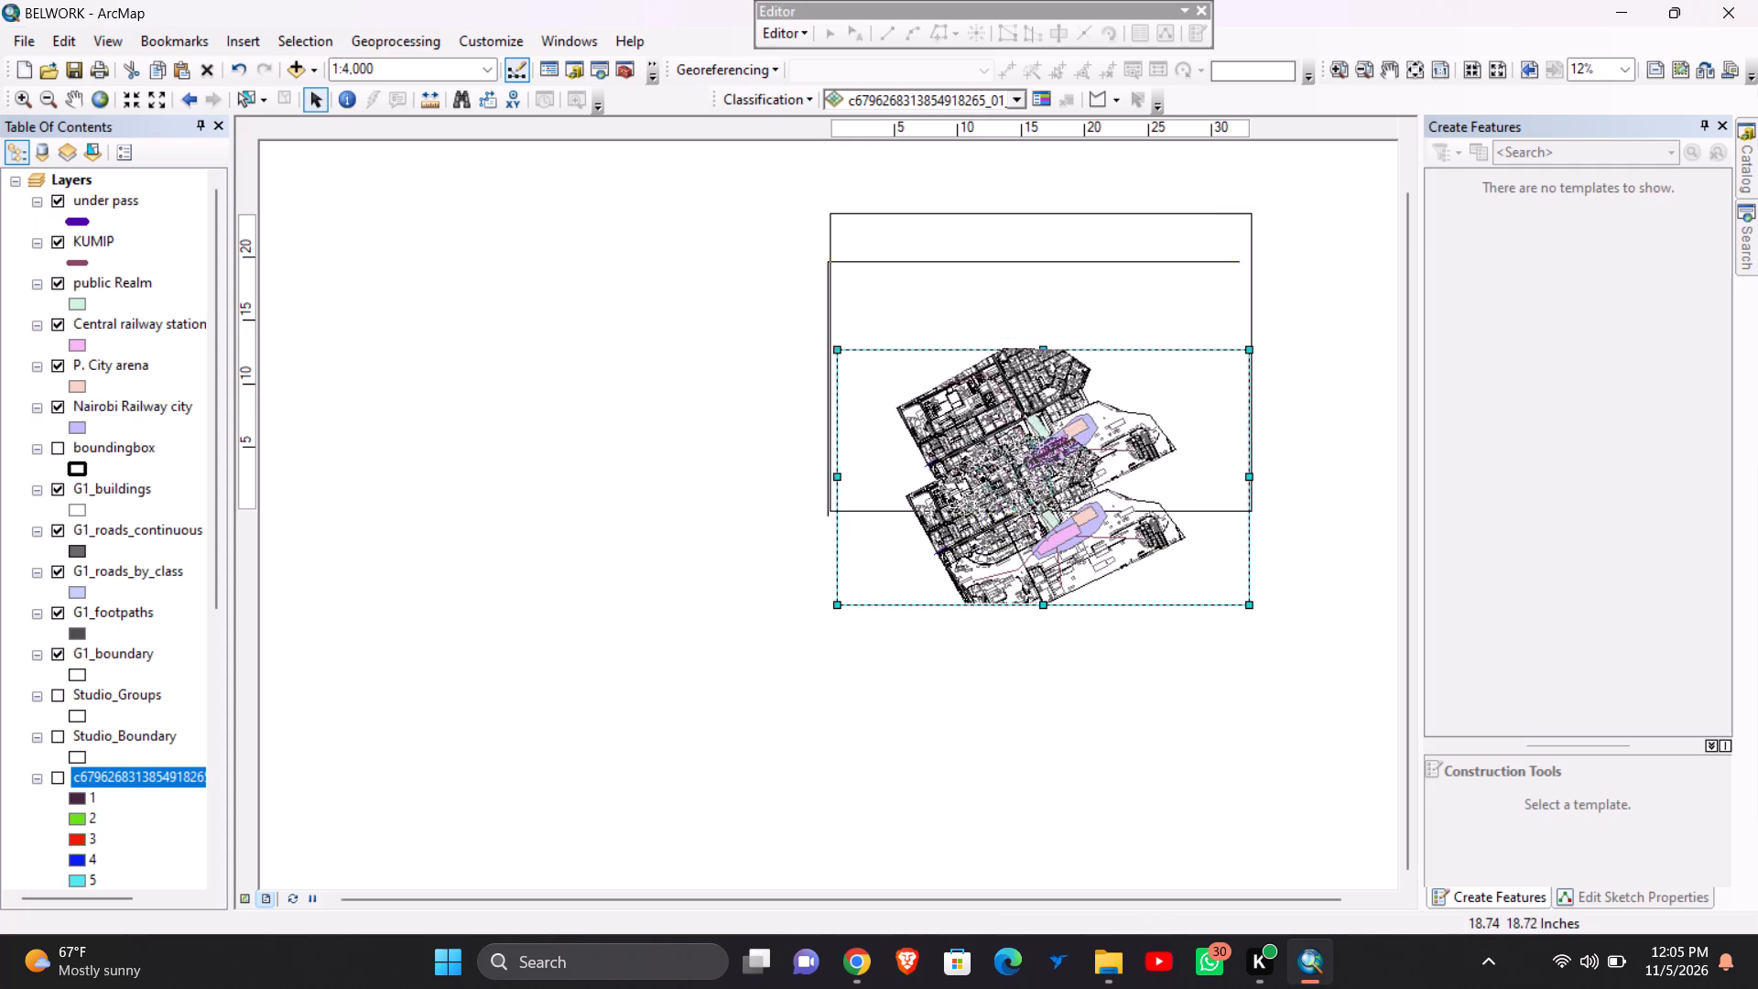
left_click_drag(1067, 261, 1080, 235)
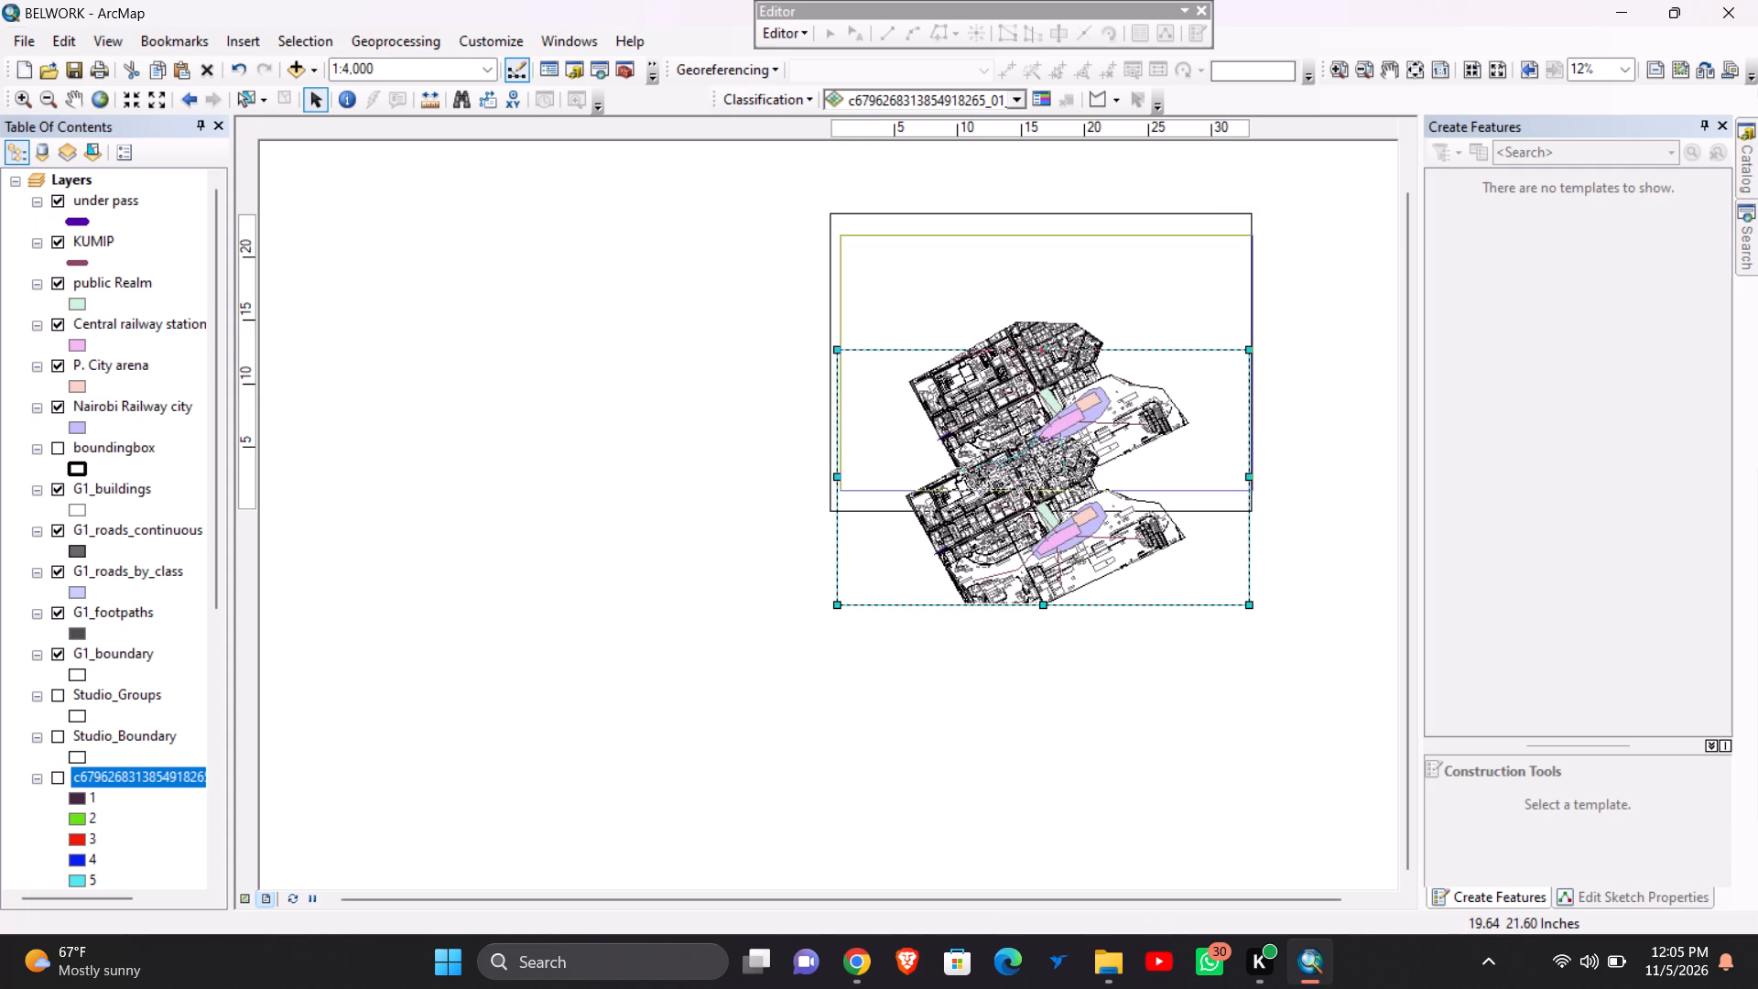
left_click_drag(1080, 235, 1072, 234)
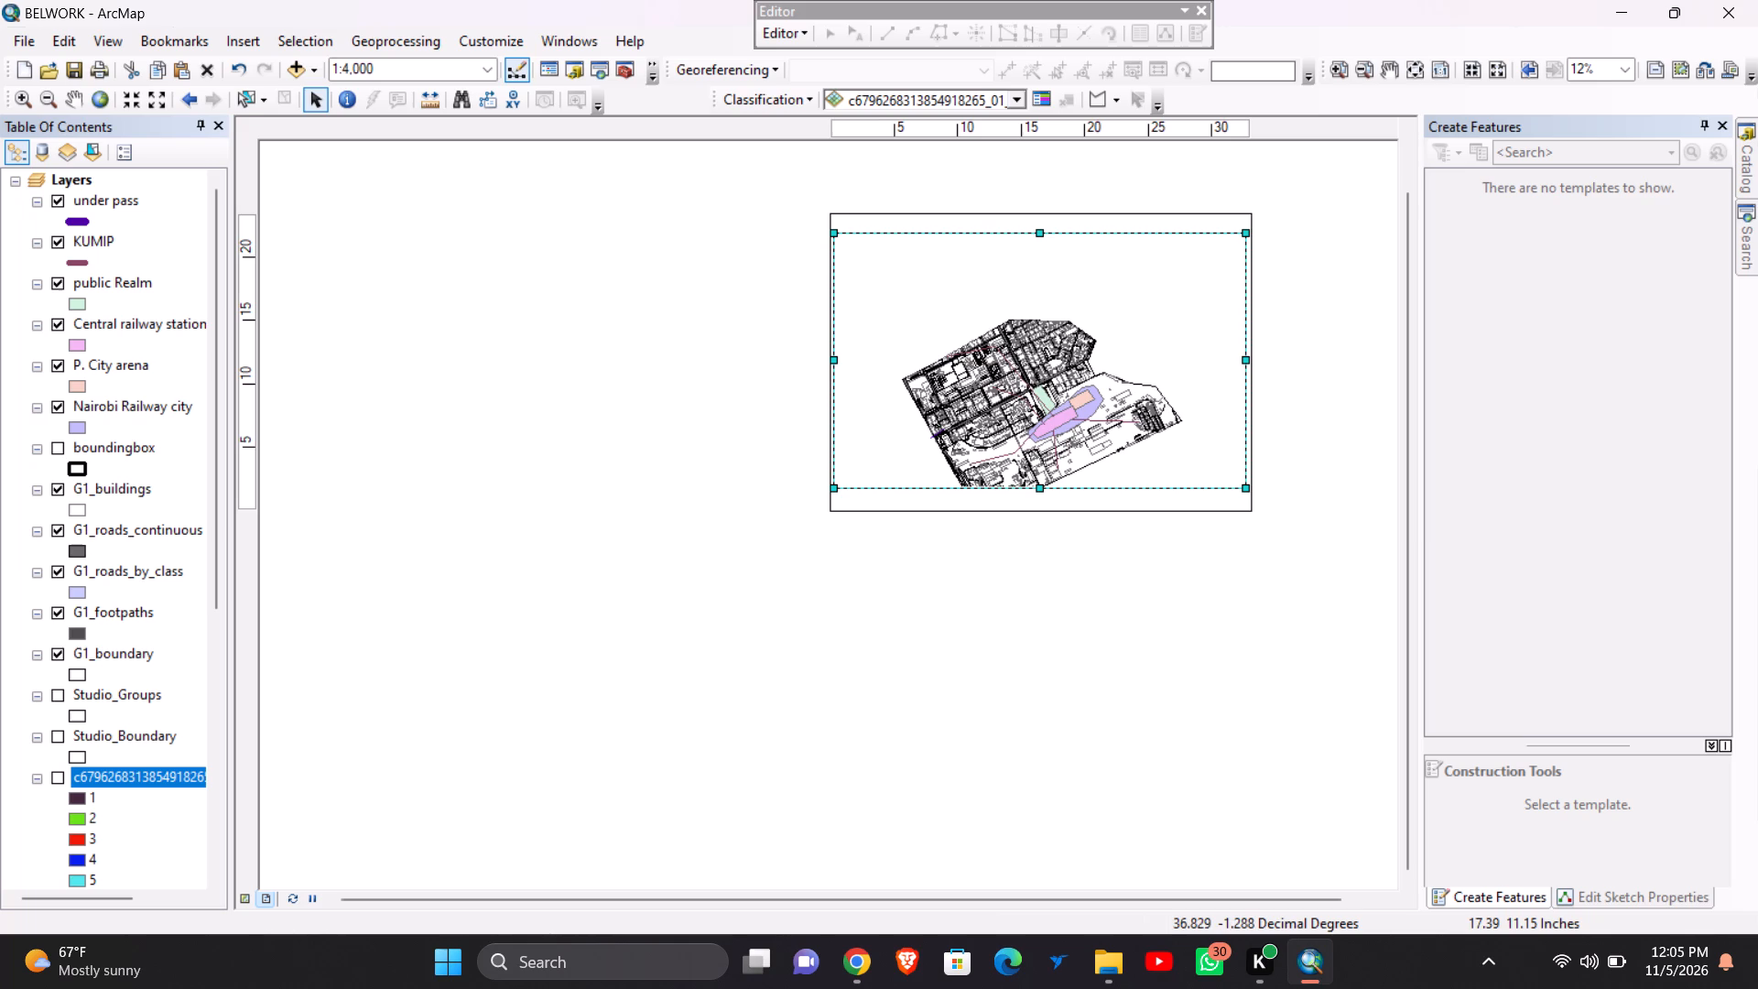
Move the data frame slightly down so its lower edge sits just above the page's lower edge.
scroll(1051, 368, "up", 1, "ctrl")
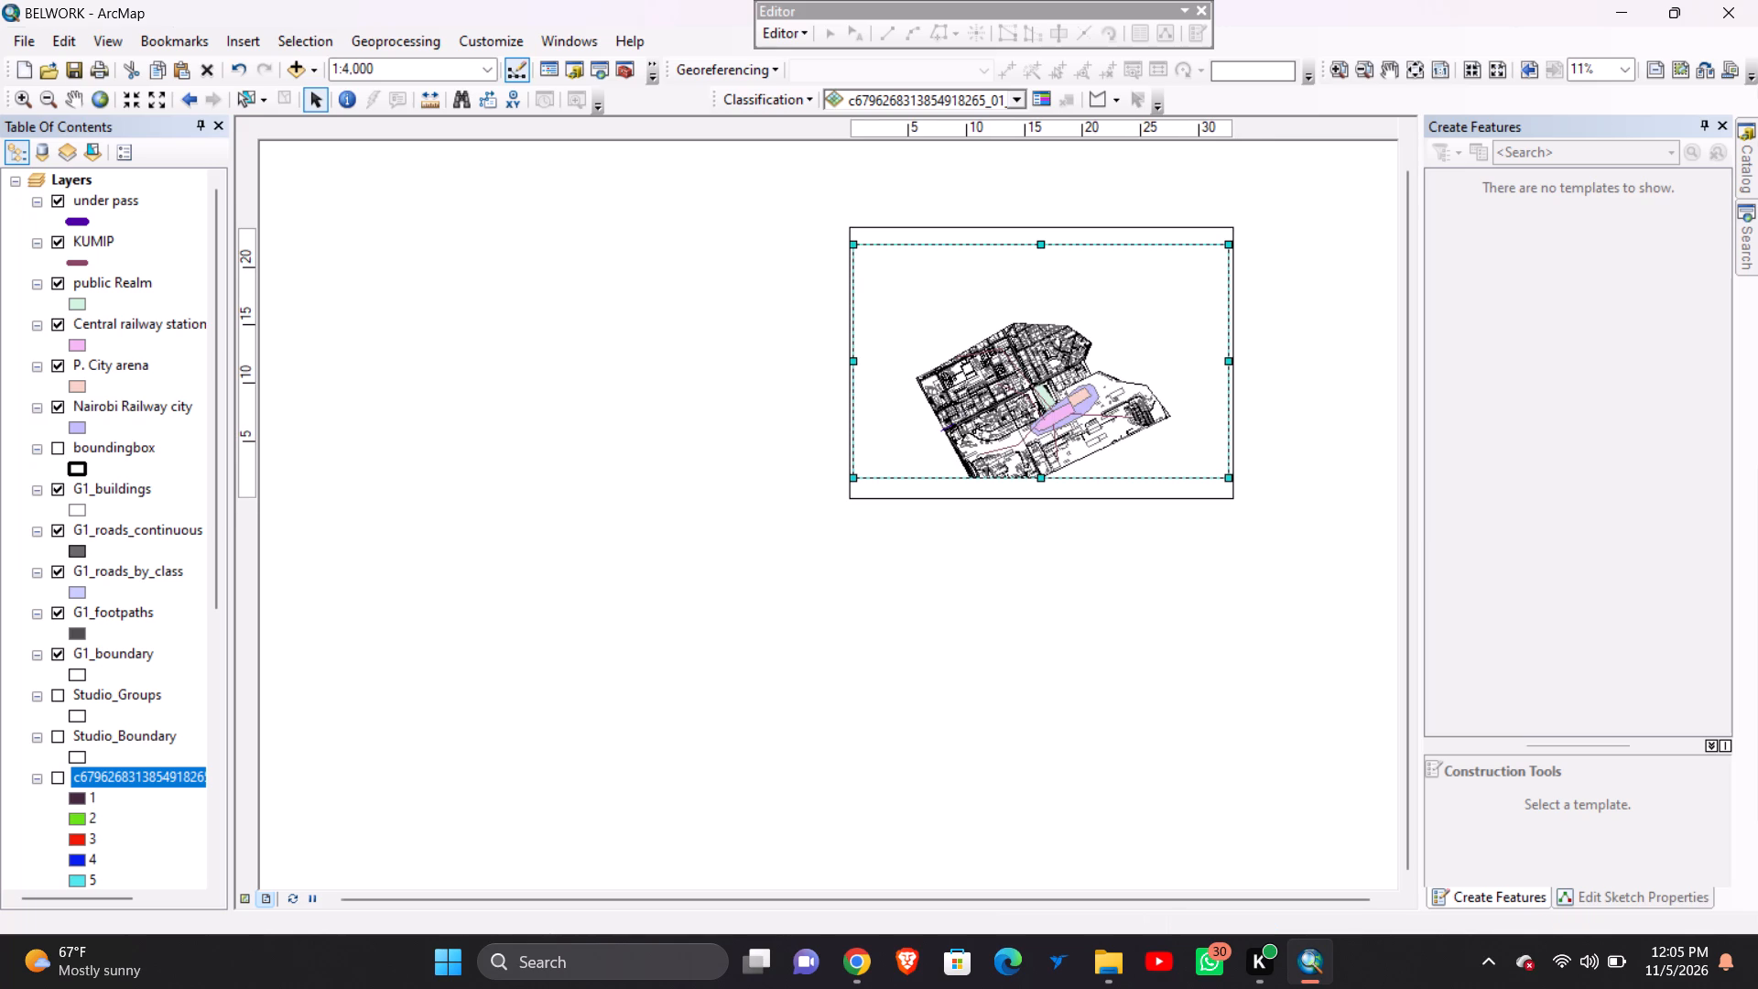
scroll(1051, 368, "down", 2, "ctrl")
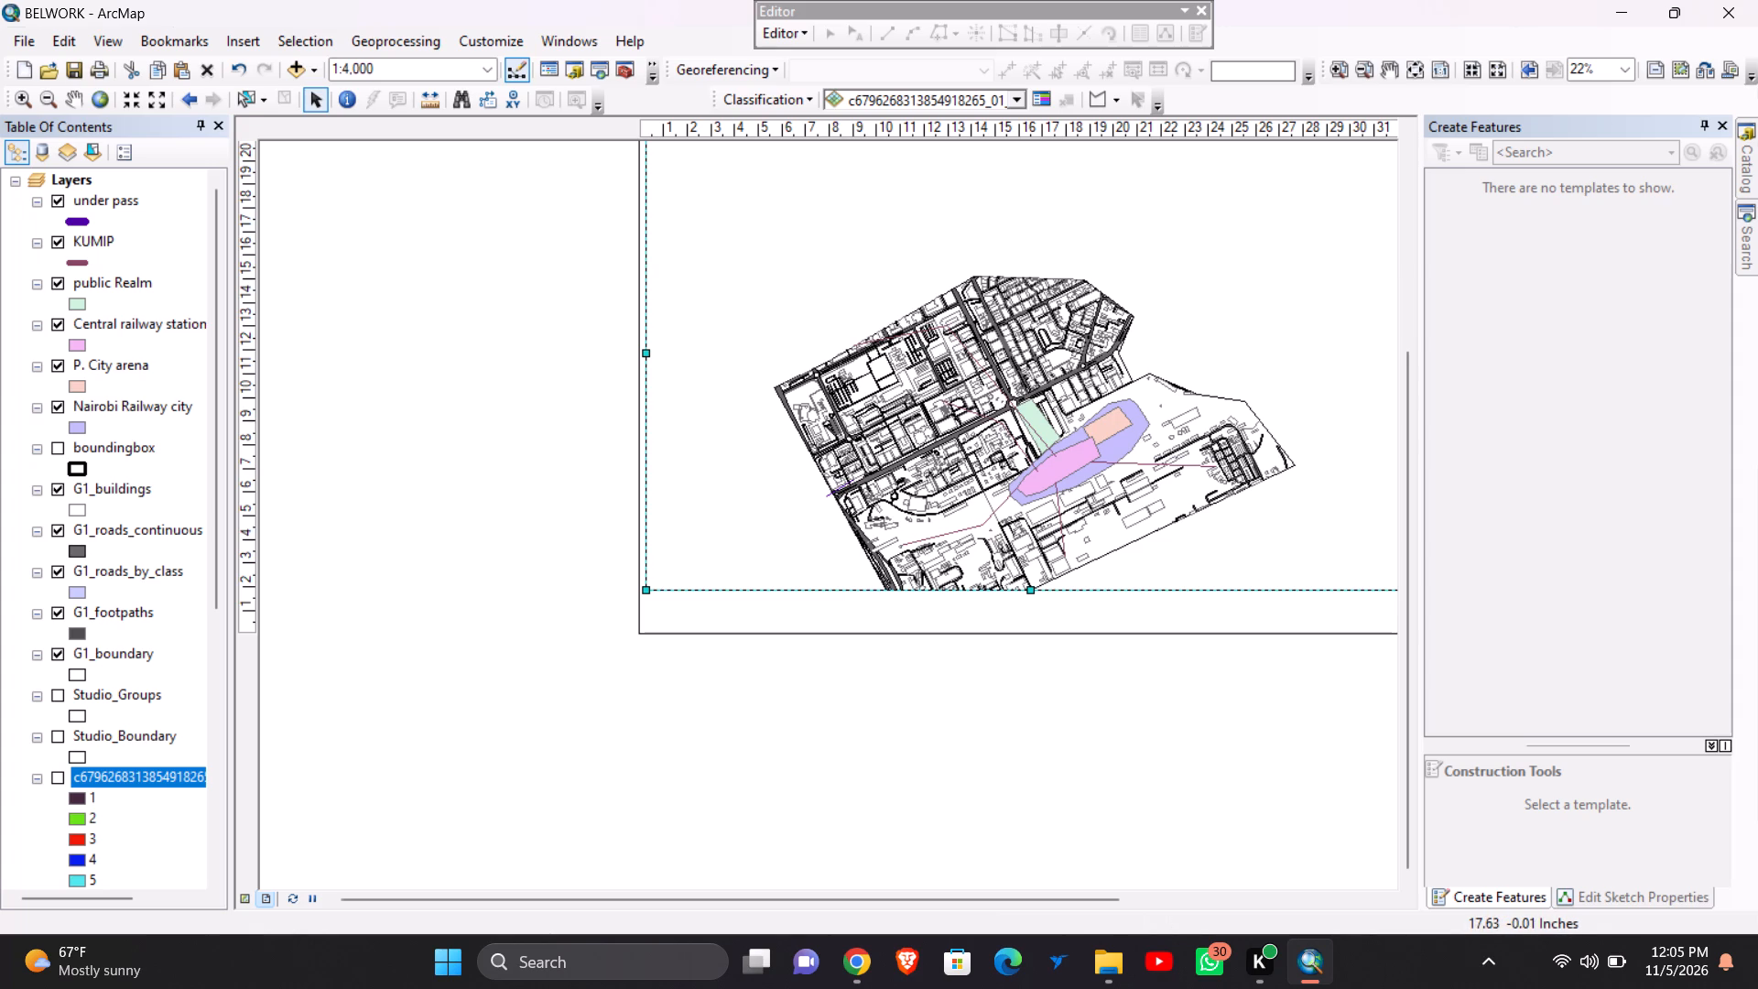
left_click_drag(1057, 633, 962, 673)
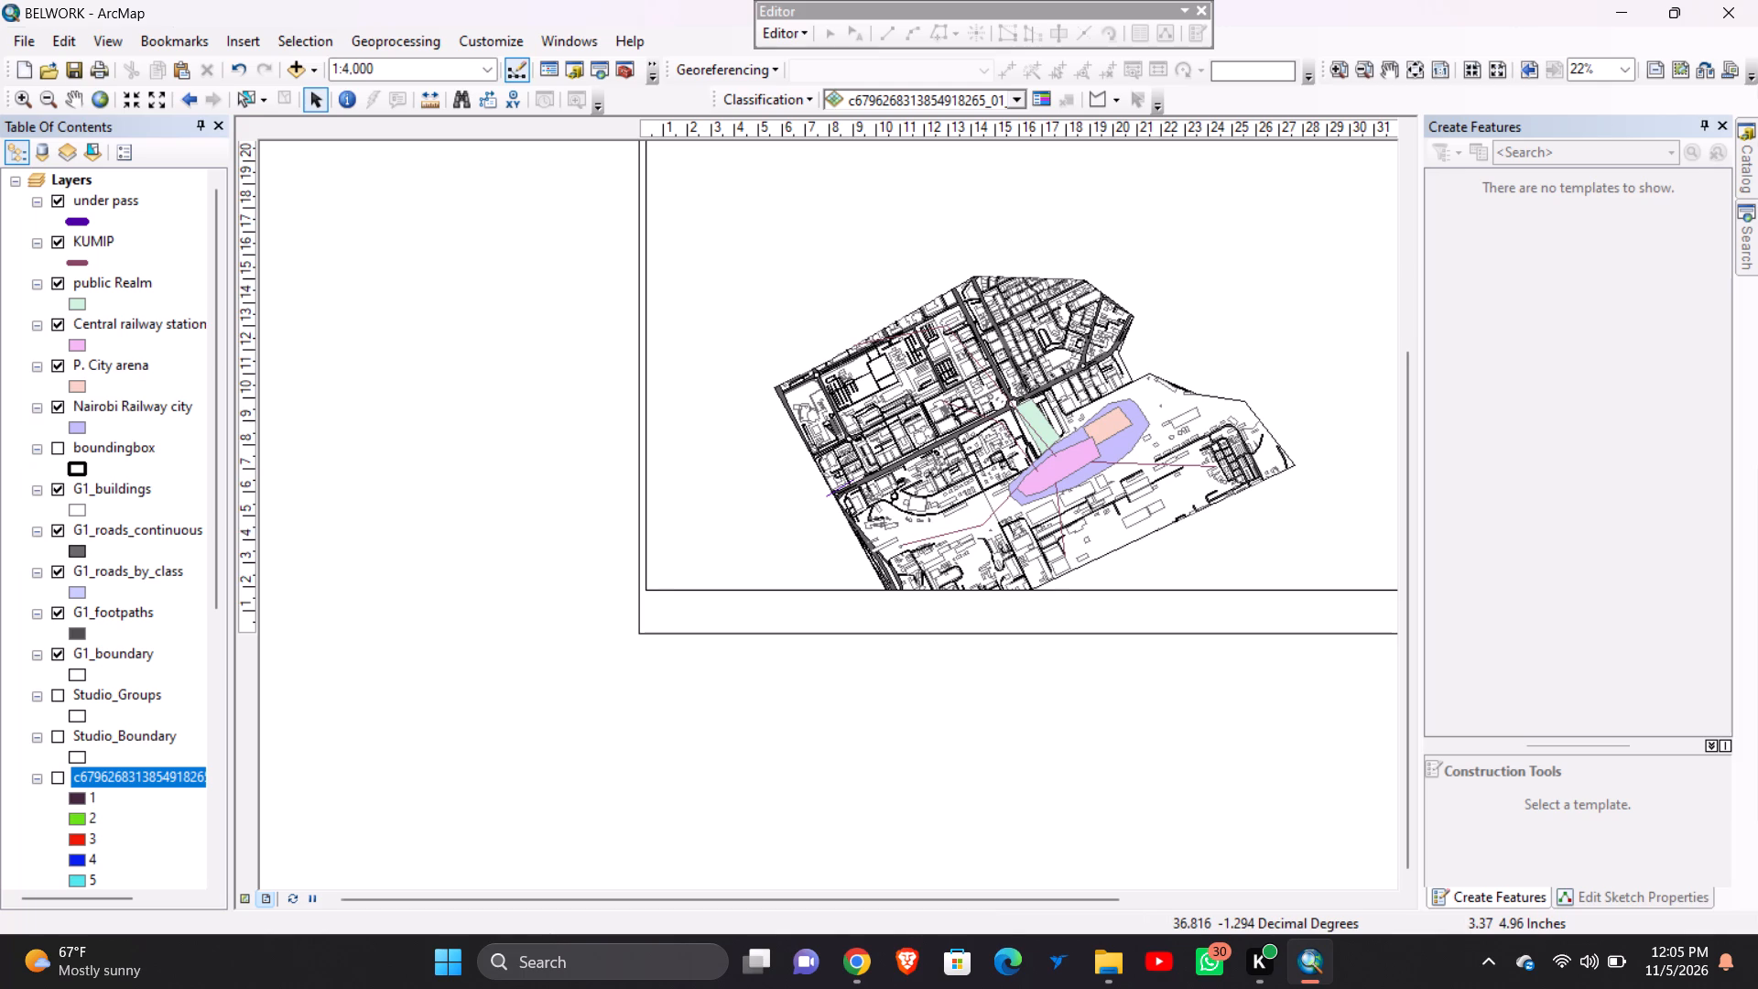
left_click(908, 537)
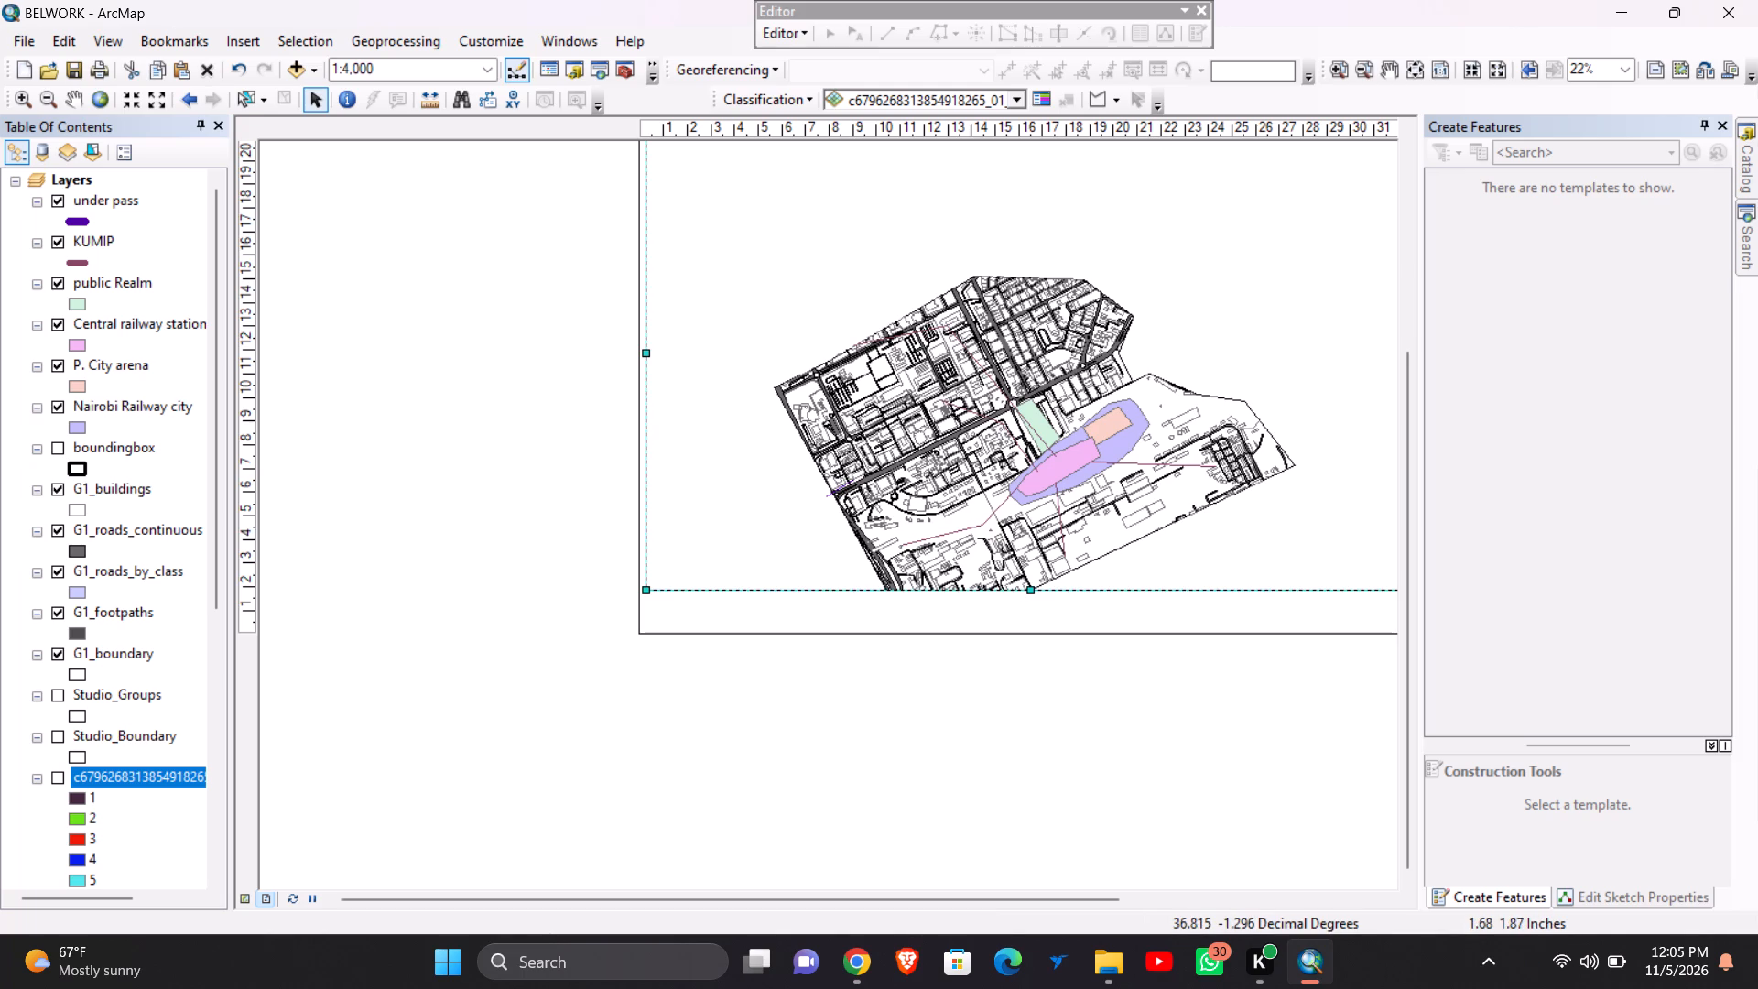
left_click_drag(678, 588, 682, 613)
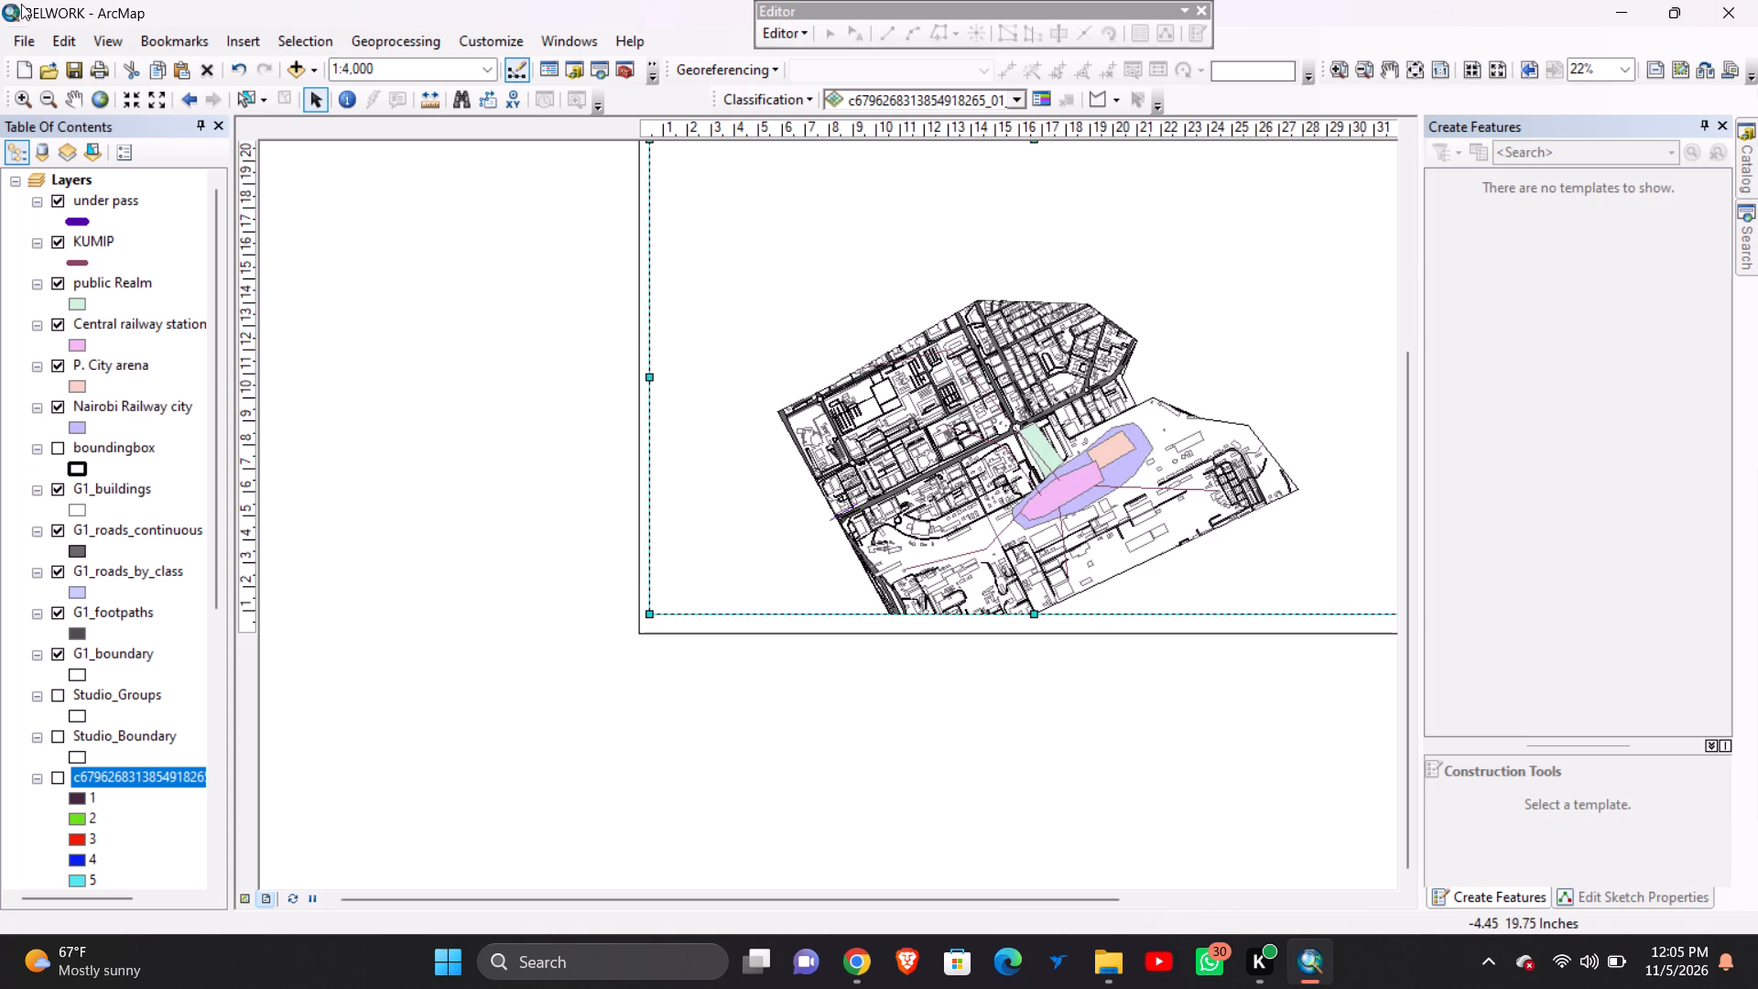
Pan the map up inside the data frame so the study area's southern tip clears the frame's lower edge.
left_click(66, 93)
left_click_drag(941, 475, 944, 369)
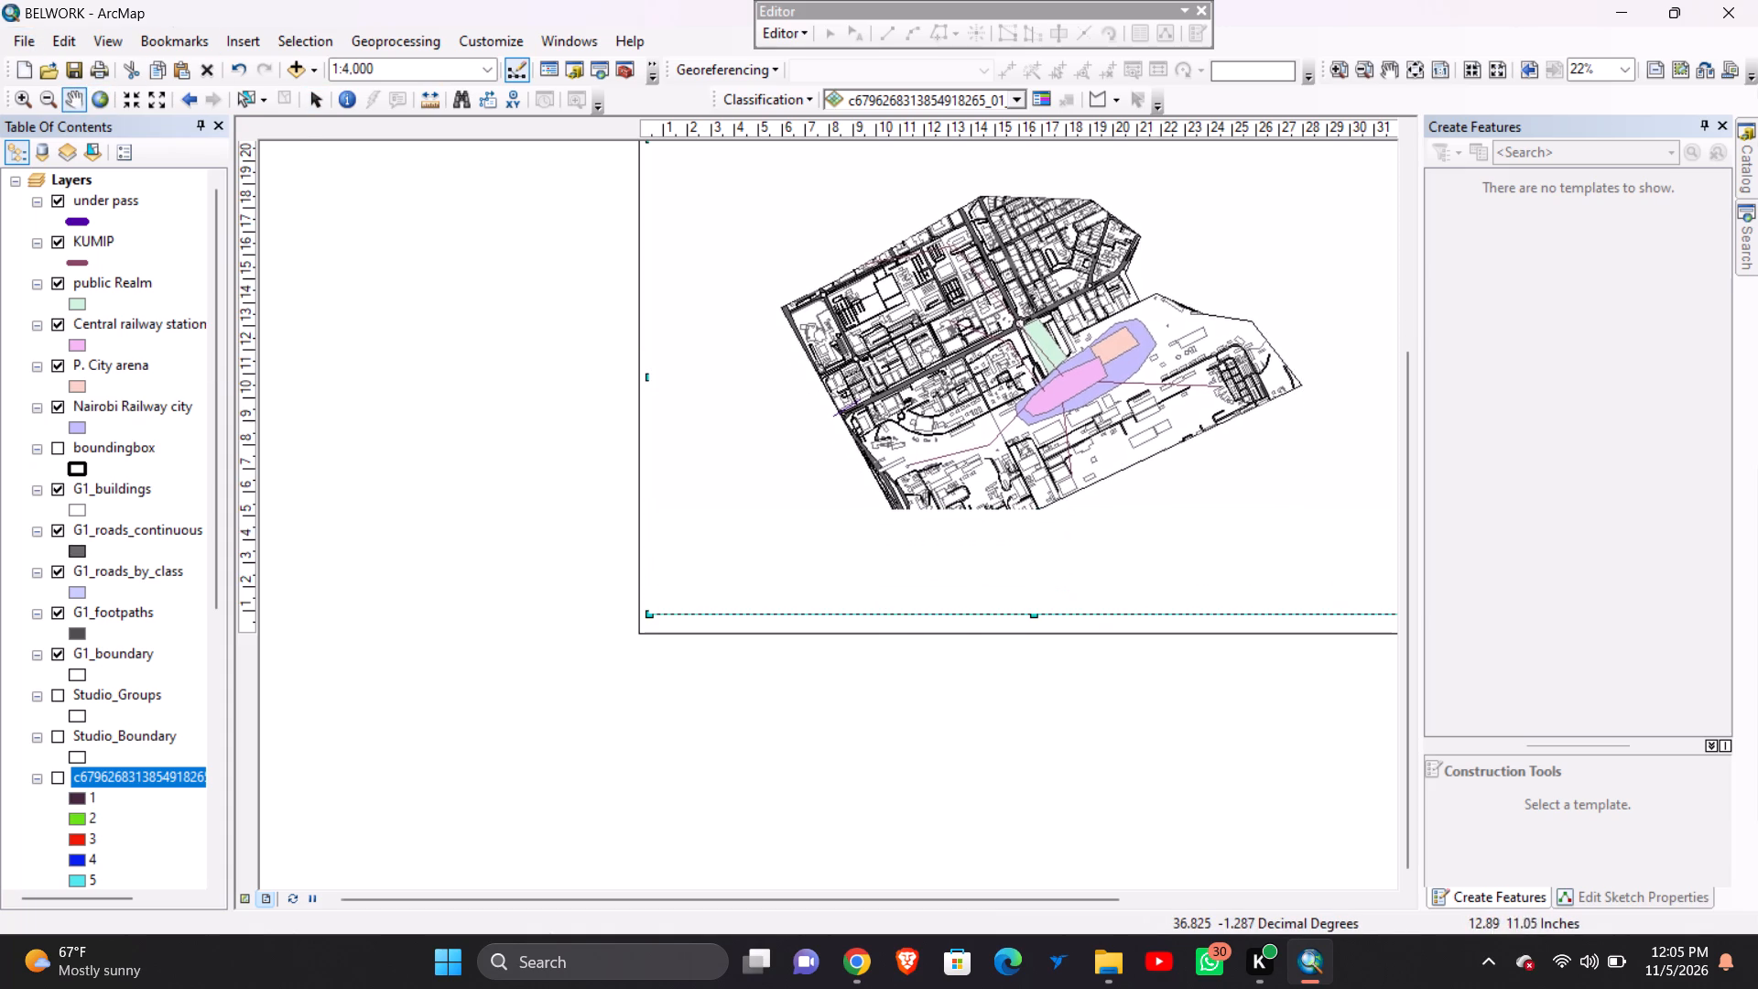
left_click_drag(944, 369, 938, 239)
left_click_drag(1018, 277, 1026, 354)
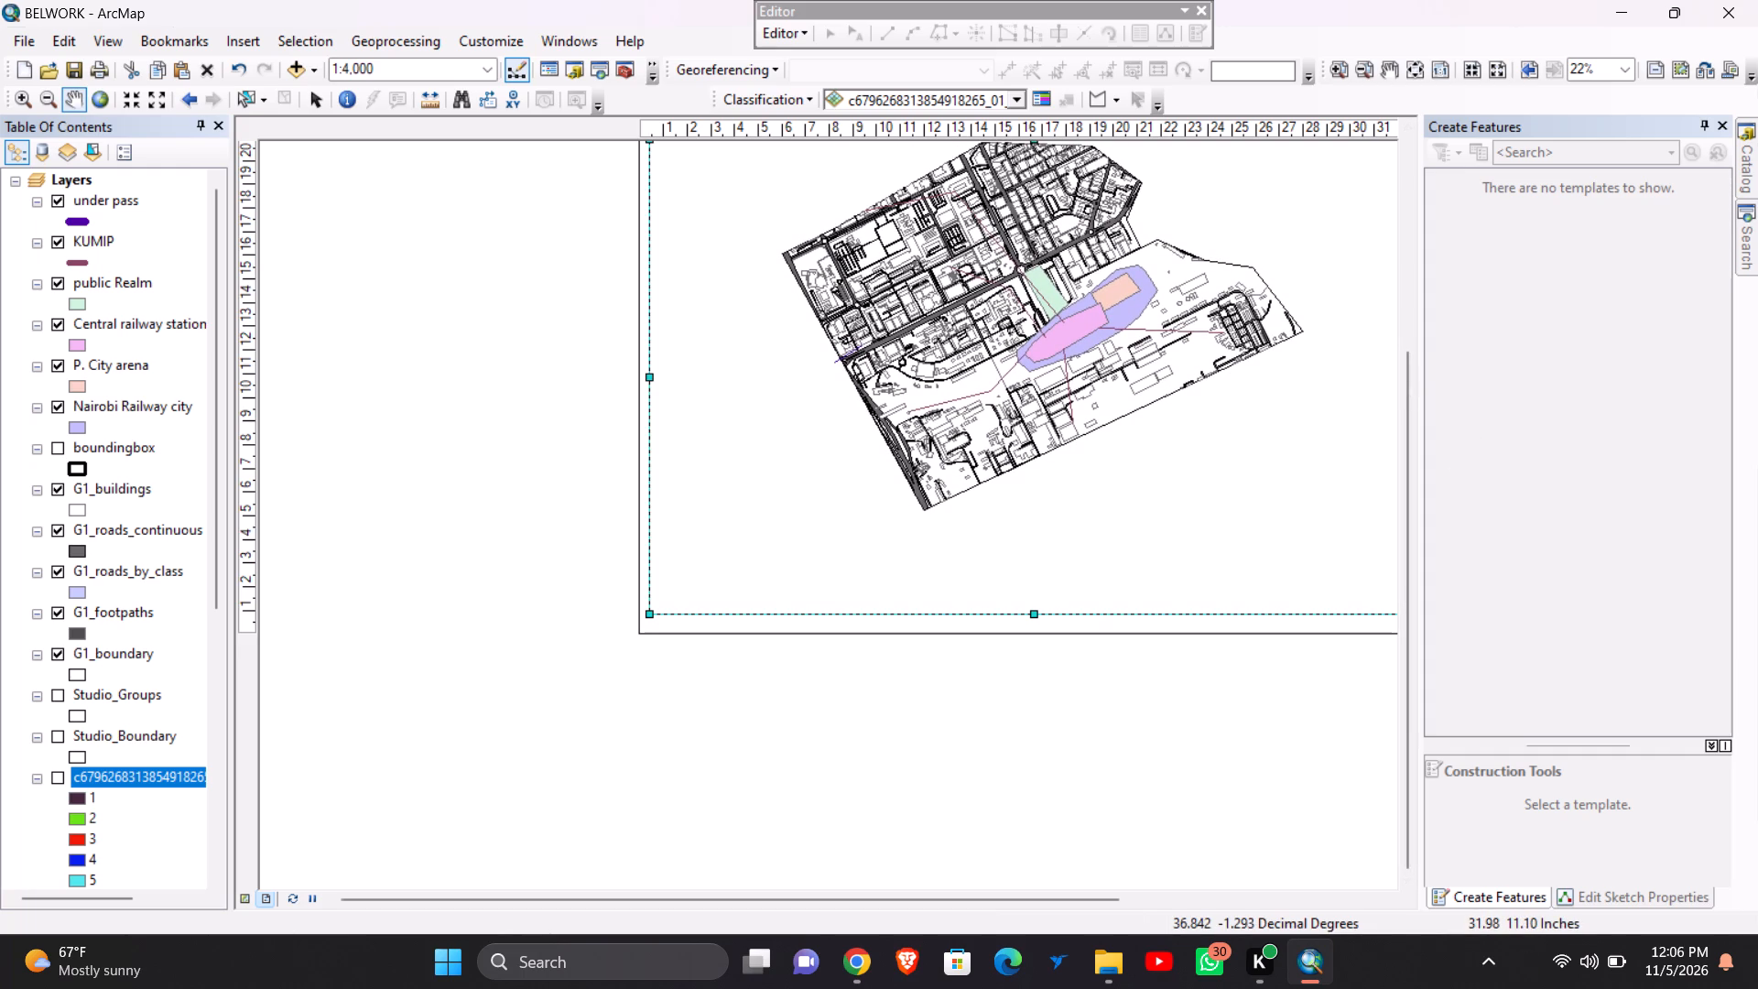
Close the Create Features and Edit Sketch Properties windows to enlarge the layout area.
left_click(1721, 117)
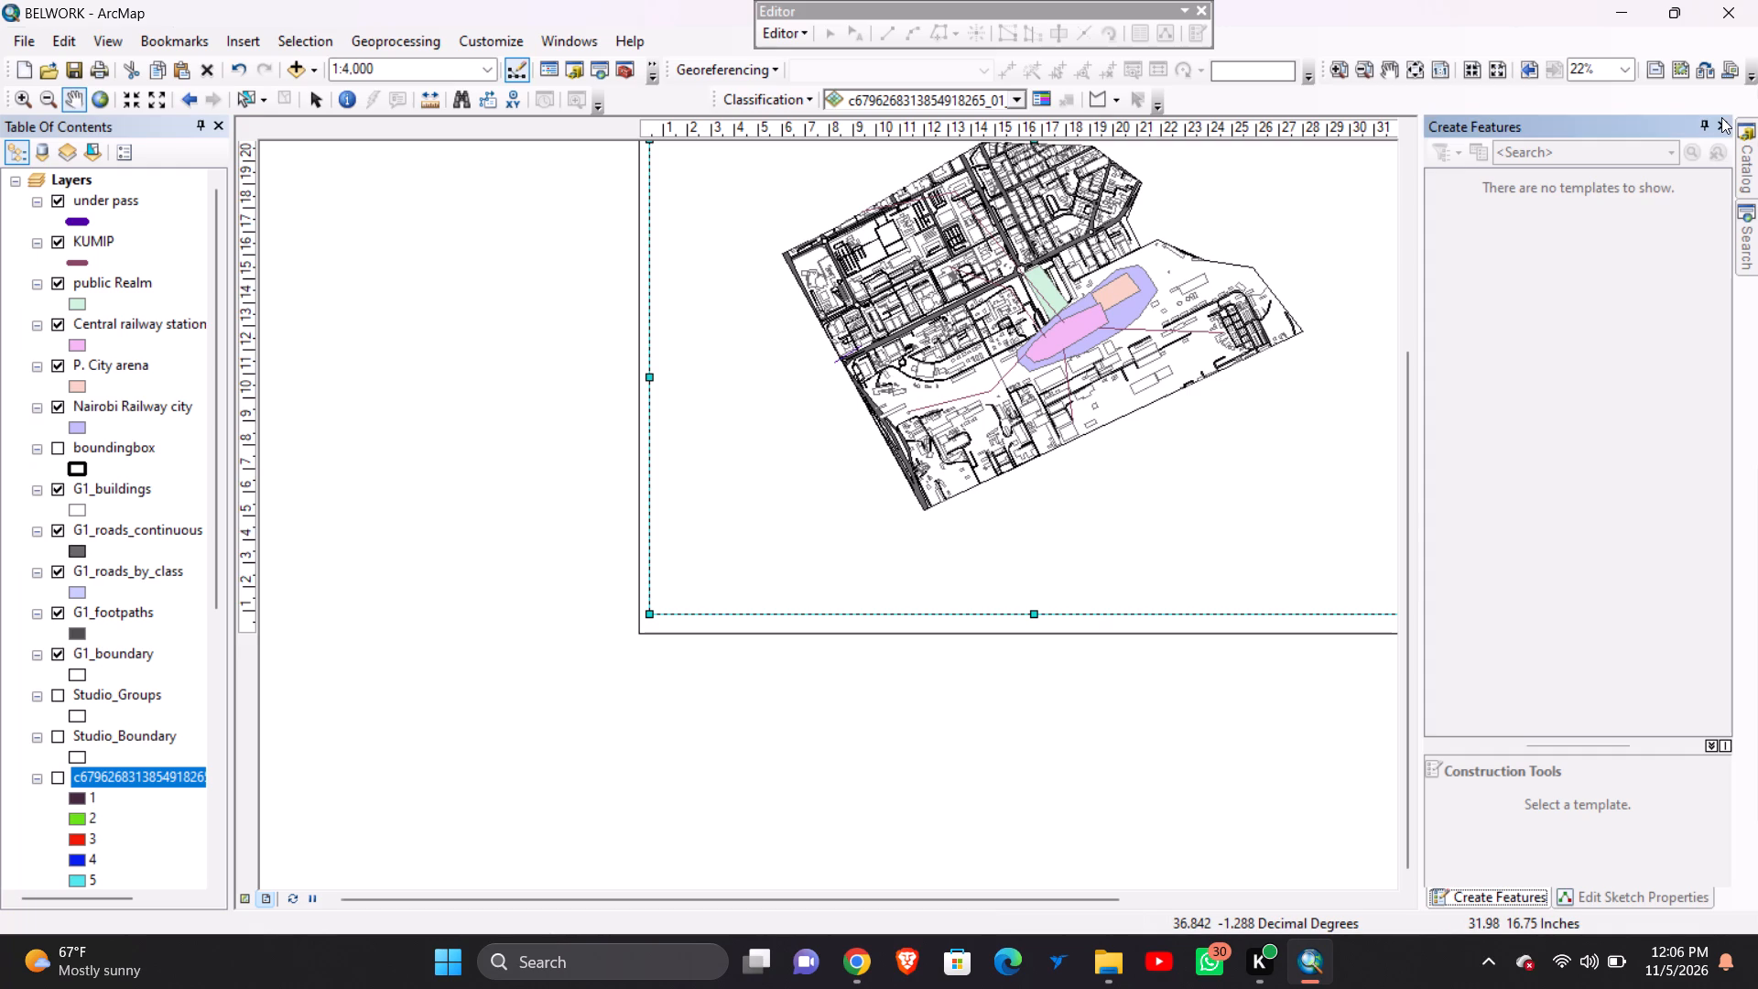
left_click(1721, 123)
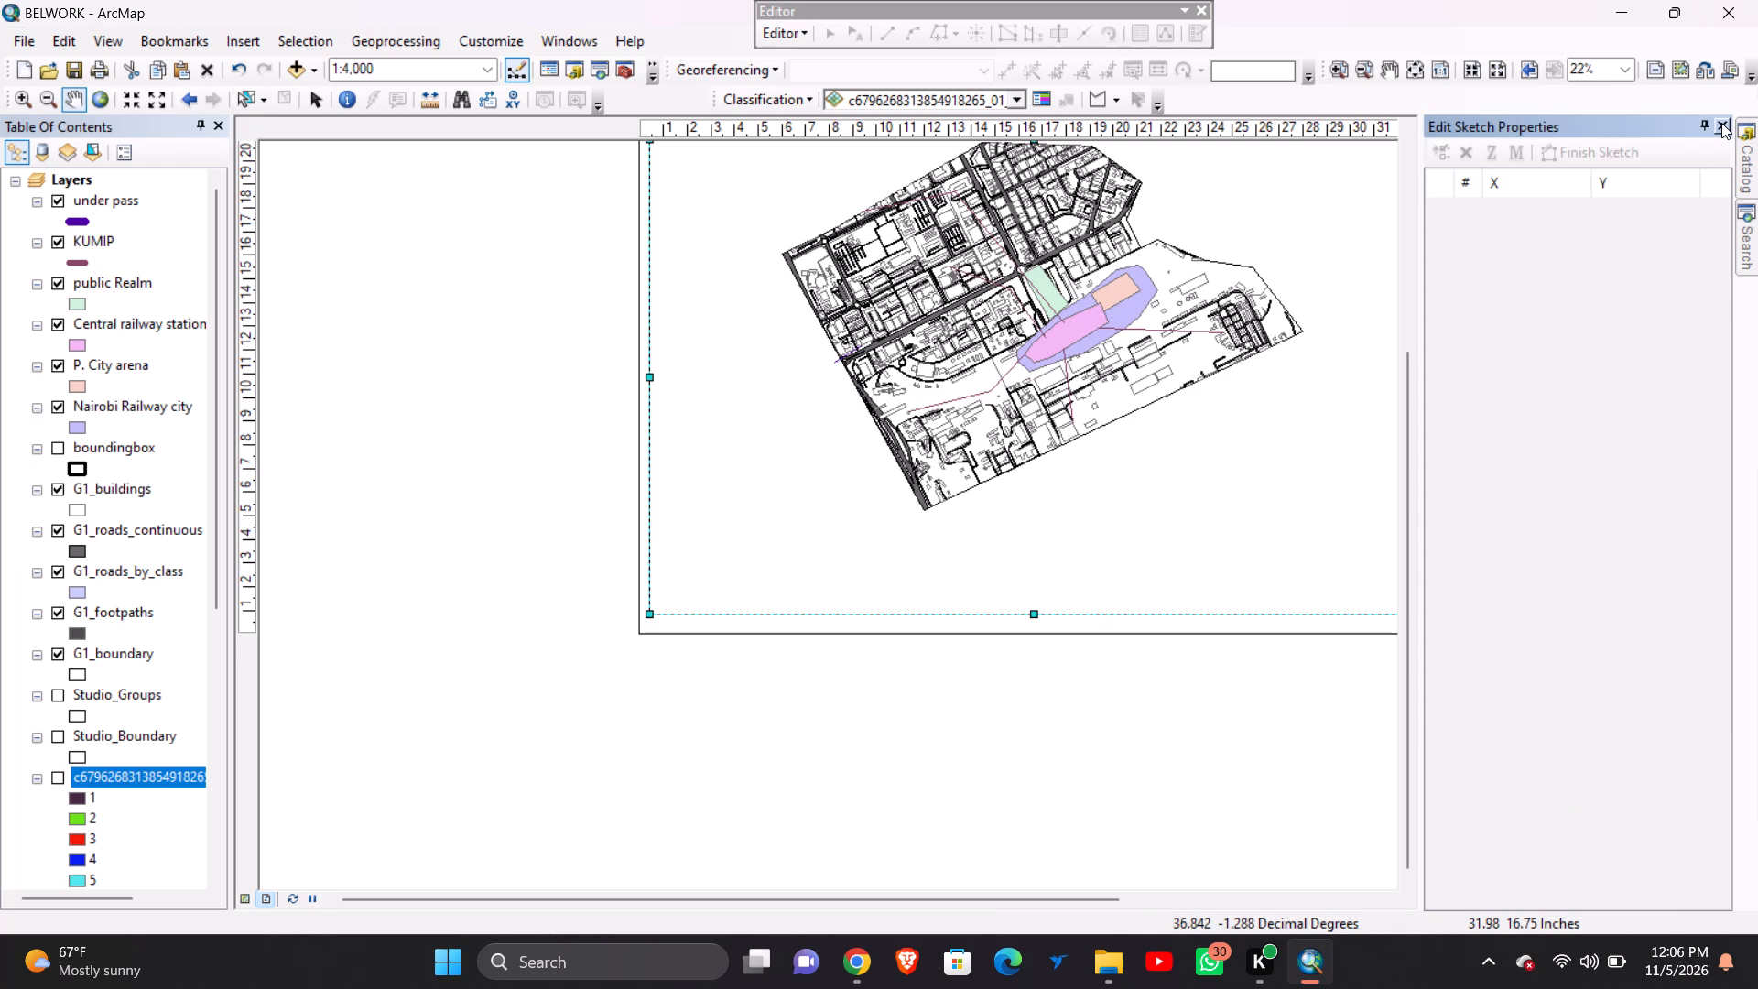
left_click(1721, 123)
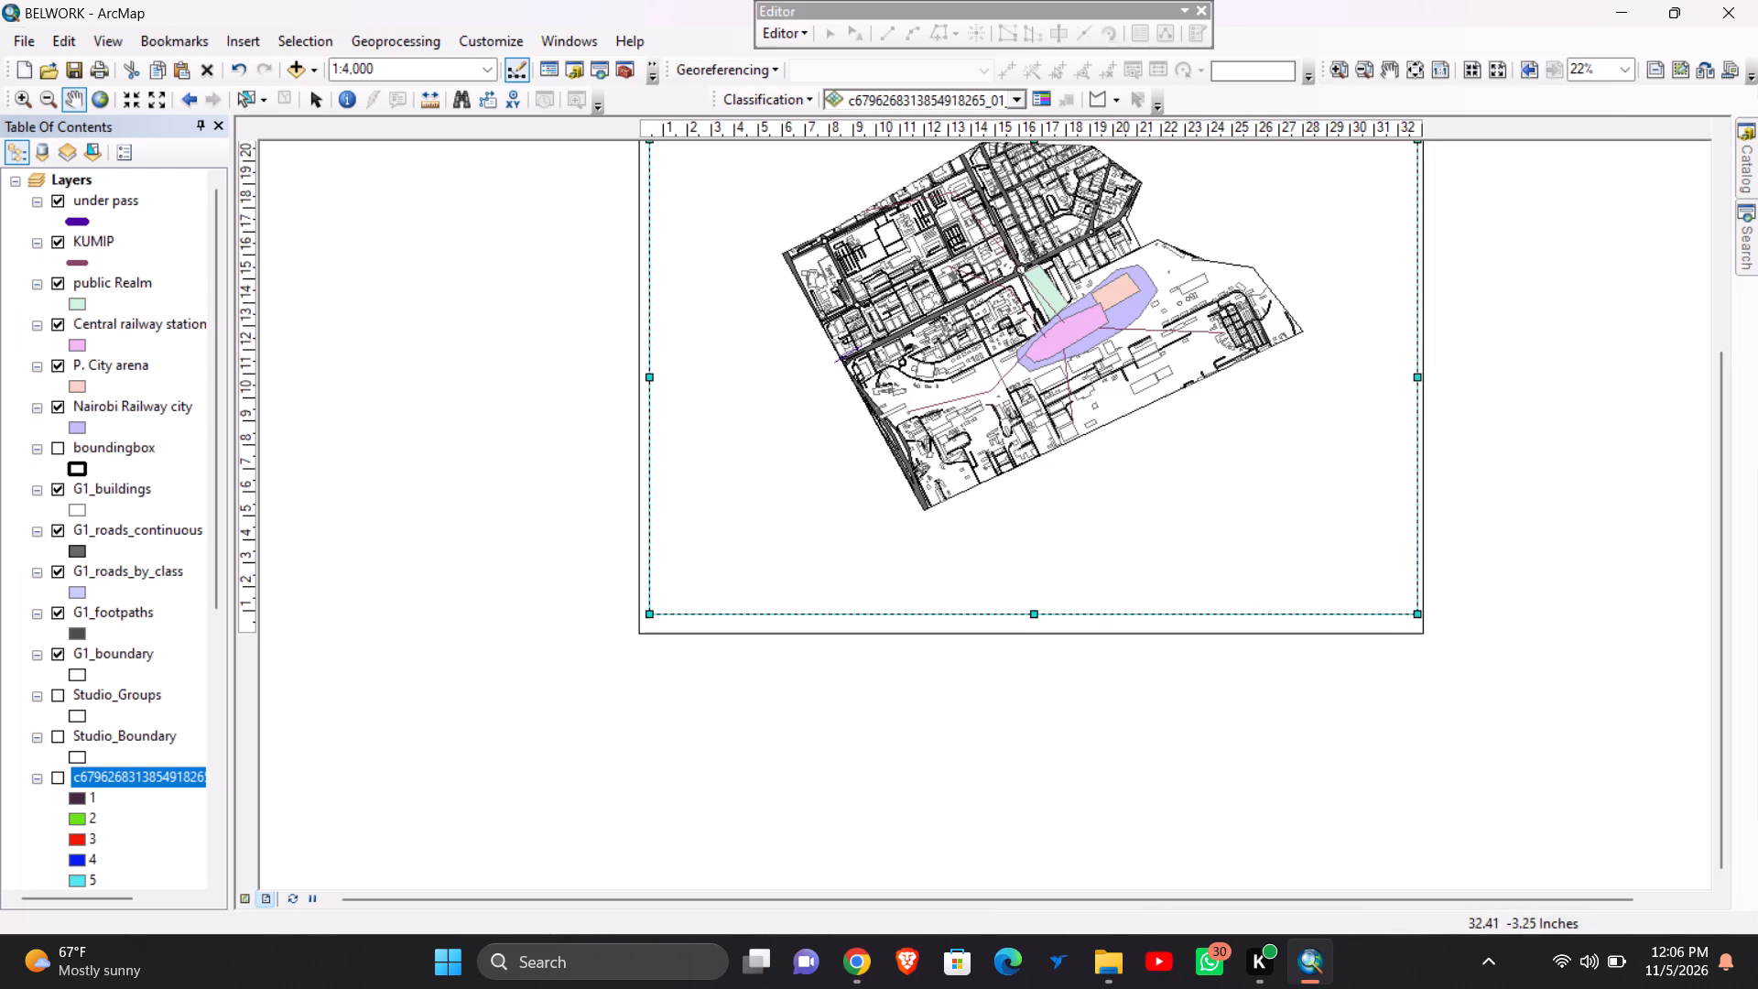
Bring up the available commands for the selected data frame in the layout.
left_click_drag(1405, 640, 1385, 581)
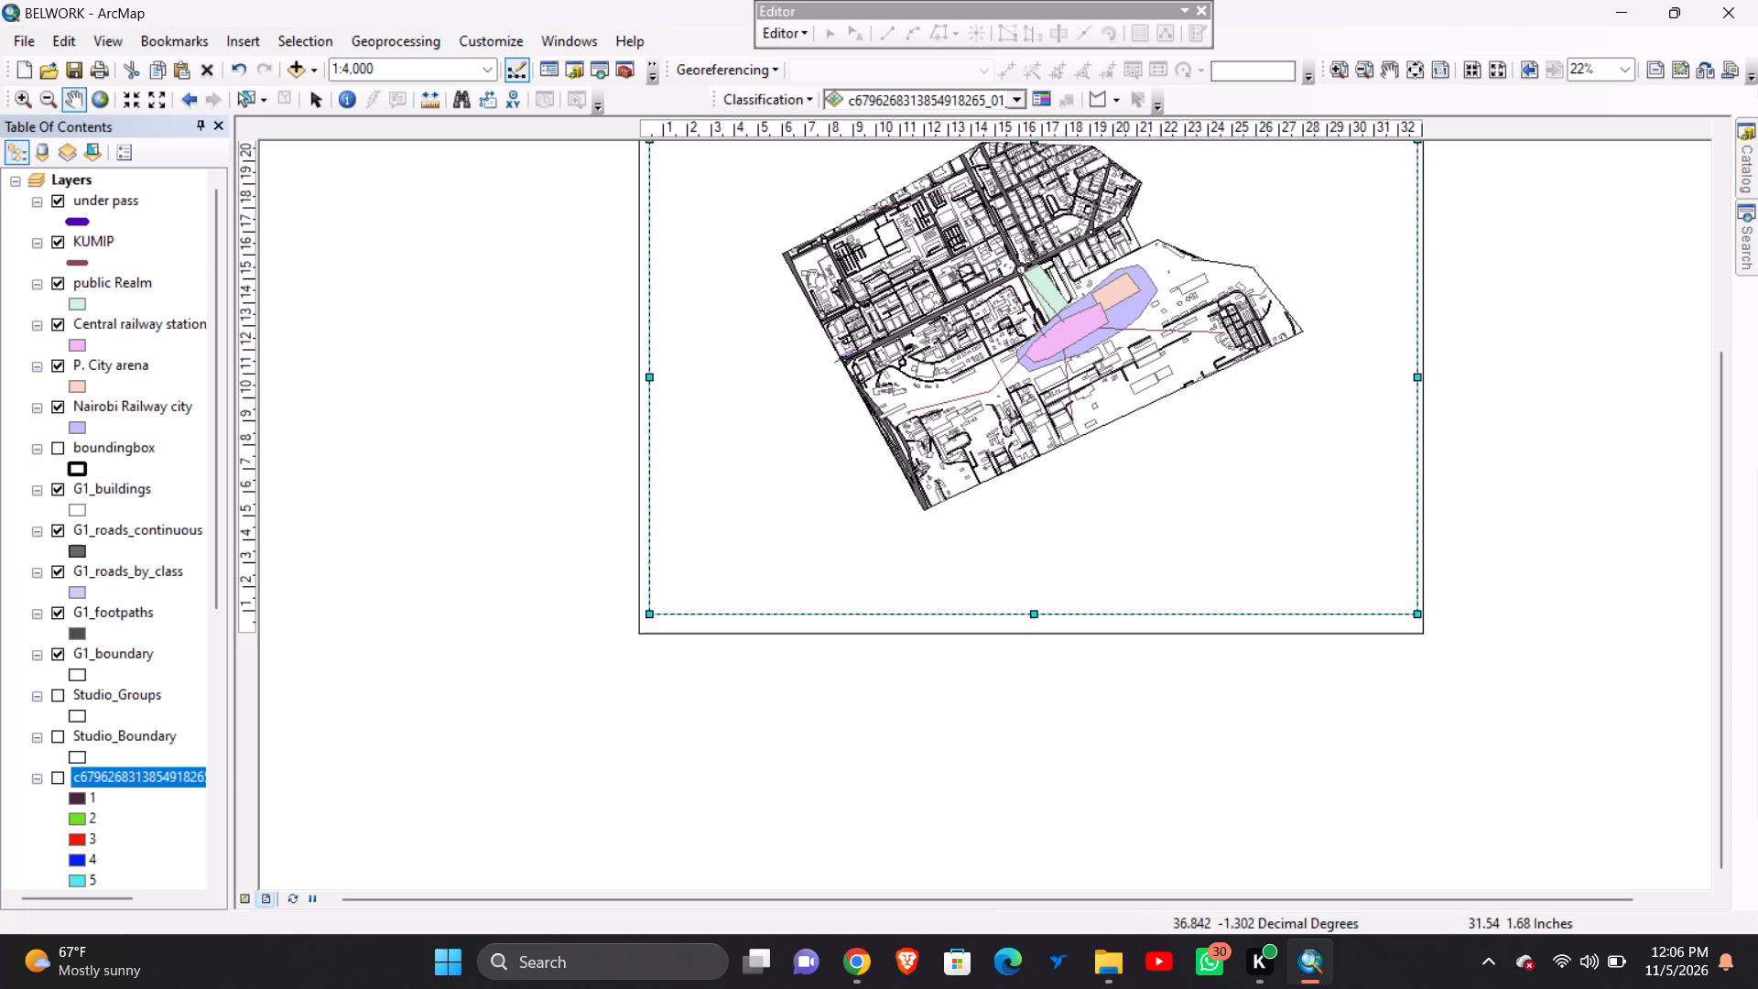
left_click_drag(1385, 581, 1212, 505)
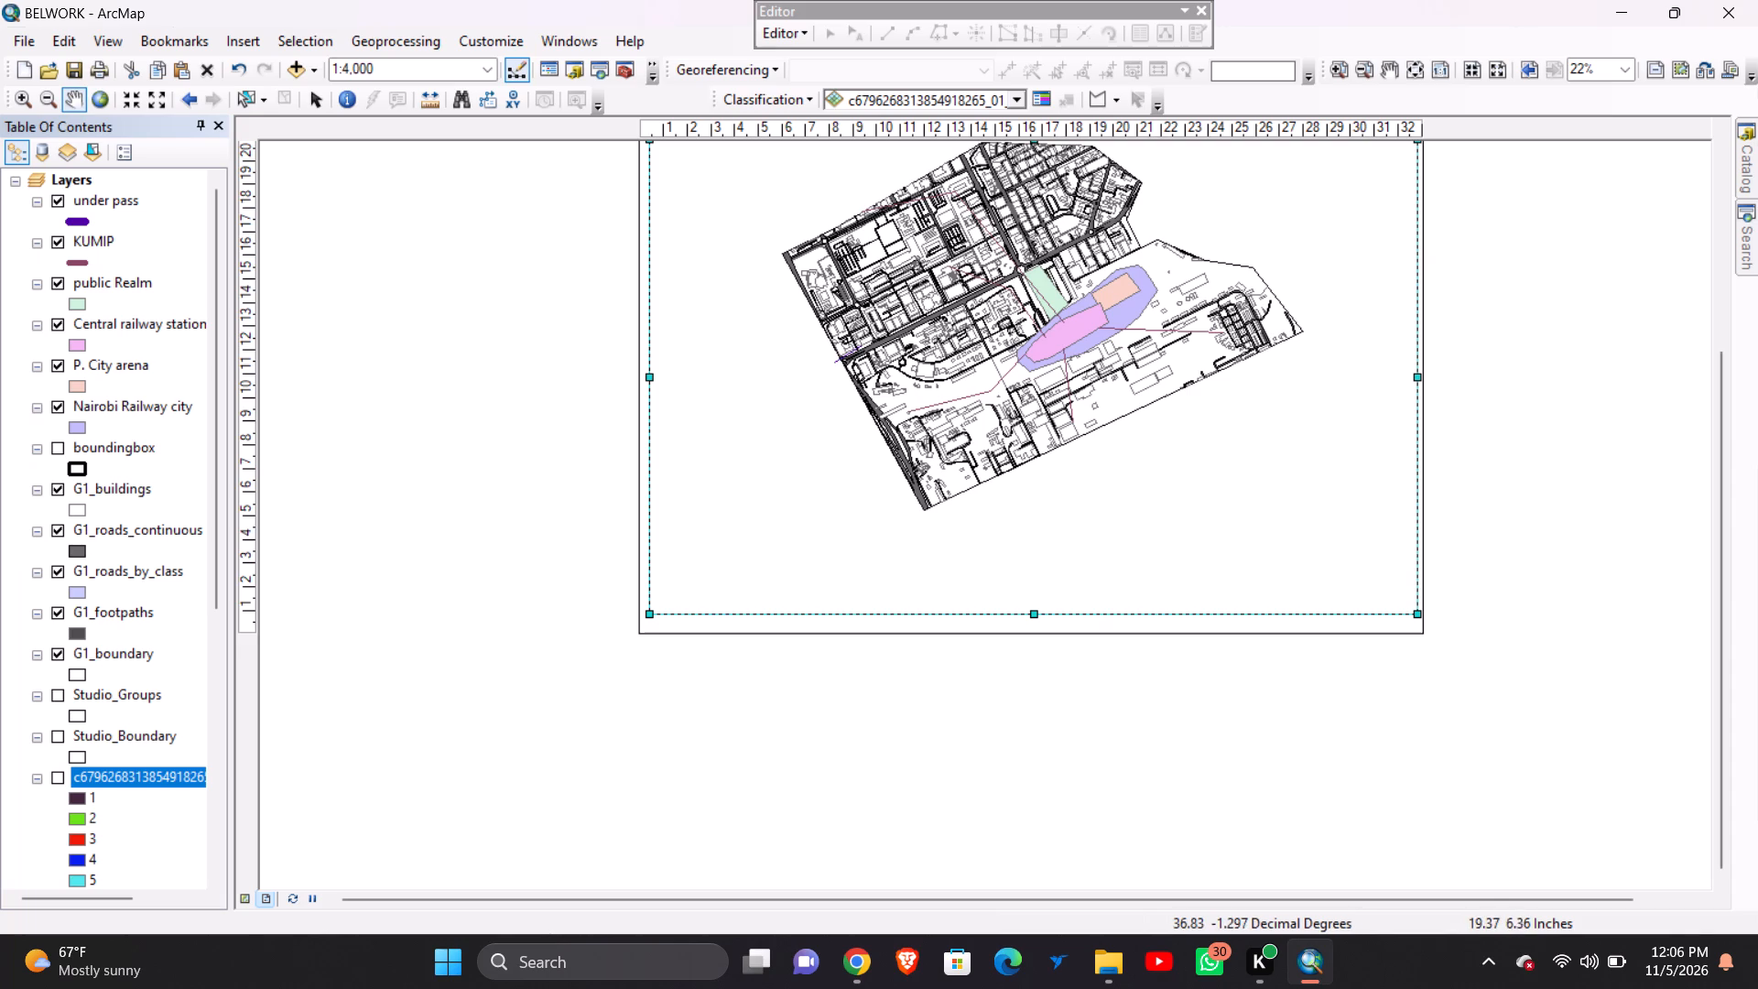
right_click(1039, 440)
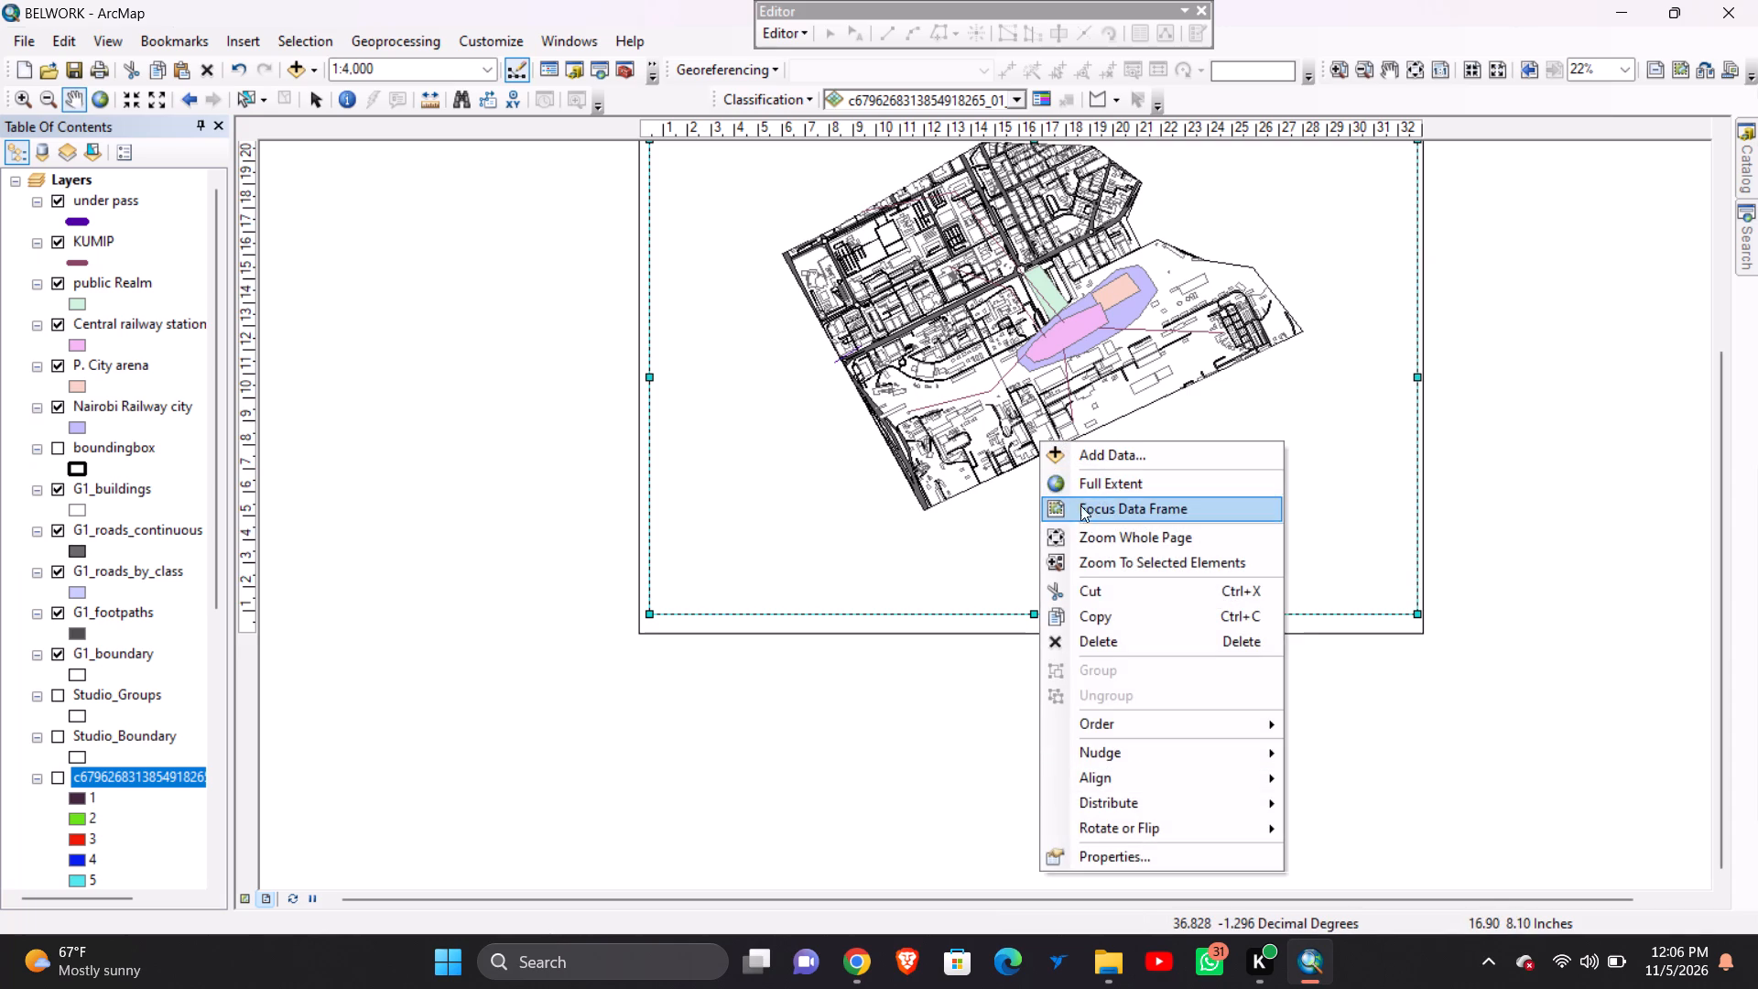
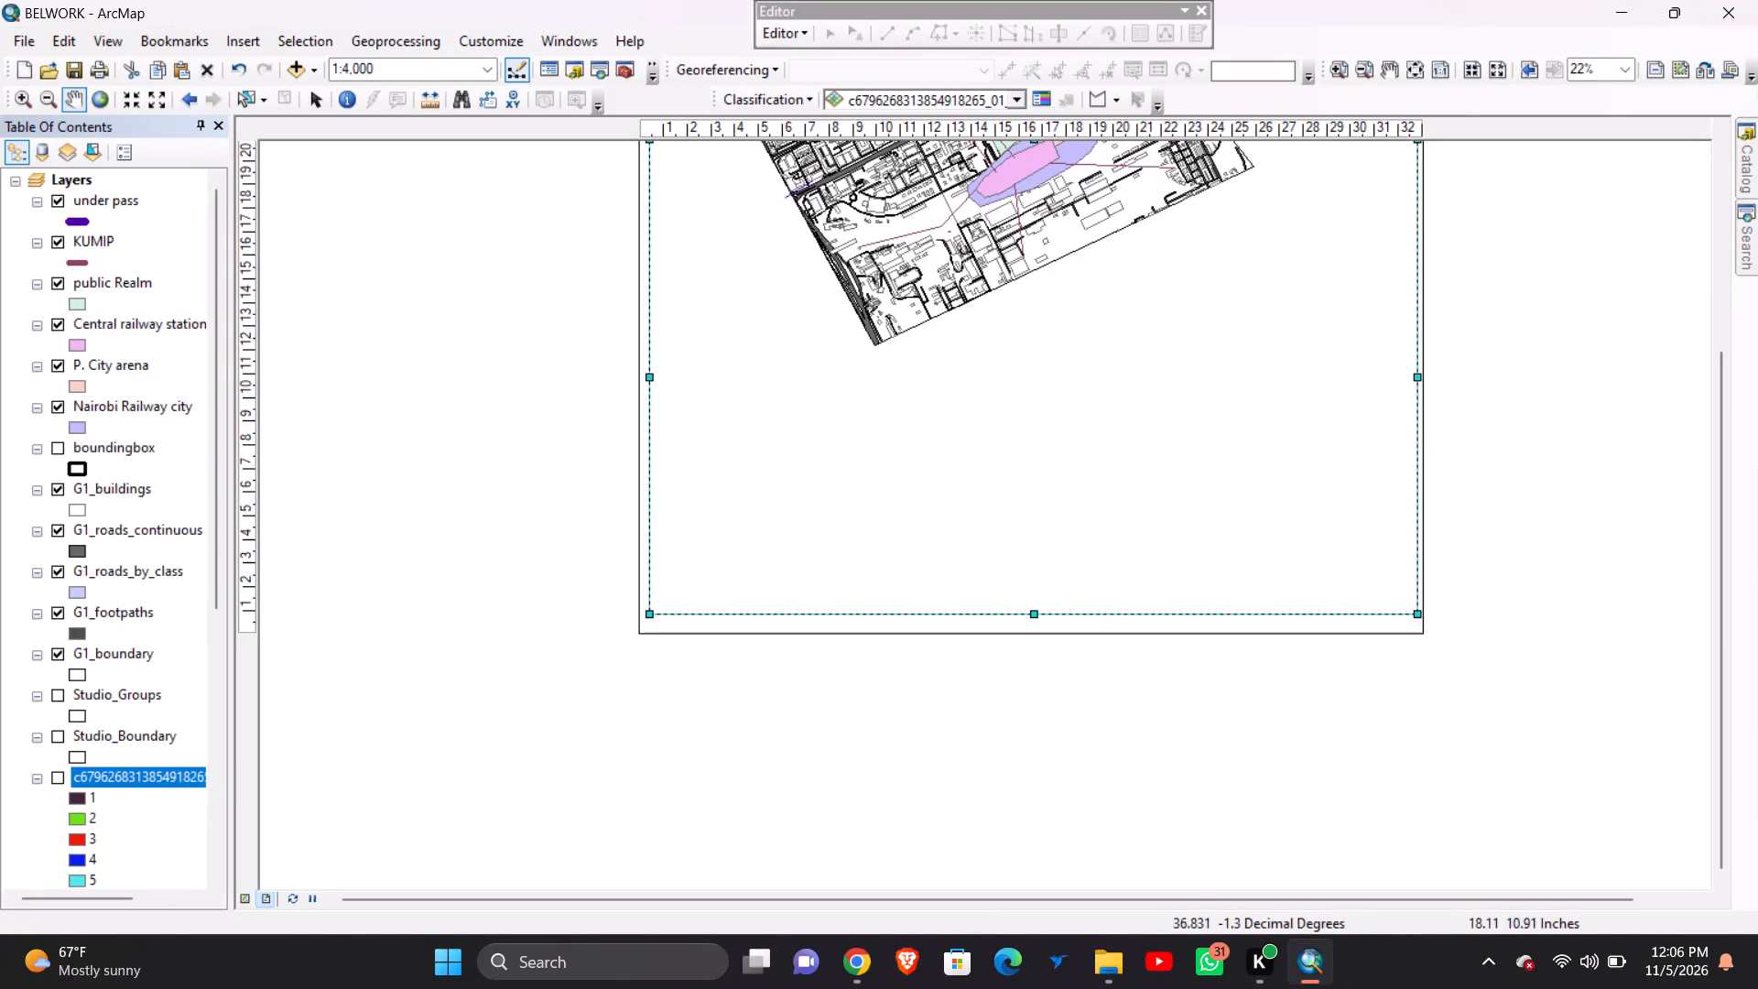
Pan the map down inside the data frame so the whole study area sits within the page.
left_click_drag(956, 256, 983, 440)
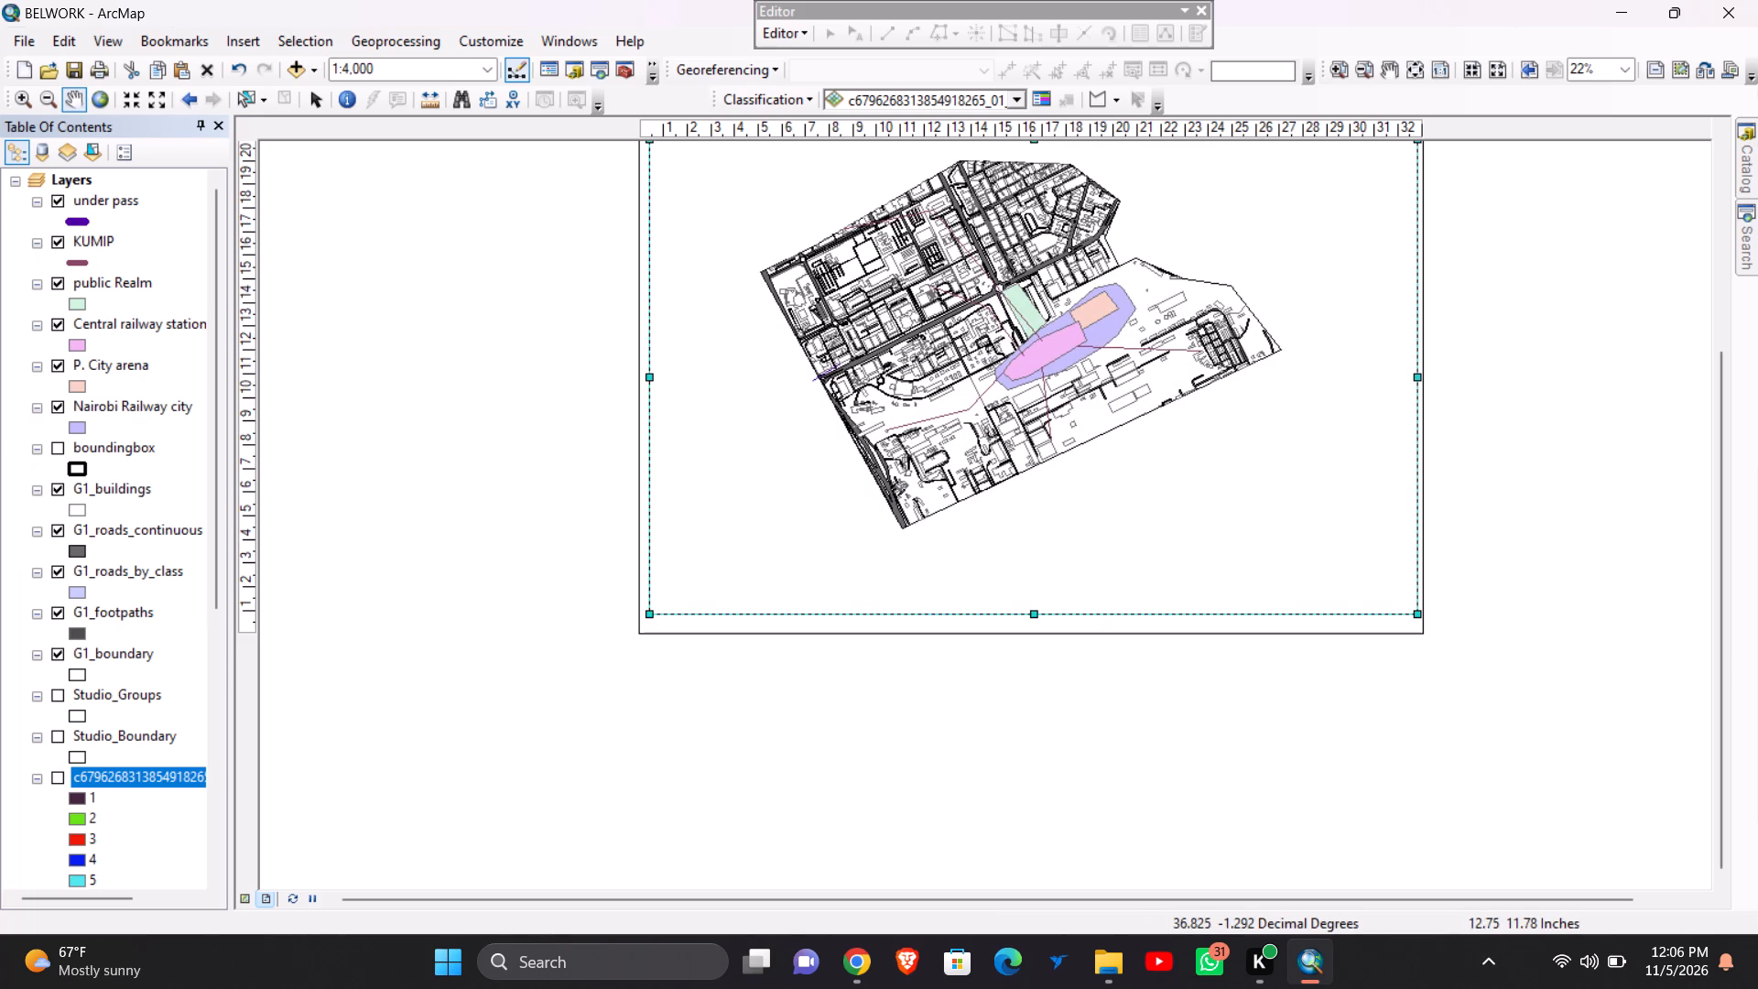
left_click_drag(941, 353, 943, 360)
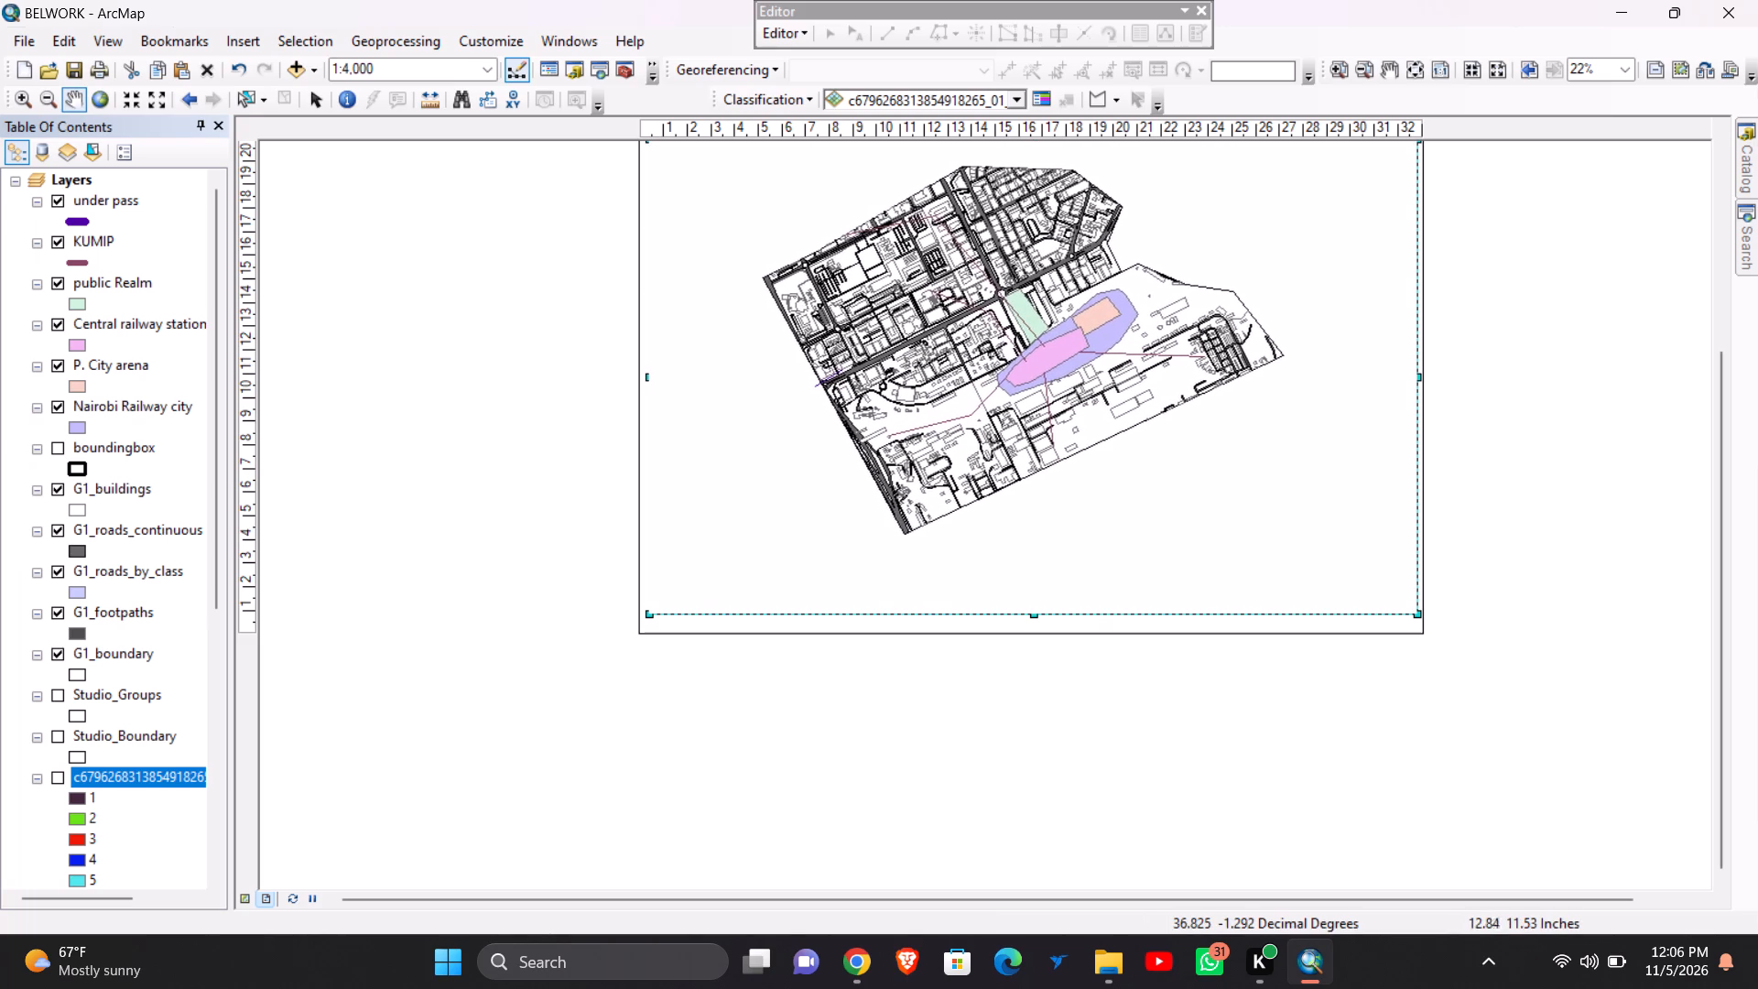
left_click_drag(943, 360, 944, 362)
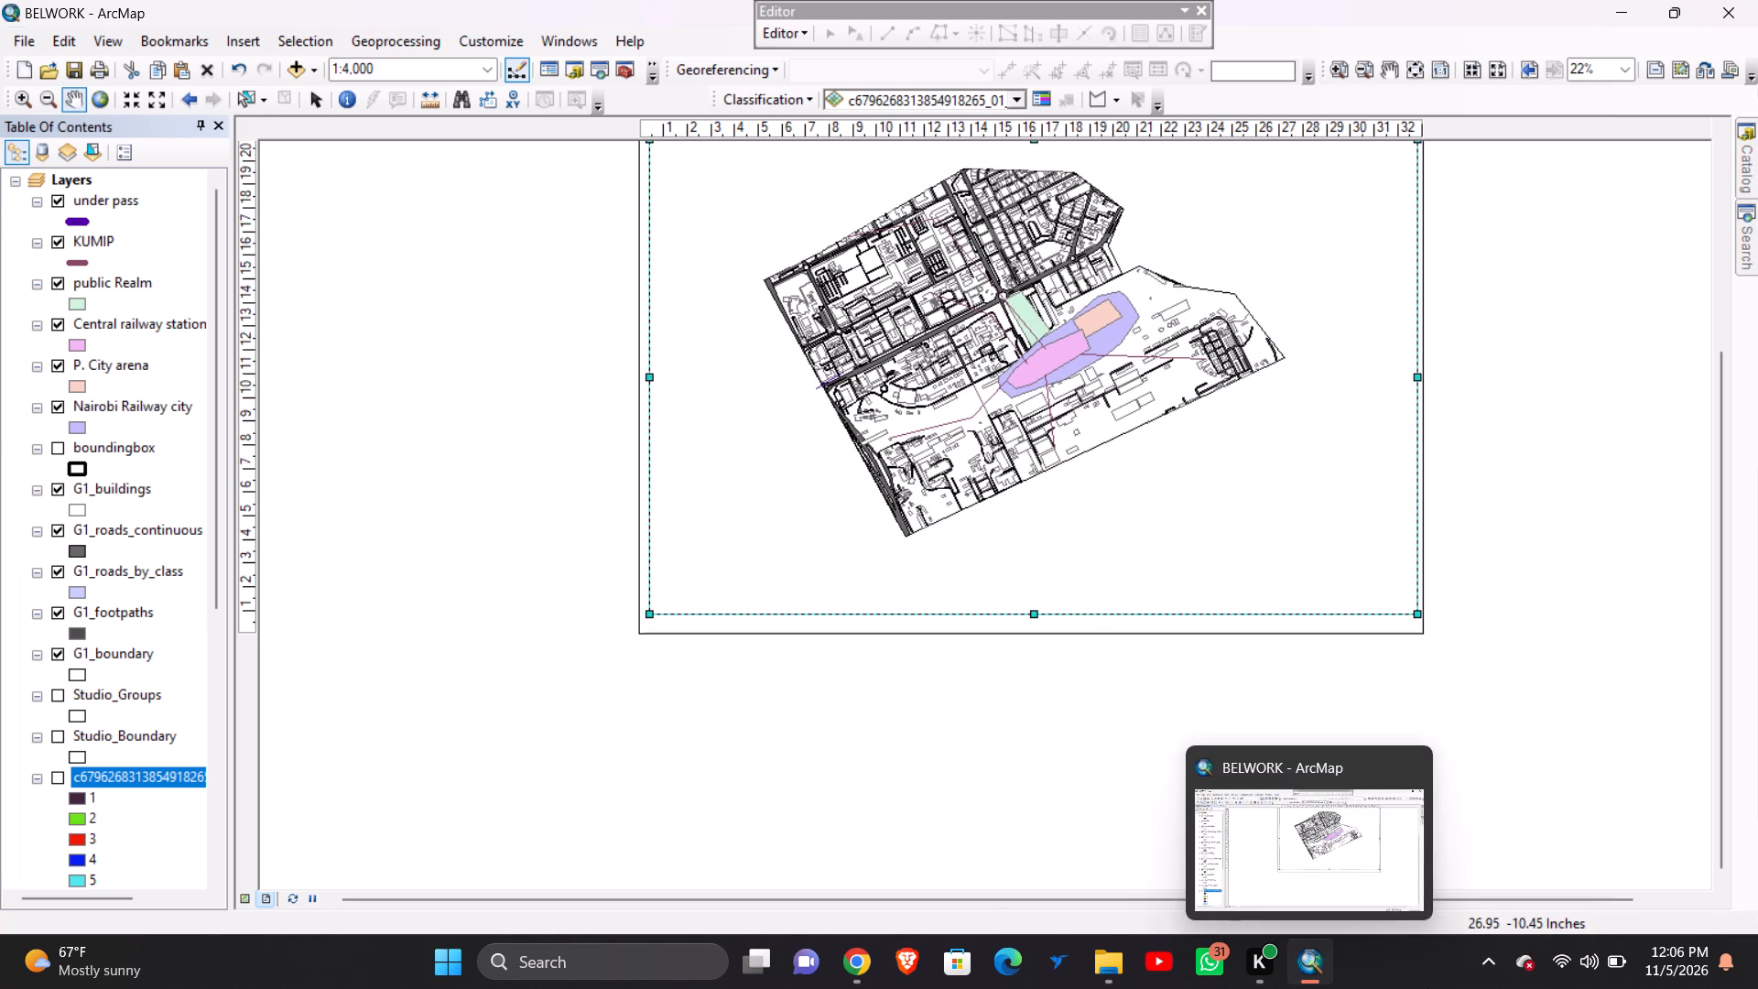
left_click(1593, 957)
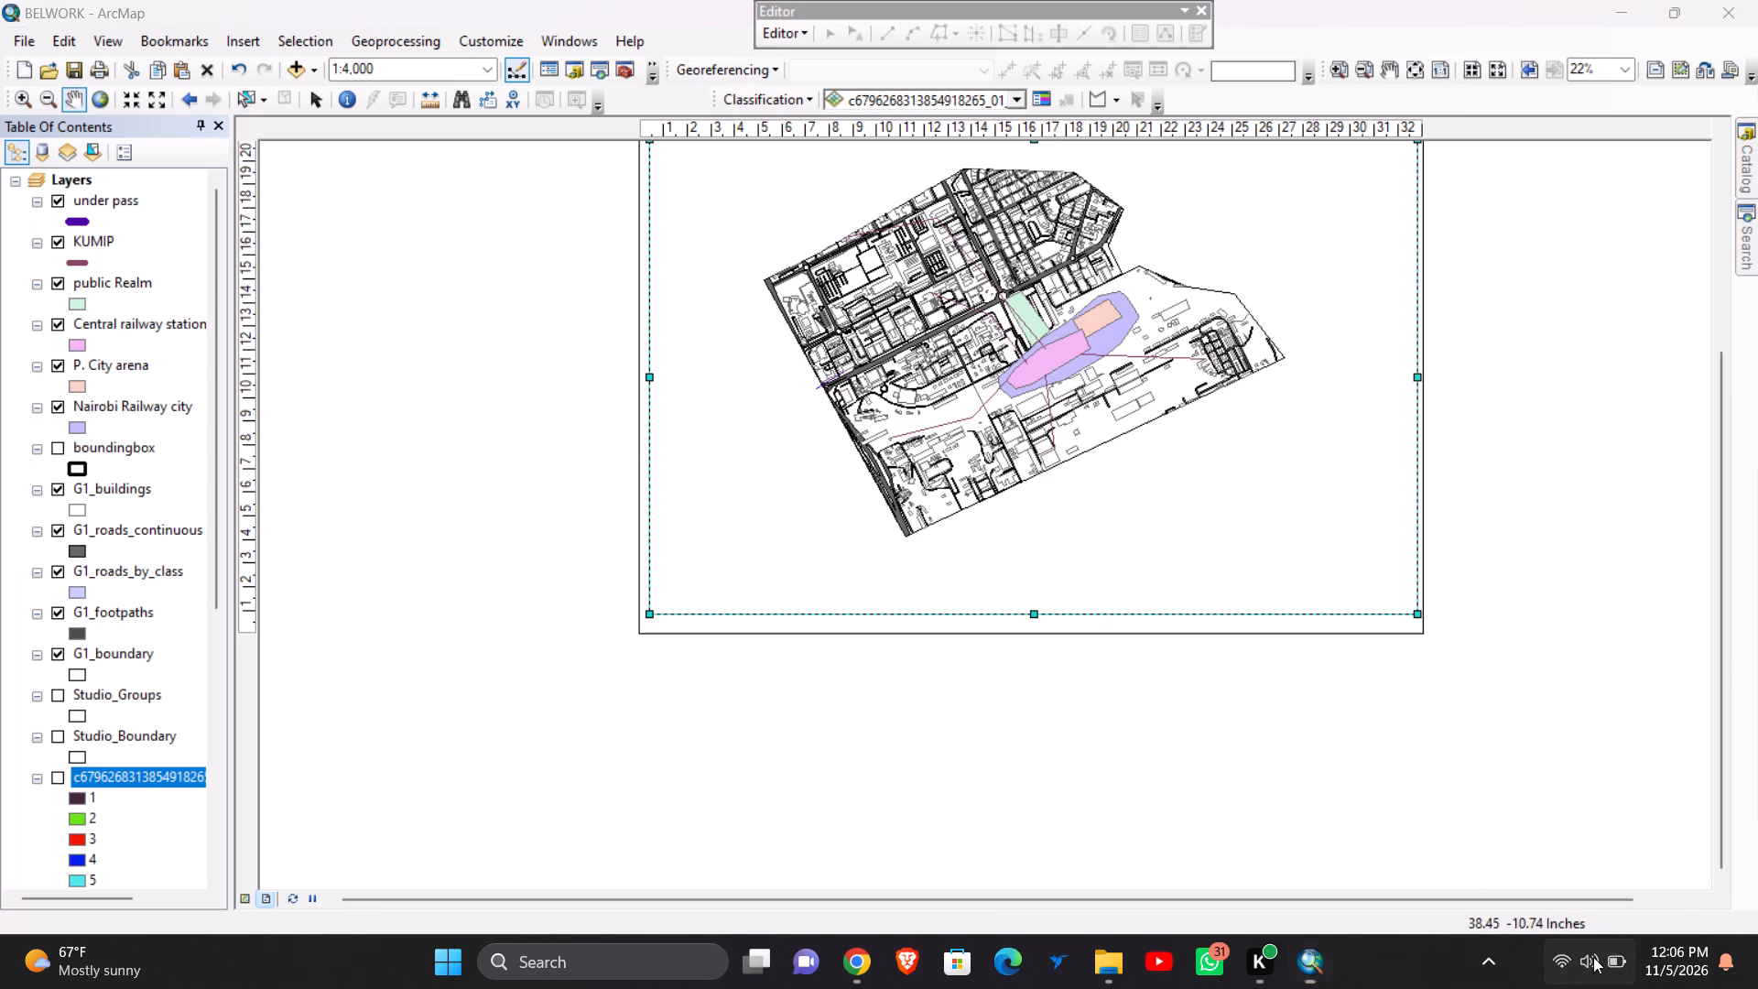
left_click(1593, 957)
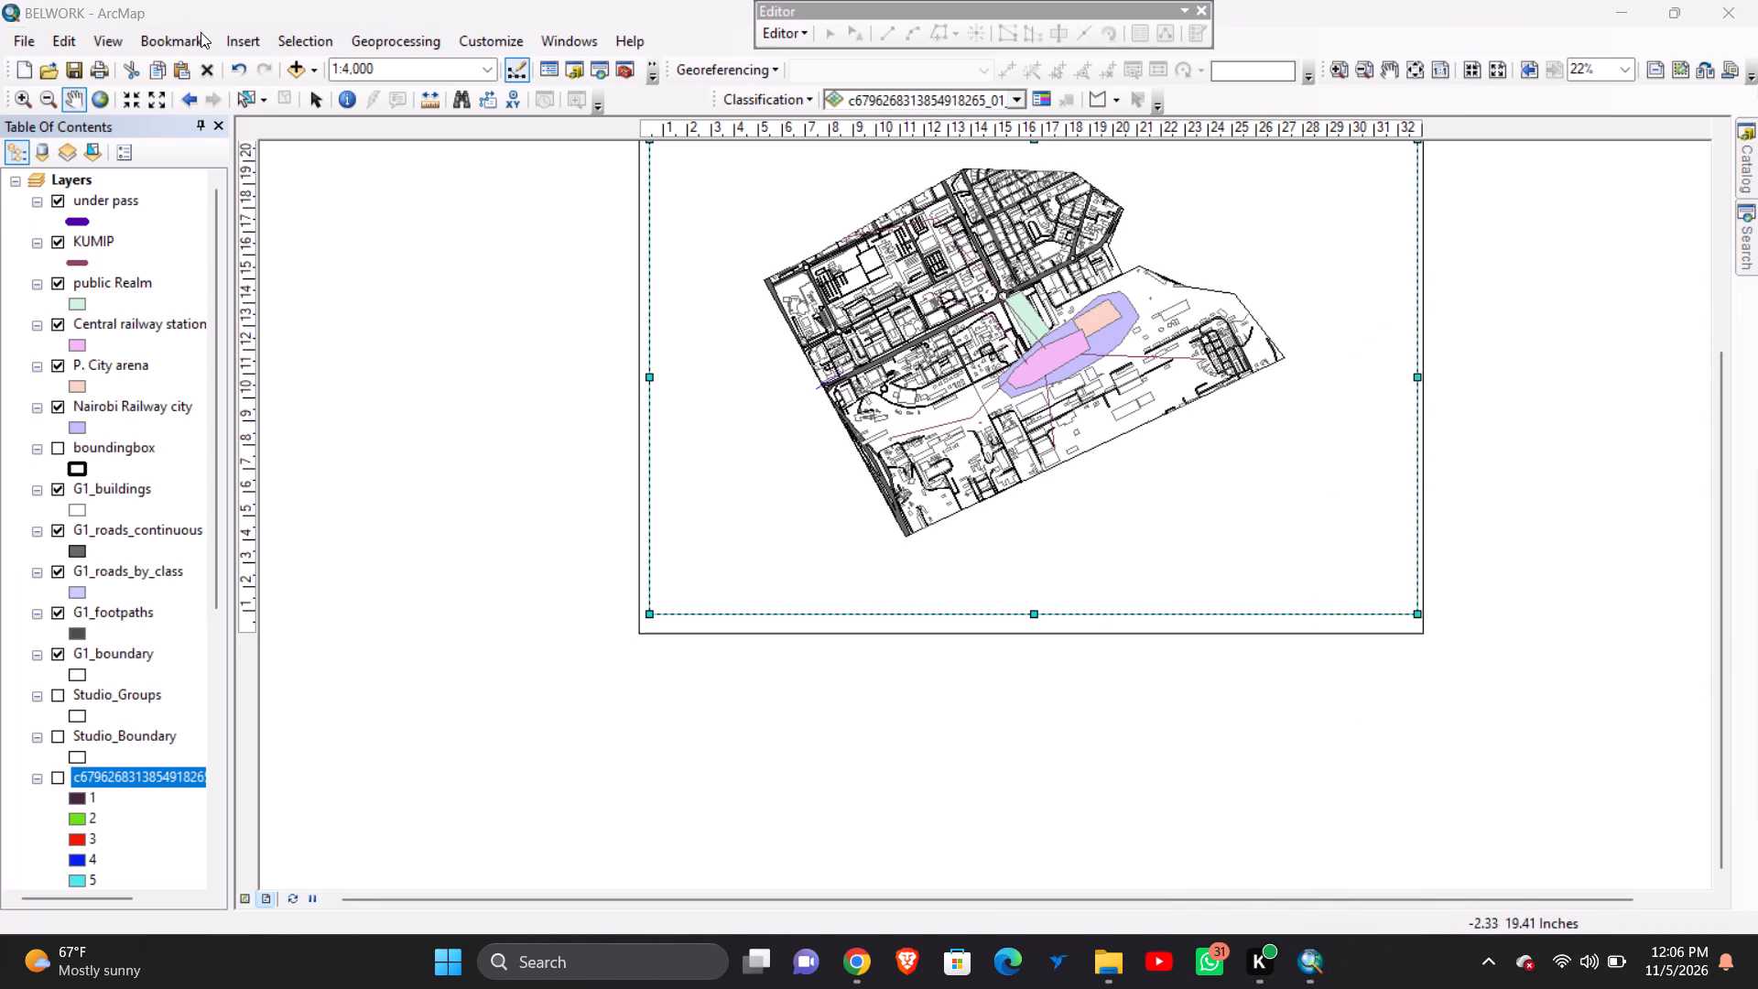
Bring up the map elements available for insertion into the layout.
left_click(235, 52)
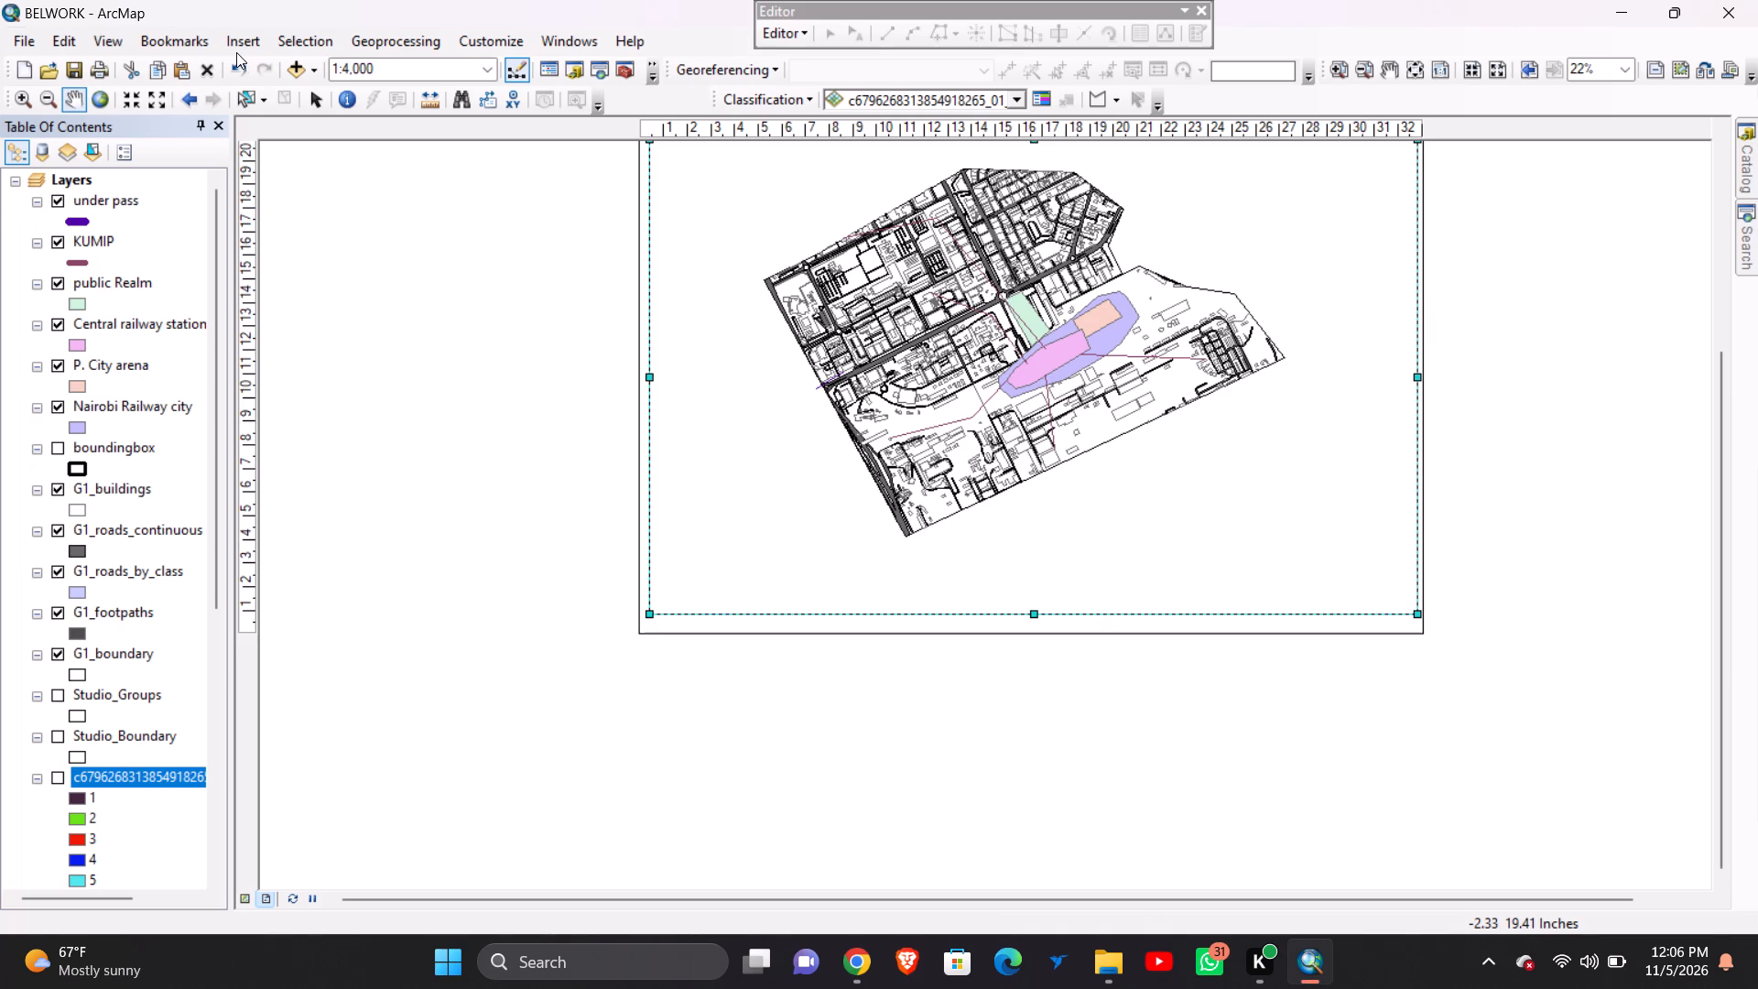
left_click(243, 49)
left_click(243, 49)
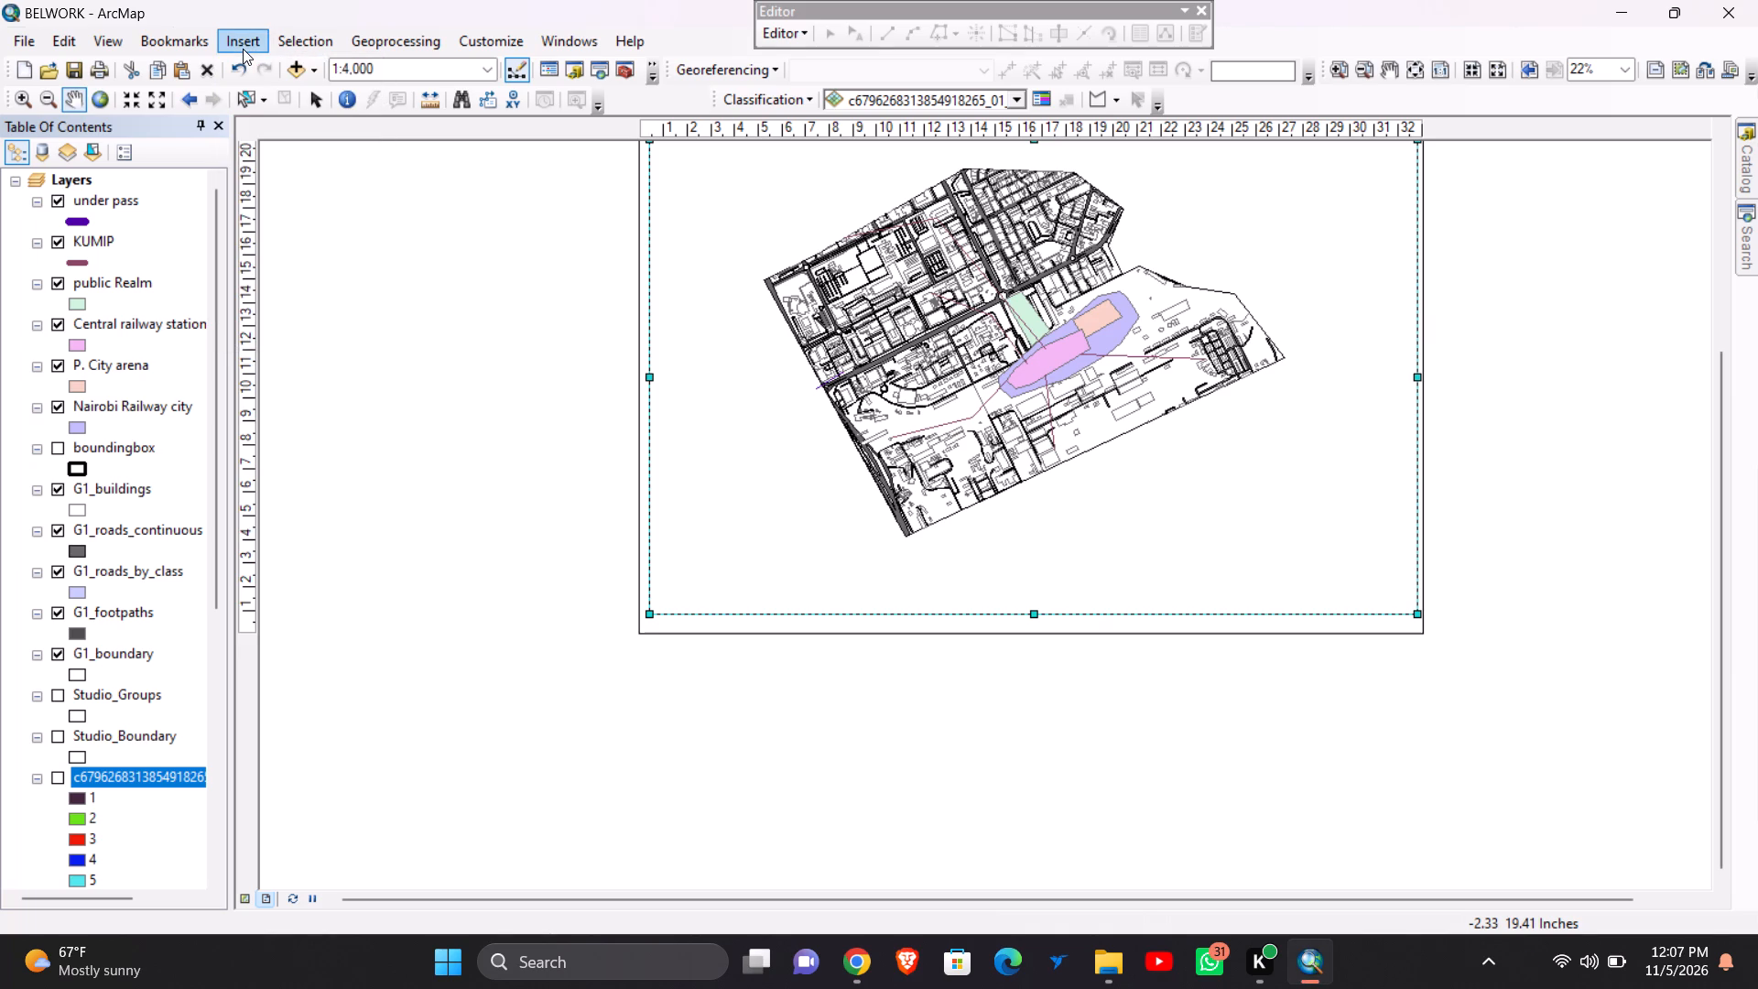
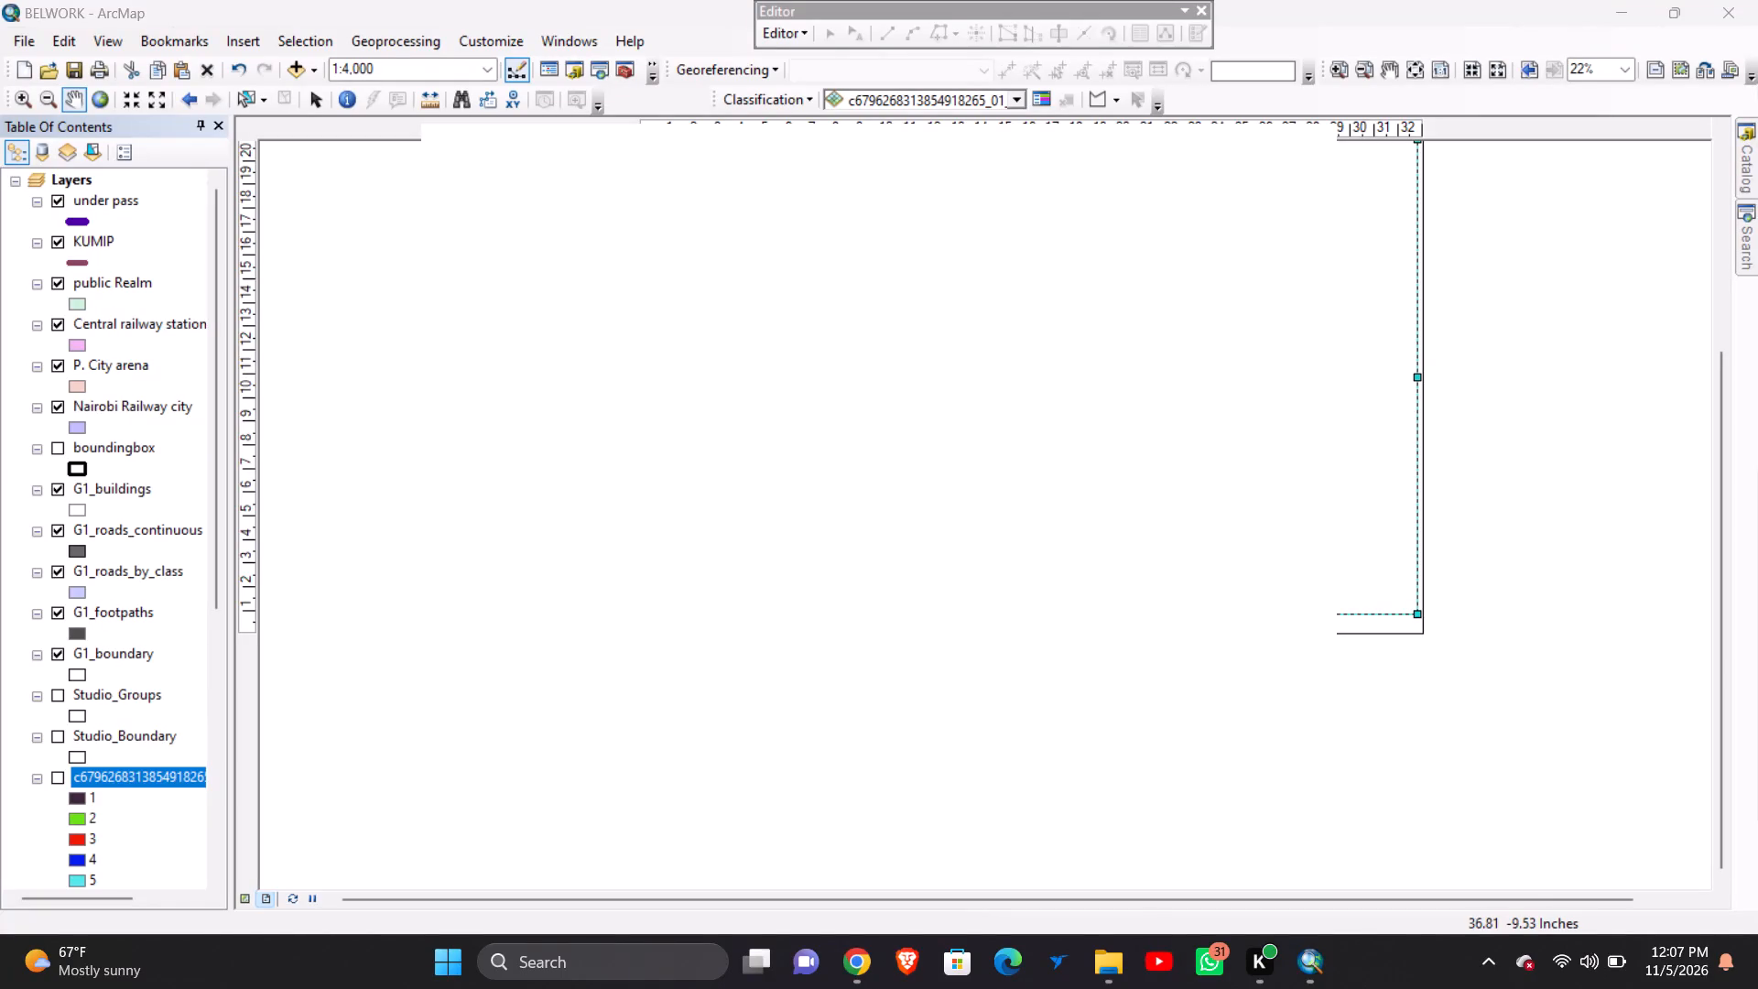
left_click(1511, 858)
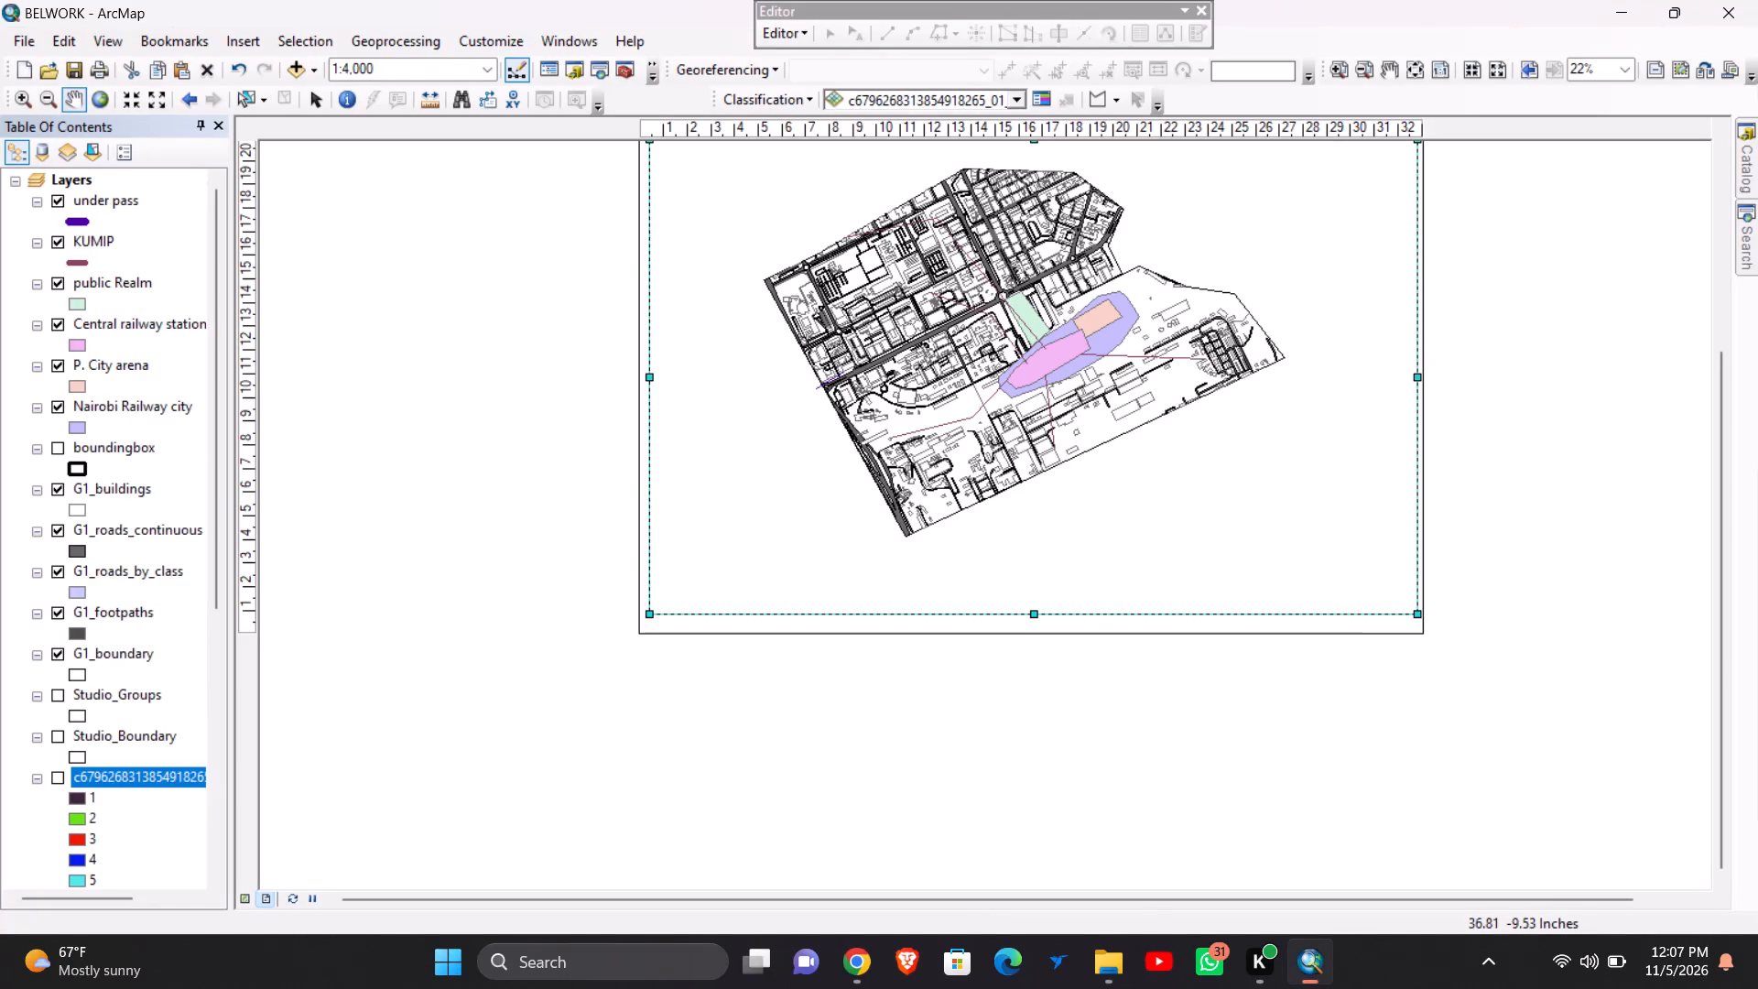
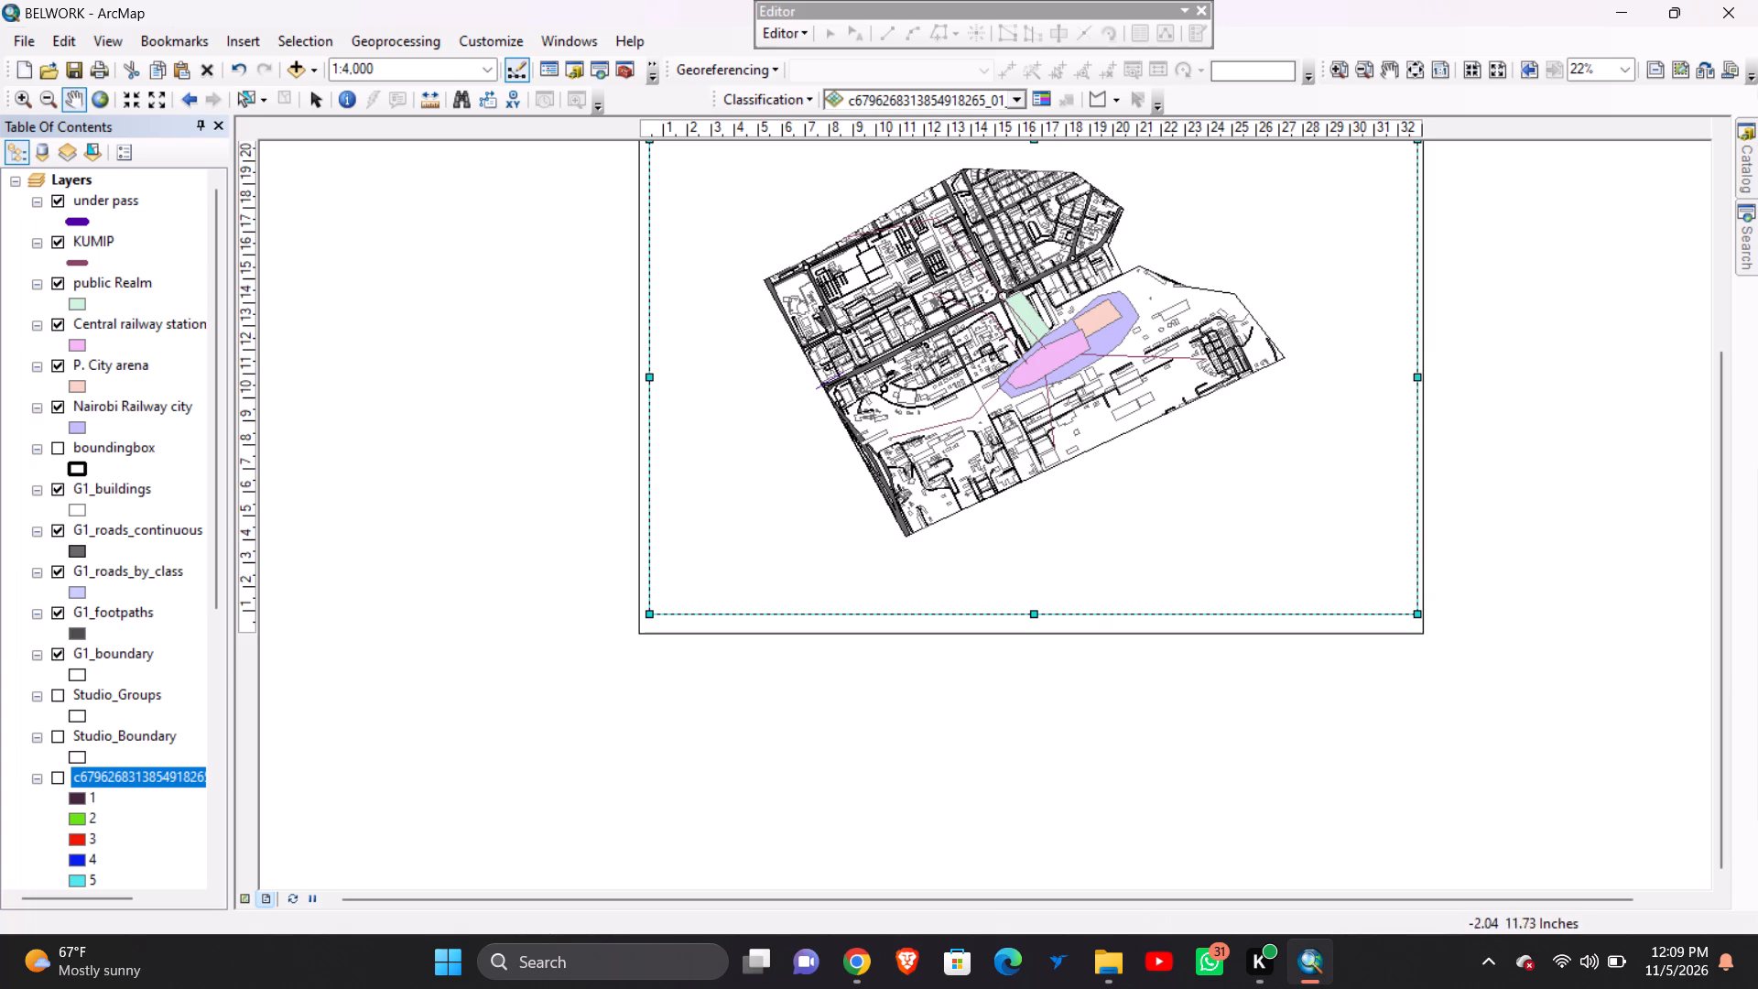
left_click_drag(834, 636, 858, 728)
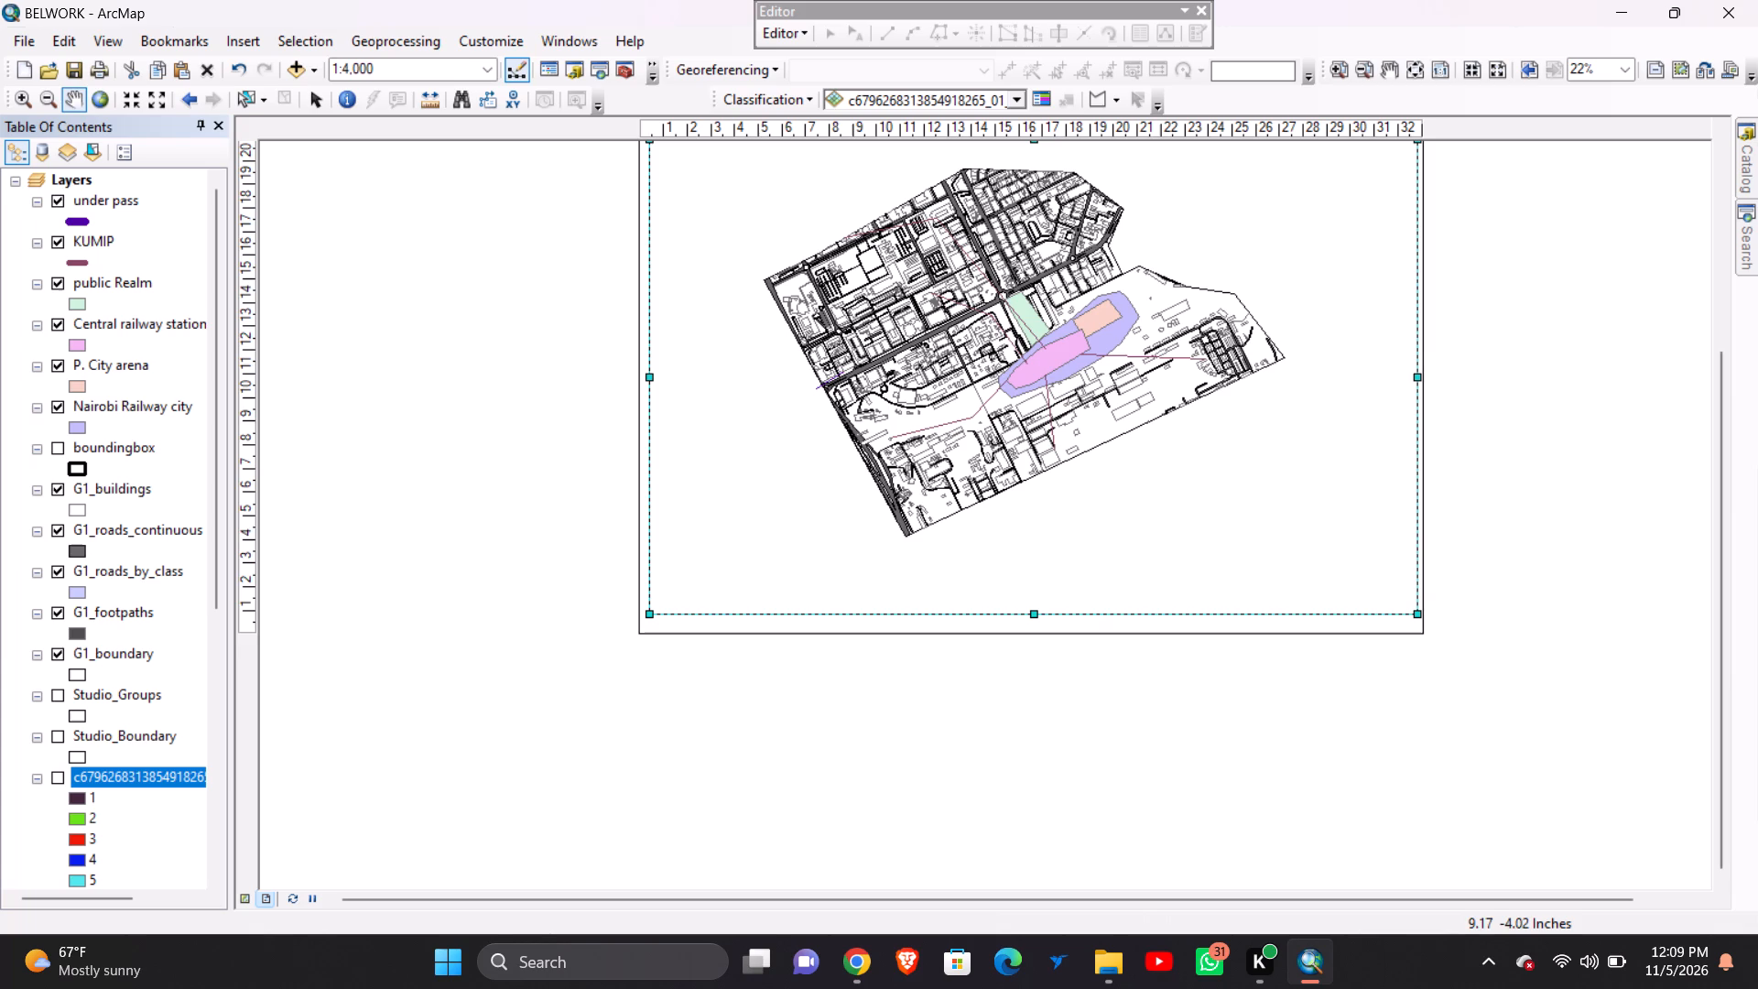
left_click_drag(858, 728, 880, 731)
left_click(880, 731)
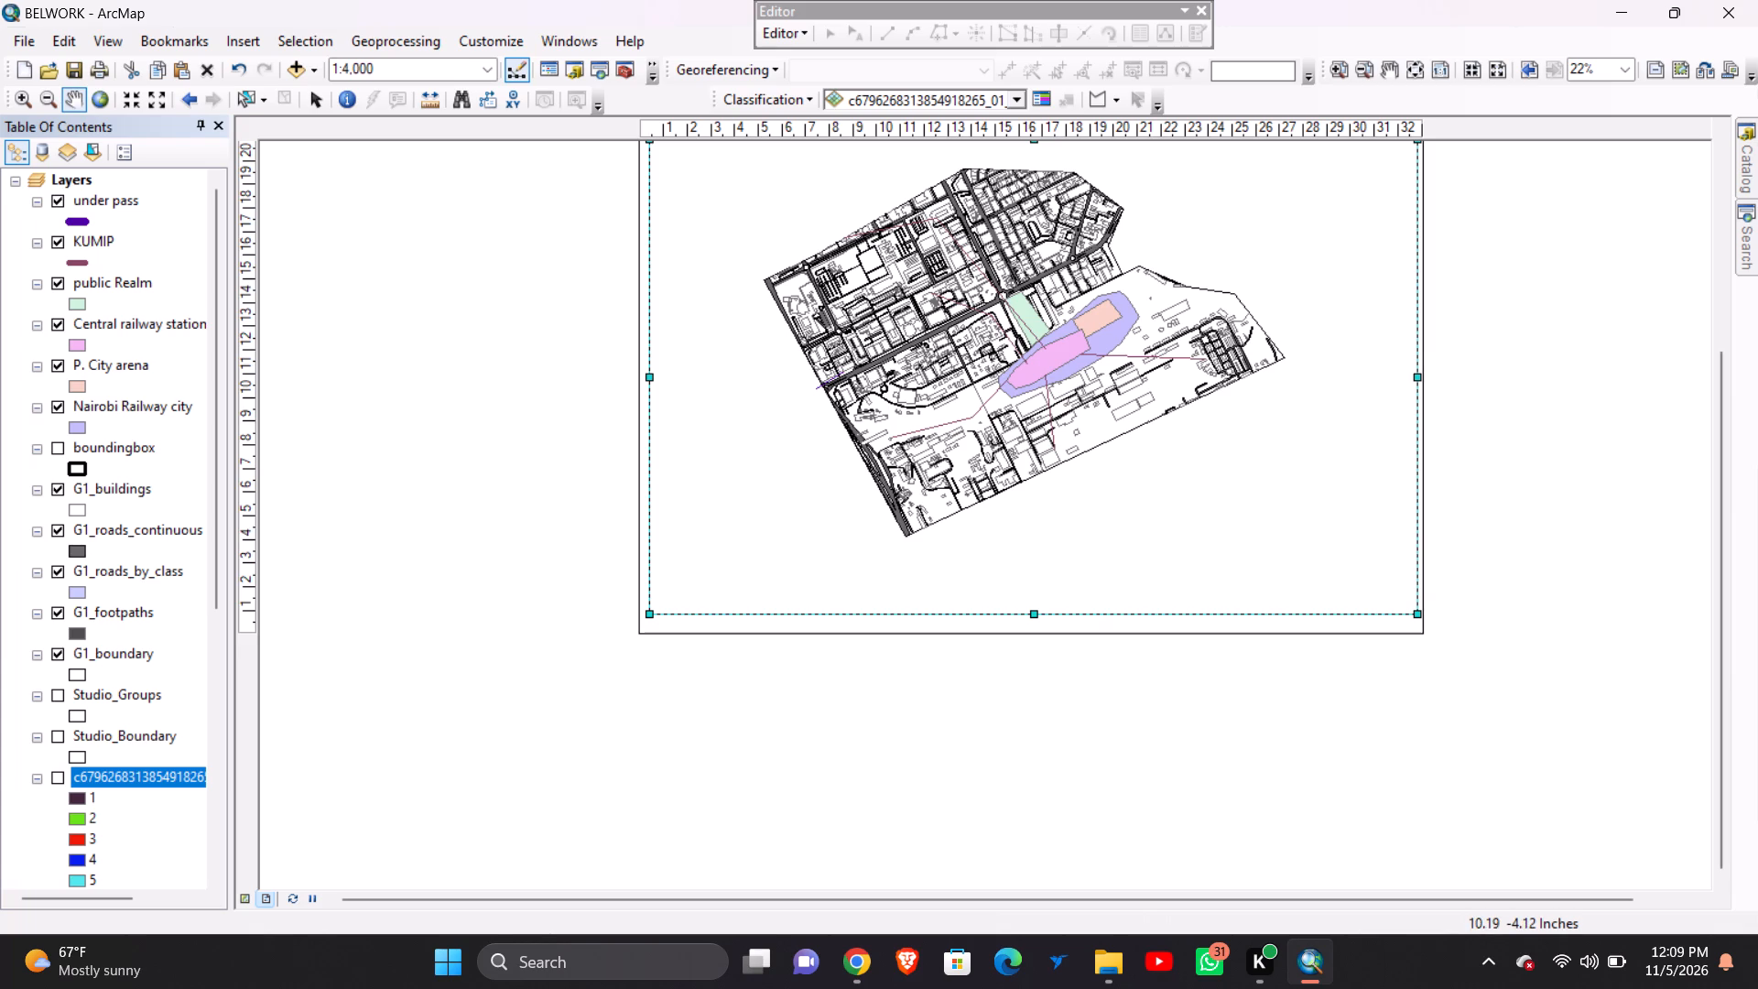